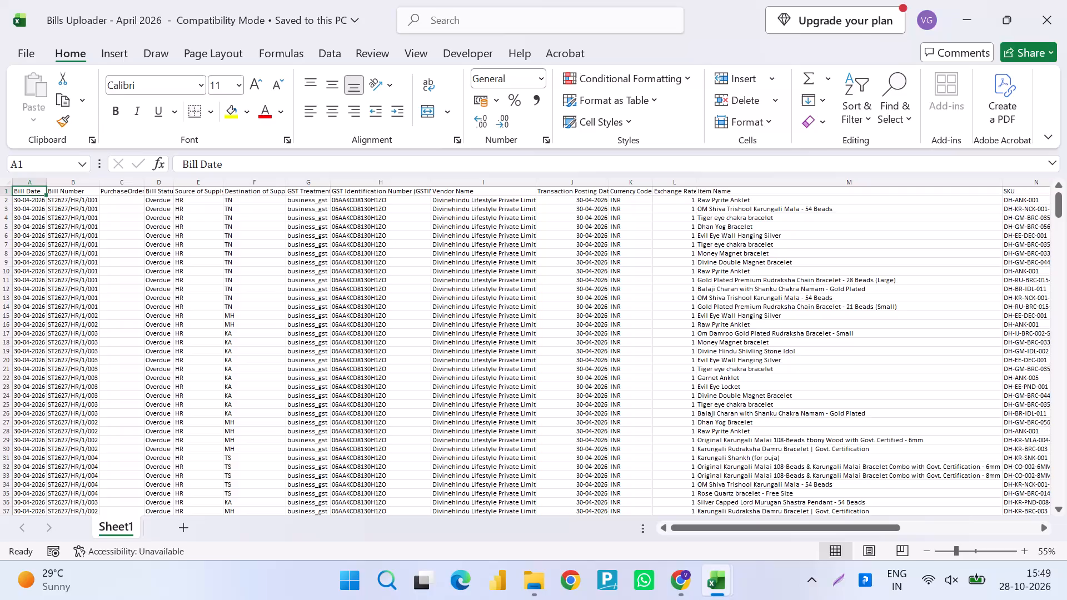
Autofit the column widths of the whole data range in the Bills Uploader - April 2026 sheet.
key("ctrl+a")
key("alt+h")
type("oi")
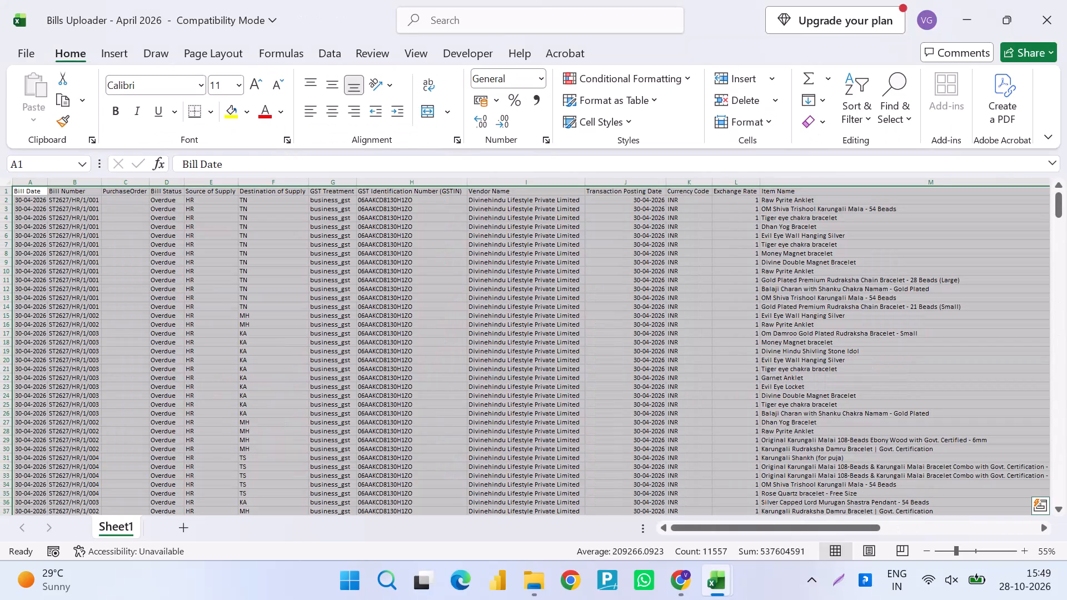
Switch to the b2b workbook and close it without saving changes.
key("alt+Tab")
key("alt+Tab")
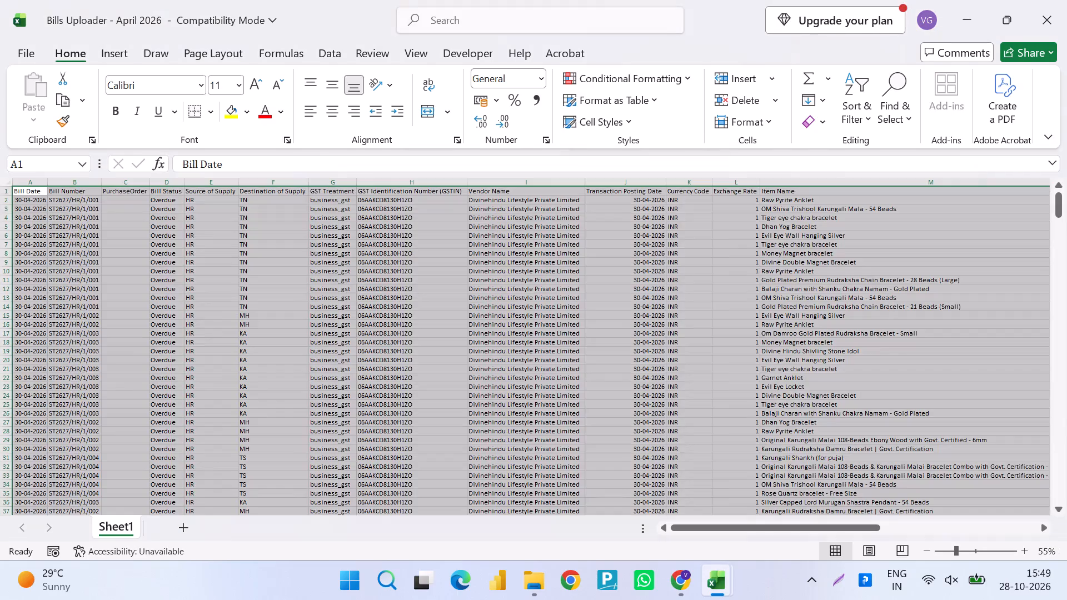
key("alt+Tab")
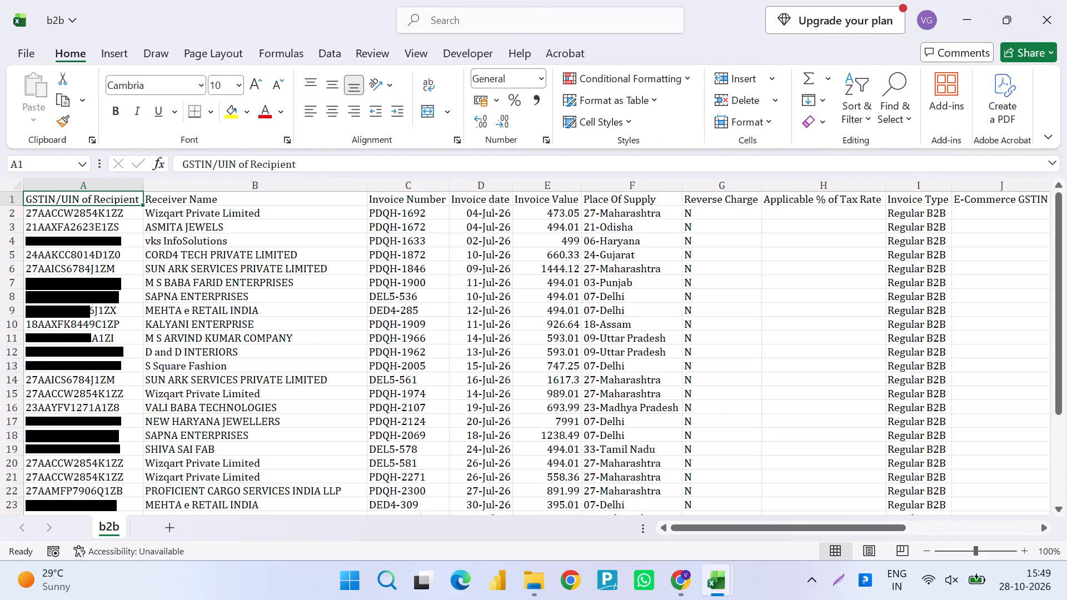
key("alt+F4")
key("Tab")
key("Return")
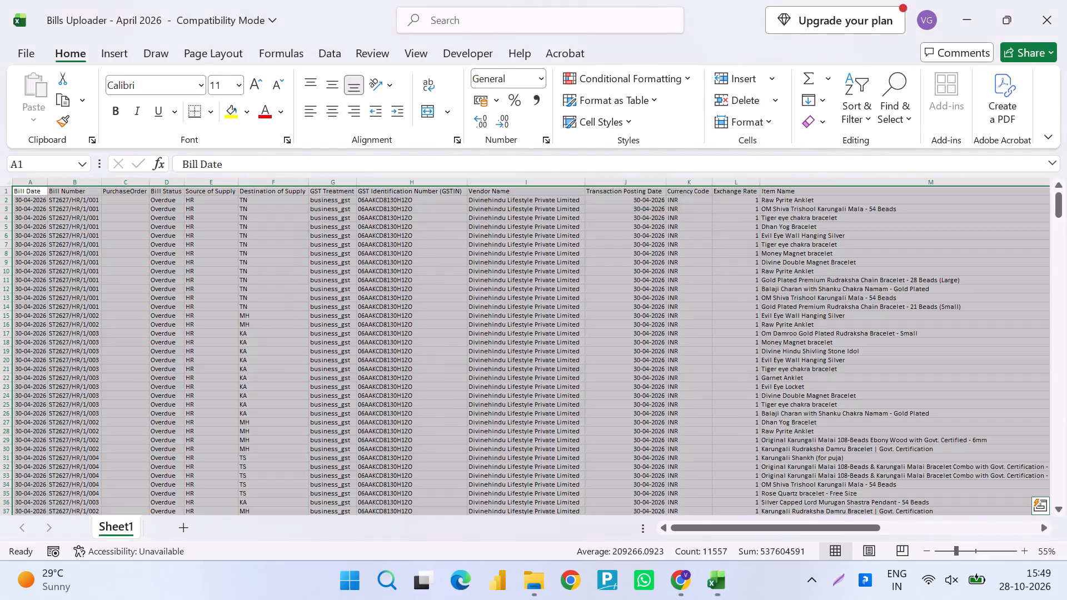
Switch to File Explorer and go from the July upload folder to the Sep folder under GST RETURN.
key("alt+Tab")
key("alt+Tab")
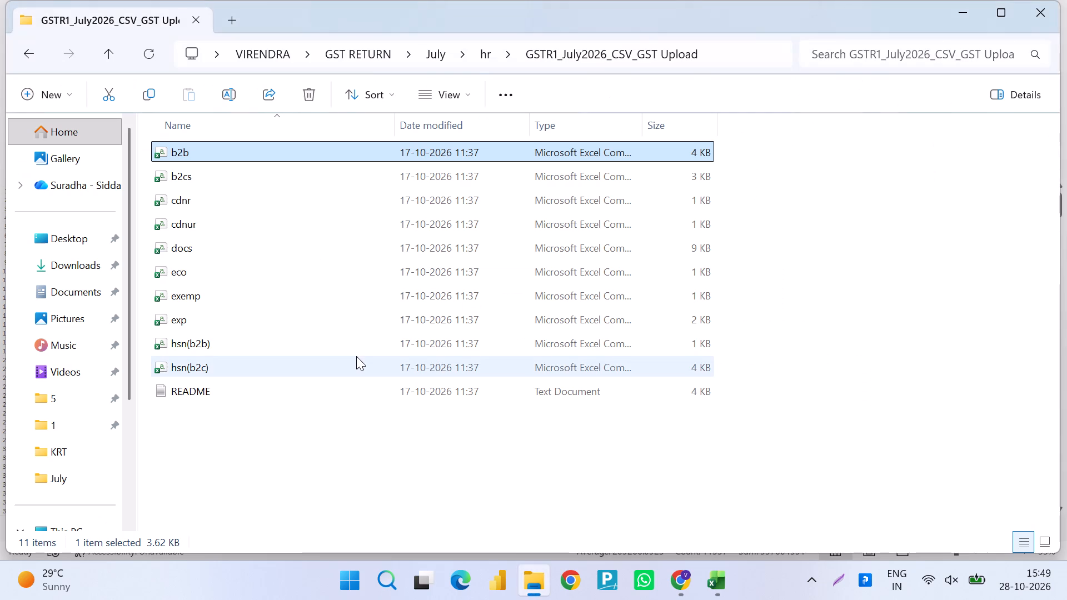
key("BackSpace")
key("BackSpace")
key("Down")
key("Down")
key("BackSpace")
key("Down")
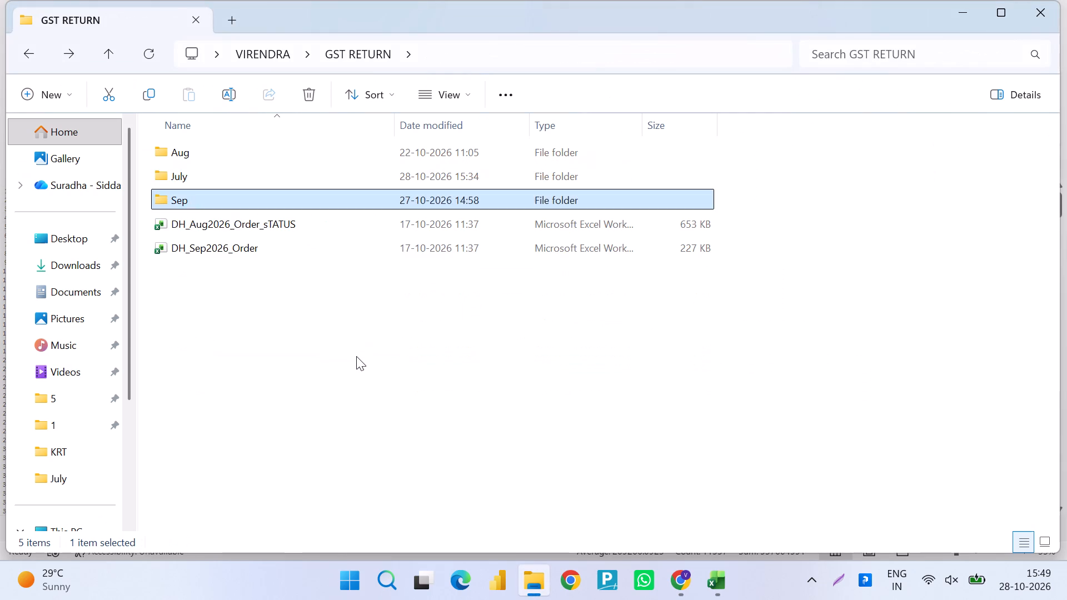
key("Return")
View the contents of the GSTR-1_Monthly_September_2026 archive in the maximized window and return to the Sep folder.
key("Down")
key("Down")
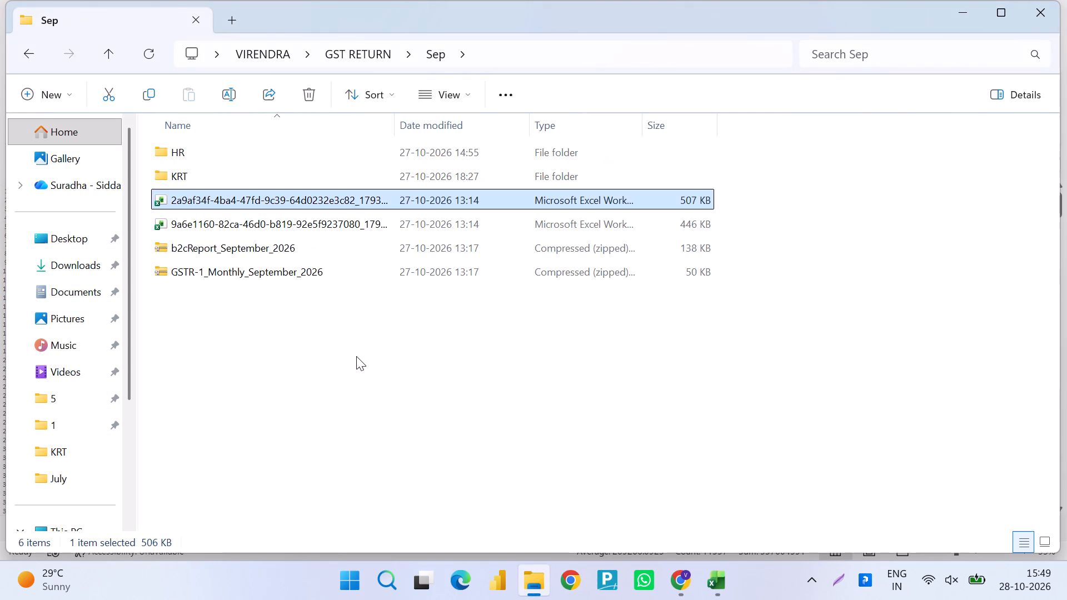
key("Down")
key("Down")
key("Down")
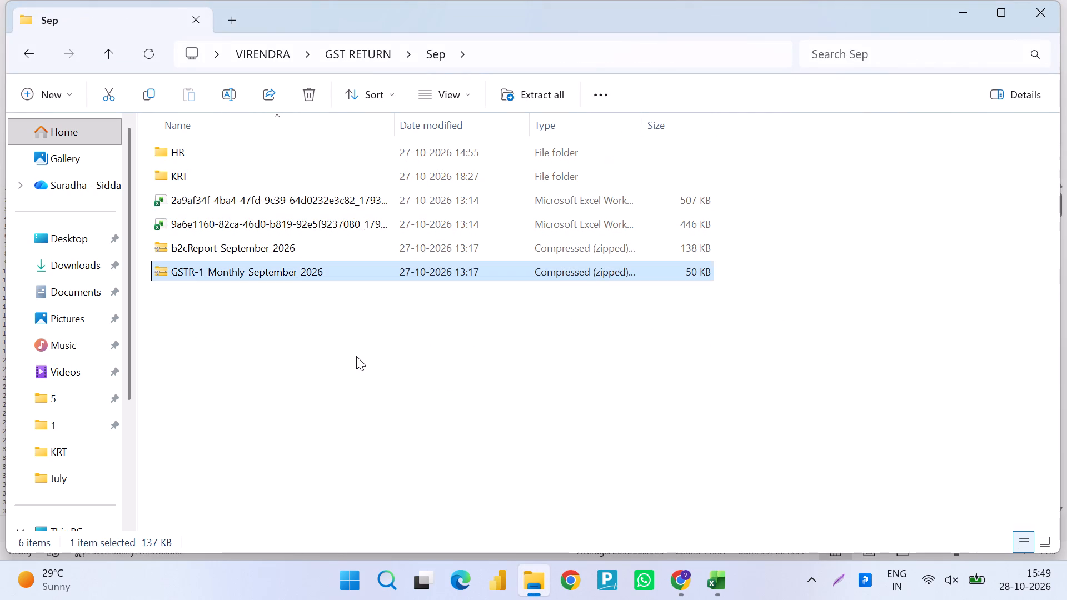
key("Return")
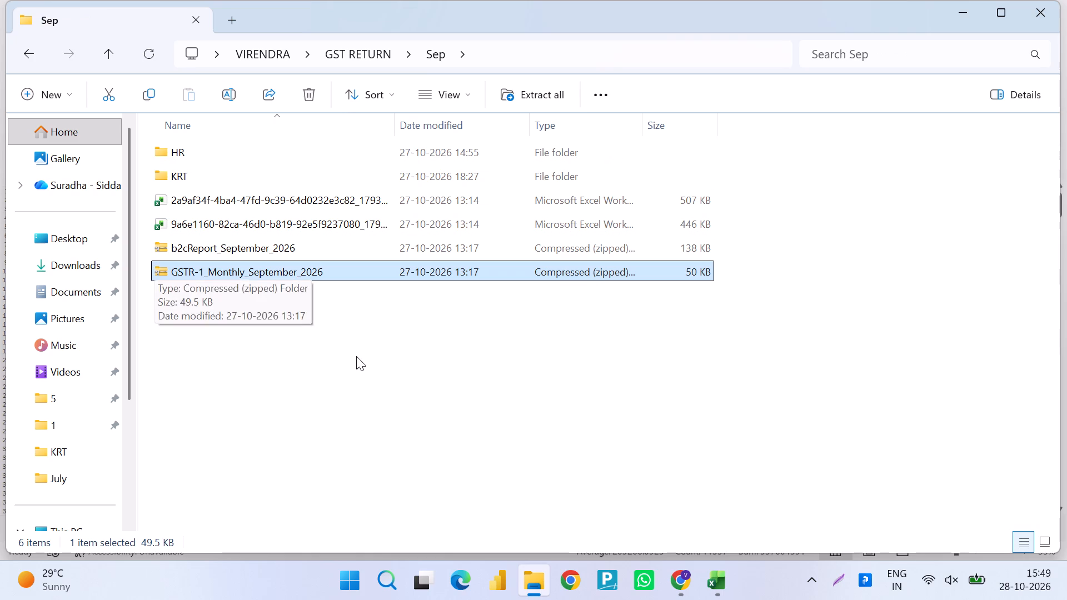
key("super+Up")
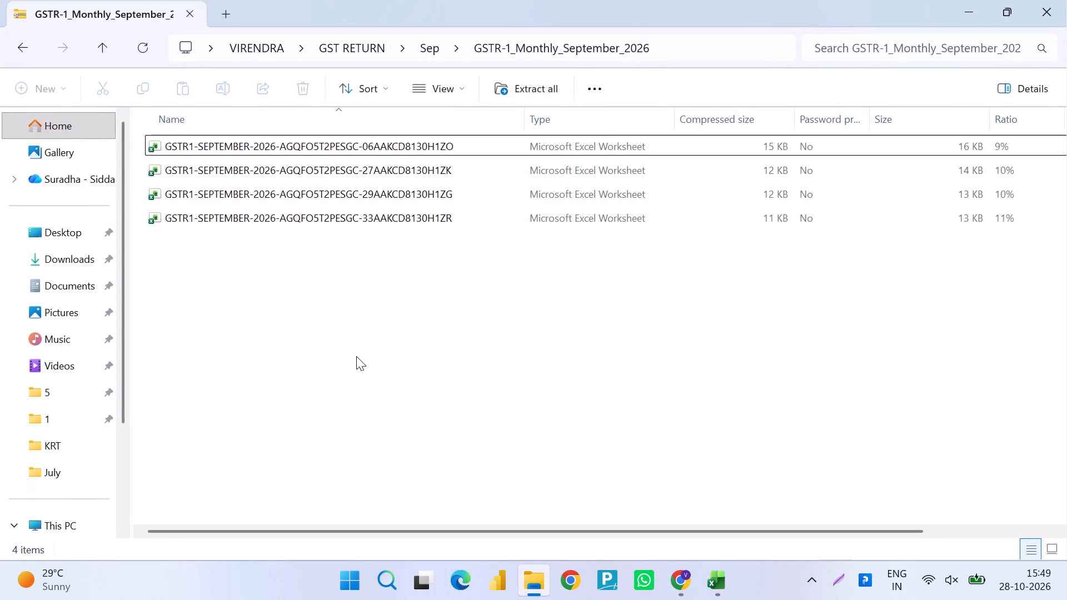
key("BackSpace")
Open the MTR_B2C September 2026 file from the b2cReport_September_2026 archive in Excel.
key("Up")
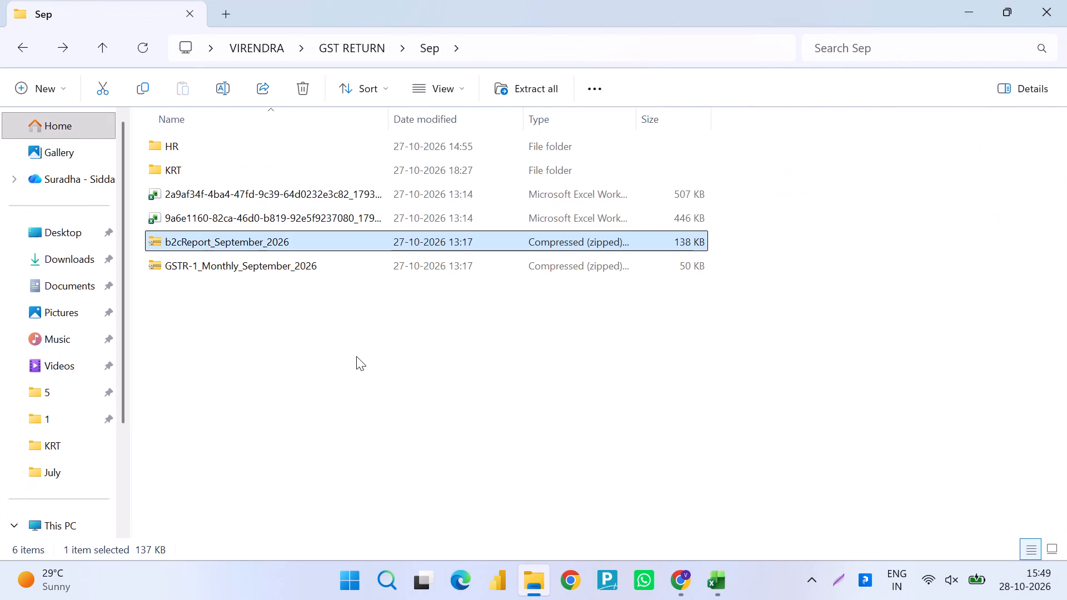
key("Return")
key("Down")
key("Return")
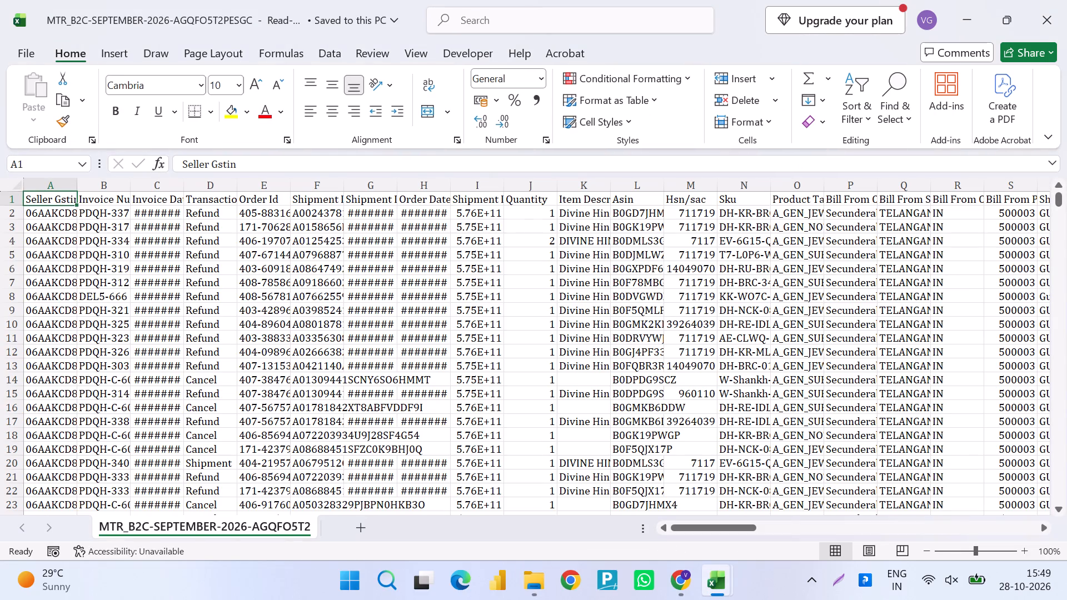
Autofit the column widths of all the data in the MTR_B2C September report.
key("ctrl+a")
type("hoi")
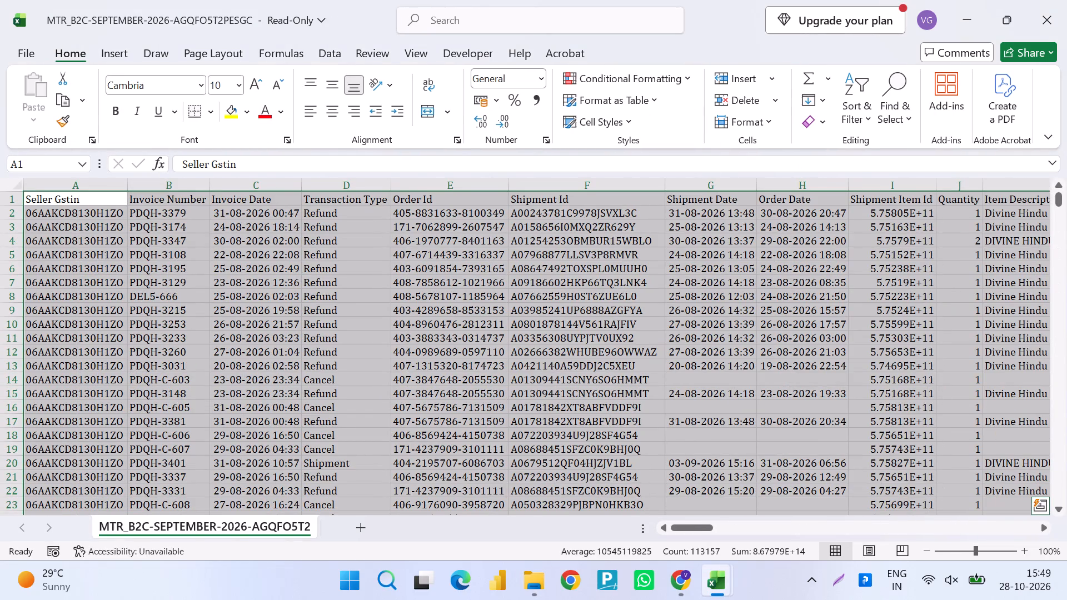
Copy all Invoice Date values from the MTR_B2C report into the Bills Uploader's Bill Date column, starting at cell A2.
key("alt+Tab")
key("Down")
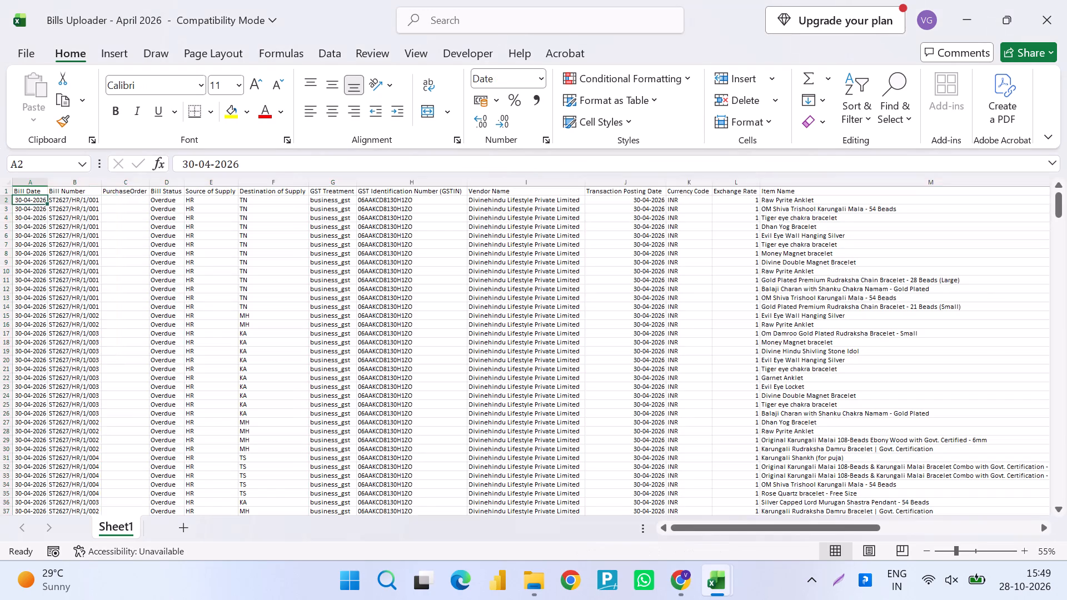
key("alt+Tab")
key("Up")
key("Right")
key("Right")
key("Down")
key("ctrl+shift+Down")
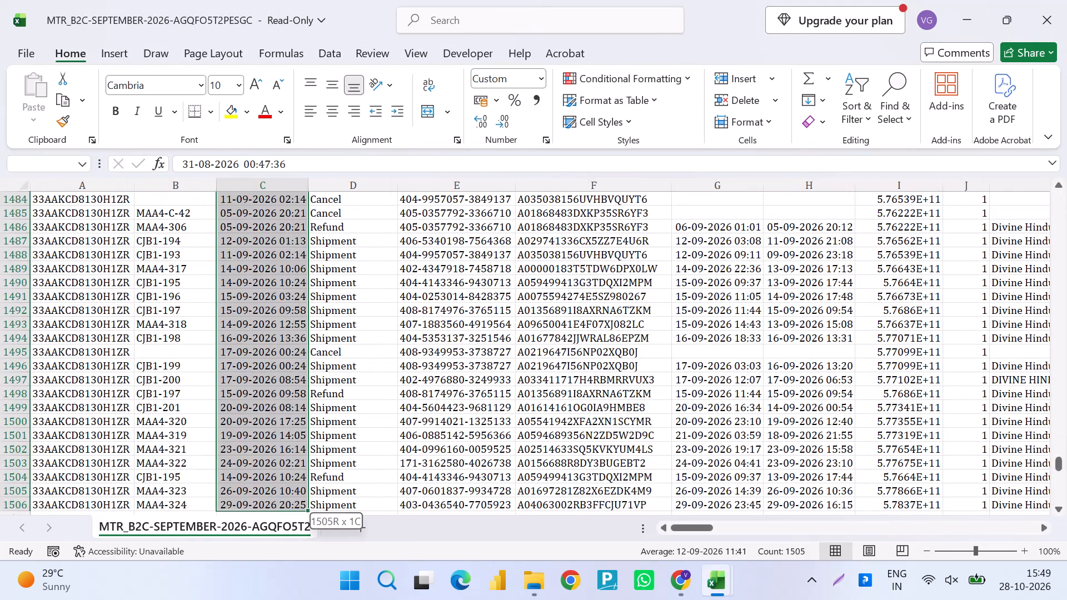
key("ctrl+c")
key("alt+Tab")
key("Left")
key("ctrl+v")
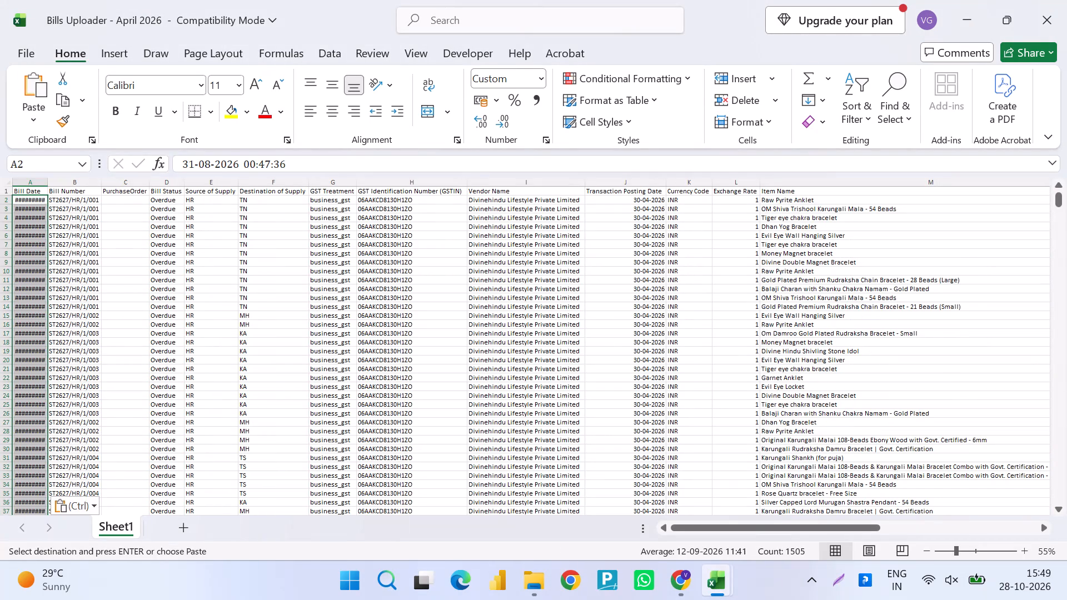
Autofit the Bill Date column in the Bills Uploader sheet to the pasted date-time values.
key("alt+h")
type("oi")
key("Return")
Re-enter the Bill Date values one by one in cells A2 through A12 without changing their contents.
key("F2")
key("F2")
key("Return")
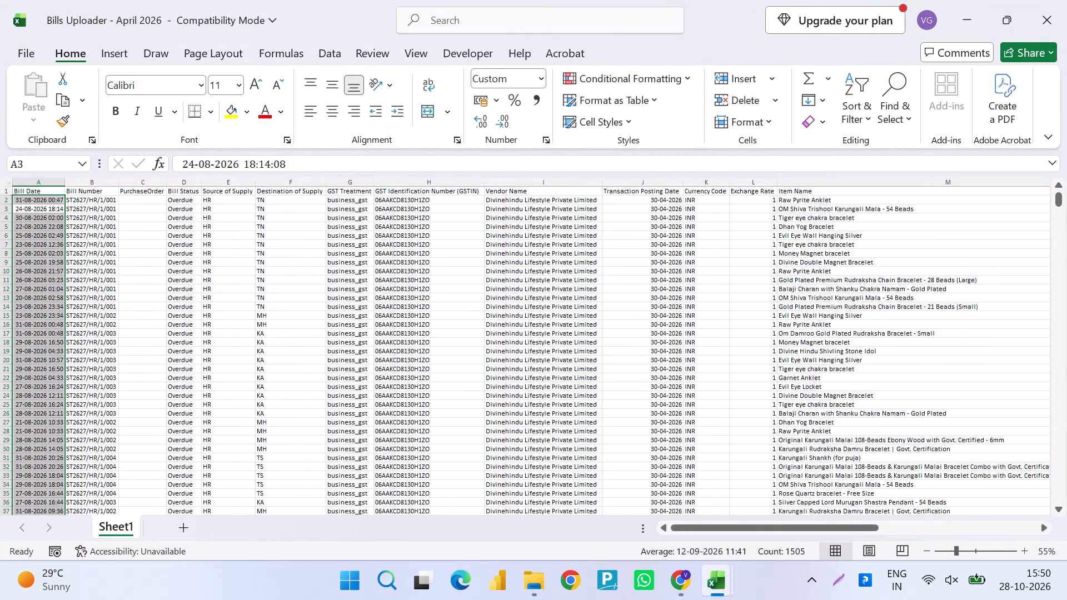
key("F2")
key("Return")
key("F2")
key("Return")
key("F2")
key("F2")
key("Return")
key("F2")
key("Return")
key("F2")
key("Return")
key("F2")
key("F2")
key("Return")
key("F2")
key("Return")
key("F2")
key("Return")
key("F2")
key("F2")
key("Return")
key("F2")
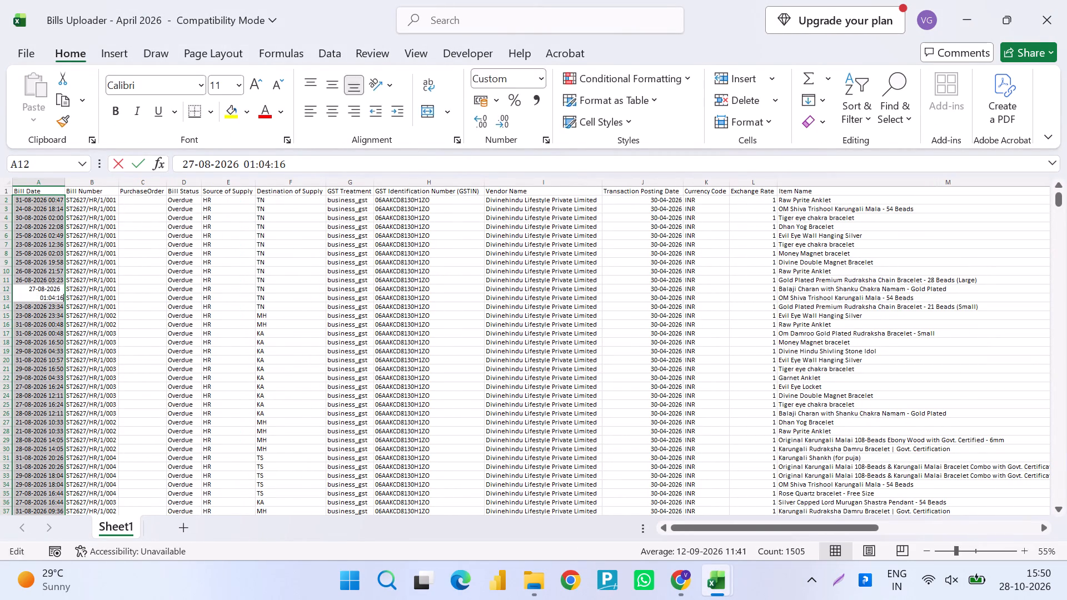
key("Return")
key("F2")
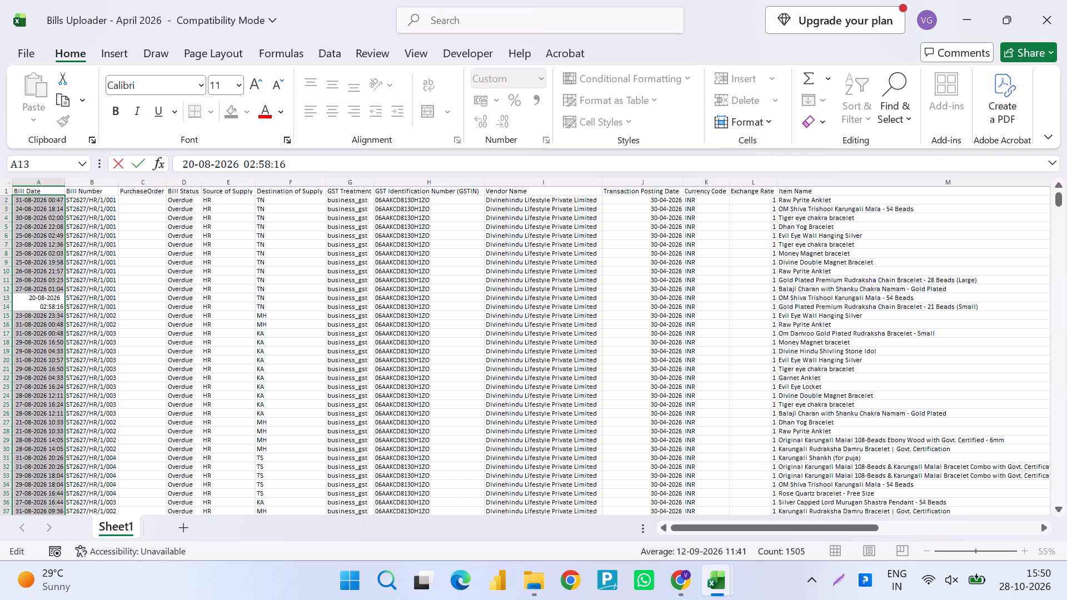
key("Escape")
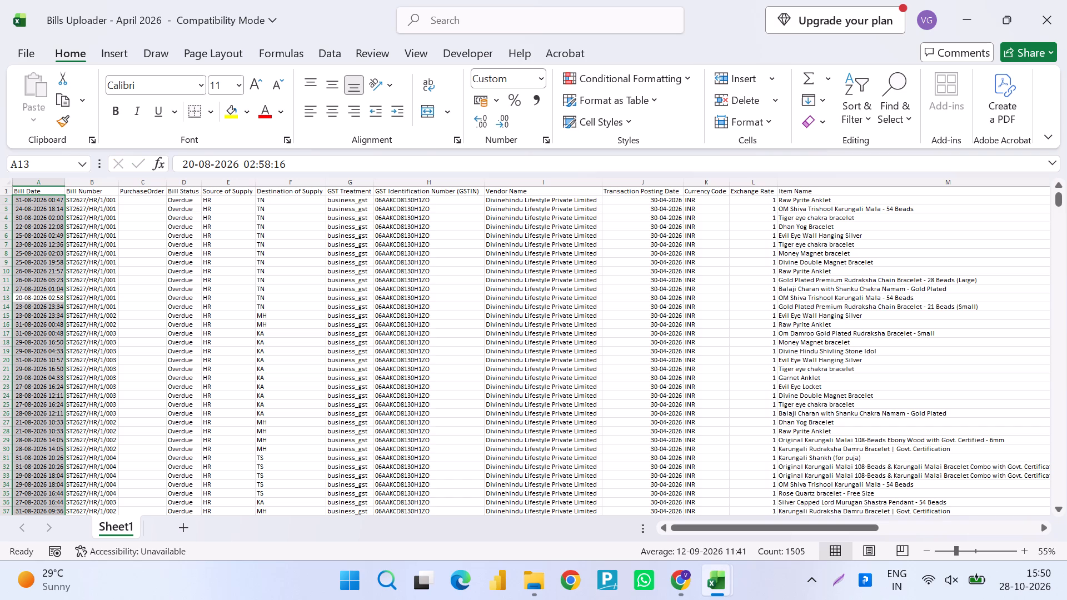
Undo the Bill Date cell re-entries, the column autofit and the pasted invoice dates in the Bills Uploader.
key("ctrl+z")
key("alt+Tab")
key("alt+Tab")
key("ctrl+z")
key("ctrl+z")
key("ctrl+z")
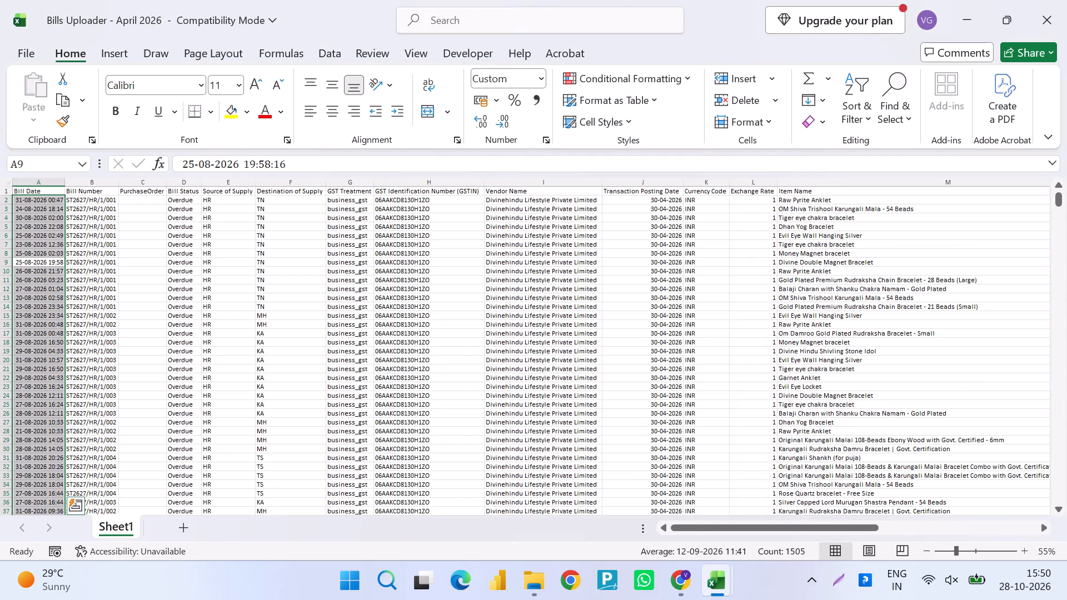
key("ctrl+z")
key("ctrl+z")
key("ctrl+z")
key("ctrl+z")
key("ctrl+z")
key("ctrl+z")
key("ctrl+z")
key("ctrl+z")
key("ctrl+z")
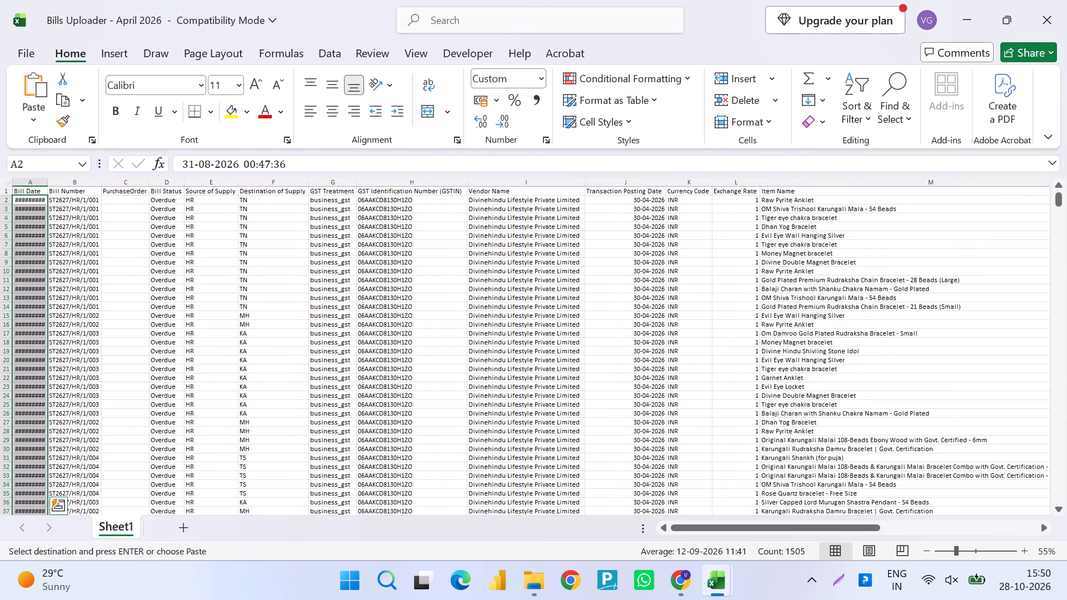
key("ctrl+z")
key("alt+Tab")
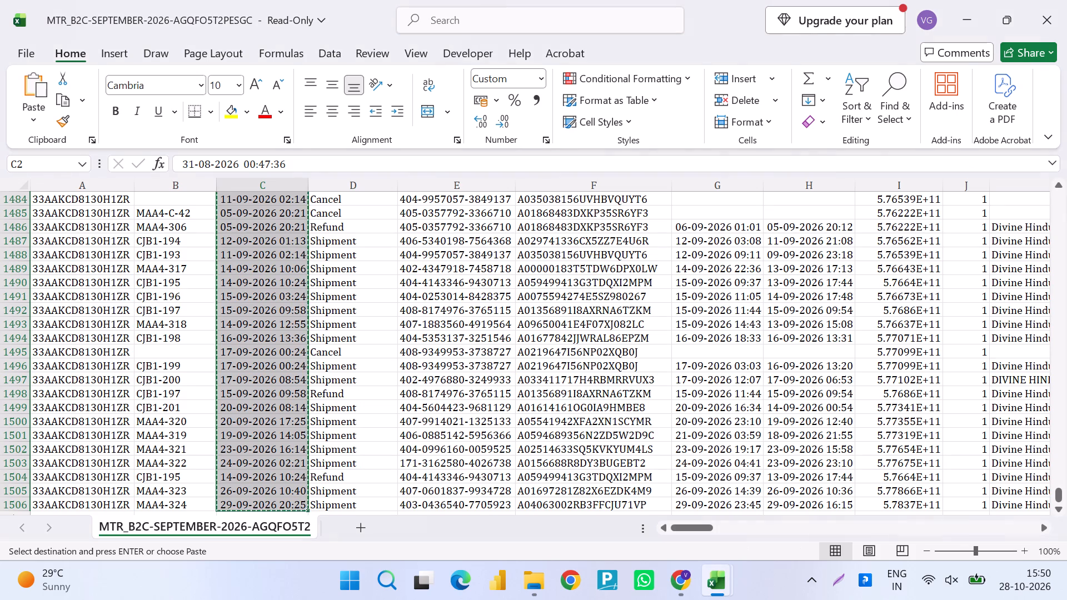
key("alt+Tab")
key("alt+Tab")
key("Up")
key("Down")
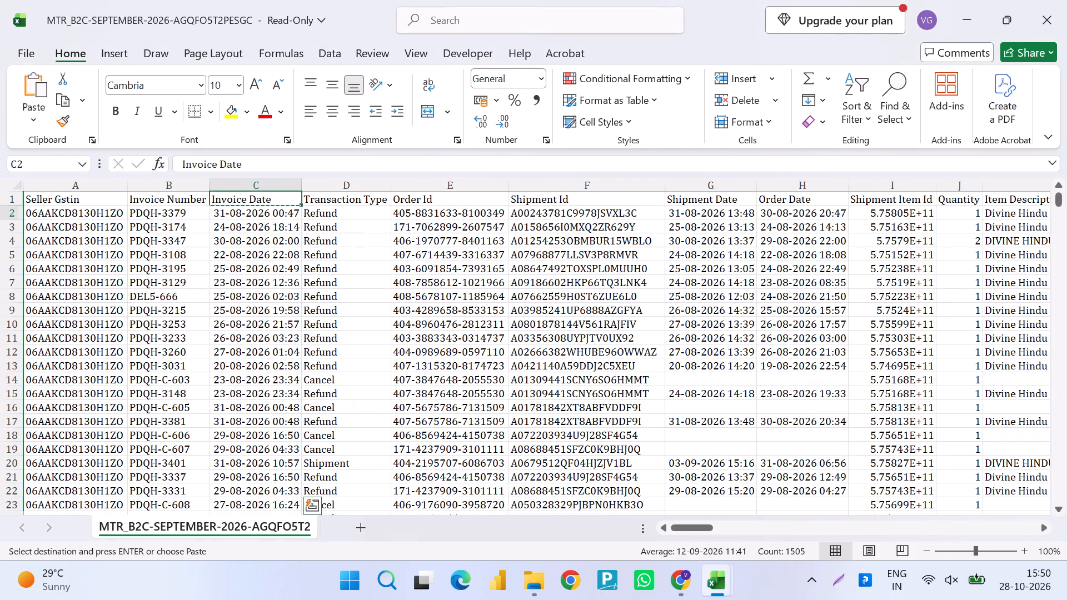
key("Escape")
key("Left")
key("ctrl+c")
key("alt+Tab")
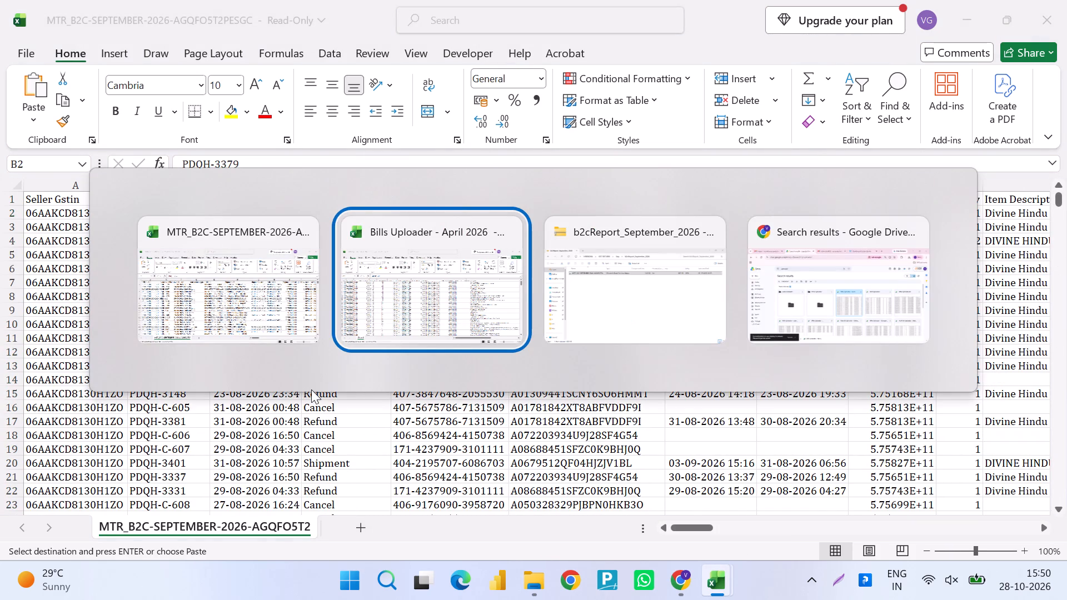
key("alt+Tab")
key("alt+Tab")
left_click(638, 1)
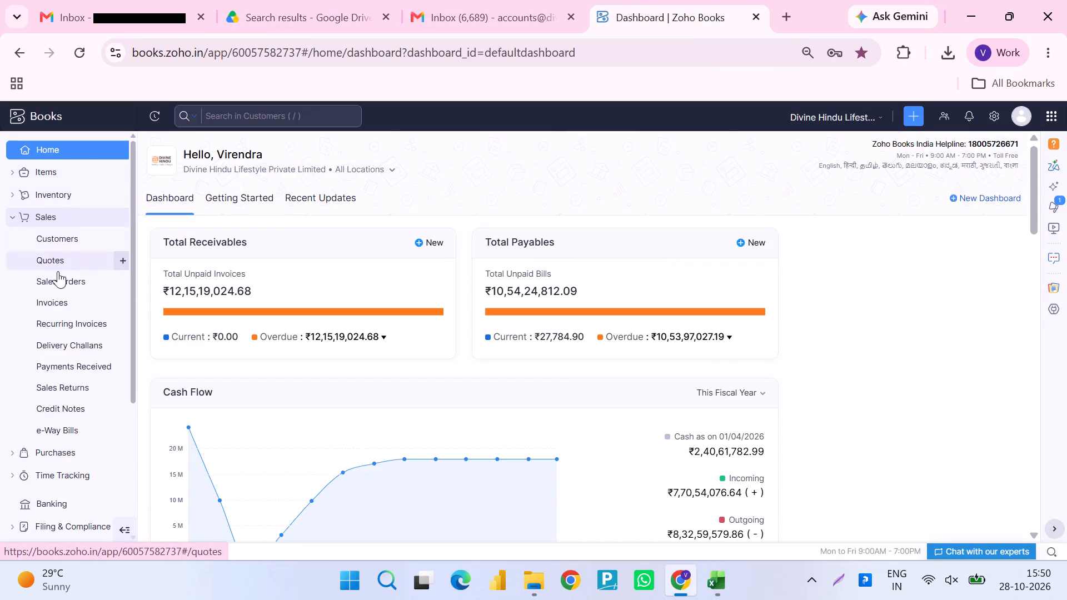
left_click(63, 304)
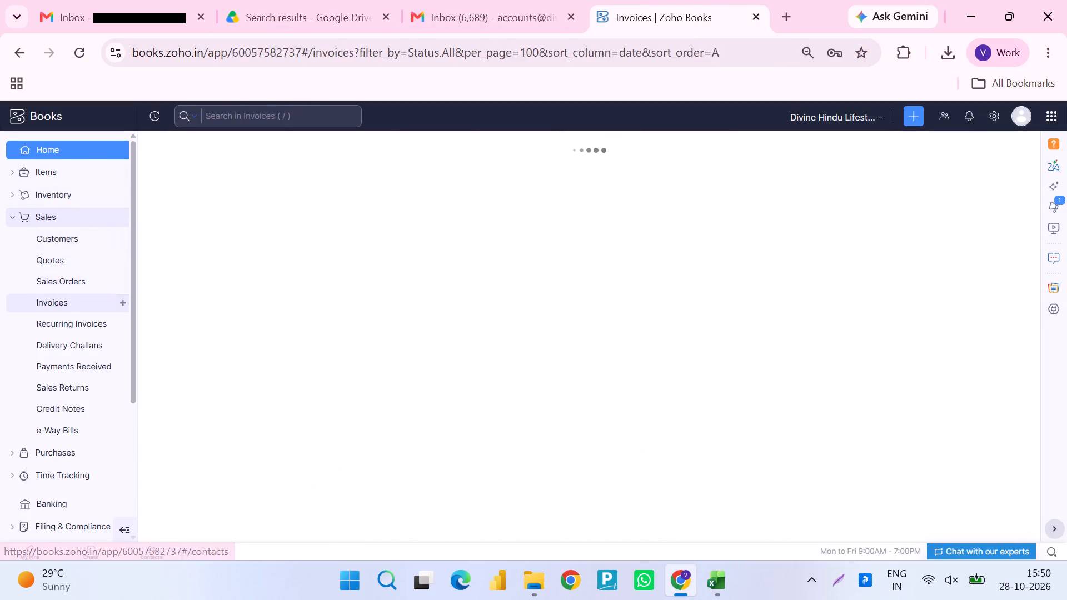
left_click(286, 119)
key("ctrl+v")
key("Return")
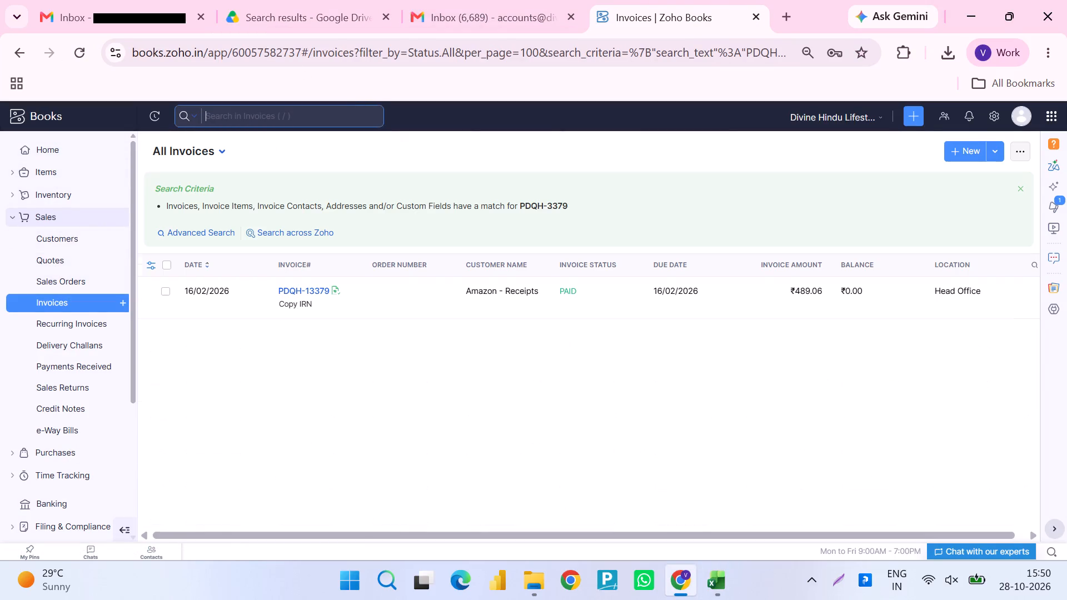
key("alt+Tab")
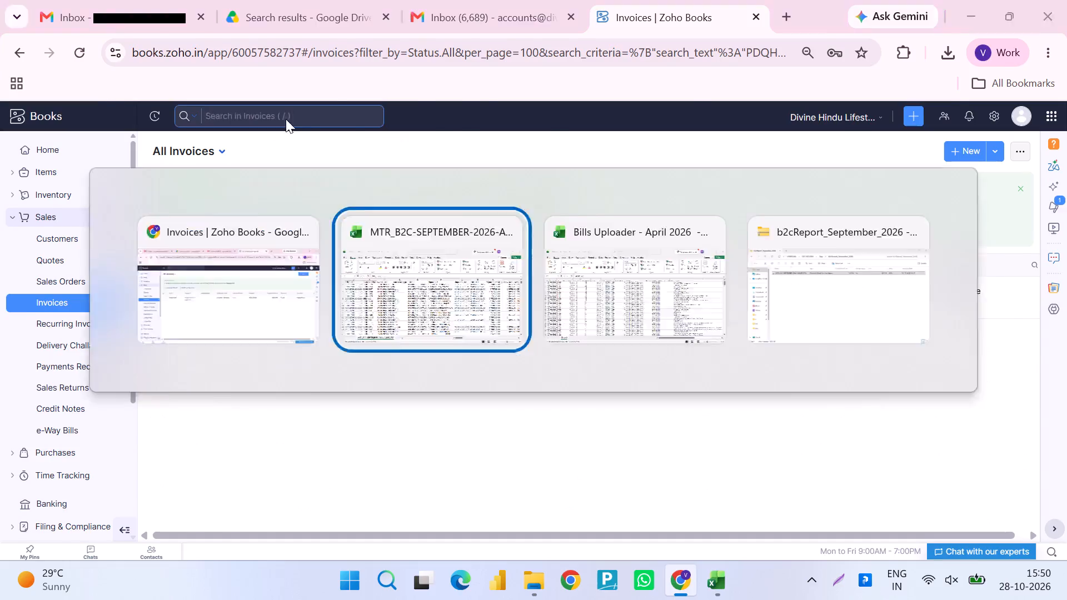
key("alt+Tab")
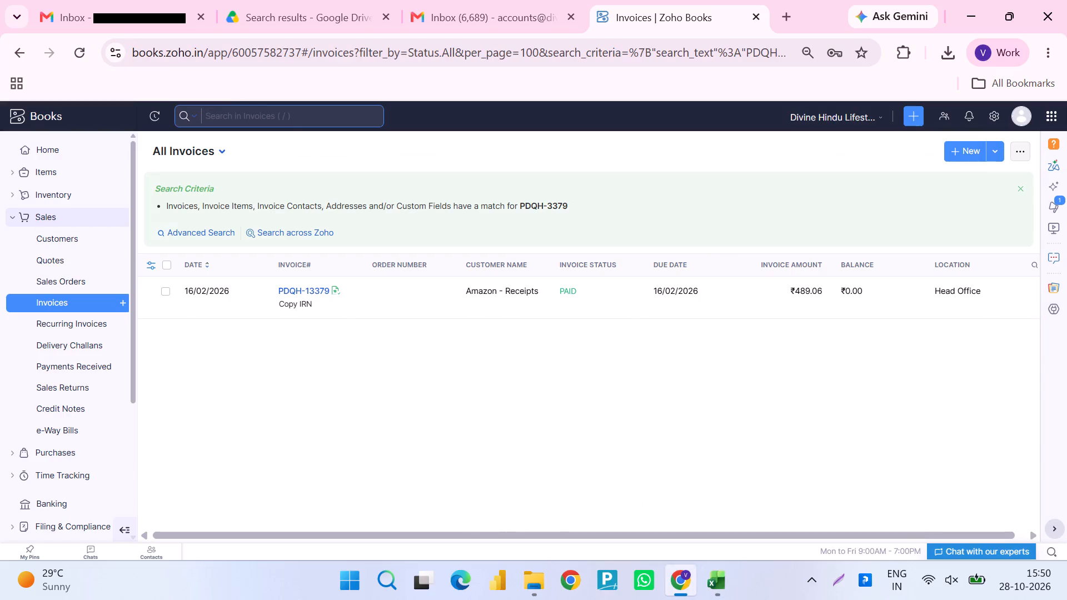
key("alt+Tab")
key("Down")
key("ctrl+c")
key("alt+Tab")
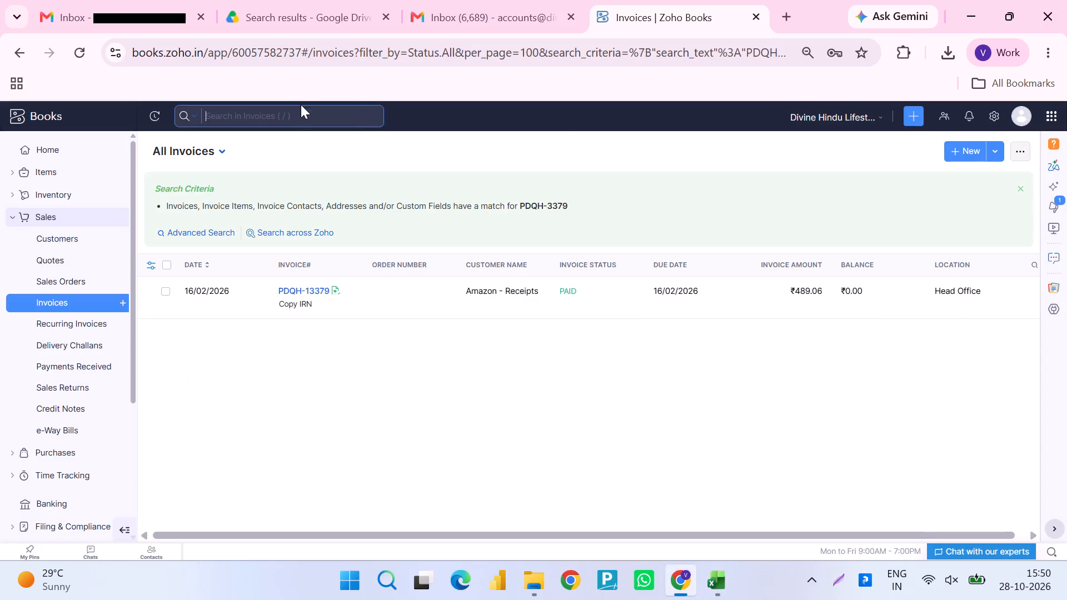
left_click(301, 105)
key("ctrl+v")
key("Return")
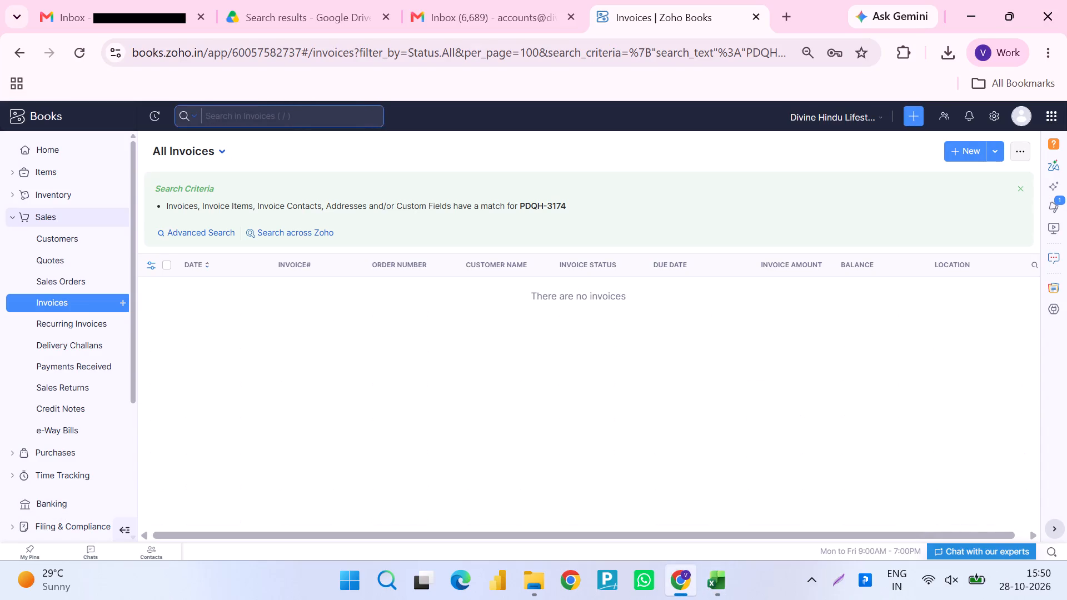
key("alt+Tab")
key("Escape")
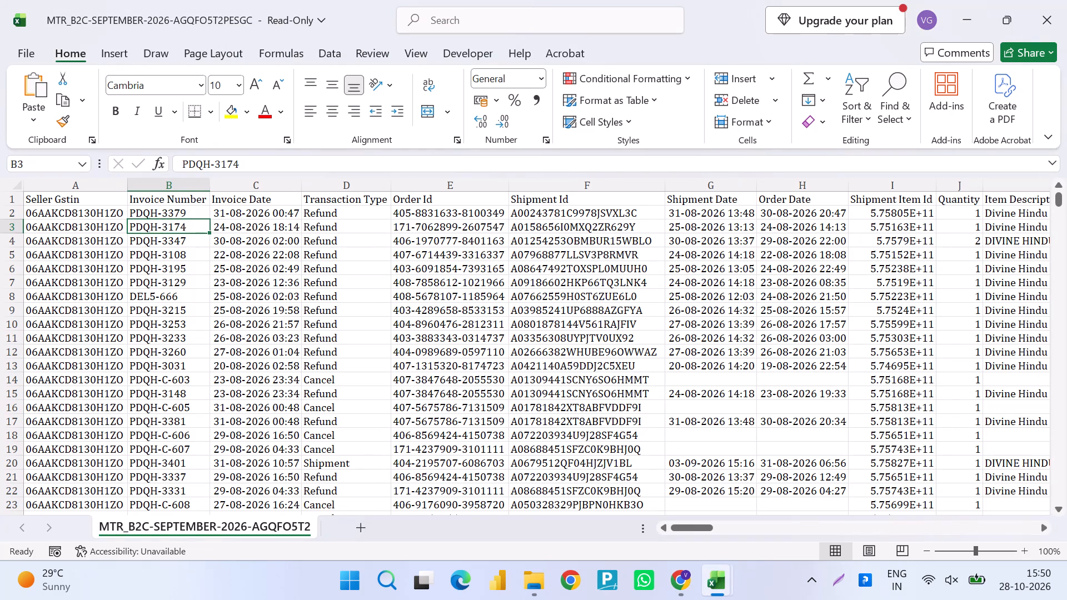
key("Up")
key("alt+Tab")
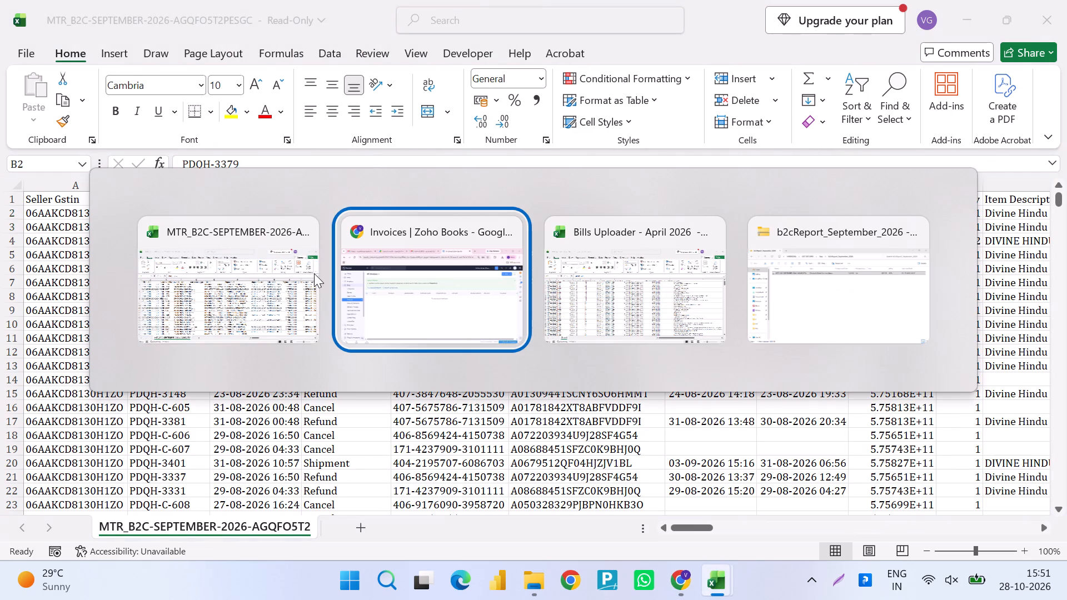
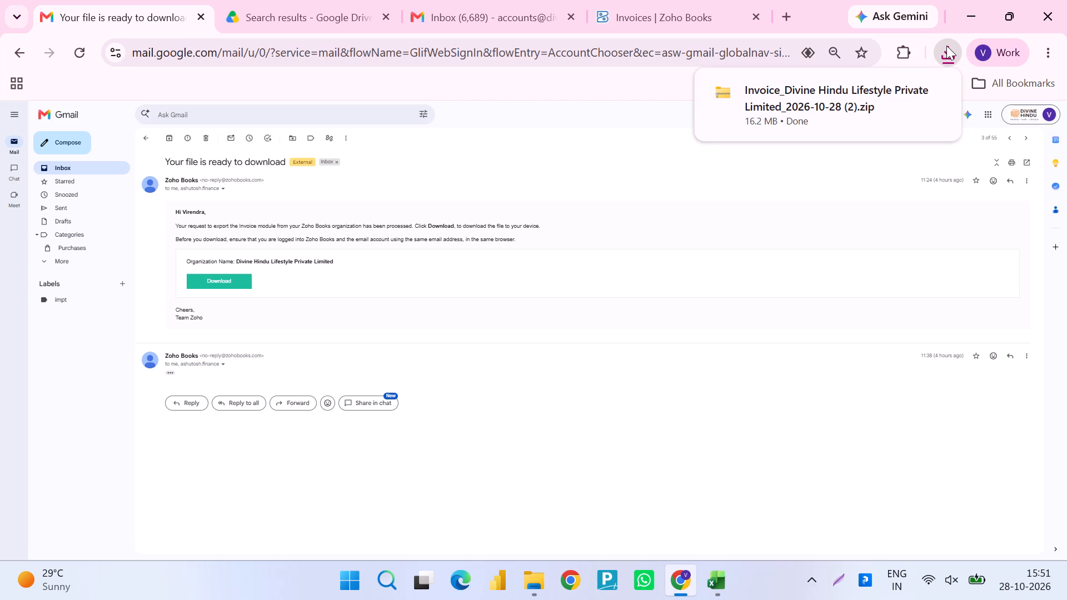
Open the downloaded Zoho Books export Invoice_Divine Hindu Lifestyle Private Limited_2026-10-28 (2).zip to check its list of invoice files, closing the archive window when done.
key("alt+Tab")
key("alt+Tab")
left_click(820, 89)
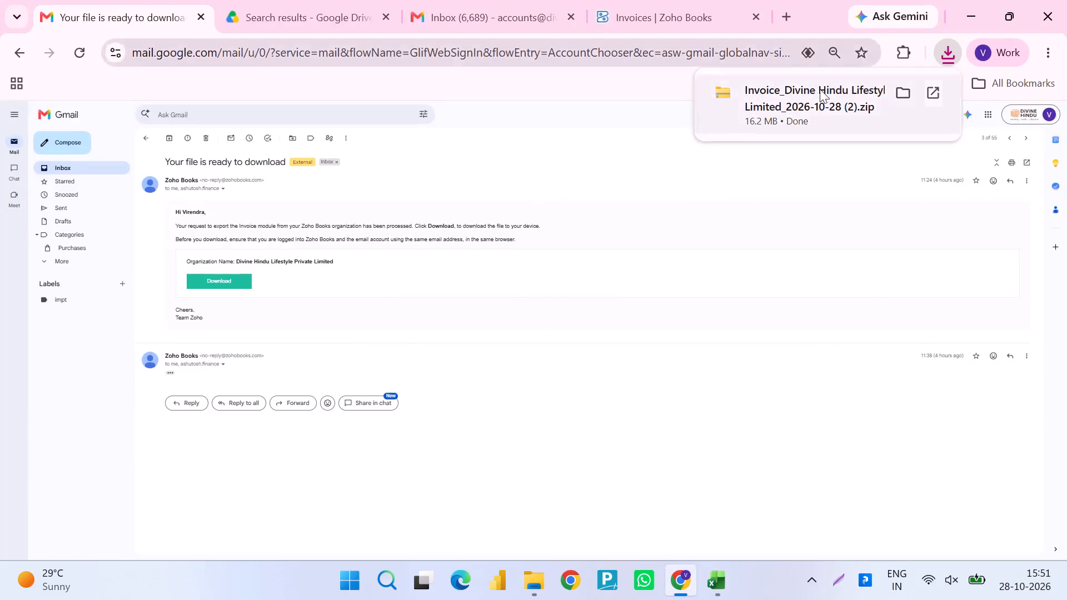
scroll(368, 428, "down", 8)
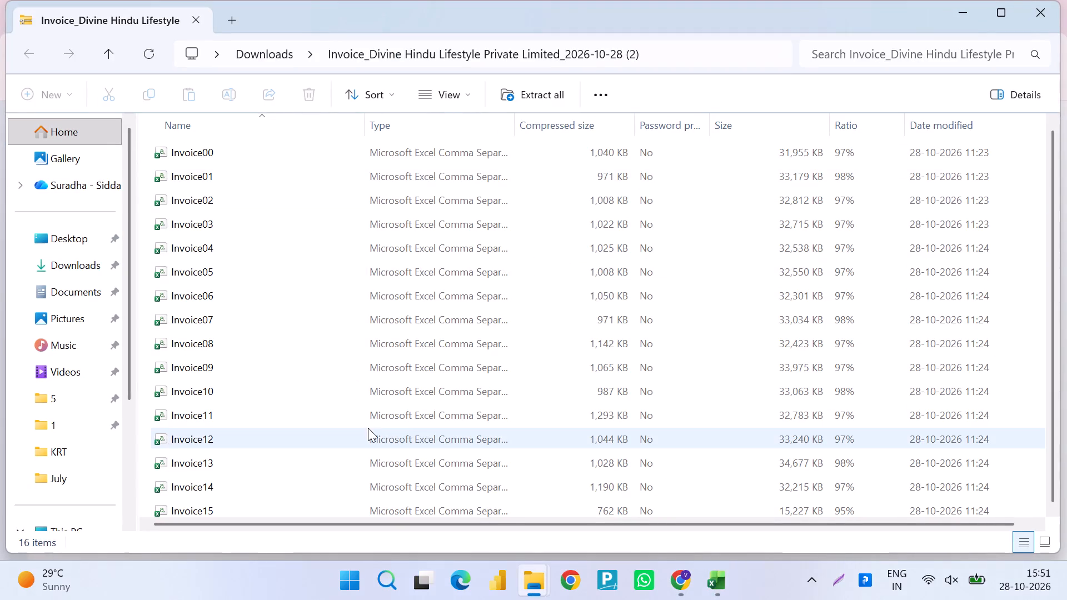
key("alt+F4")
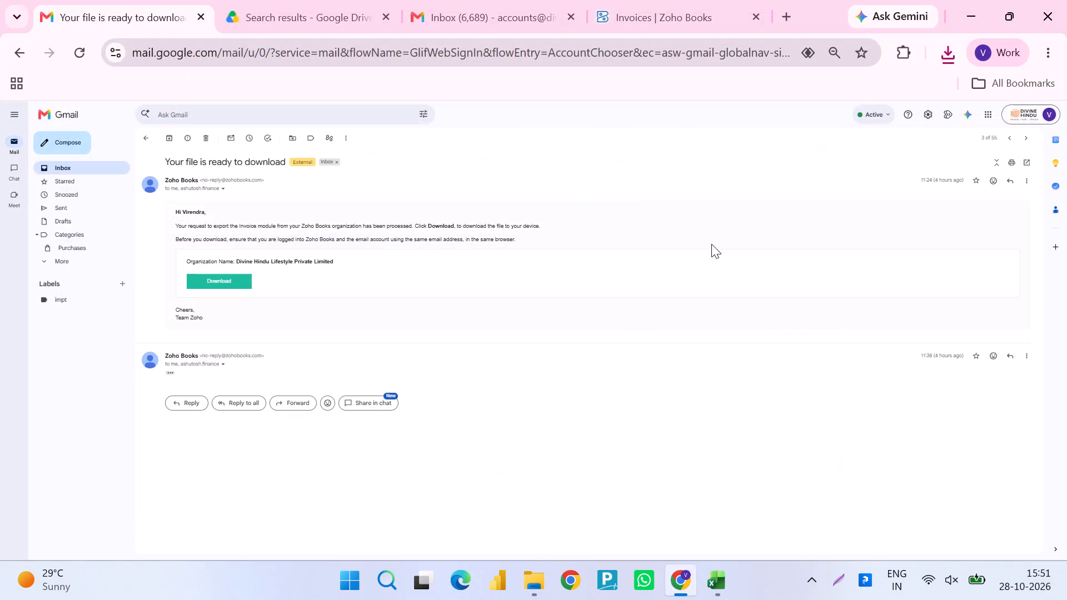
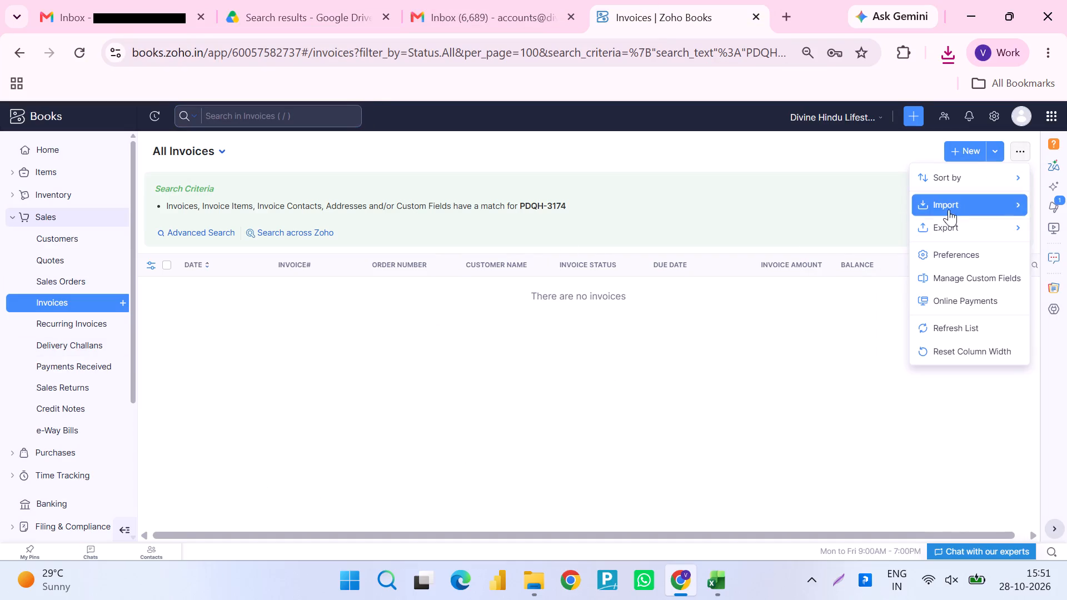
Start an invoice export in Zoho Books and open the start date of its export period for entry.
left_click(856, 231)
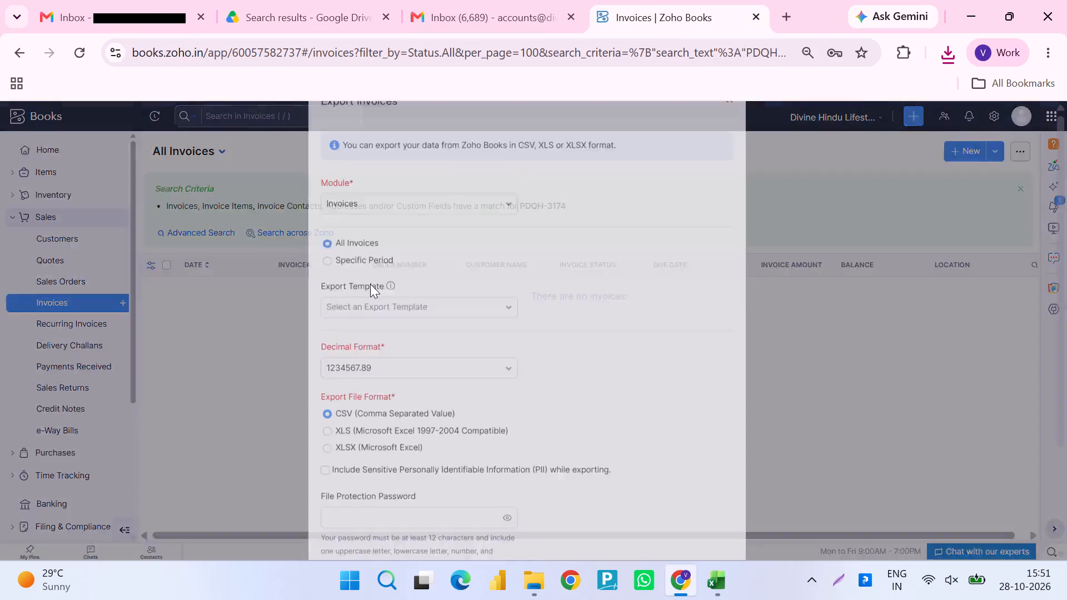
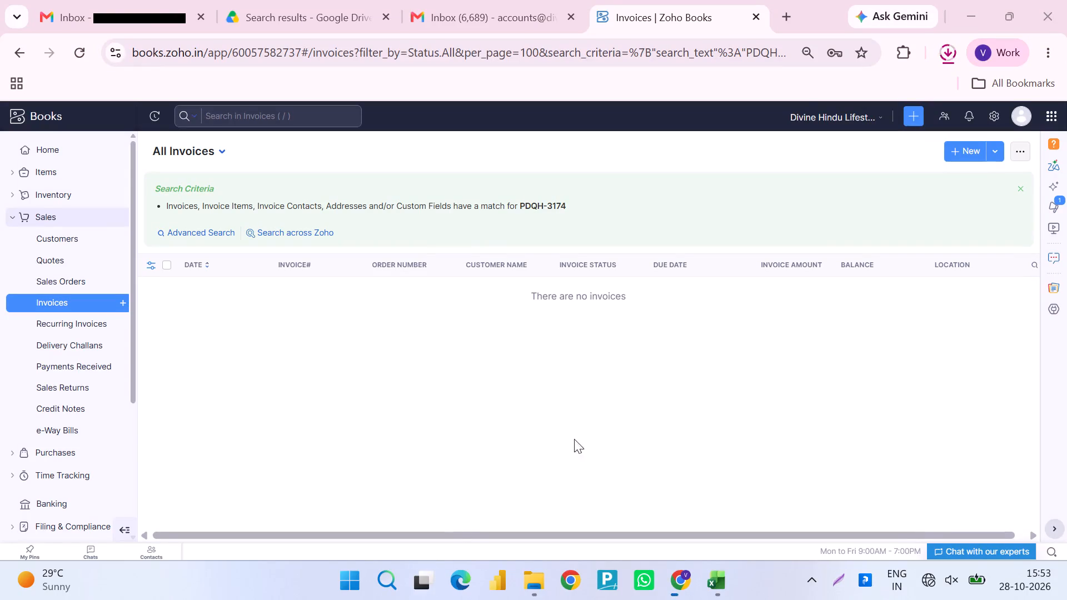
Open the browser's recent download history to check on the Invoice.csv download.
scroll(675, 367, "down", 4)
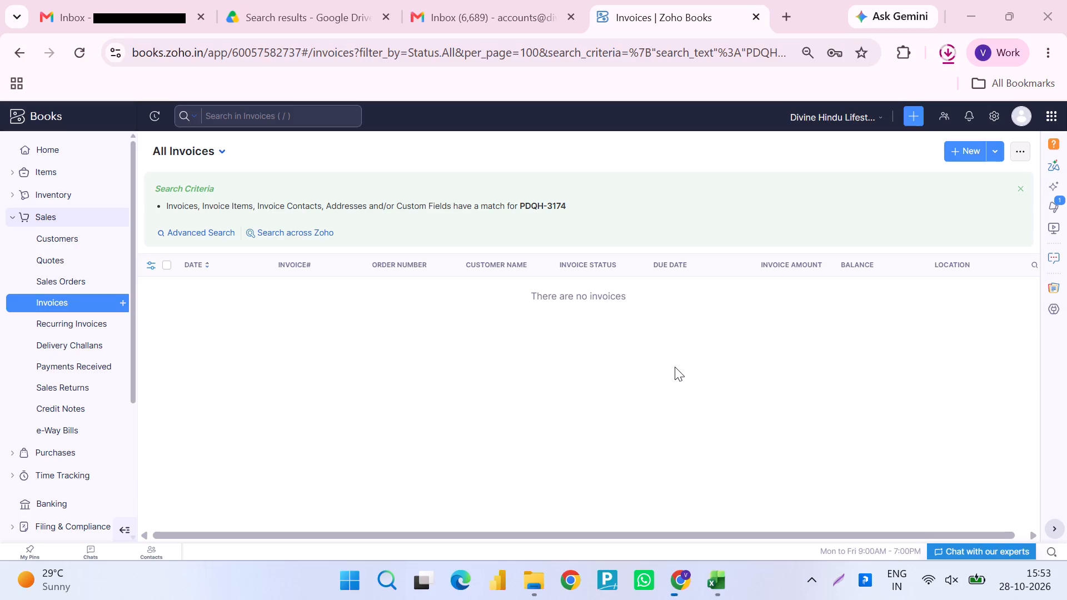
scroll(675, 367, "up", 4)
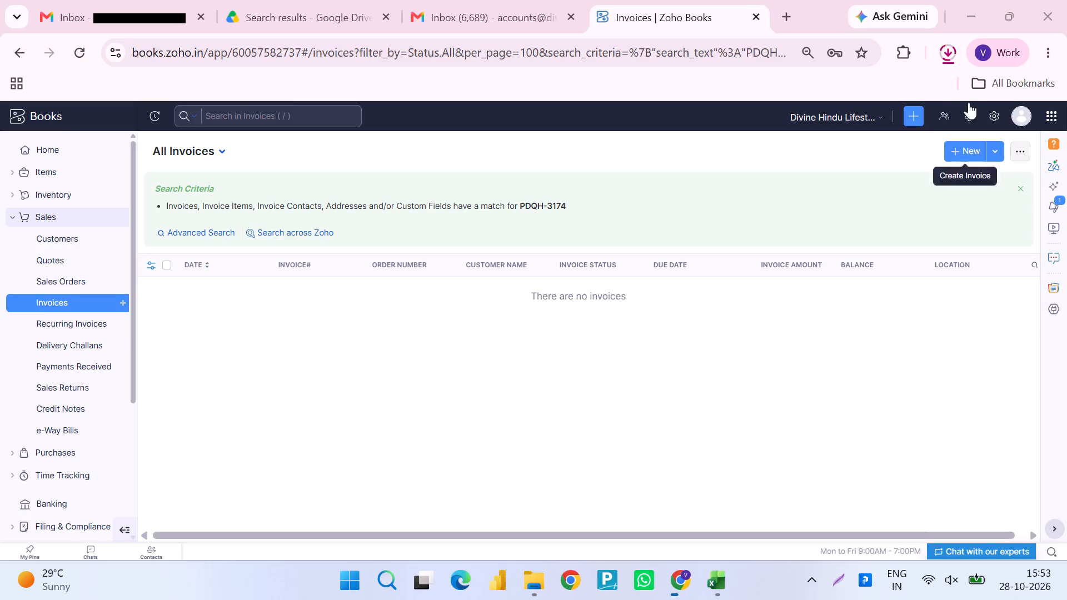
left_click(945, 57)
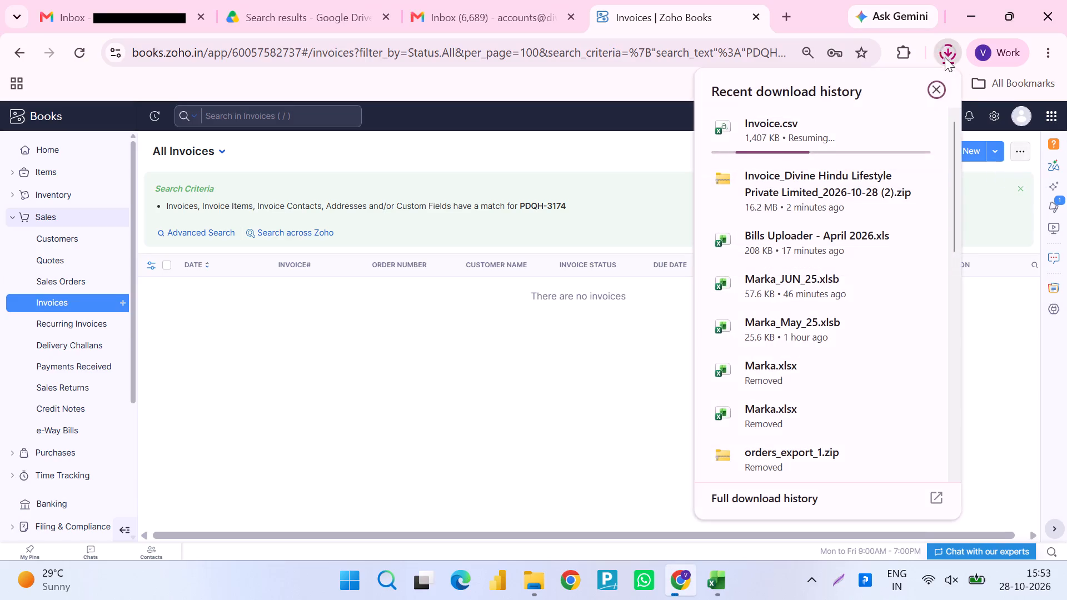
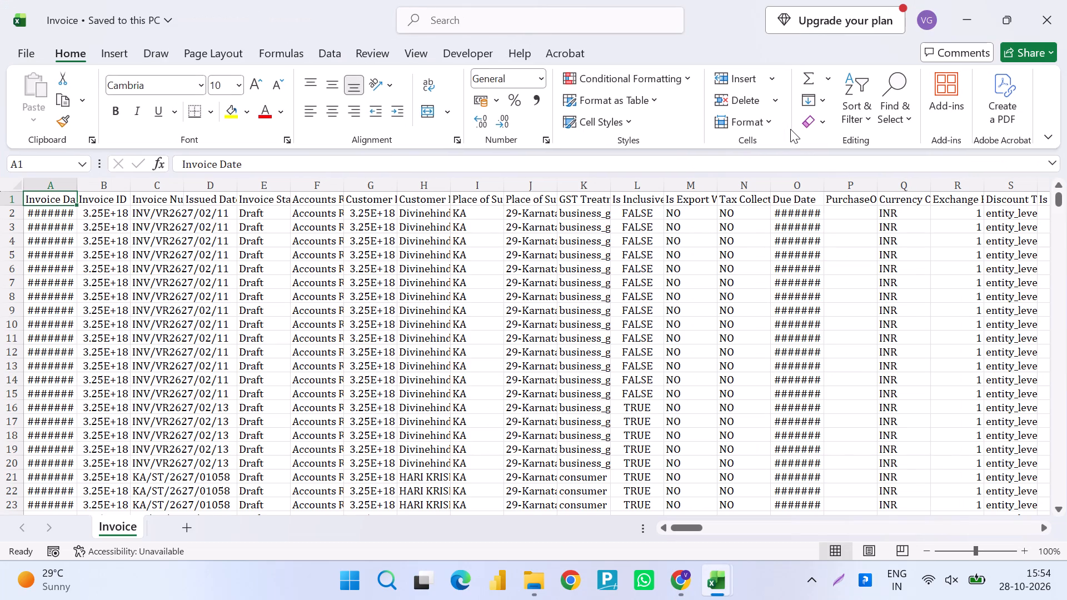
AutoFit the column widths across the entire Invoice sheet.
key("ctrl+a")
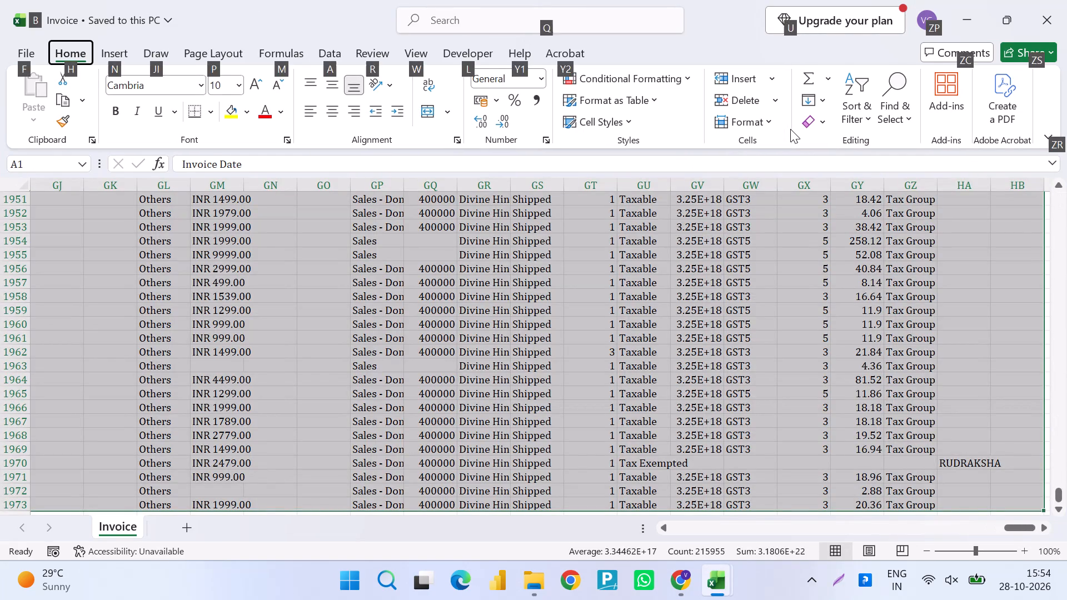
type("hoi")
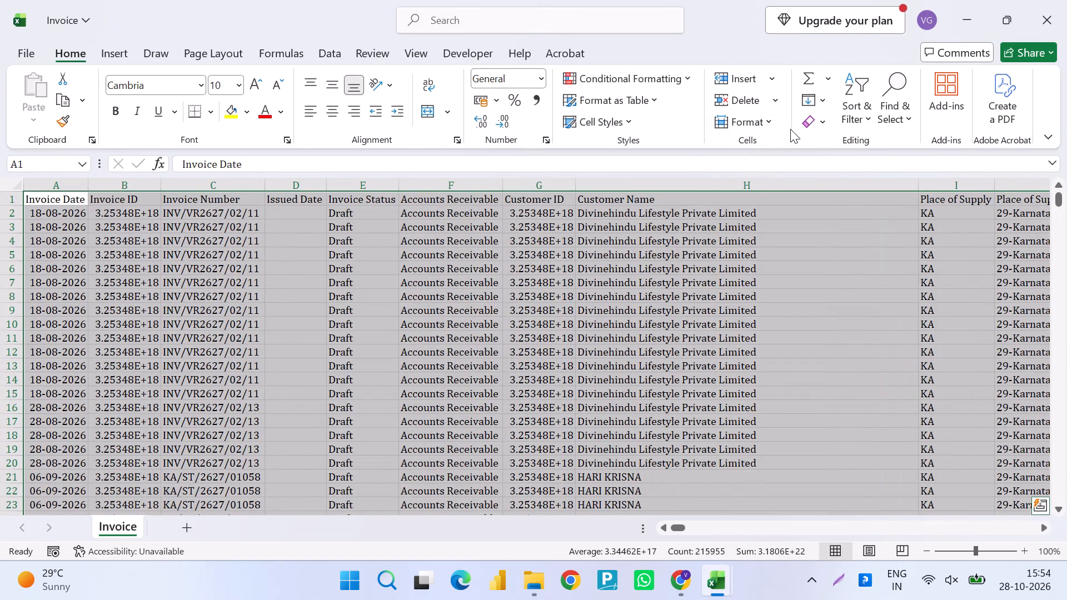
Copy invoice number PDQH-3379 from the MTR B2C report and search the exported Invoice sheet for it.
key("alt+Tab")
key("alt+Tab")
key("alt+Tab")
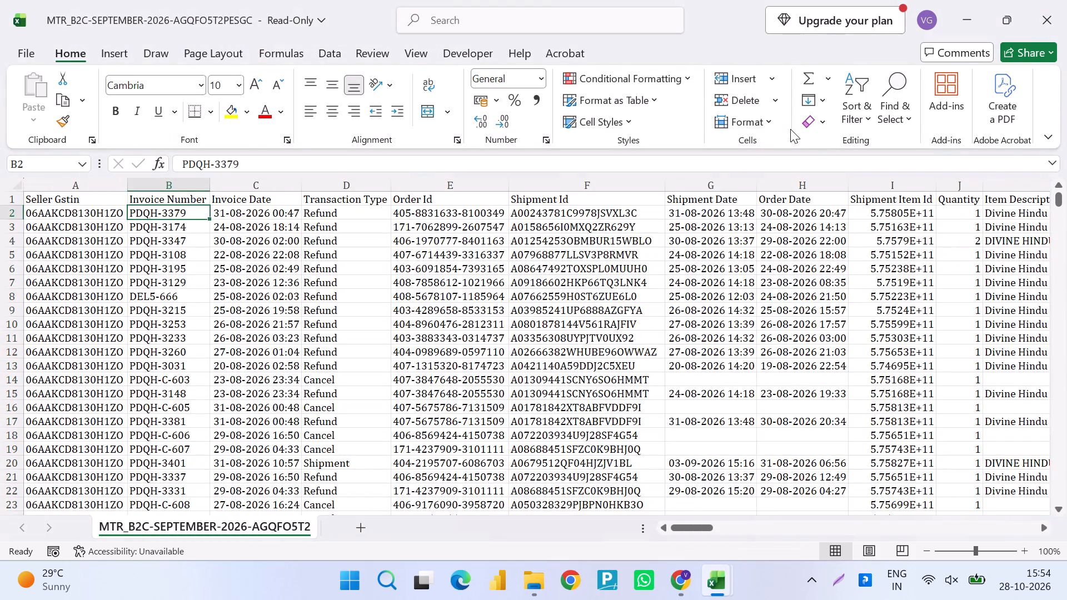
key("ctrl+c")
key("alt+Tab")
key("ctrl+d")
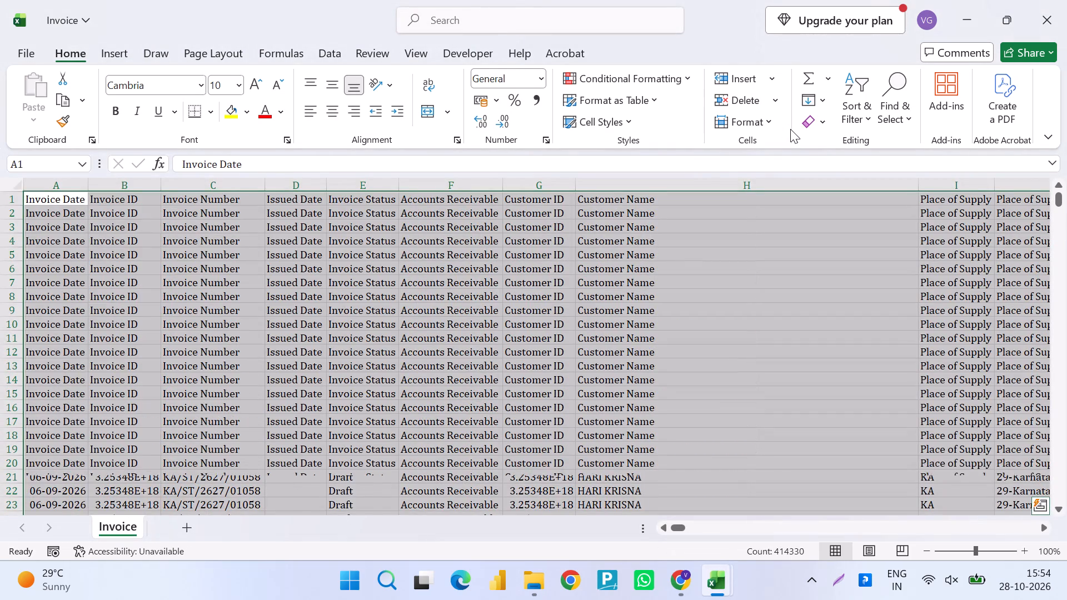
key("ctrl+z")
key("ctrl+f")
key("ctrl+v")
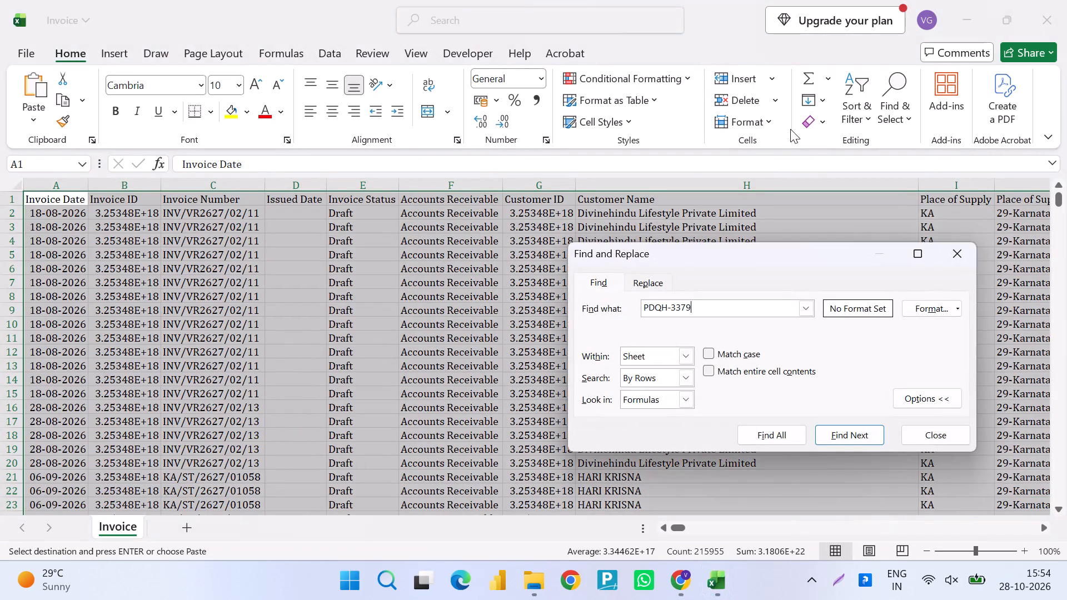
key("Return")
key("Escape")
key("Escape")
key("Escape")
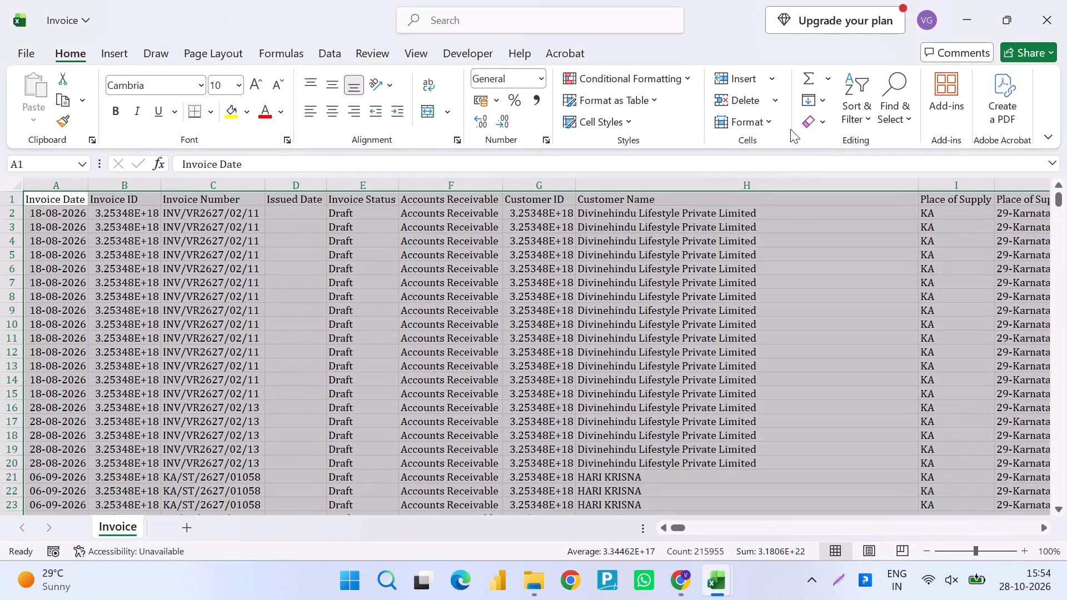
key("Escape")
key("Down")
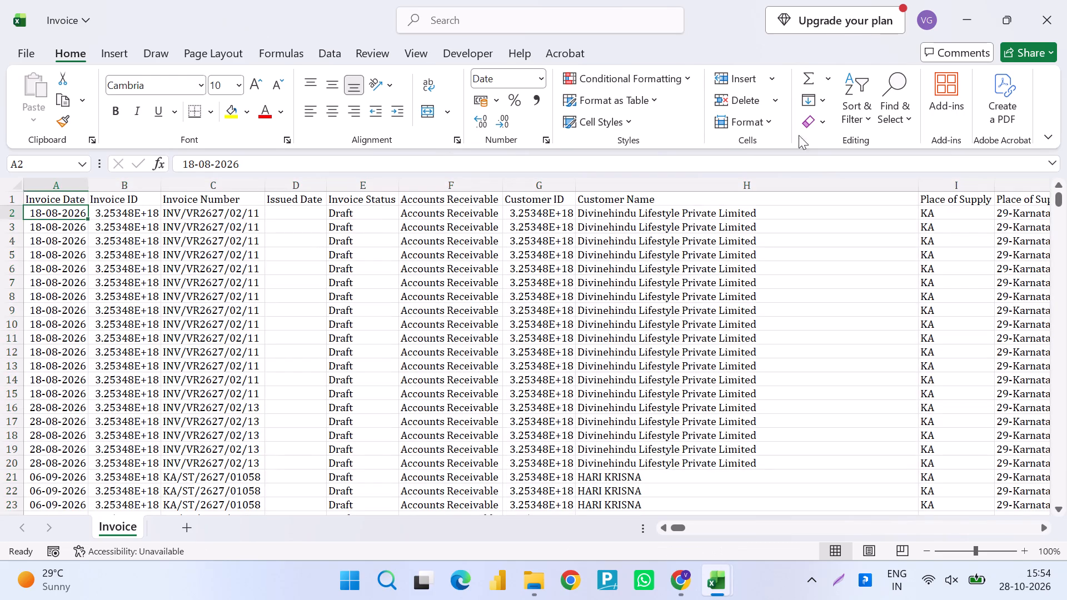
Copy PDQH-3379 from the MTR B2C report again and repeat the search with only a single cell selected in the Invoice sheet.
key("alt+Tab")
key("ctrl+c")
key("alt+Tab")
key("ctrl+f")
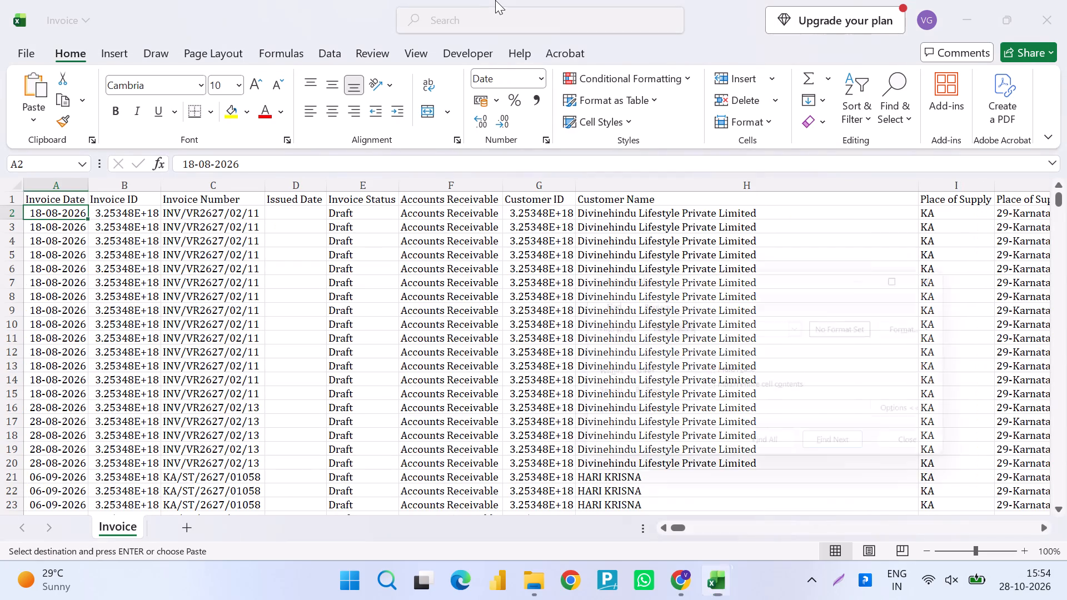
key("ctrl+v")
key("Return")
key("Escape")
key("Escape")
key("Escape")
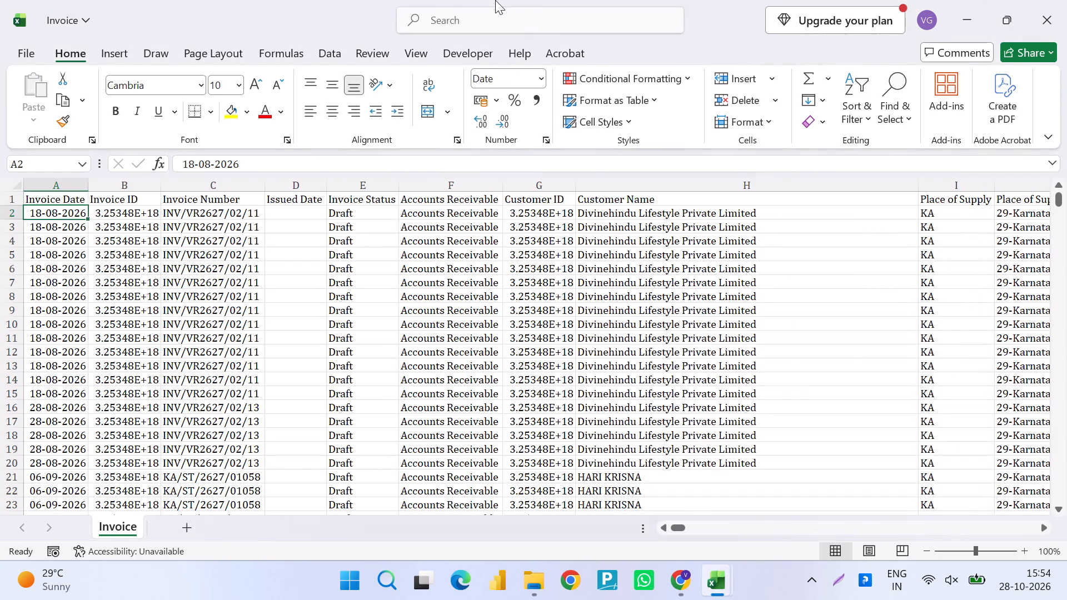
key("Escape")
key("Escape")
key("Escape")
Switch to Zoho Books, search the invoices for PDQH-3379 from the MTR report, and open the suggested Amazon - Receipts invoice PDQH-13379.
key("alt+Tab")
key("alt+Tab")
key("alt+Tab")
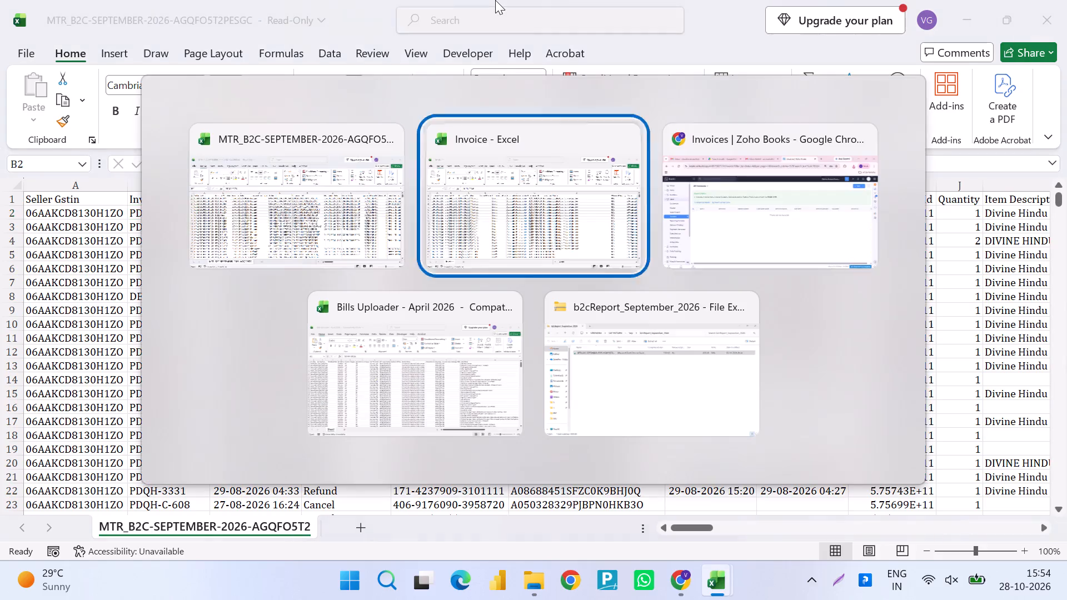
left_click(279, 106)
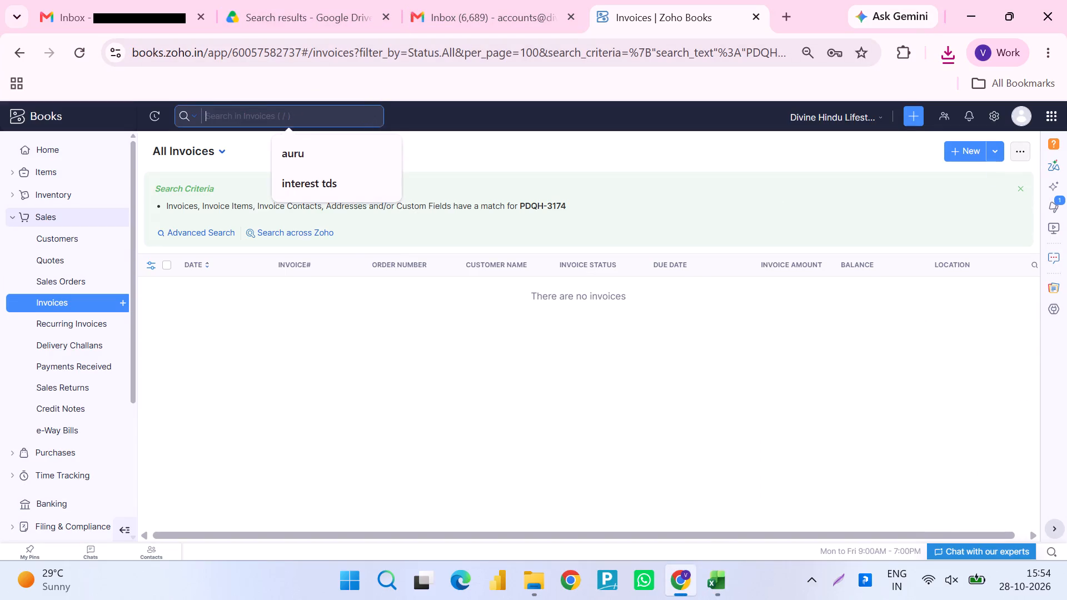
key("ctrl+v")
key("alt+Tab")
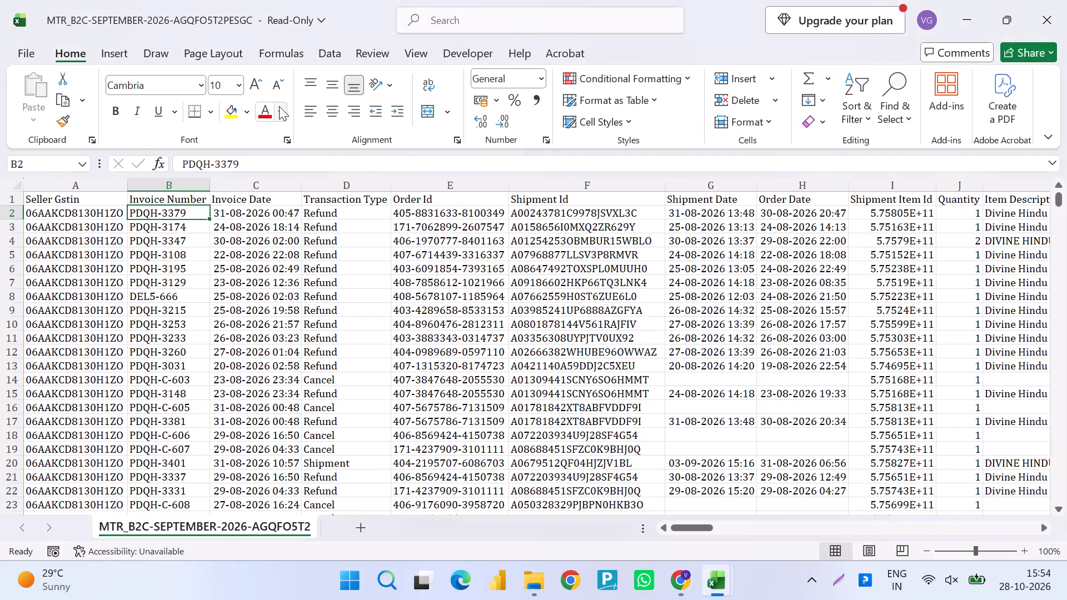
key("ctrl+c")
key("alt+Tab")
key("ctrl+v")
key("apostrophe")
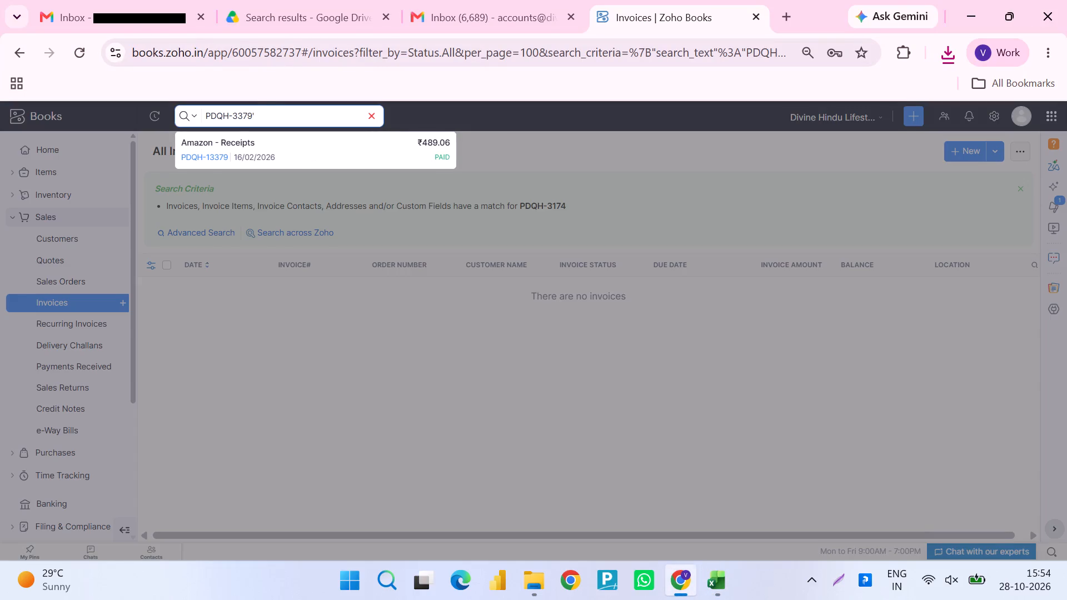
left_click(235, 154)
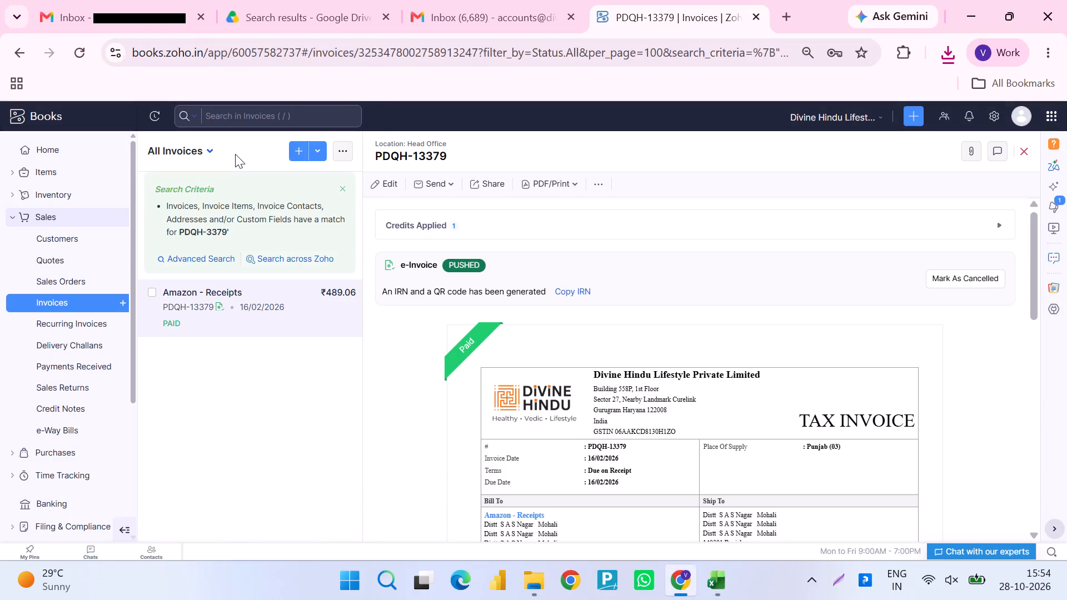
Copy the Shipment invoice number PDQH-3401 from the MTR B2C report and look it up in the Zoho Books invoice search.
key("alt+Tab")
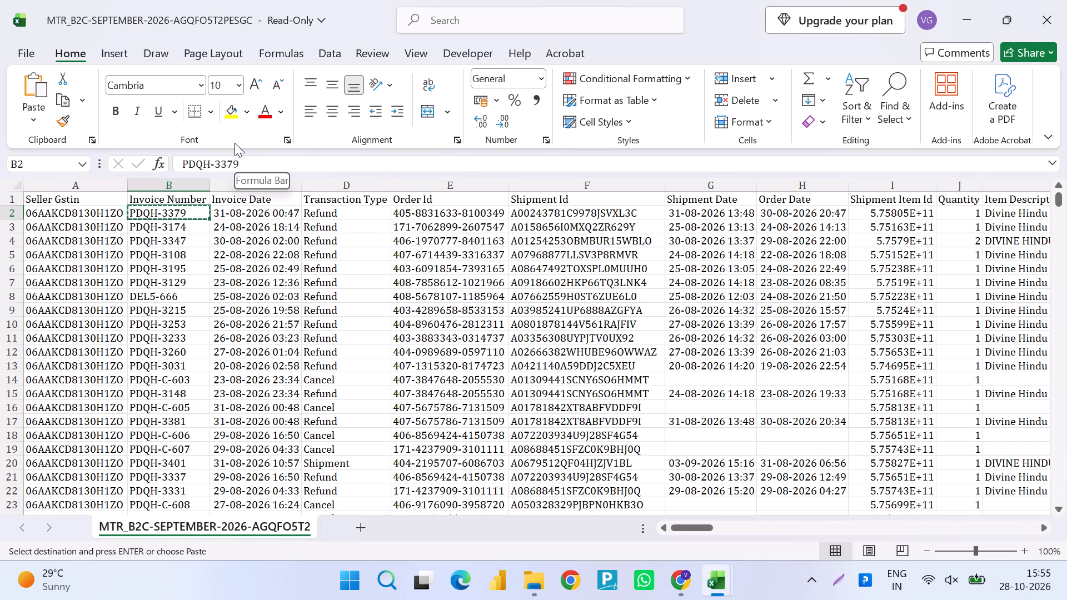
left_click(181, 467)
key("ctrl+c")
key("alt+Tab")
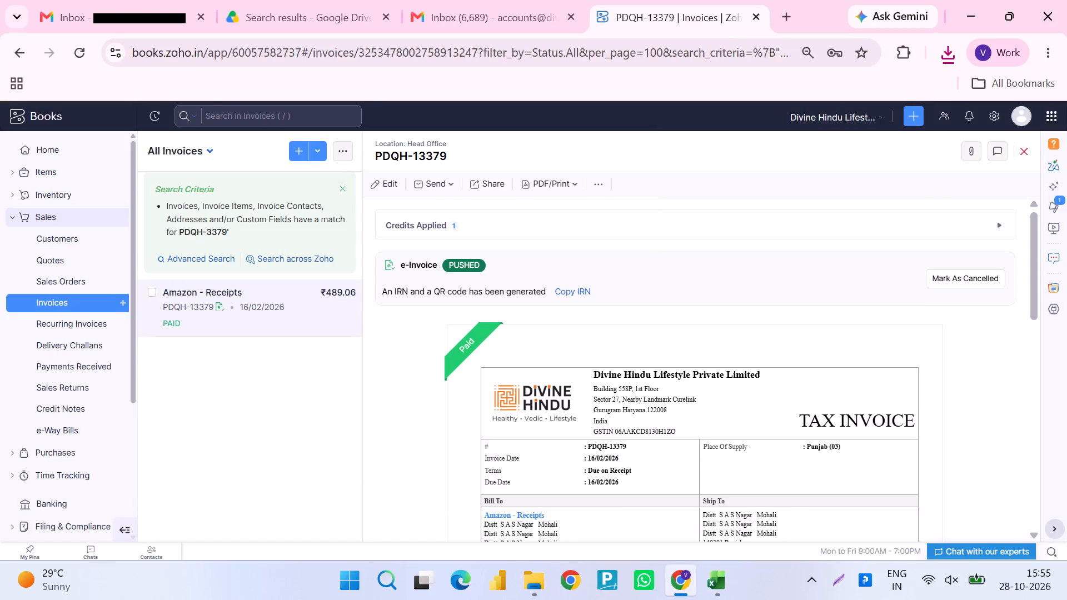
left_click(226, 117)
key("ctrl+v")
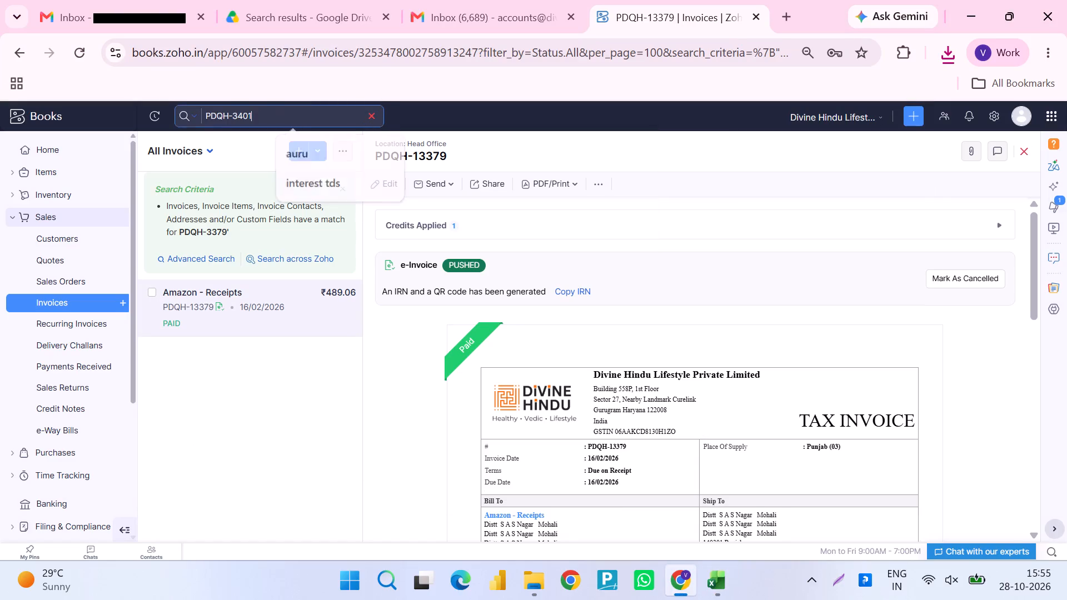
Search the exported Invoice sheet for PDQH-3401, and return to Zoho Books in the browser.
key("alt+Tab")
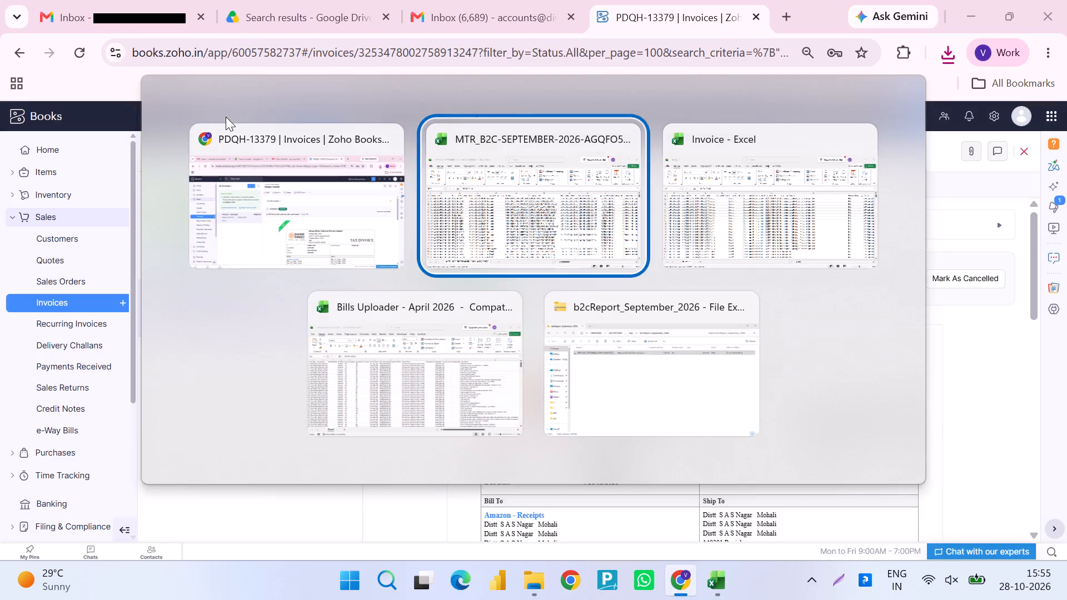
key("alt+Tab")
key("ctrl+f")
key("ctrl+v")
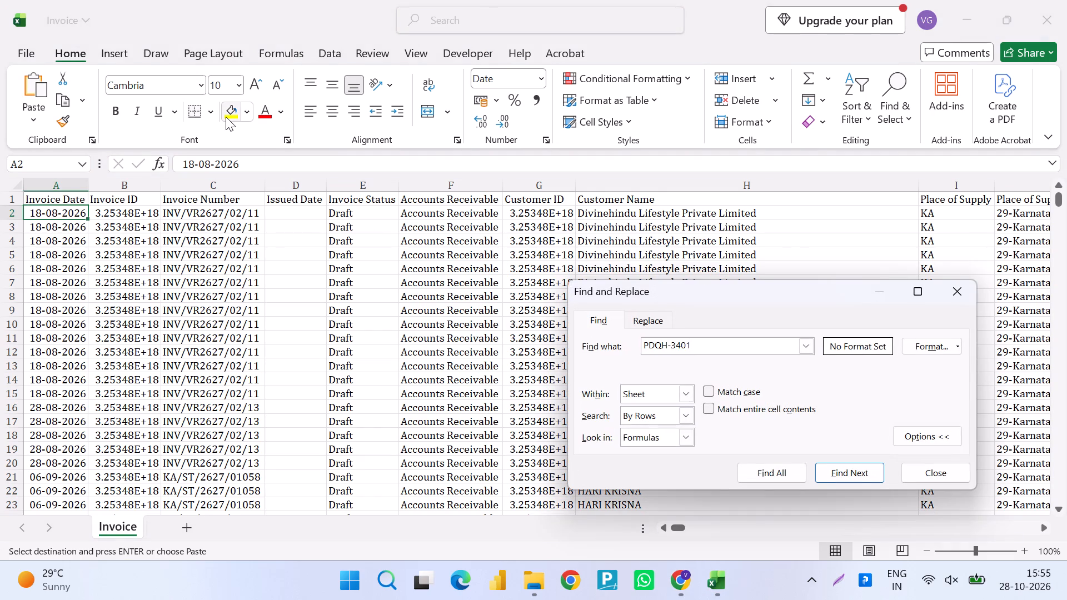
key("Return")
key("Escape")
key("Escape")
key("Escape")
key("Escape")
key("alt+Tab")
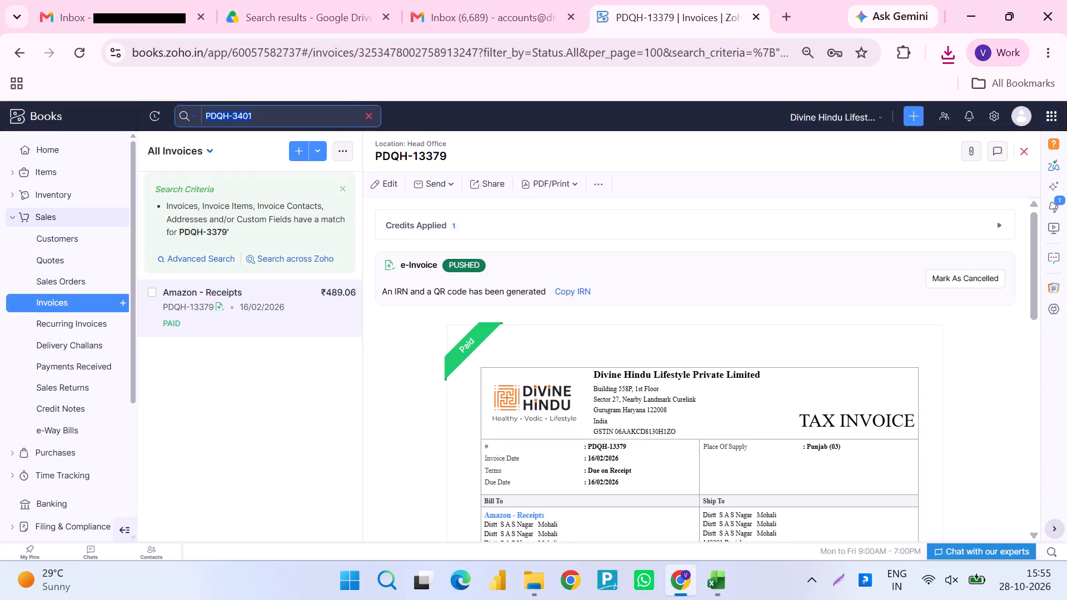
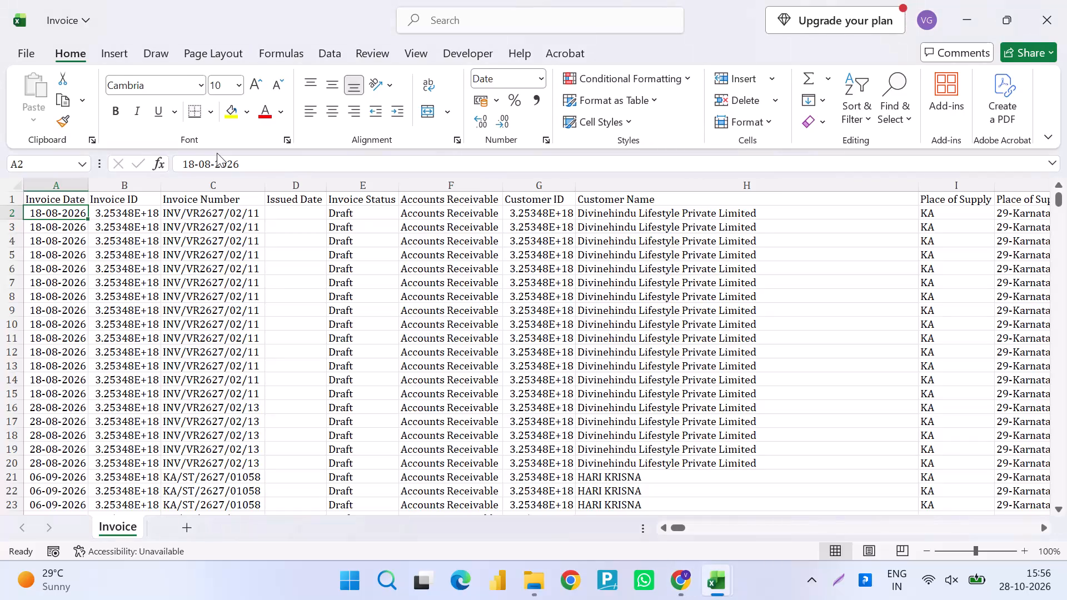
Look between Zoho Books, the MTR B2C report and the Invoice sheet, and check the Invoice Date column down to its last row.
key("alt+Tab")
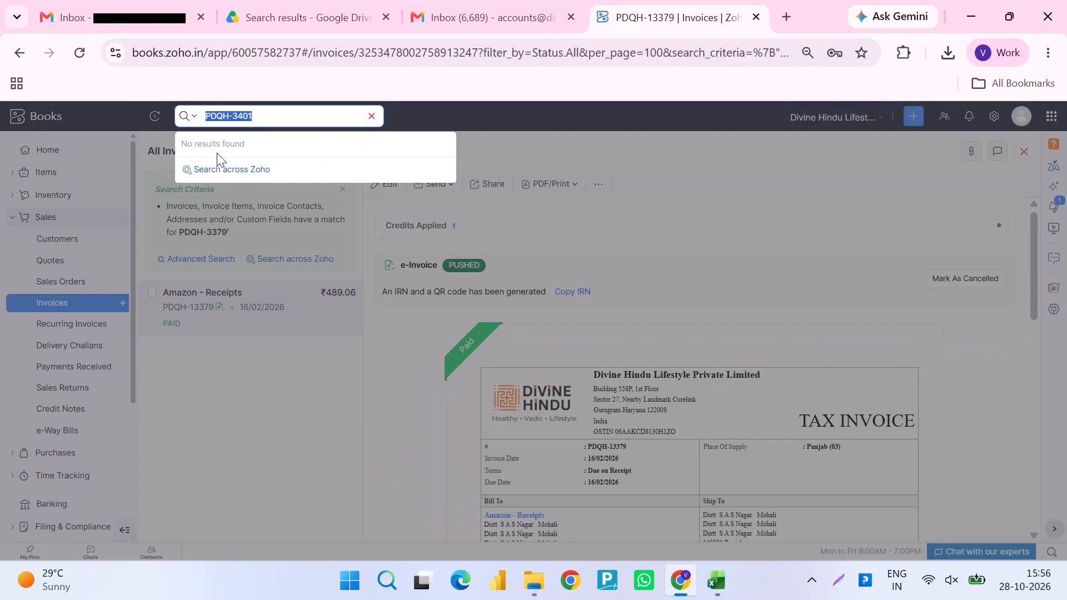
key("alt+Tab")
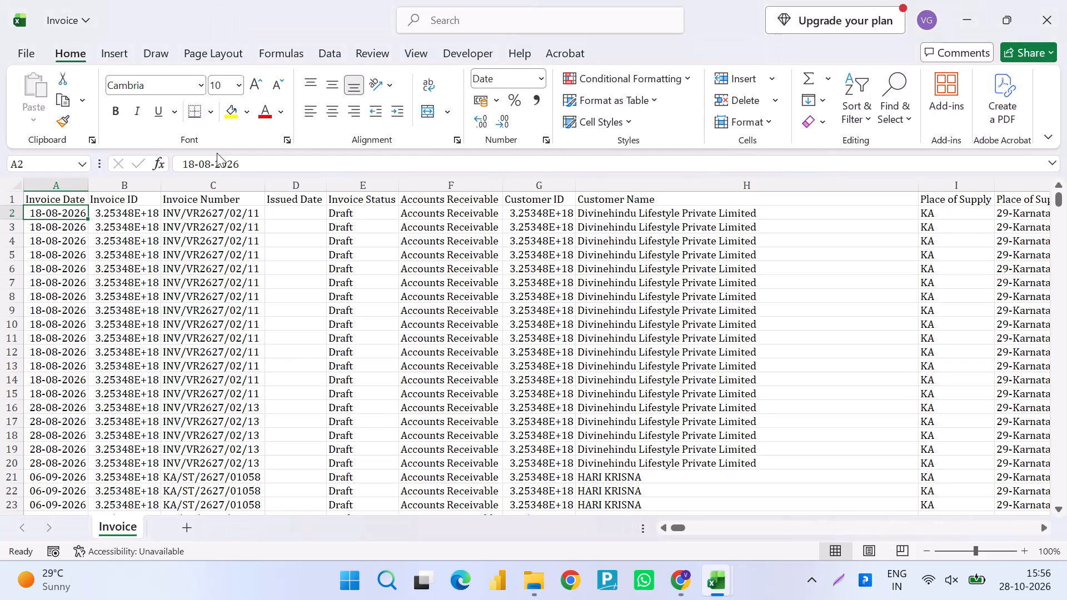
key("Right")
key("Down")
key("Left")
key("Right")
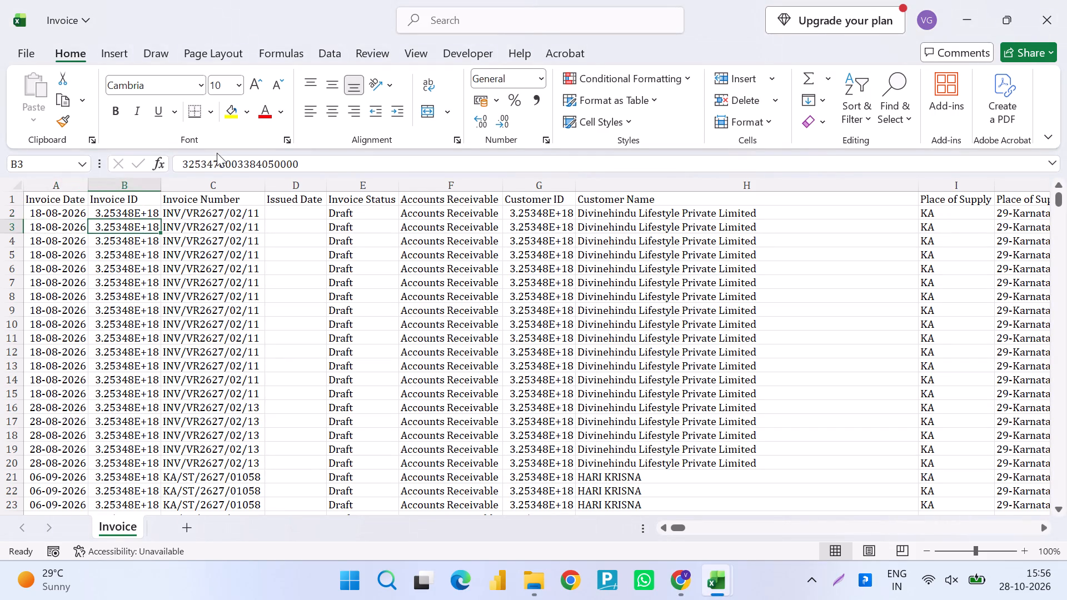
key("alt+Tab")
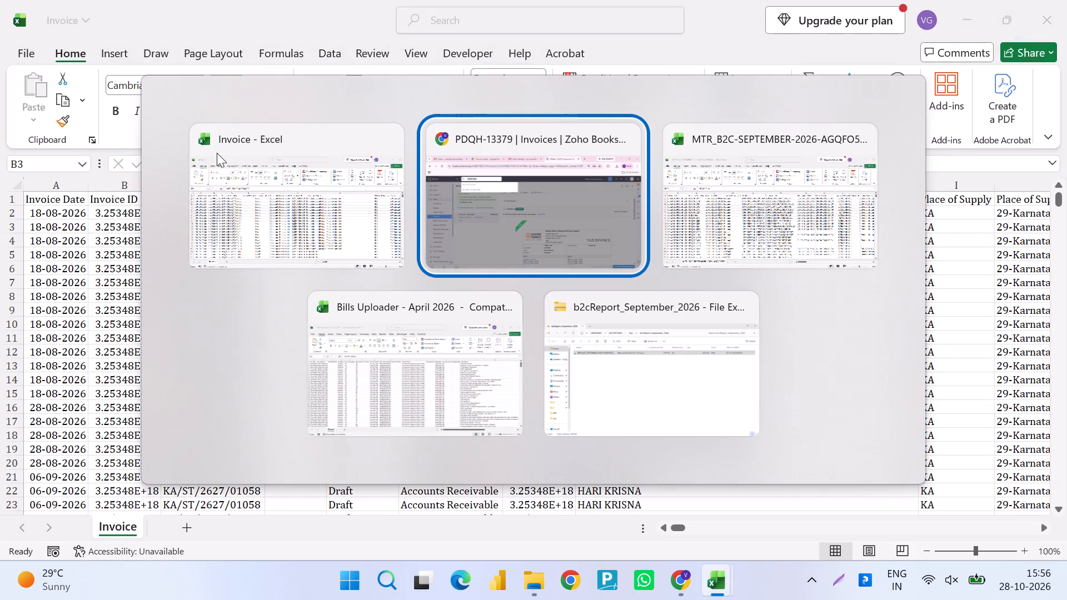
key("alt+Tab")
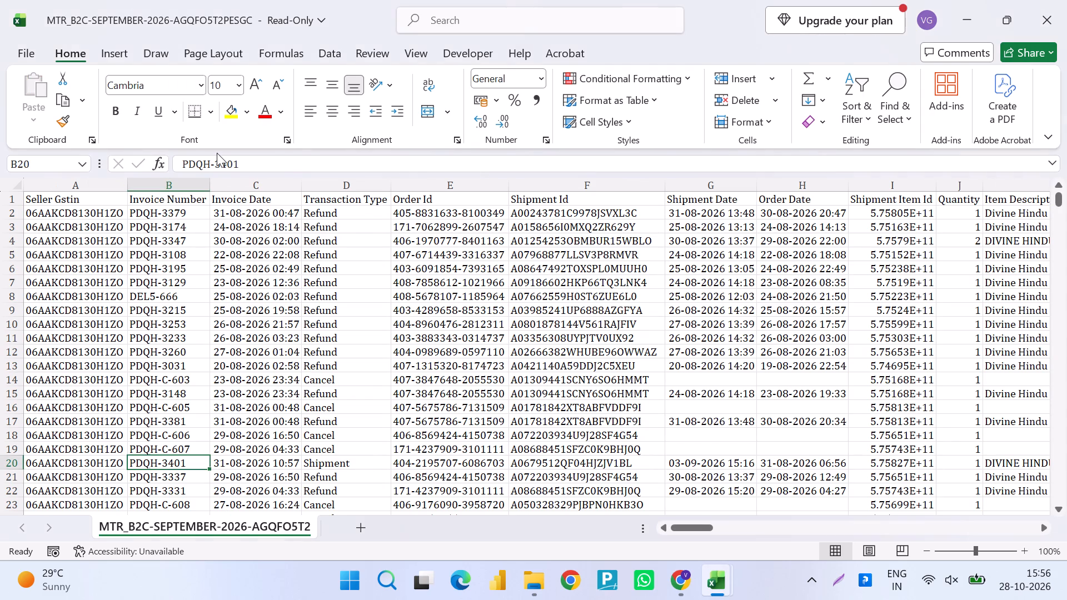
key("alt+Tab")
key("Up")
key("Left")
key("ctrl+Down")
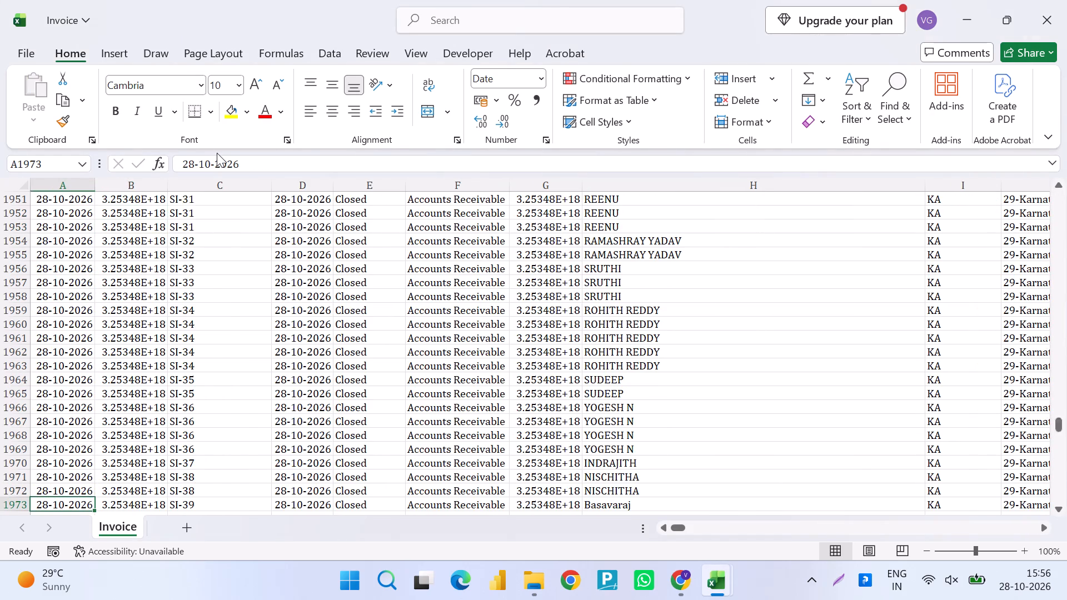
key("ctrl+Up")
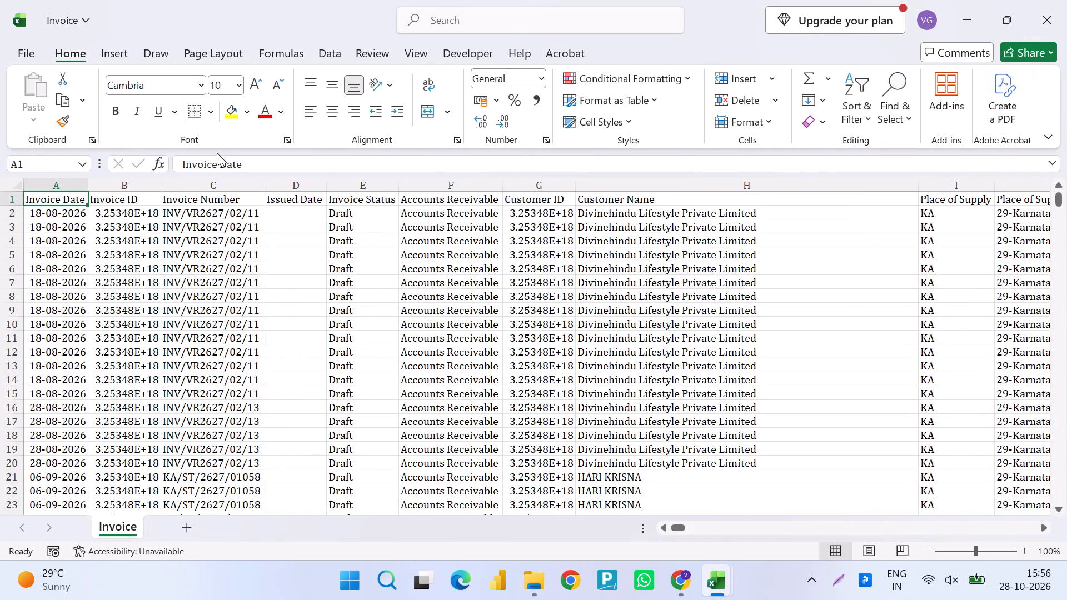
Select the whole data table in the Invoice sheet and autofit its column widths.
key("ctrl+Down")
key("ctrl+shift+Up")
key("ctrl+shift+Right")
key("space")
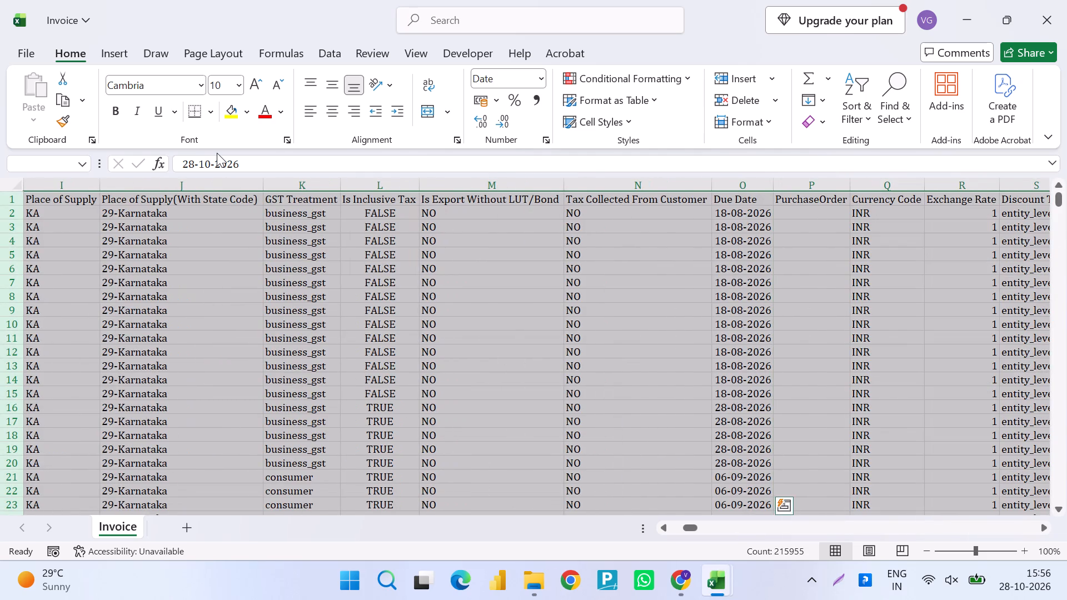
type("hoi")
key("ctrl+Up")
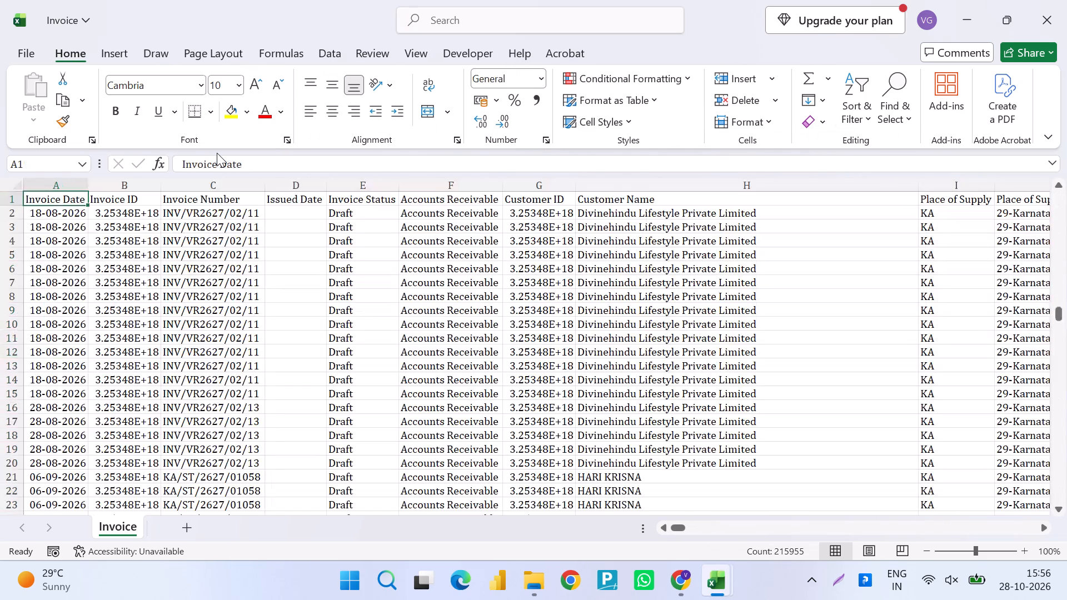
Look over the Invoice Number column of the Invoice sheet from its first row to its last.
key("Right")
key("Down")
key("Right")
key("ctrl+c")
key("ctrl+Down")
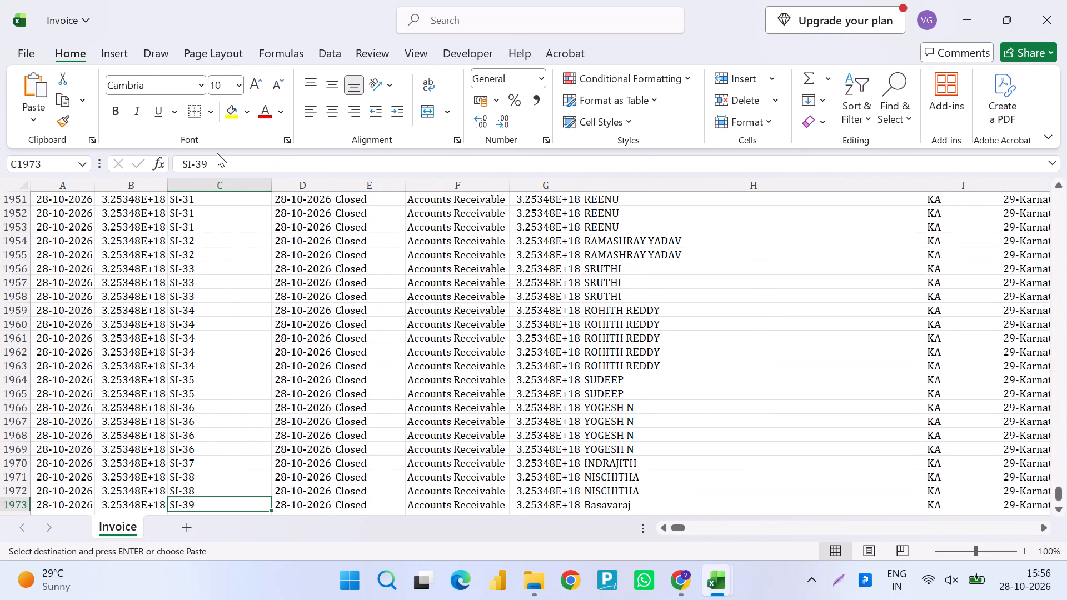
key("ctrl+Up")
key("Down")
key("Up")
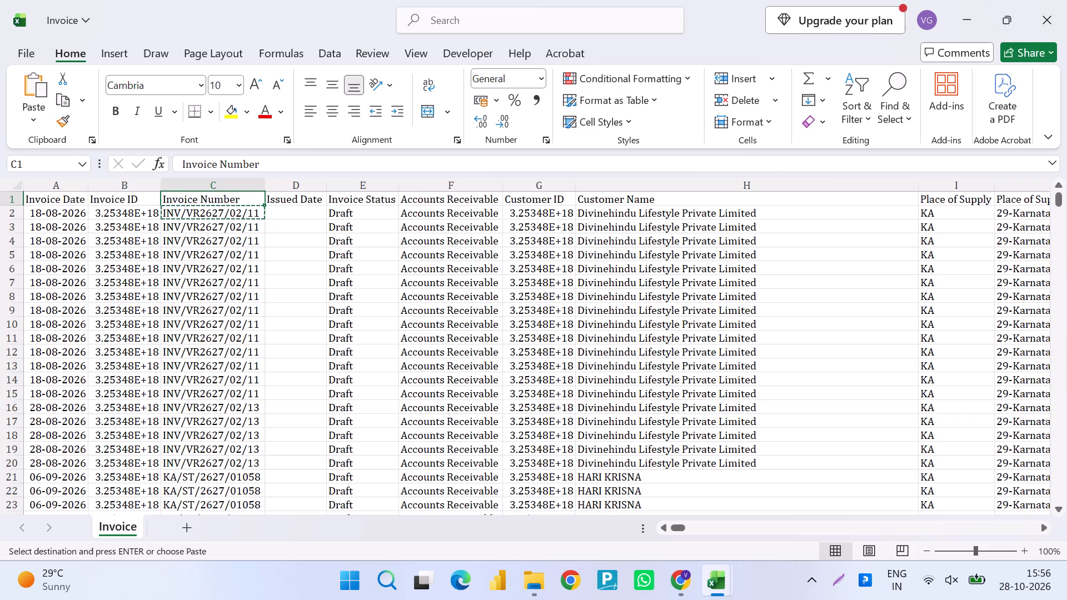
scroll(407, 282, "down", 5)
scroll(407, 282, "up", 5)
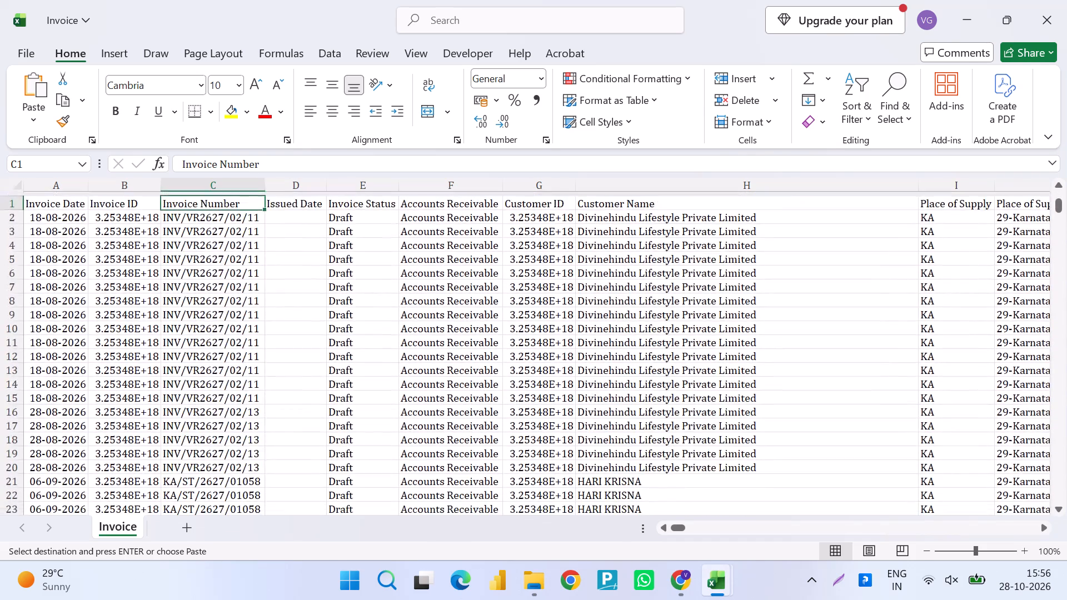
Add filters to the header row of the Invoice sheet.
key("shift+space")
key("ctrl+shift+Down")
key("ctrl+shift+l")
Filter the Invoice sheet's Place of Supply column to HR only.
key("Right")
key("Right")
key("Right")
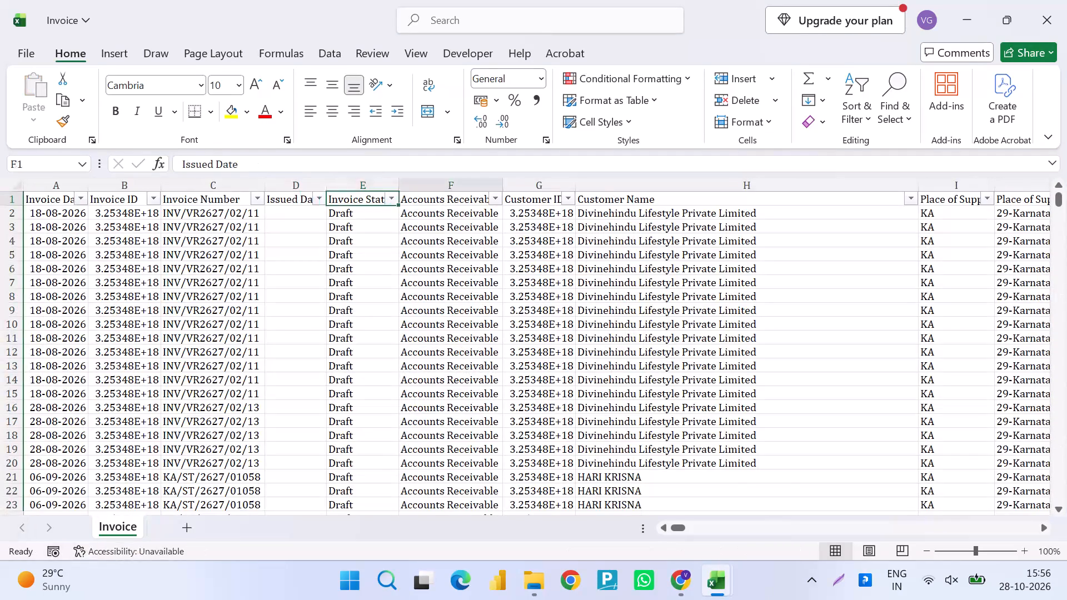
key("Right")
key("Right")
key("Right")
key("alt+Down")
key("alt+Down")
key("alt+Down")
key("alt+Down")
key("alt+Down")
key("alt+Down")
key("alt+Down")
key("alt+Down")
key("alt+Down")
key("alt+Down")
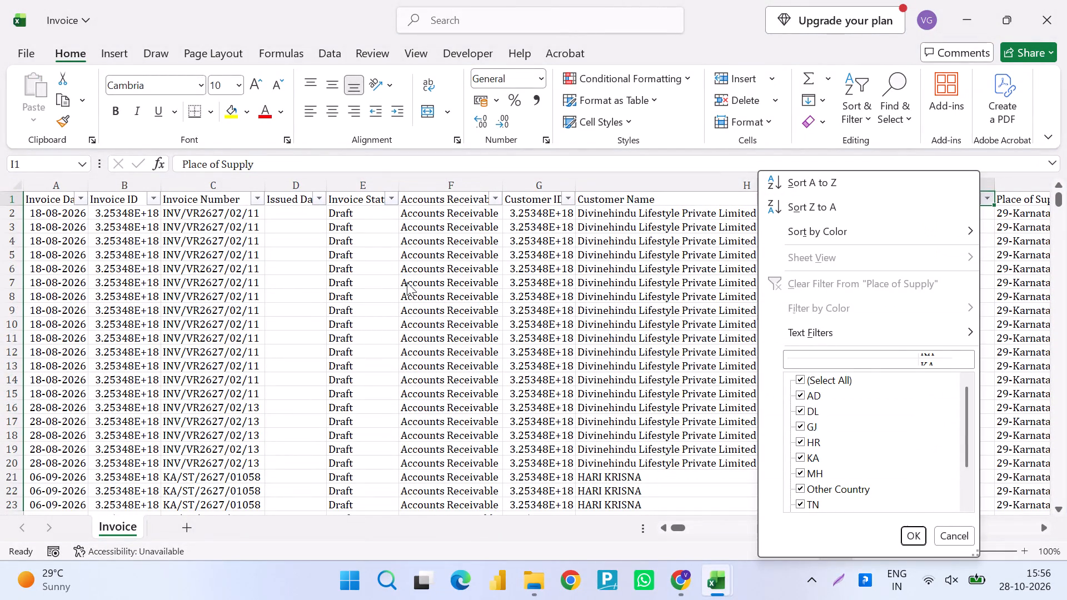
key("space")
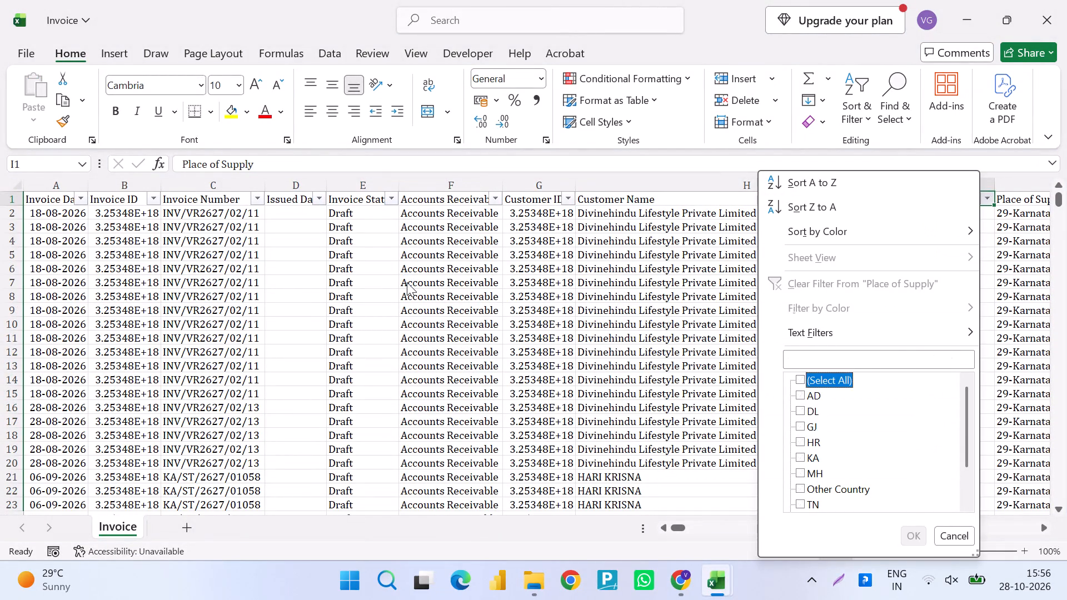
key("Down")
key("Down")
key("Down")
key("Down")
key("Down")
key("Down")
key("Up")
key("Up")
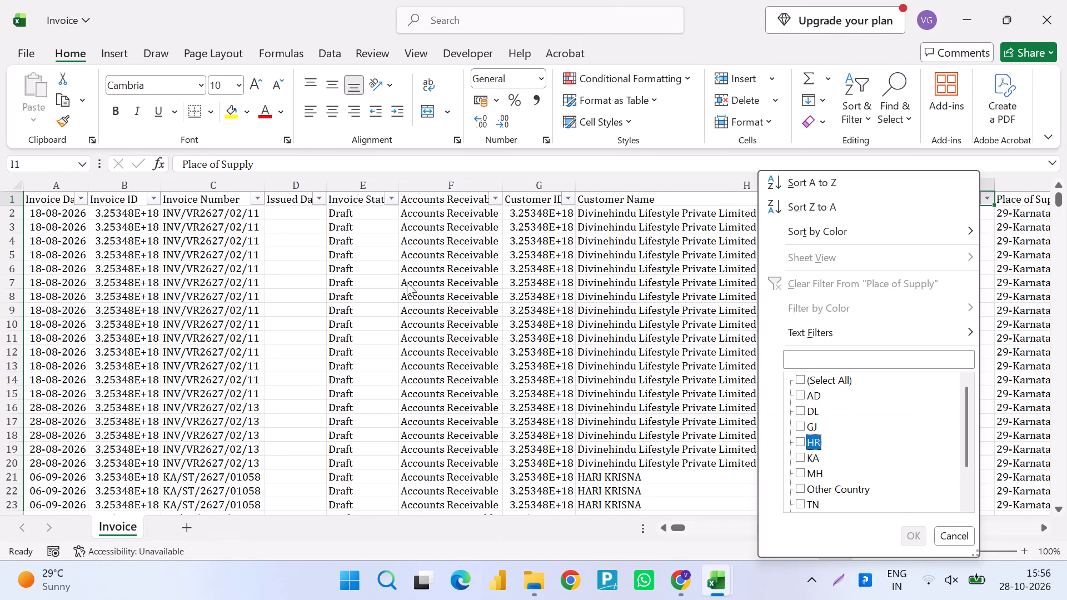
key("space")
key("Return")
key("Down")
key("Up")
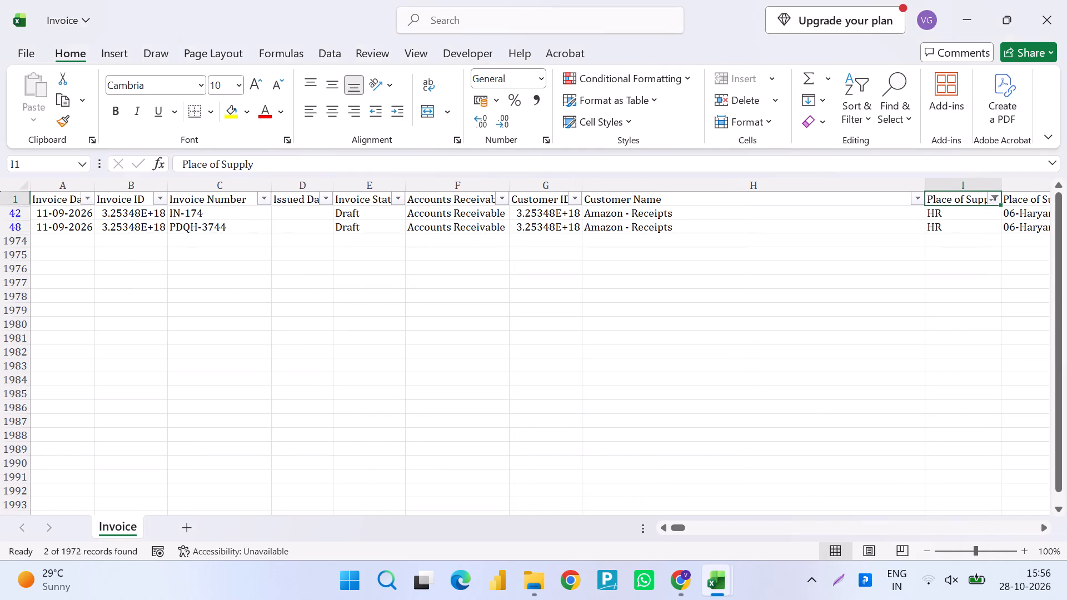
key("Down")
key("Left")
key("Left")
key("Left")
key("Left")
key("Down")
key("Left")
key("Left")
key("Left")
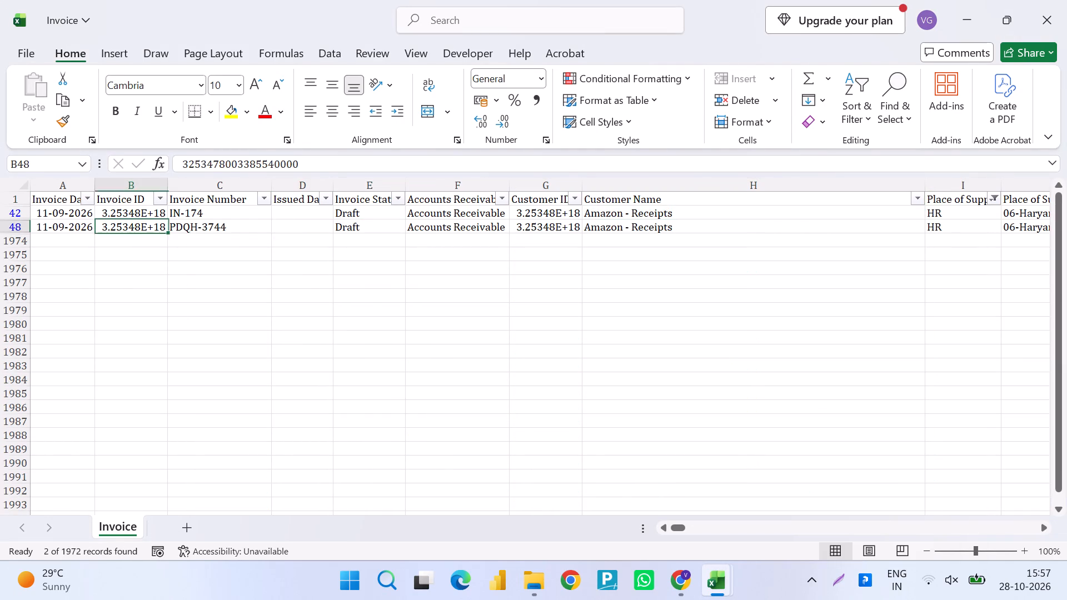
key("Right")
key("ctrl+c")
key("alt+Tab")
key("ctrl+f")
key("ctrl+v")
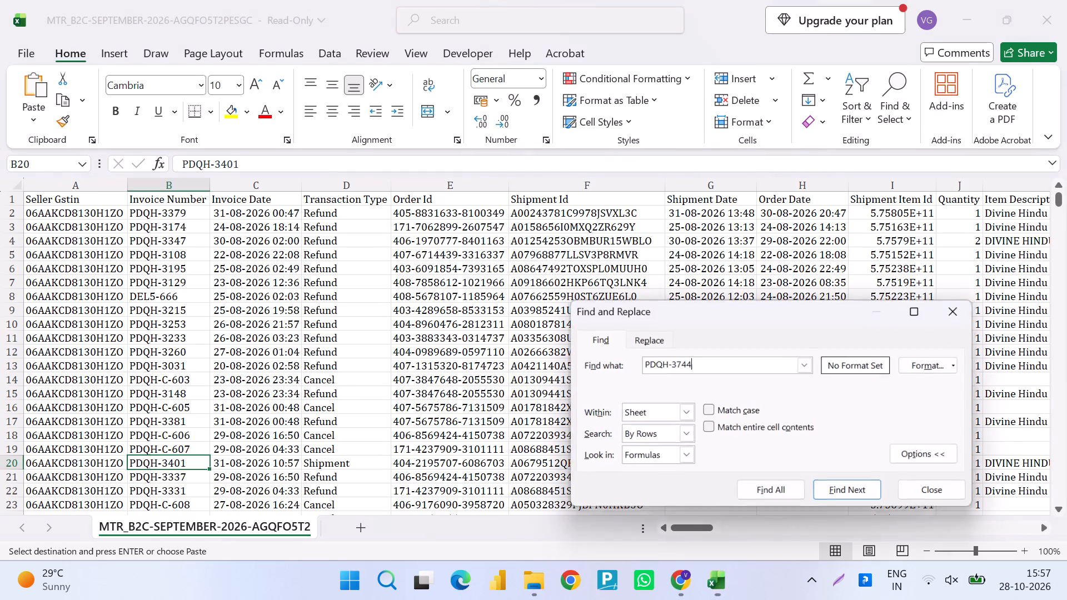
key("Return")
key("Return")
key("Return")
key("Escape")
key("Escape")
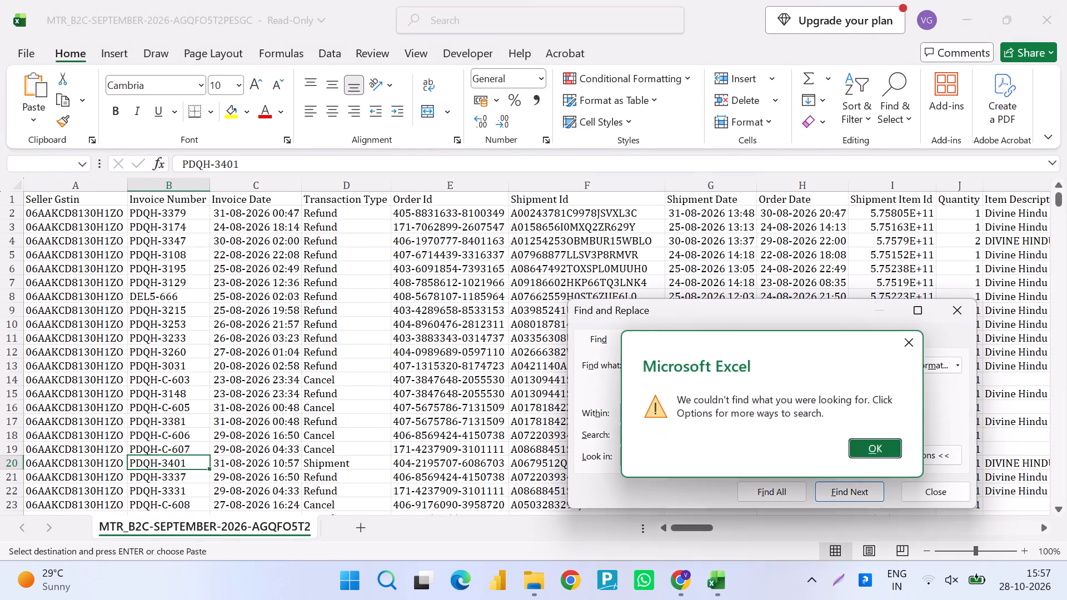
key("Escape")
key("grave")
key("Escape")
key("grave")
key("Escape")
key("Escape")
Check the MTR B2C report's Invoice Number and Invoice Date columns down to the last row and return to the header.
key("alt+Tab")
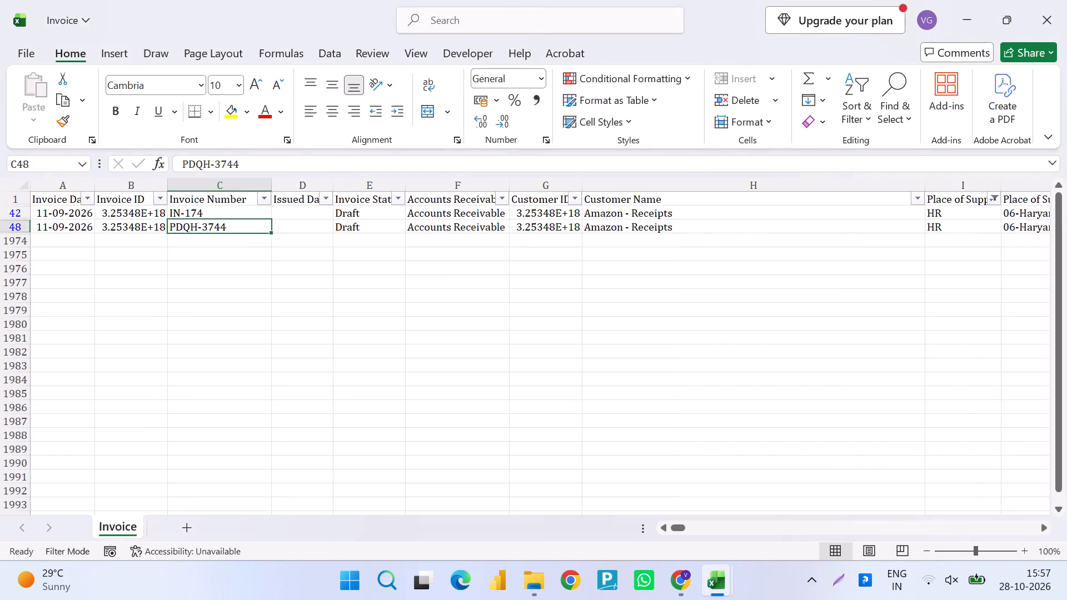
key("alt+Tab")
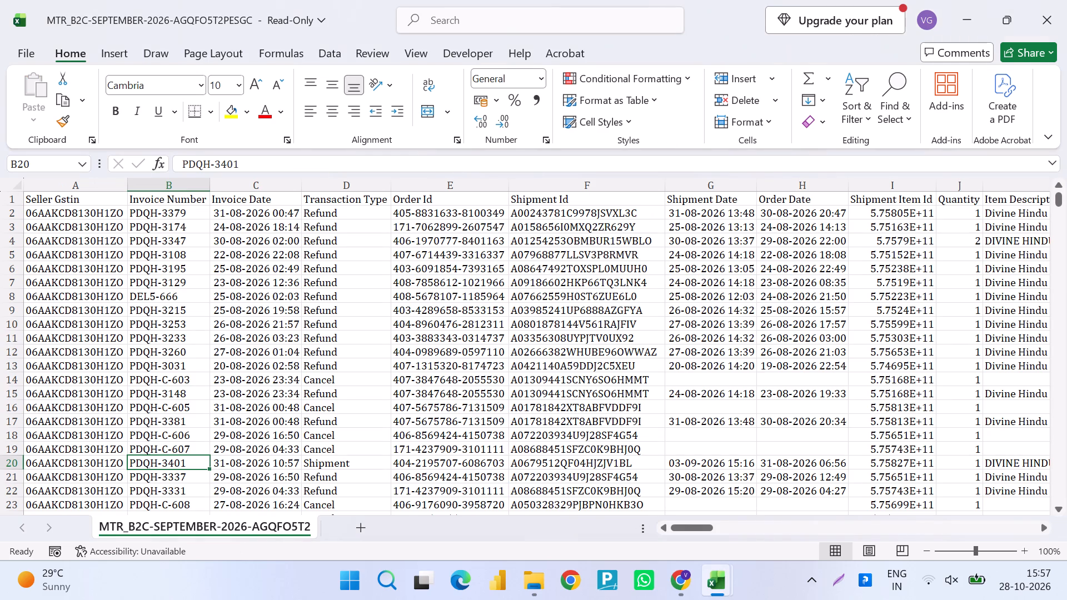
key("ctrl+Down")
key("Down")
key("ctrl+Down")
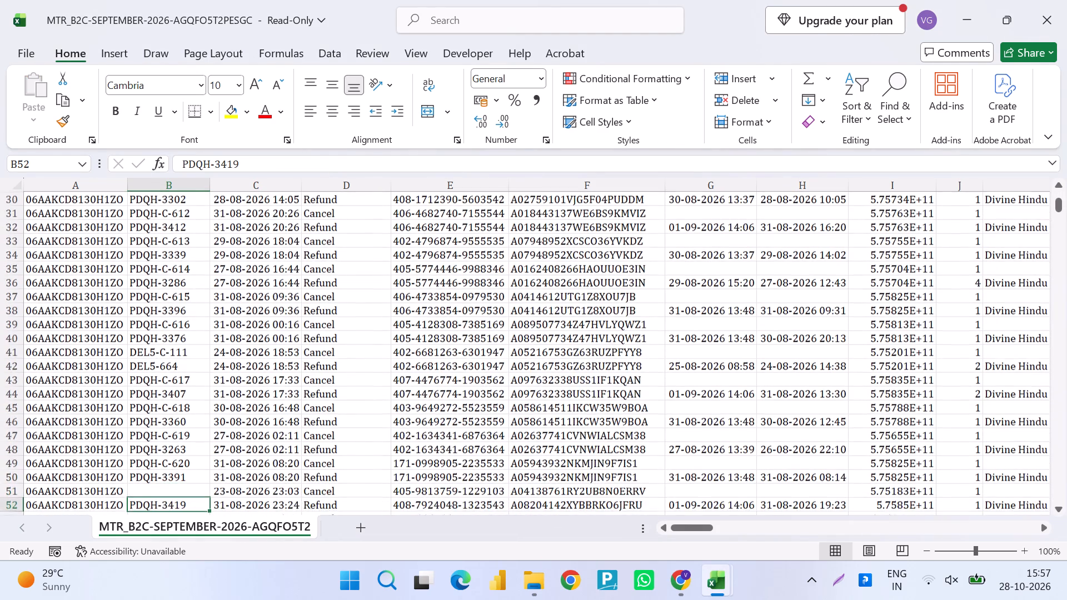
key("ctrl+Down")
key("Right")
key("ctrl+Down")
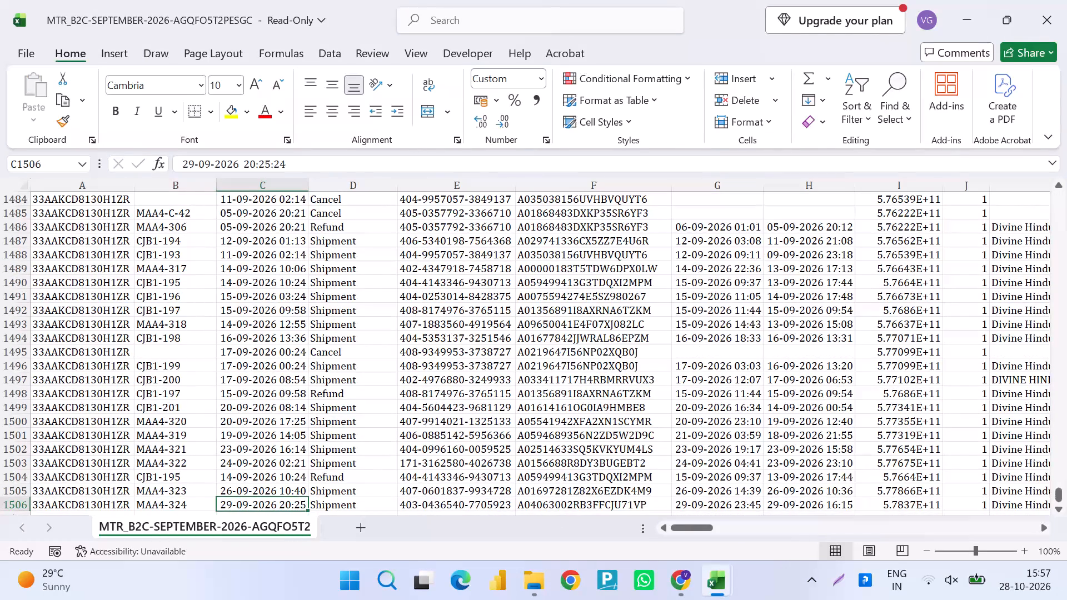
key("ctrl+Down")
key("ctrl+Up")
key("ctrl+Up")
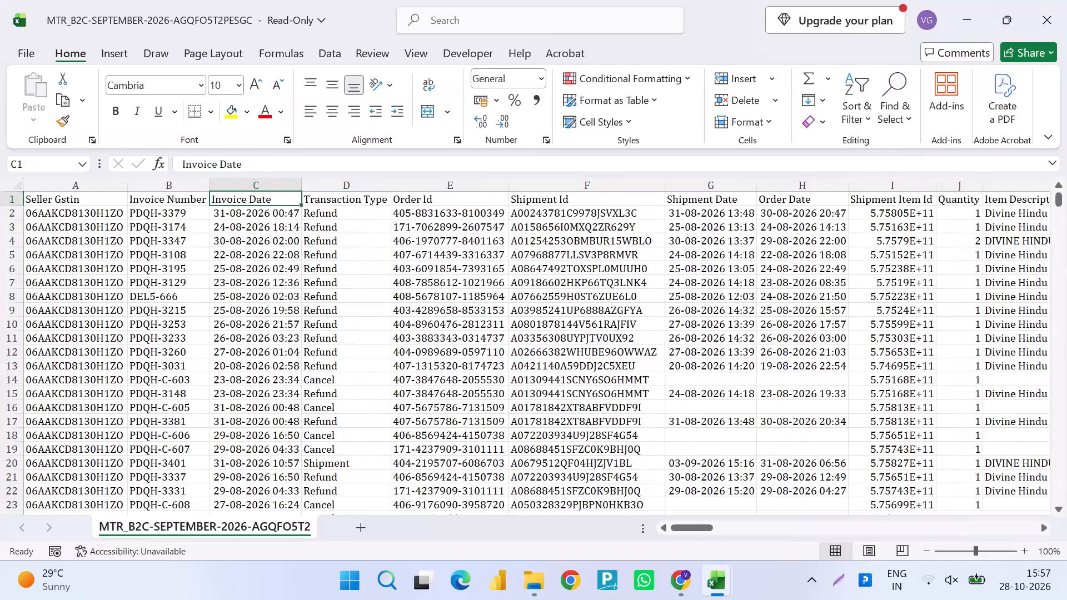
Copy PDQH-3744 from the Invoice sheet again and repeat the search from the Invoice Date header of the MTR B2C report.
key("ctrl+f")
key("ctrl+v")
key("Escape")
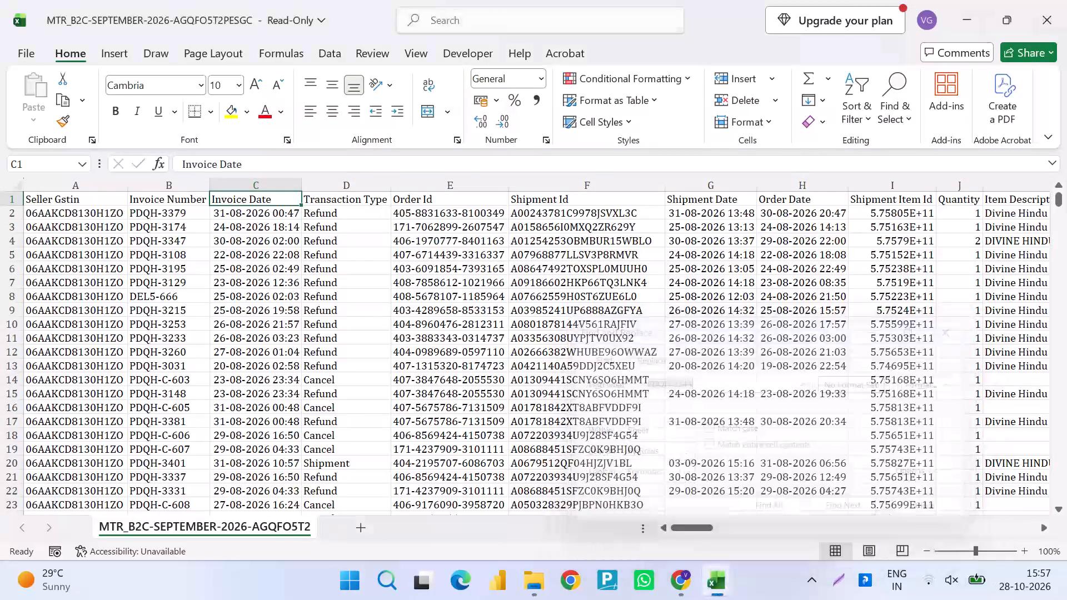
key("alt+Tab")
key("ctrl+c")
key("alt+Tab")
key("ctrl+f")
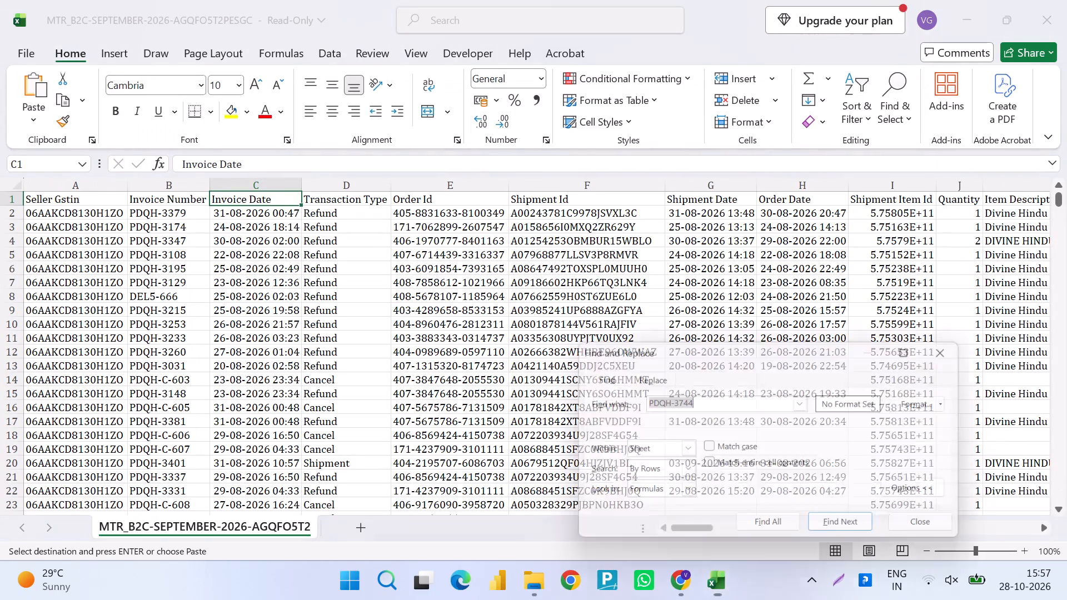
key("ctrl+v")
key("Return")
key("Return")
key("Return")
key("Return")
key("Return")
key("Return")
key("Return")
key("Return")
key("Return")
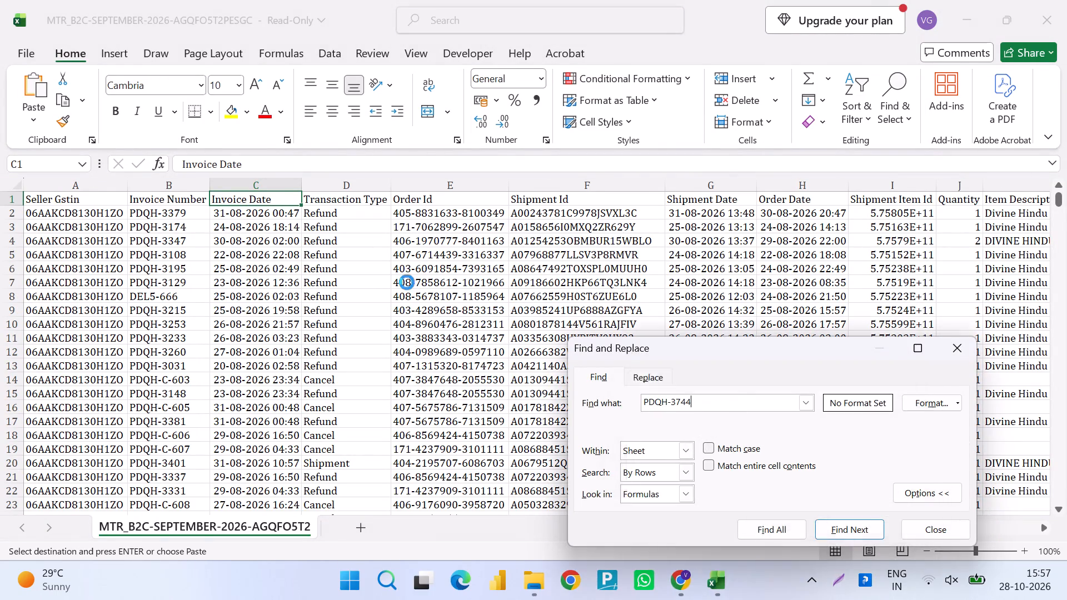
key("Return")
key("Return")
key("Return")
key("Return")
key("Return")
key("Return")
key("Return")
key("Return")
key("Return")
key("Escape")
key("Return")
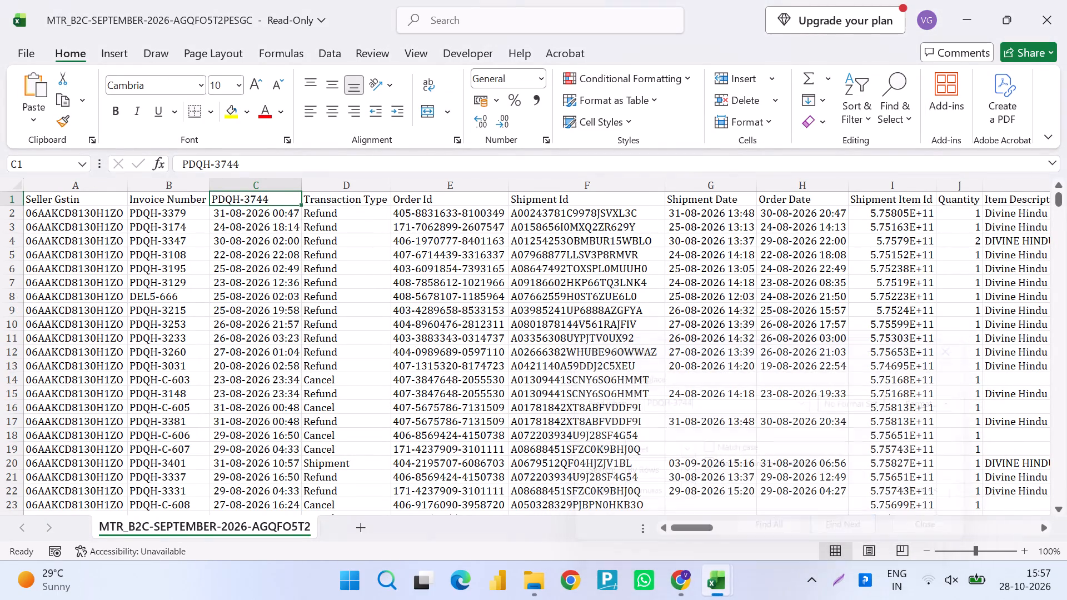
key("ctrl+f")
key("Left")
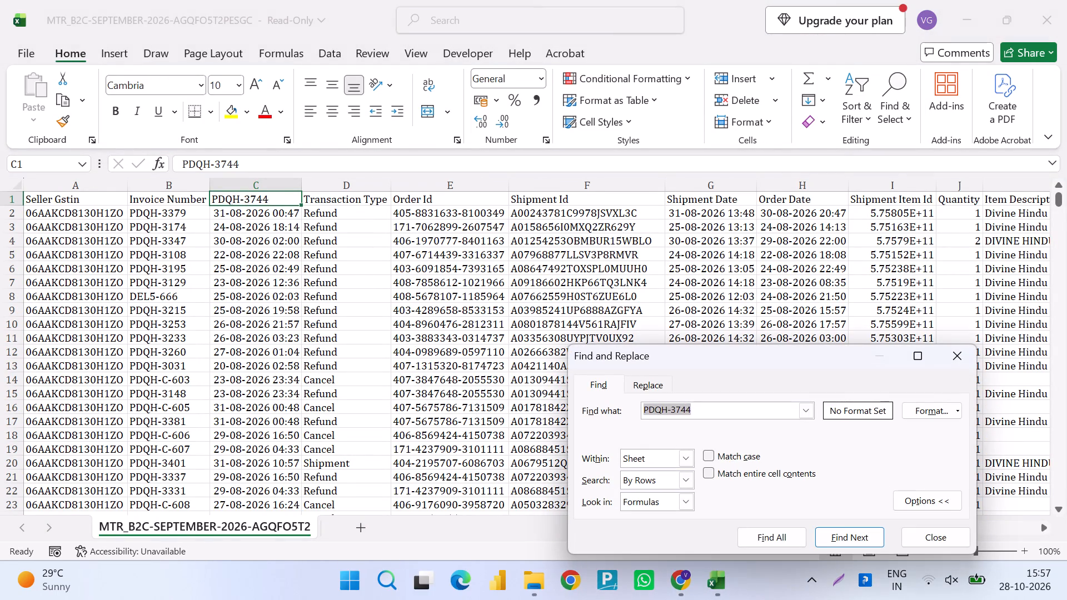
key("Right")
key("Left")
key("Left")
key("Left")
key("Left")
key("ctrl+shift+Left")
key("BackSpace")
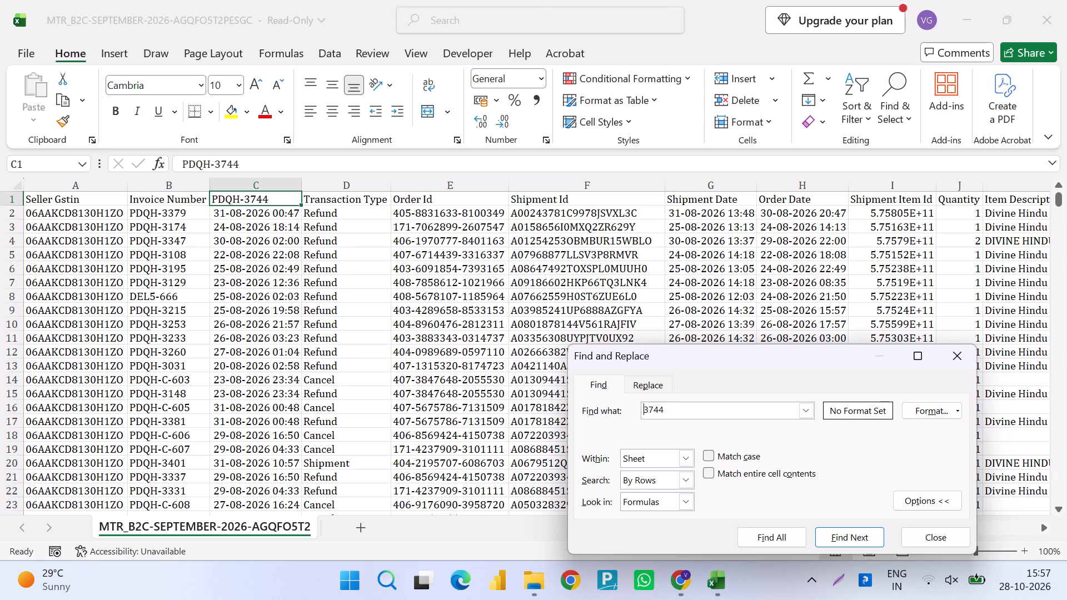
key("Return")
key("Return")
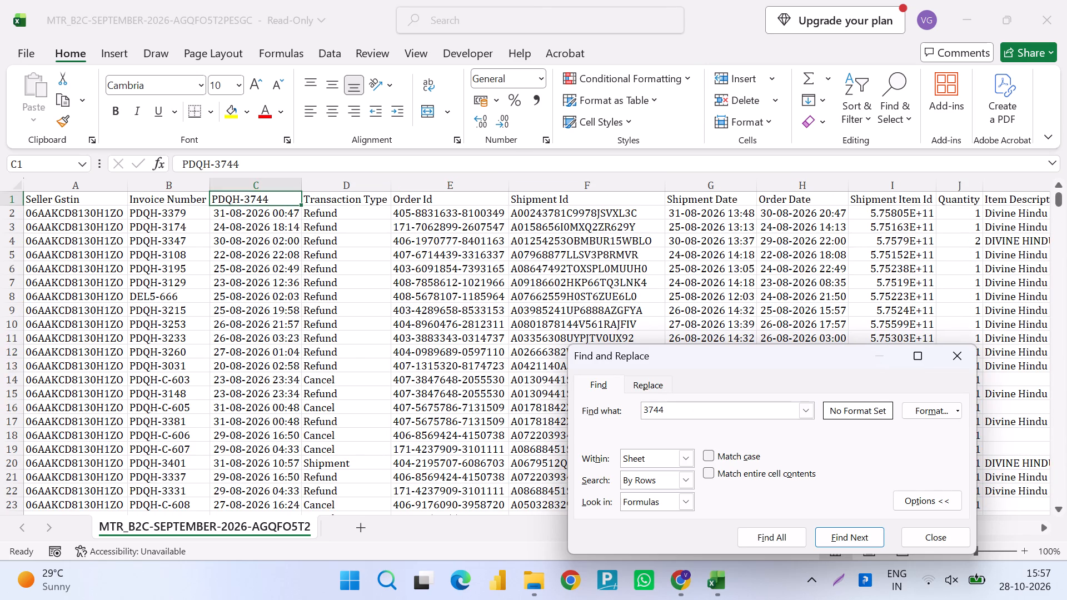
key("Escape")
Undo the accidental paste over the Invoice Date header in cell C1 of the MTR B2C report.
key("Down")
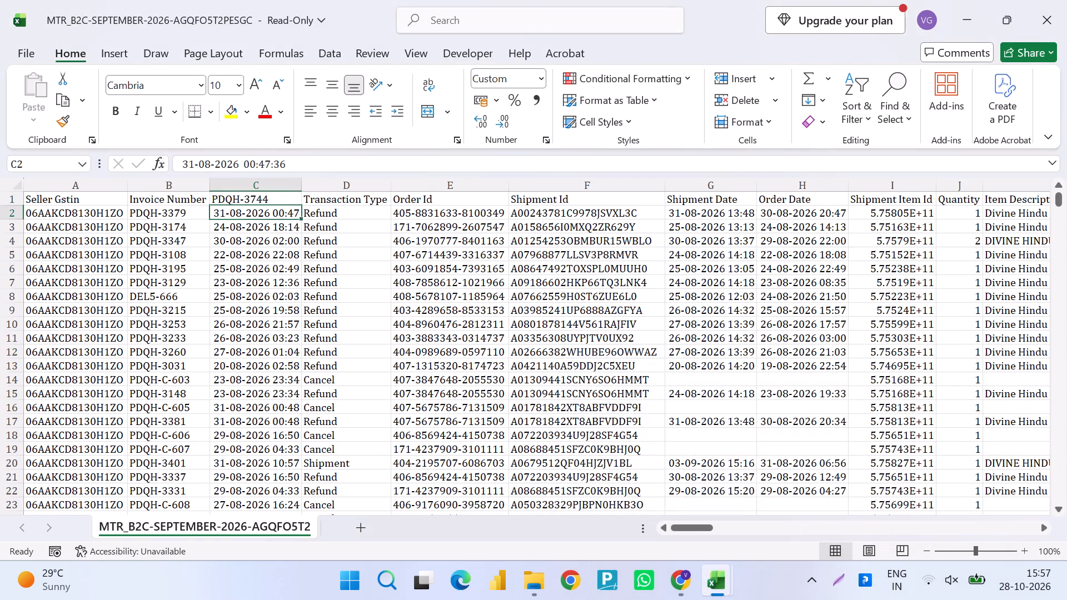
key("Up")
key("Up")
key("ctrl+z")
Repeat the search for 3744 in the MTR B2C report and step through its matches.
key("ctrl+f")
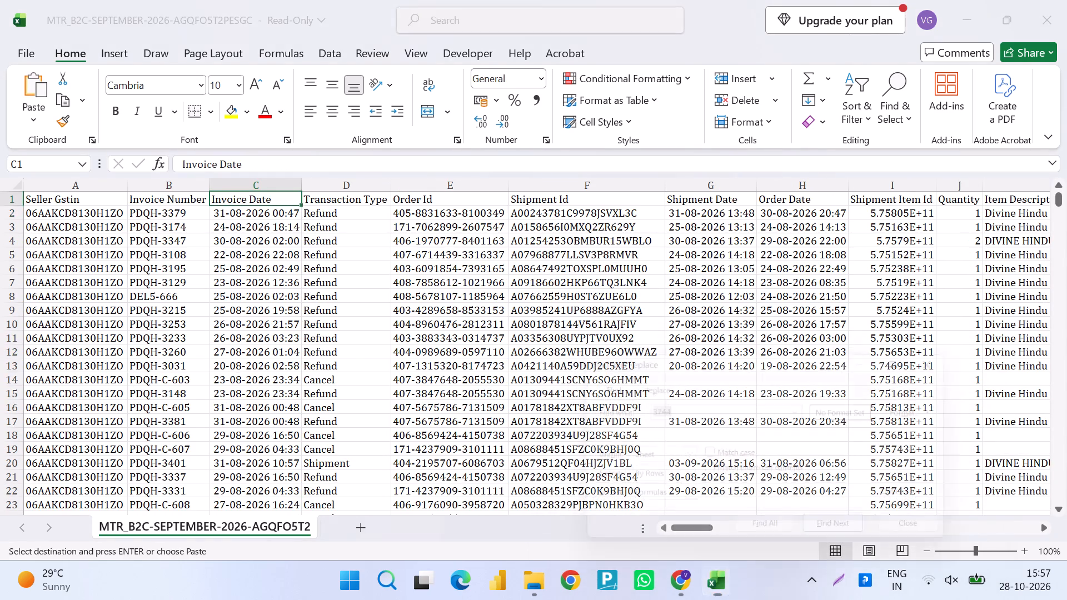
key("Return")
key("Return")
key("Return")
key("Return")
key("Return")
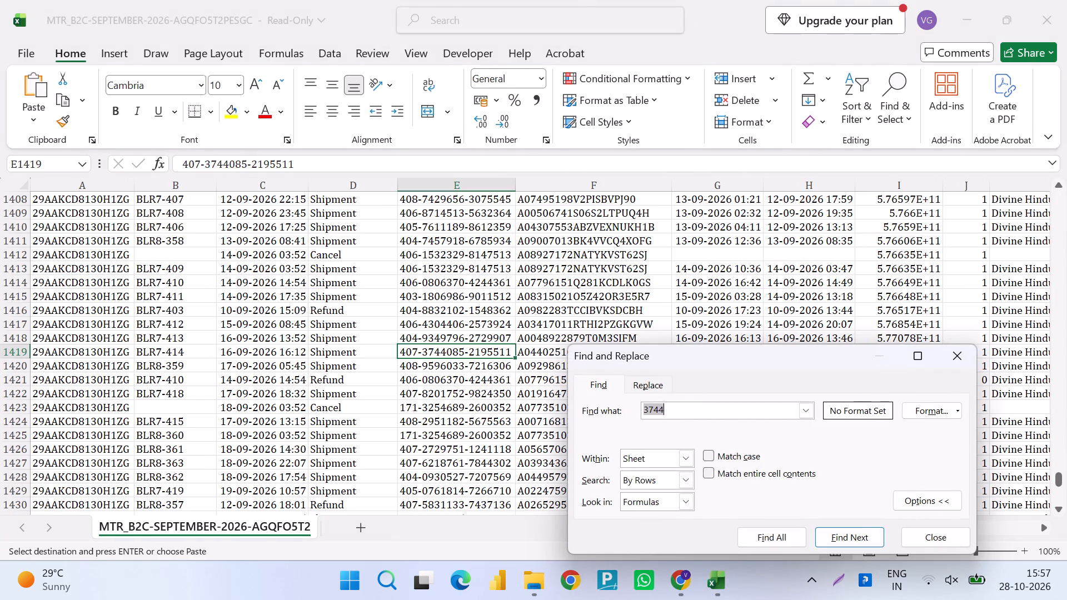
Clear the Place of Supply filter in the Invoice sheet and reapply filtering over its full data range from row 1.
key("Escape")
key("Escape")
key("Escape")
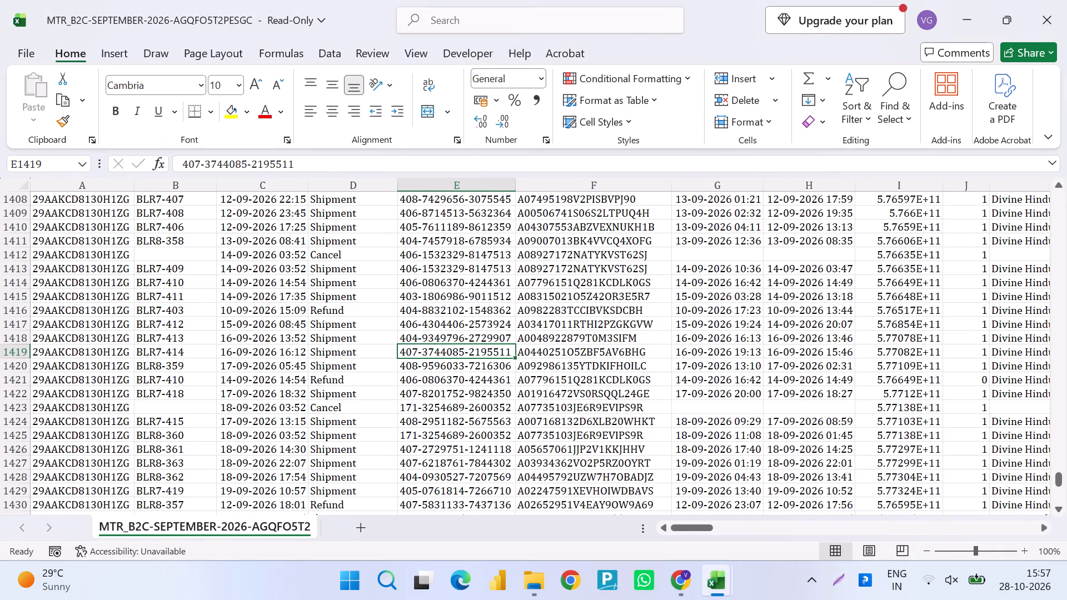
key("alt+Tab")
key("ctrl+shift+l")
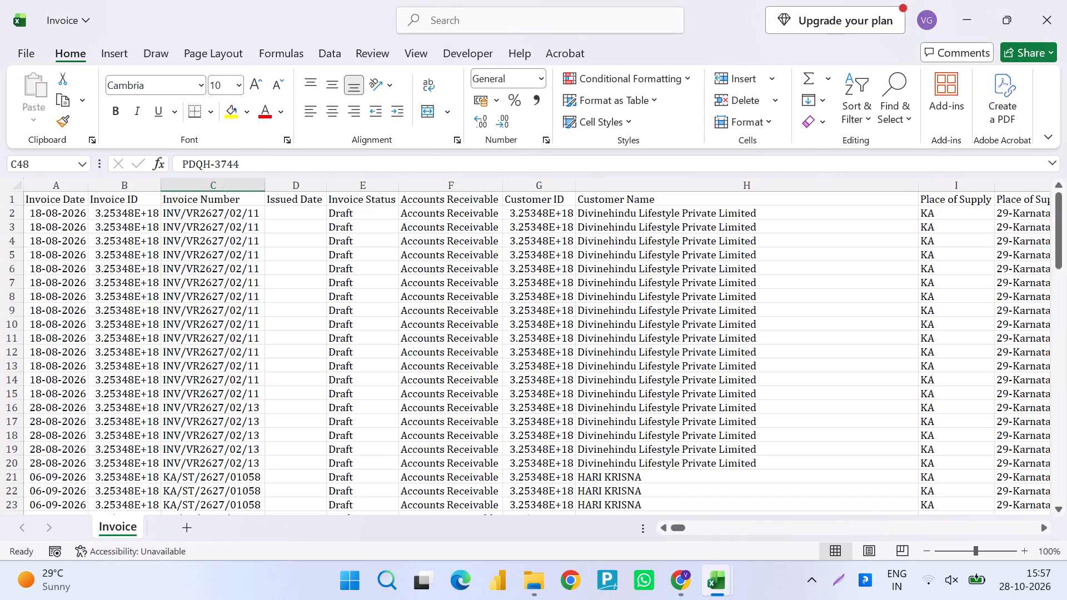
key("Down")
key("ctrl+z")
key("ctrl+Up")
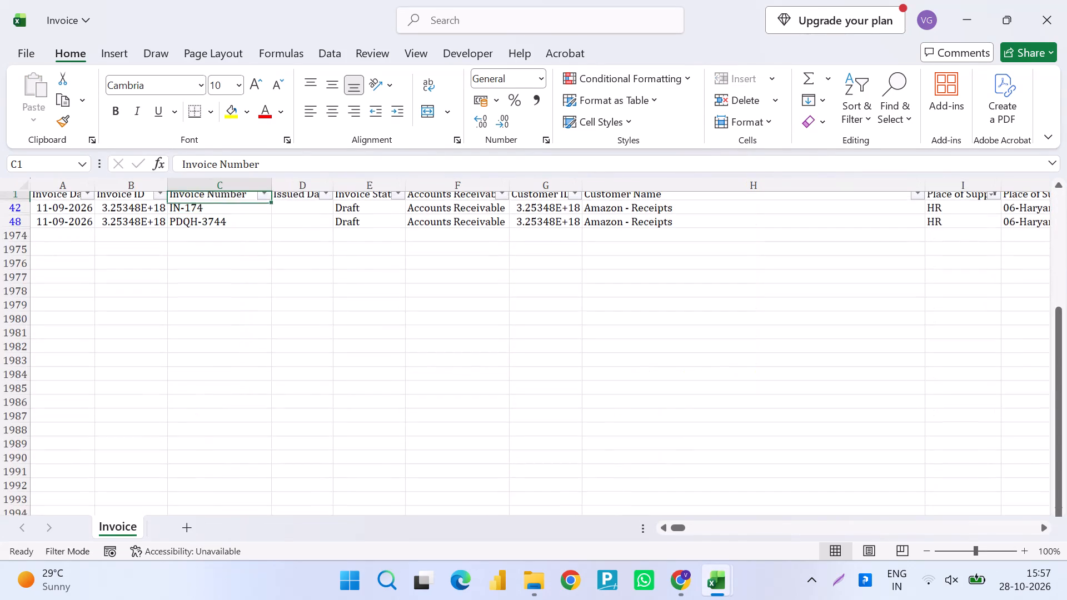
key("Right")
key("Left")
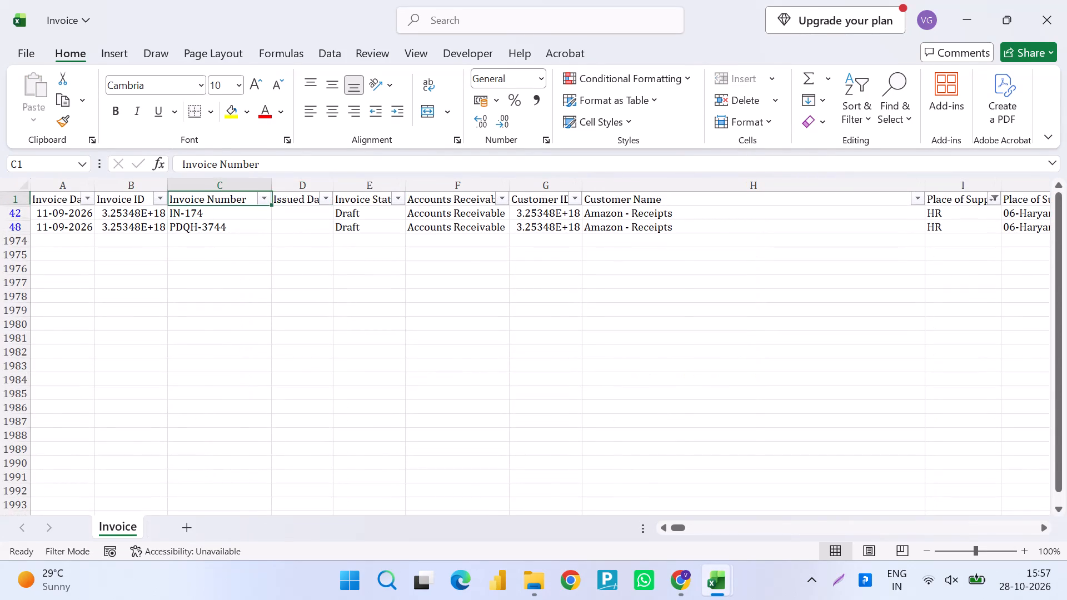
key("ctrl+shift+l")
key("shift+space")
key("ctrl+shift+Down")
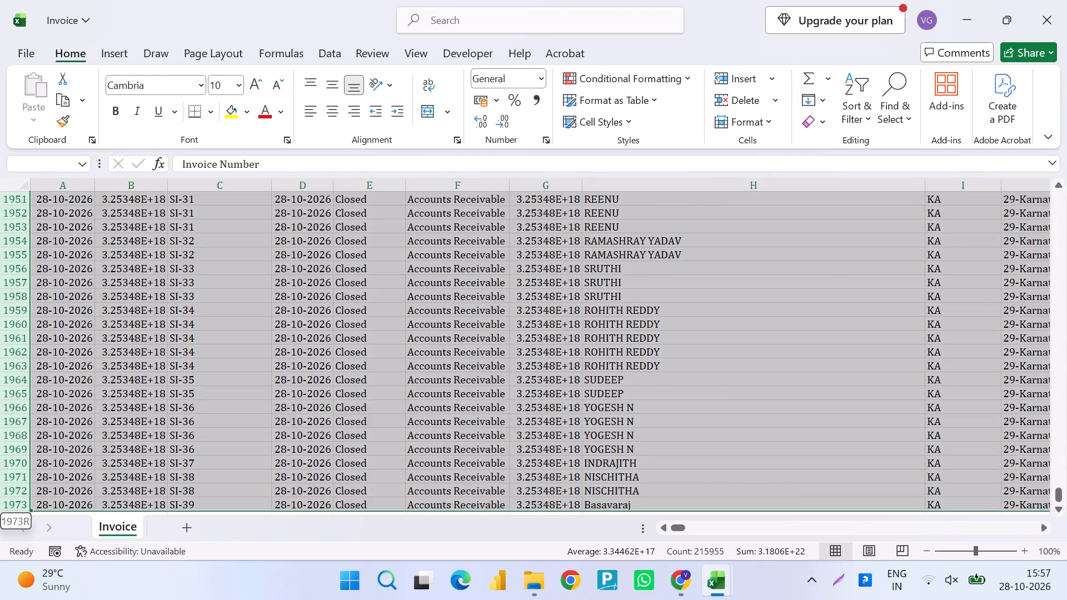
key("ctrl+shift+l")
key("Up")
key("Down")
key("Up")
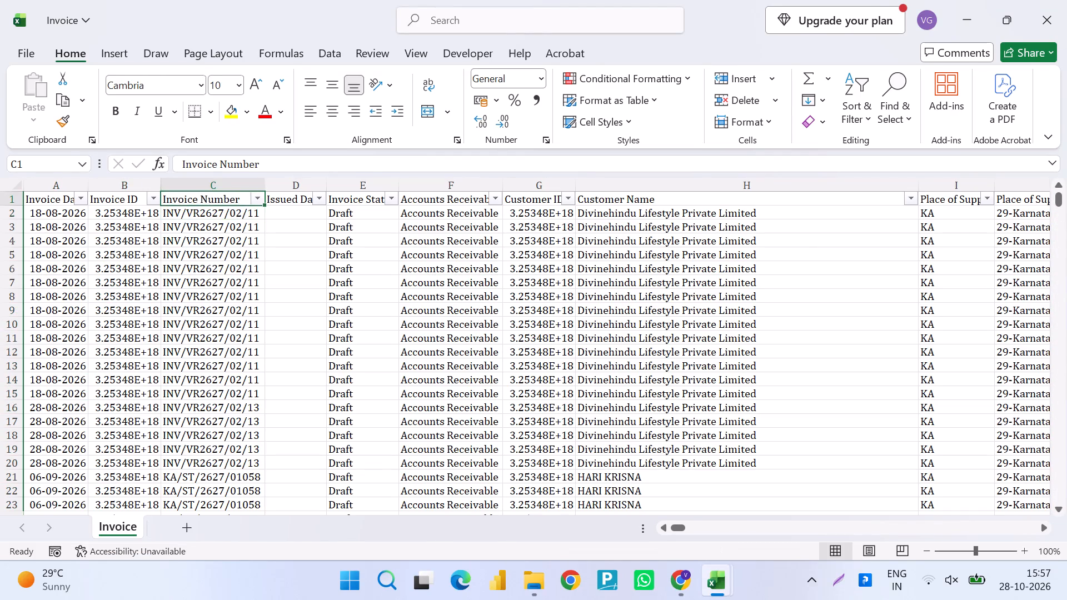
Examine the Invoice Number filter values in the Invoice sheet.
key("alt+Down")
key("alt+Down")
key("alt+Down")
key("alt+Down")
key("alt+Down")
key("alt+Down")
key("alt+Down")
key("alt+Down")
key("Down")
key("Down")
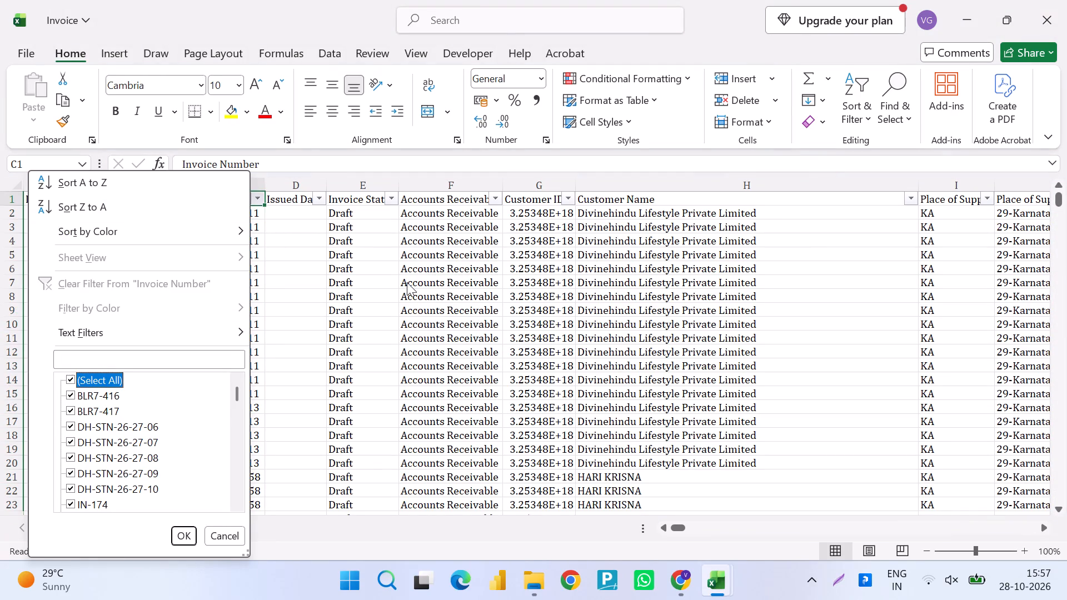
Search the MTR B2C report for 416 and step through its matches.
key("alt+Tab")
key("Down")
key("ctrl+f")
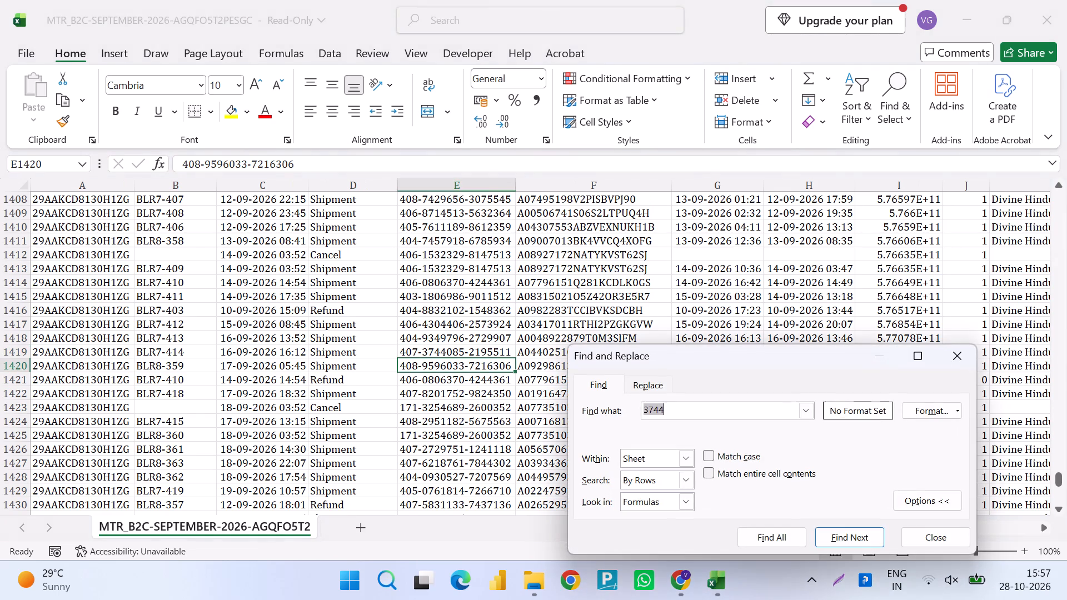
type("416")
key("Return")
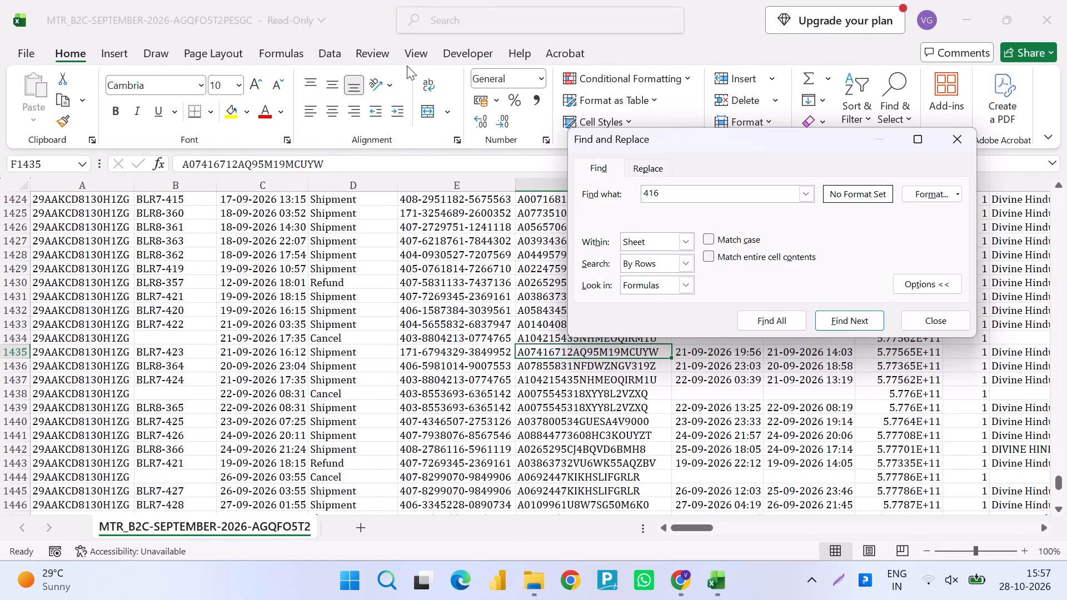
key("Return")
key("Return")
key("Return")
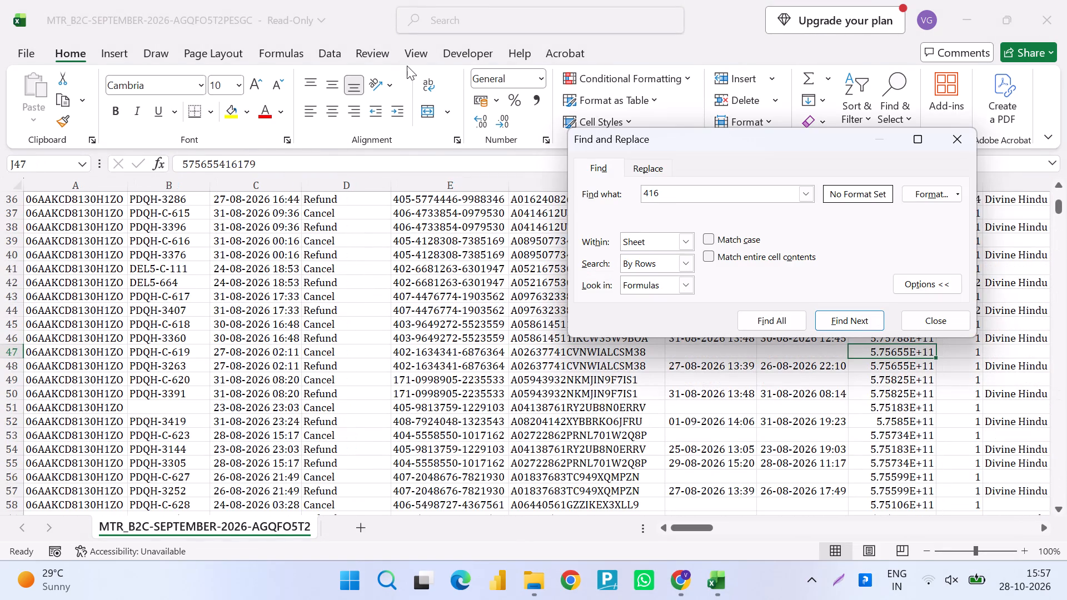
key("Return")
key("Return")
key("Return")
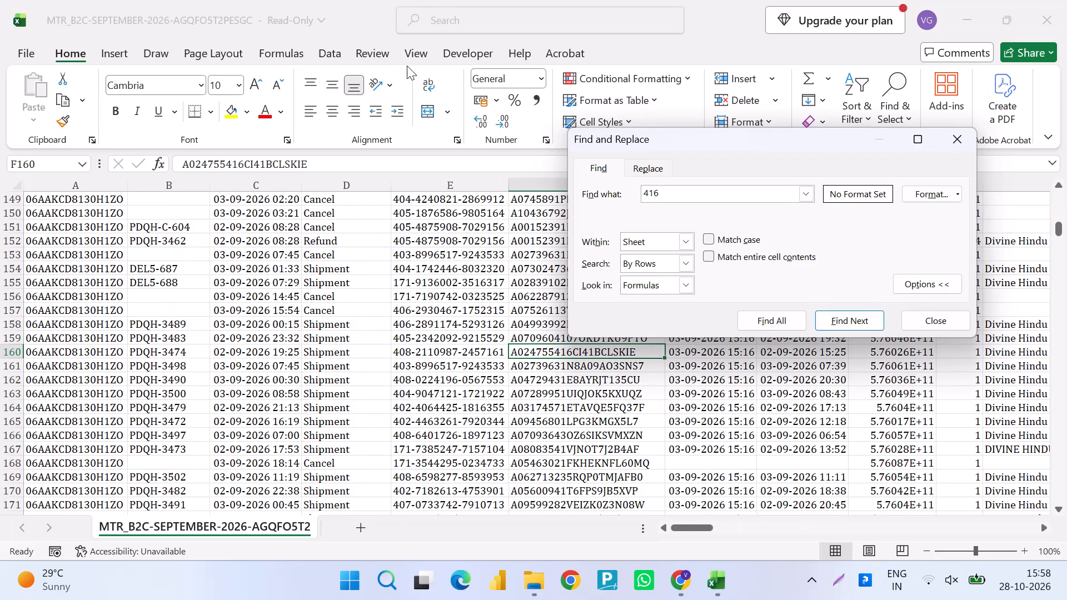
key("Return")
key("Escape")
Turn on filtering for all rows of the MTR B2C report from its header row.
key("Left")
key("ctrl+Up")
key("ctrl+Left")
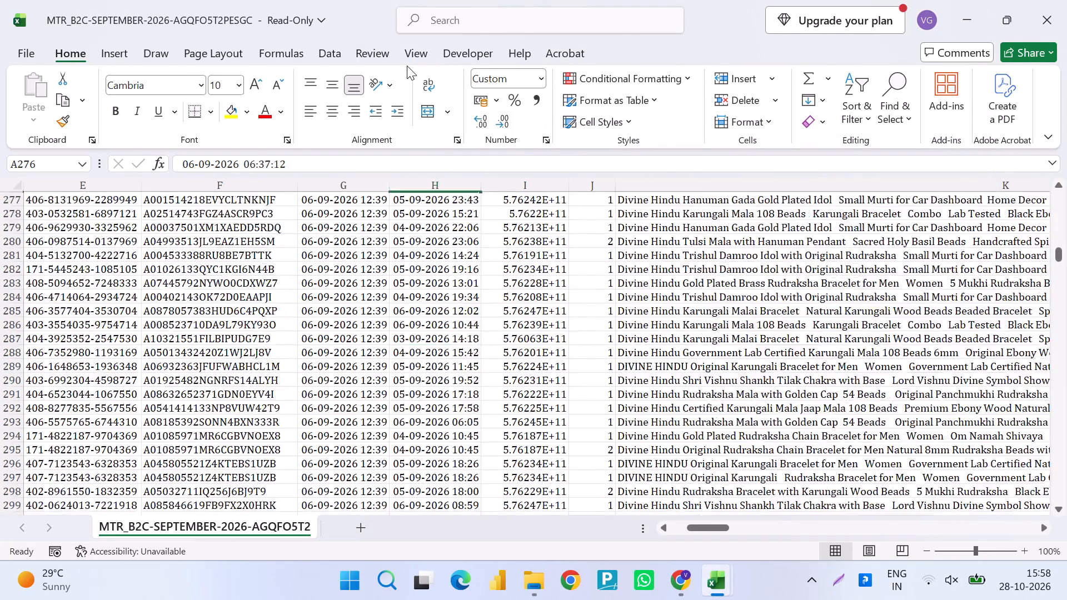
key("Right")
key("Up")
key("ctrl+Up")
key("Left")
key("ctrl+Up")
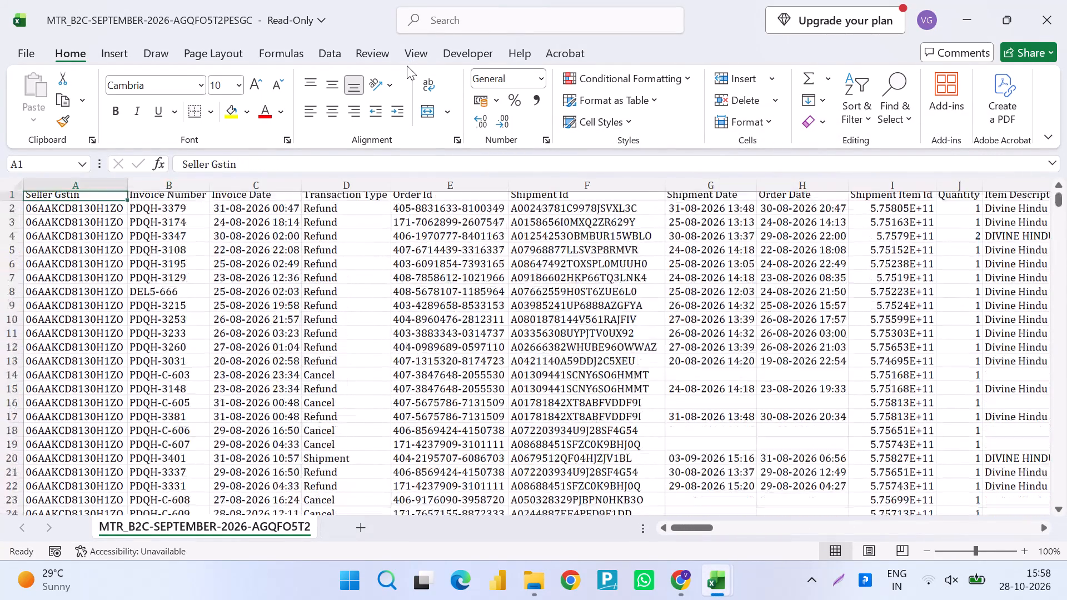
key("shift+space")
key("shift+Down")
key("ctrl+shift+Down")
key("ctrl+shift+l")
Look through the MTR B2C report's Invoice Number filter values down to the entries around BLR7-416, leaving the filter unchanged.
key("Right")
key("alt+Down")
key("alt+Down")
key("alt+Down")
key("alt+Down")
key("alt+Down")
key("alt+Down")
key("alt+Down")
key("alt+Down")
key("alt+Down")
key("alt+Down")
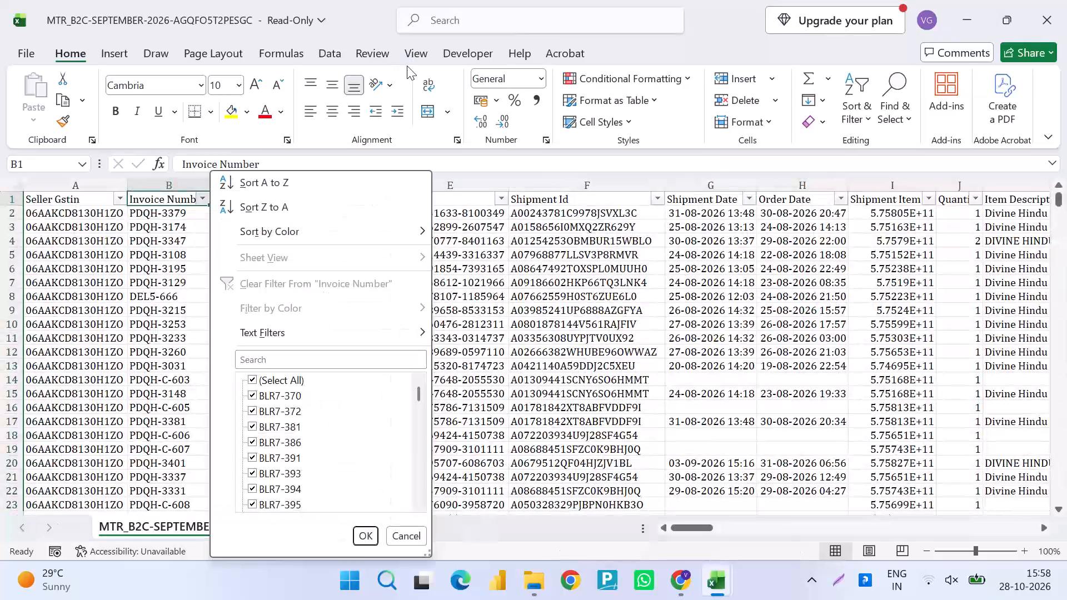
key("Up")
key("Down")
key("Down")
key("Down")
key("Down")
key("Down")
key("Down")
key("Down")
key("Down")
key("Down")
key("Down")
key("Down")
key("Down")
key("Down")
key("Down")
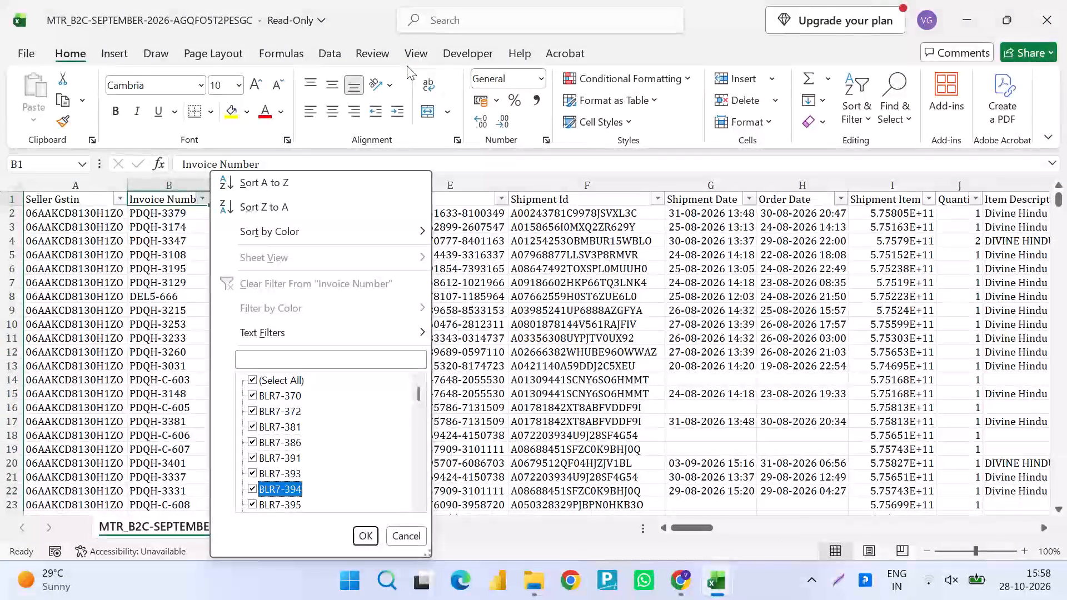
key("Down")
key("Down")
key("Down")
key("Down")
key("Down")
key("Down")
key("Down")
key("Down")
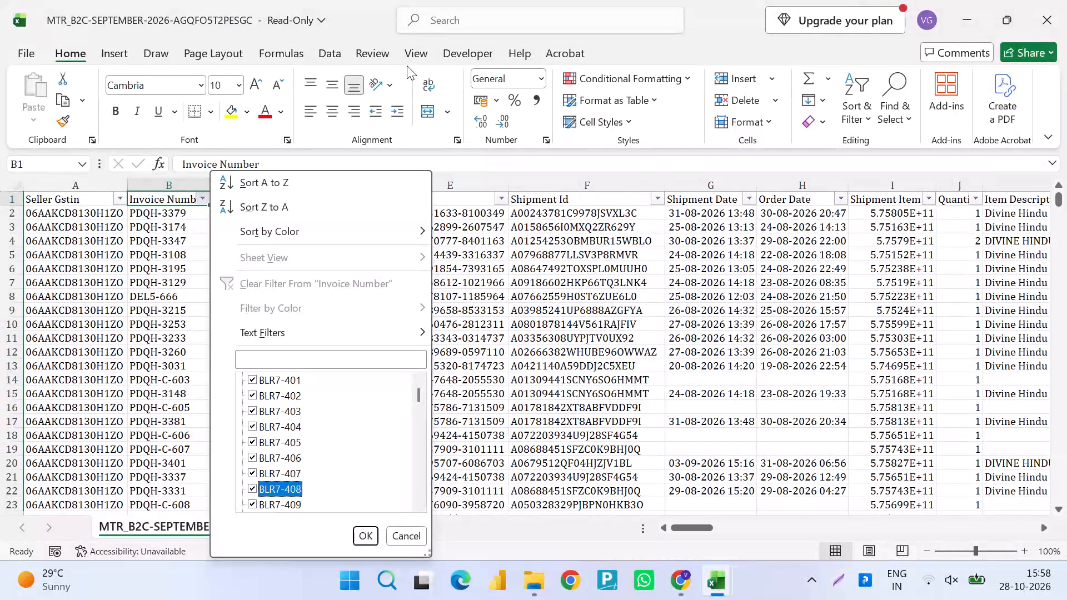
key("Down")
key("Down")
key("Down")
key("Down")
key("Down")
key("Down")
key("Down")
key("Down")
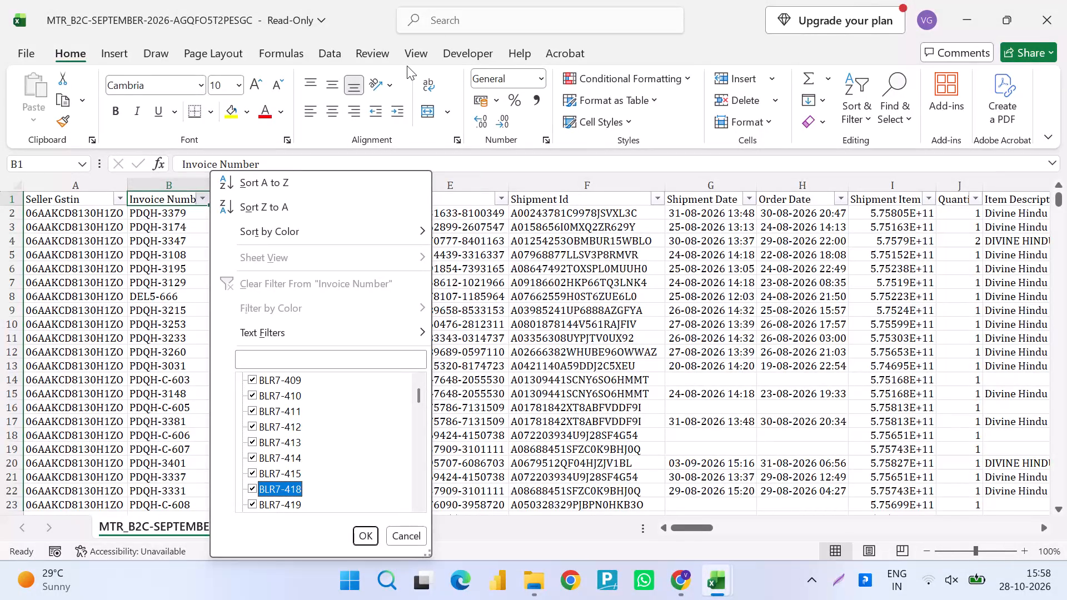
key("Escape")
Open the GSTR1 September 2026 workbook for the seller GSTIN starting with 06 from the GSTR-1_Monthly_September_2026 folder.
key("alt+Tab")
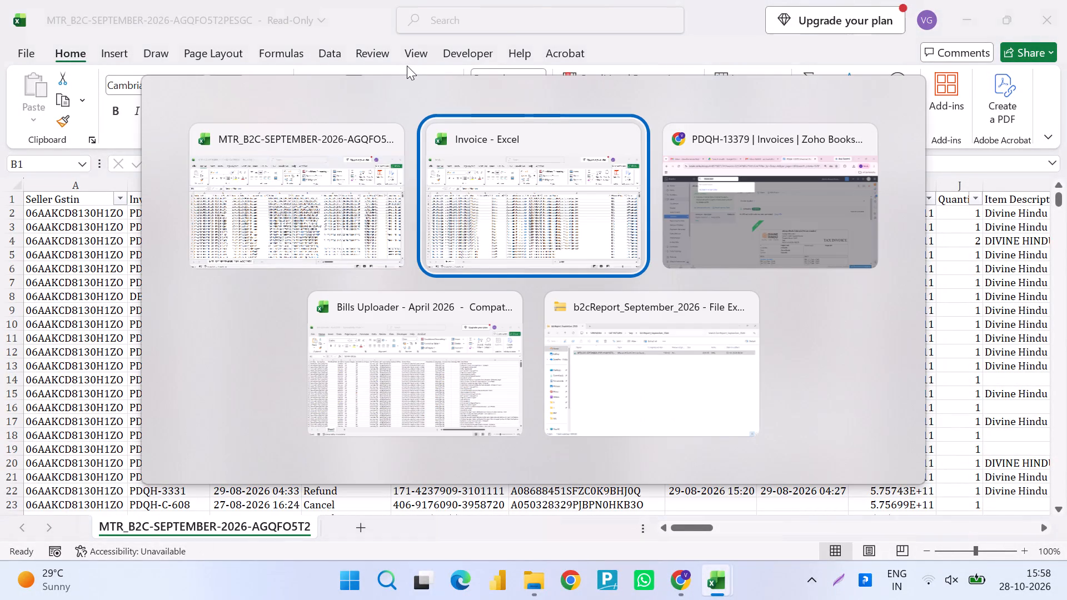
key("alt+Down")
key("alt+Right")
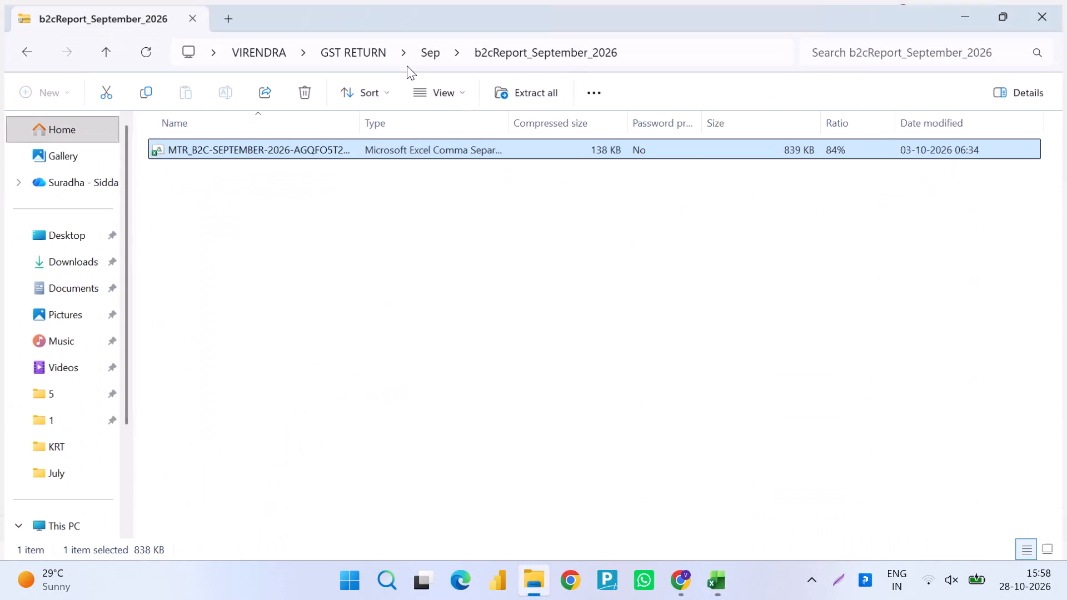
key("BackSpace")
key("Down")
key("Up")
key("Down")
key("Return")
key("Down")
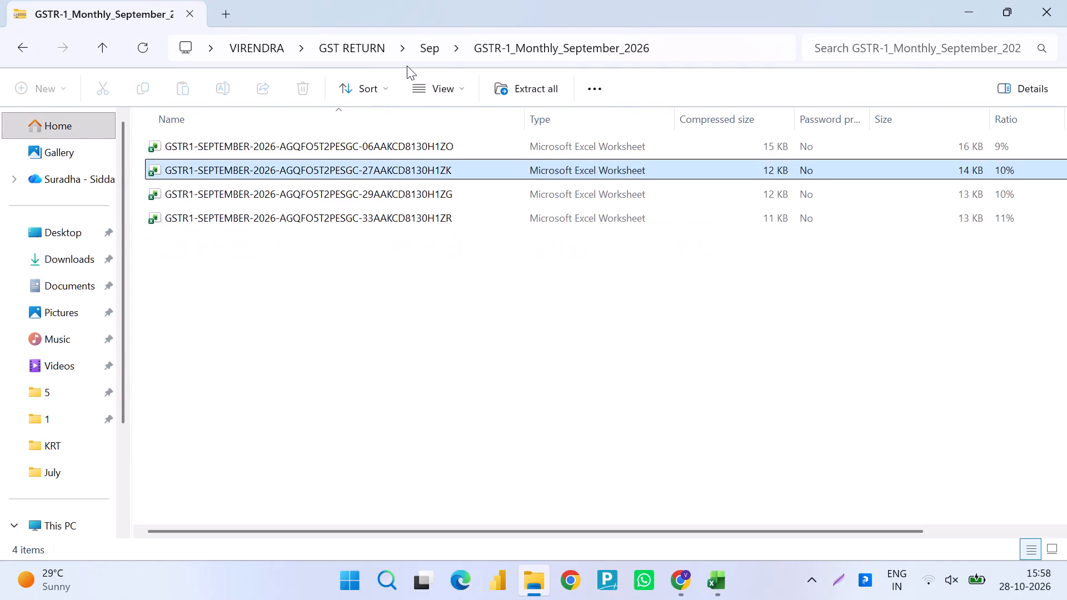
key("Up")
key("Down")
key("Down")
key("Up")
key("Up")
key("Return")
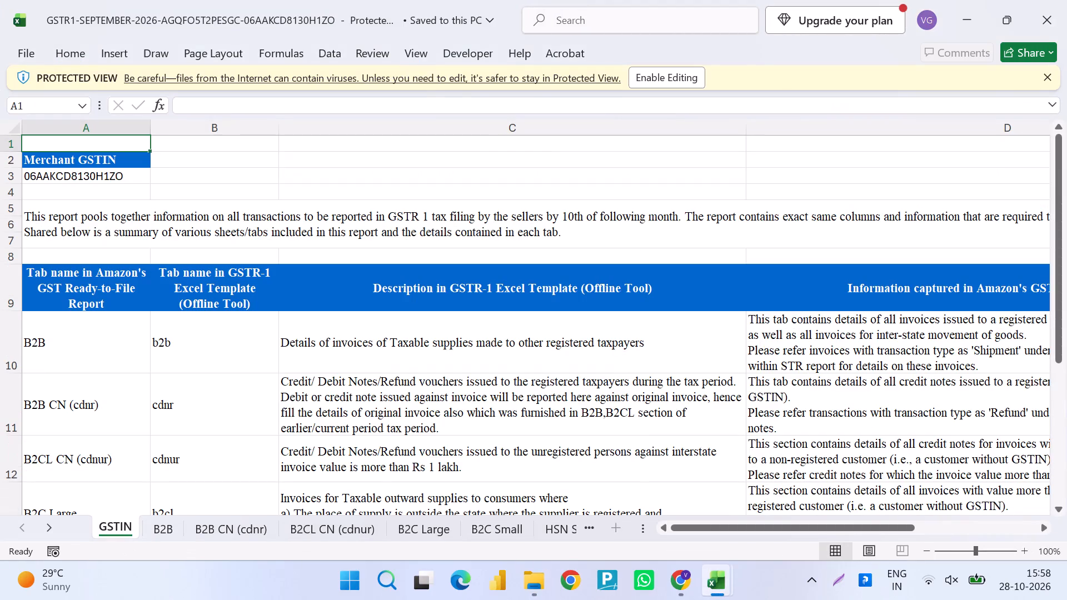
Review the GSTR1 workbook's B2C Large, B2CL CN, B2B CN and B2B sheets, and close it.
left_click(432, 527)
left_click(347, 526)
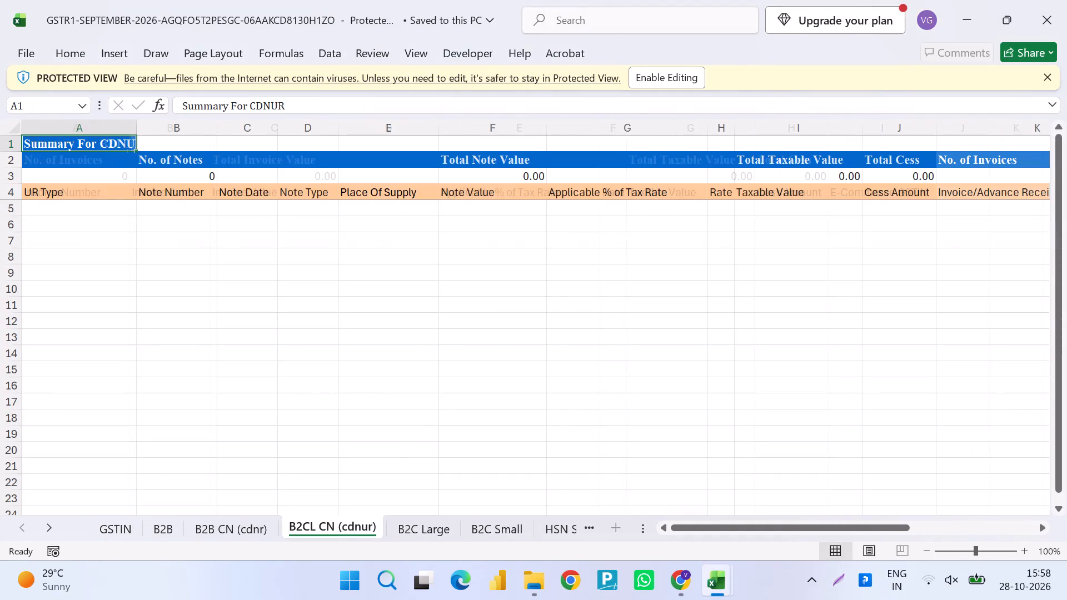
left_click(226, 524)
left_click(168, 530)
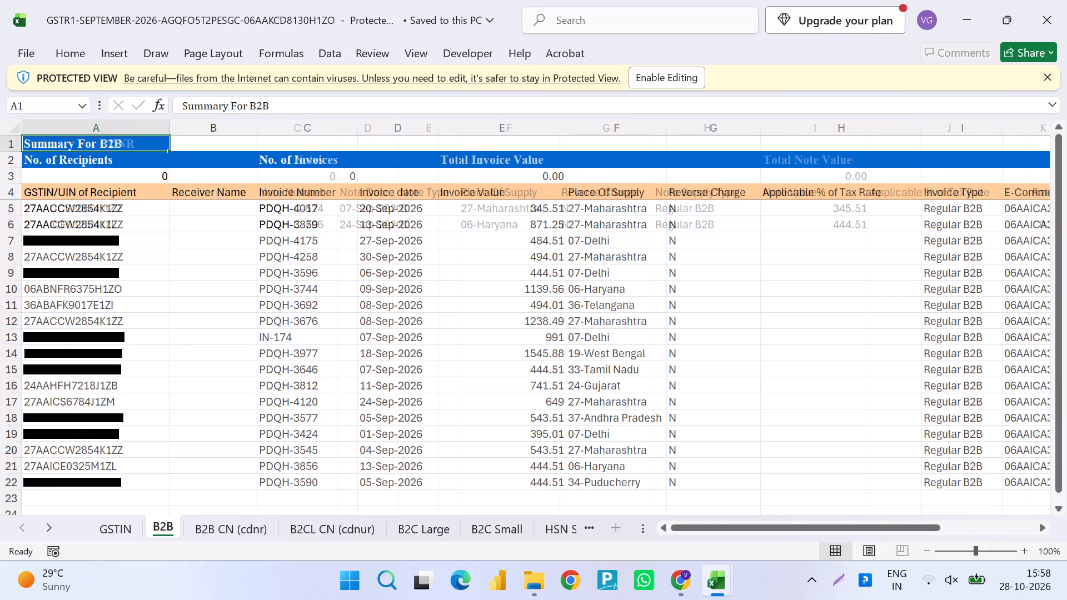
left_click(1066, 0)
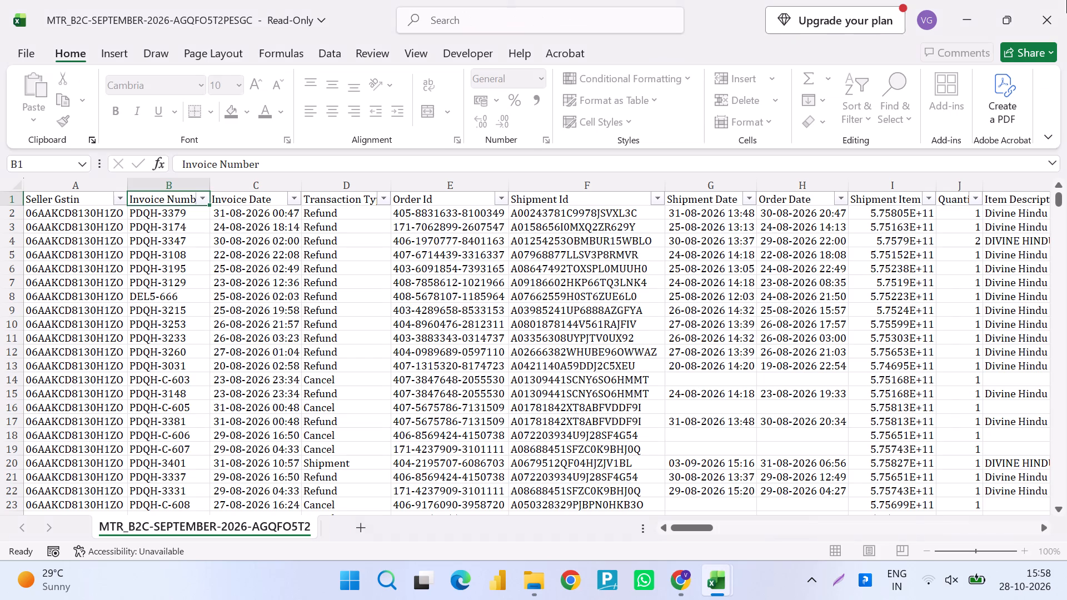
Filter the MTR B2C report's Seller Gstin column to show only the GSTIN starting with 06.
key("alt+Tab")
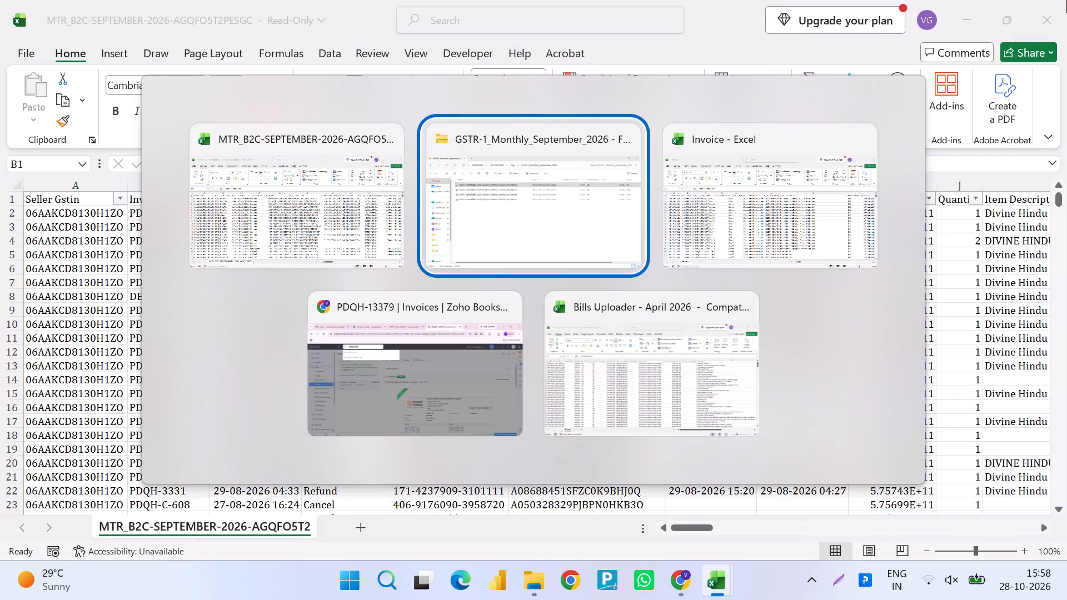
key("alt+Down")
key("alt+Left")
key("alt+Right")
key("alt+Down")
key("alt+Right")
key("alt+Down")
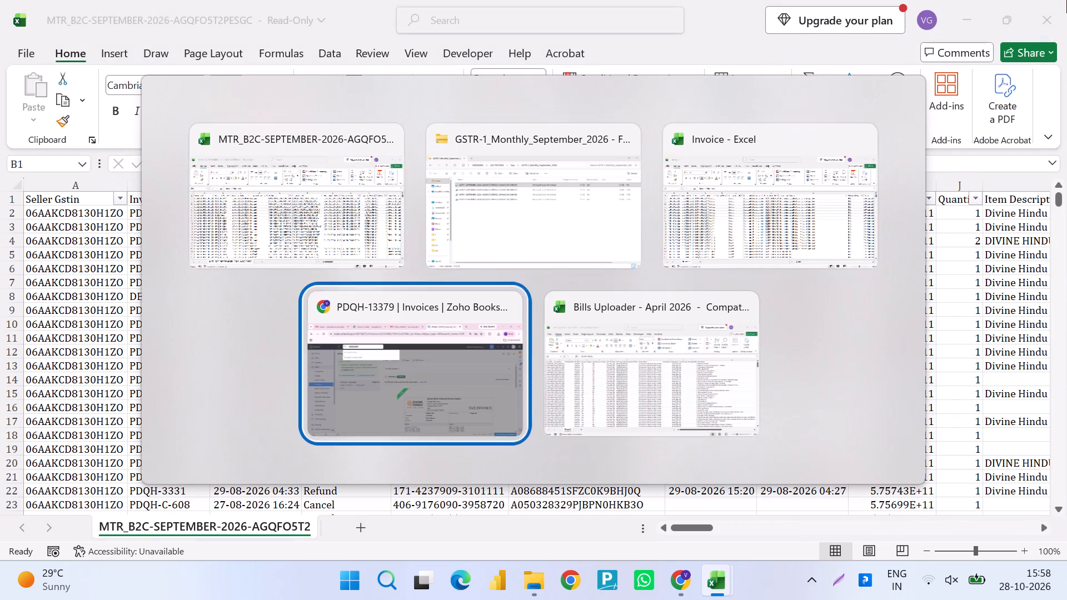
key("alt+Right")
key("alt+Tab")
key("Up")
key("Down")
key("Left")
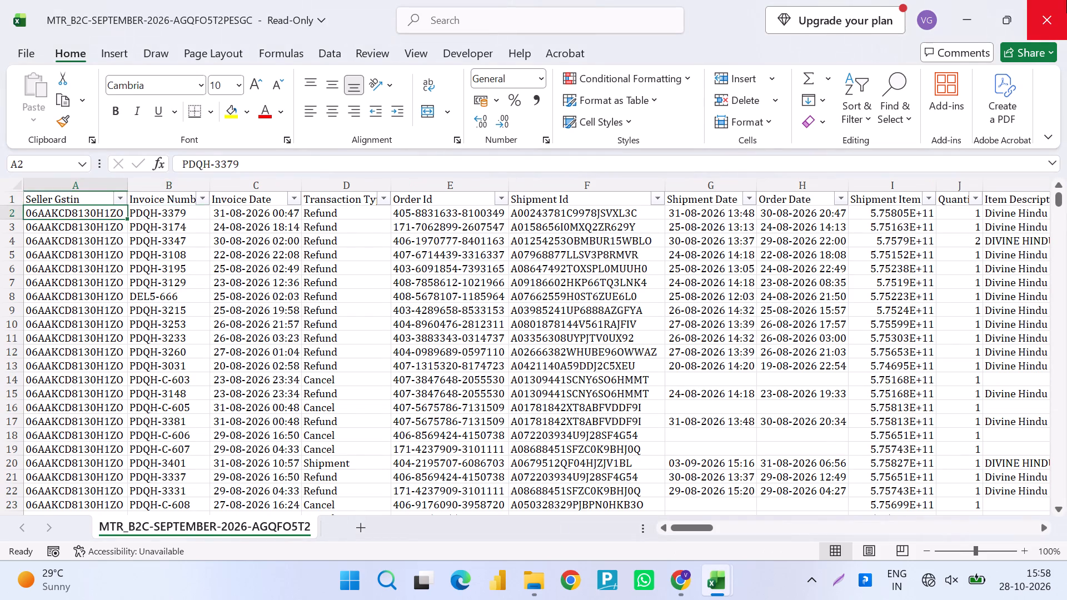
key("ctrl+shift+Down")
key("Up")
key("Right")
key("Down")
key("Left")
key("Up")
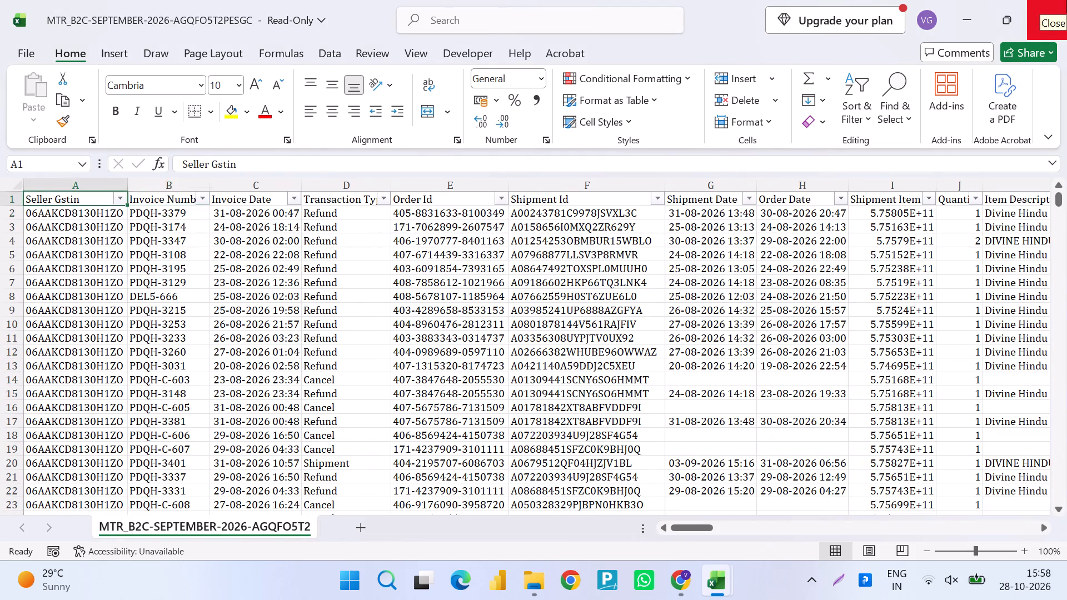
key("alt+Down")
key("alt+Down")
key("alt+Down")
key("alt+Down")
key("alt+Down")
key("alt+Down")
key("alt+Down")
key("alt+Down")
key("Tab")
key("Tab")
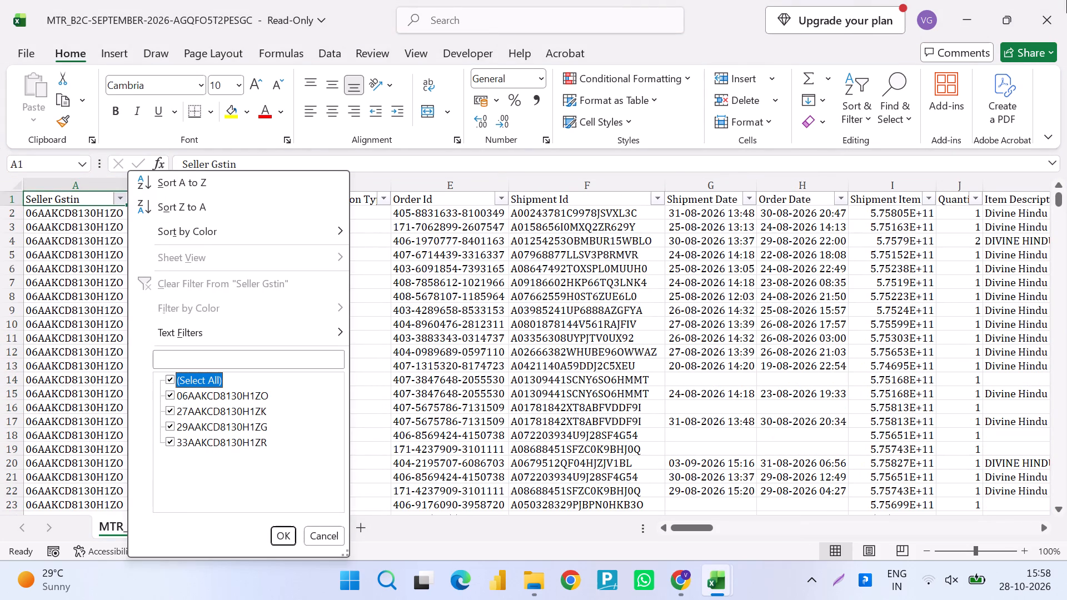
key("space")
key("Down")
key("space")
key("Return")
Copy the first continuous block of invoice numbers, starting at PDQH-3379, into the Bills Uploader's Bill Number column from cell B2.
key("Down")
key("Right")
key("ctrl+shift+Down")
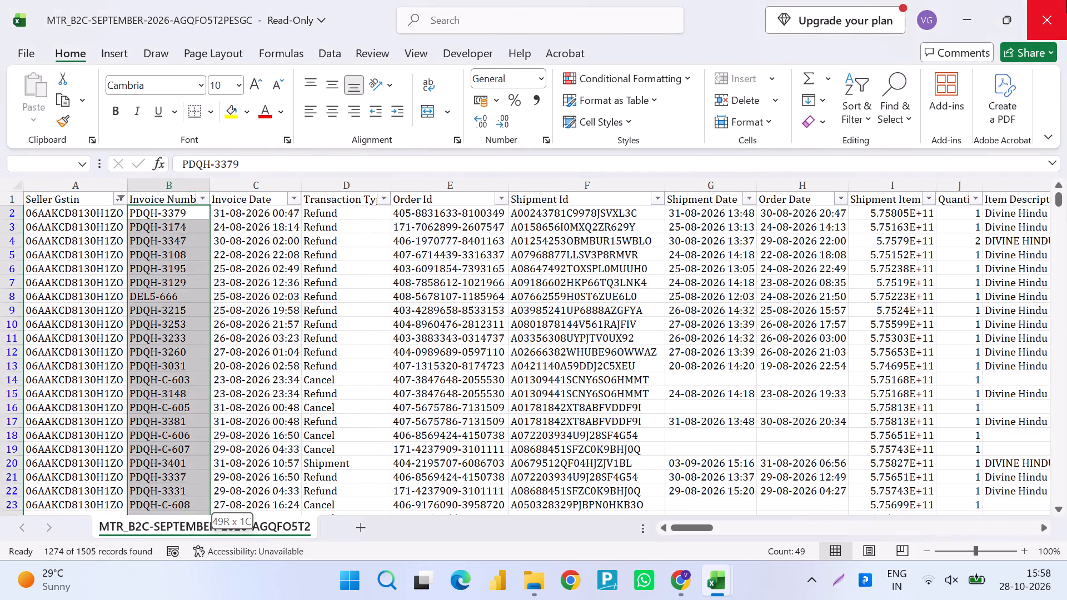
key("ctrl+c")
key("alt+Tab")
key("Up")
key("Down")
key("Right")
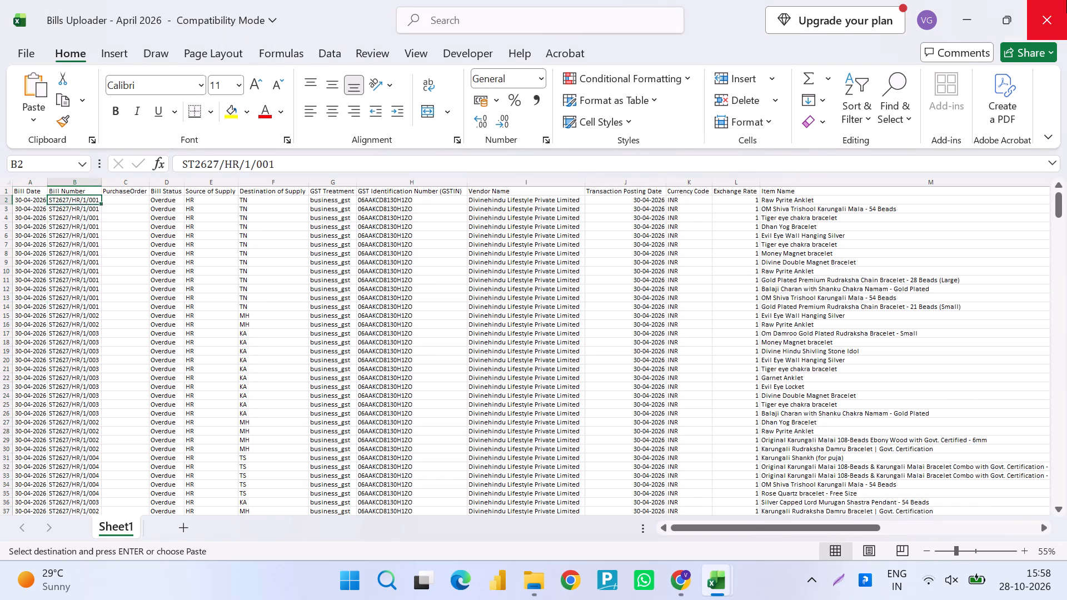
key("ctrl+v")
key("alt+Tab")
key("alt+Tab")
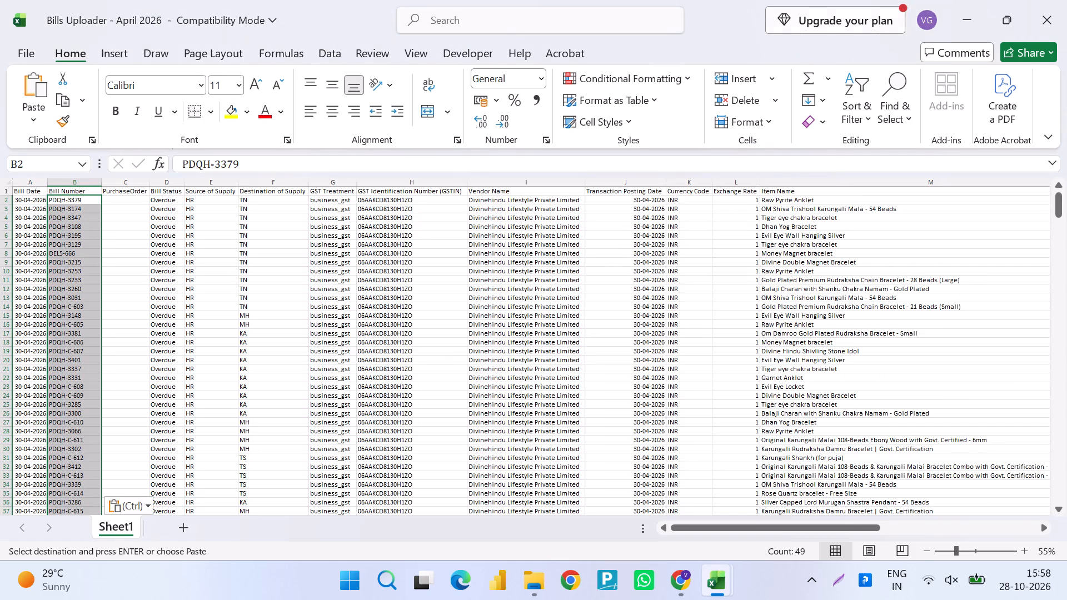
scroll(637, 312, "down", 3)
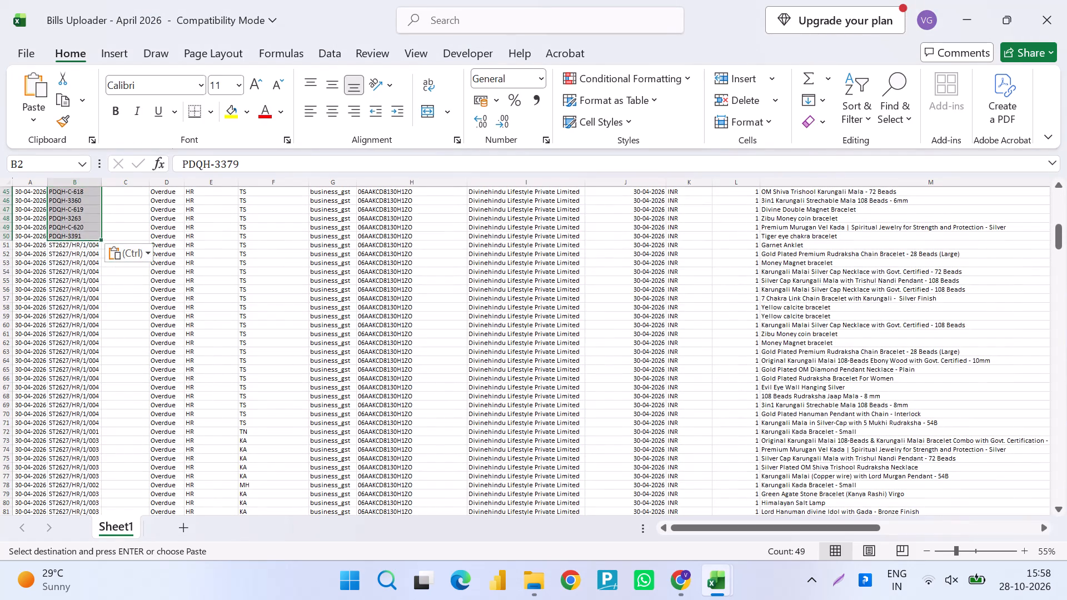
Delete all rows from row 5 downward in the Bills Uploader and highlight the cleared rows yellow.
left_click(79, 243)
key("ctrl+Up")
key("Down")
key("Down")
key("Down")
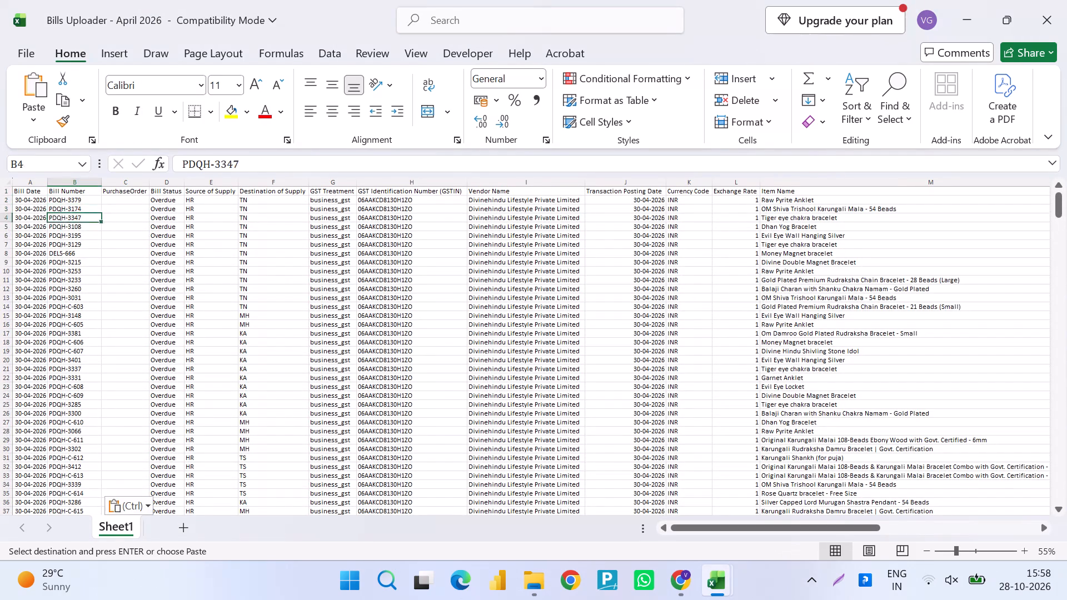
key("Down")
key("shift+space")
key("ctrl+shift+Down")
key("ctrl+minus")
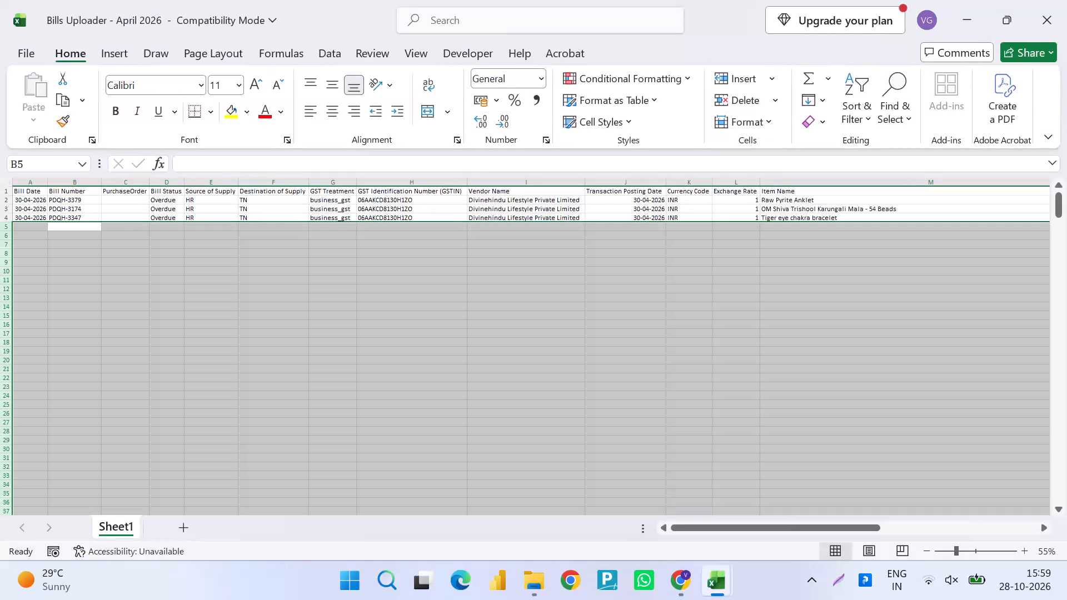
left_click(237, 113)
Copy the selected invoice number block, PDQH-3379 to PDQH-3391, from the MTR B2C report into Bill Number from cell B5.
key("alt+Tab")
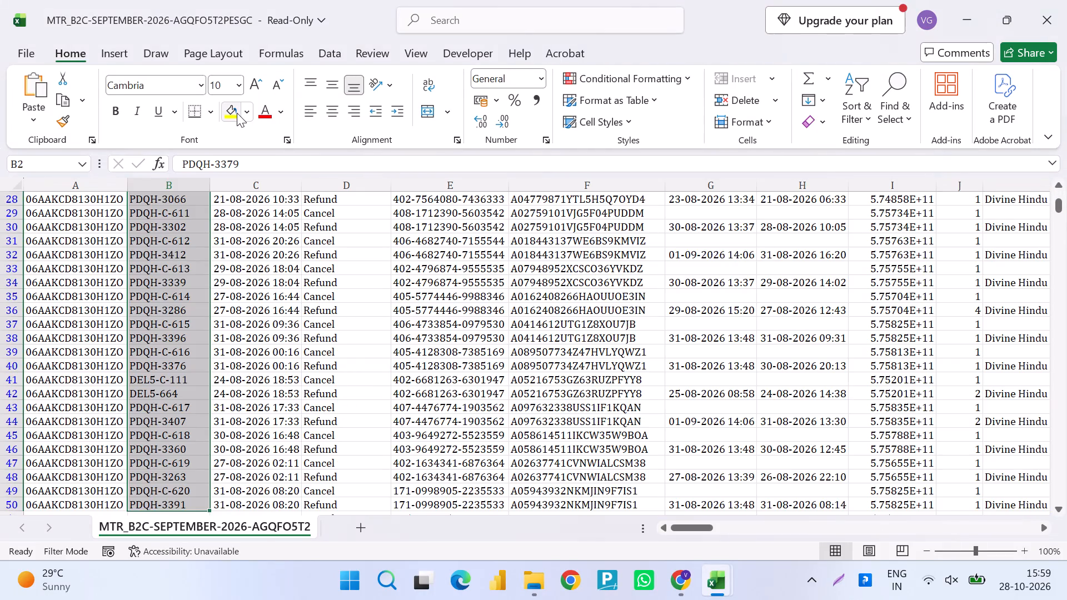
key("ctrl+c")
key("alt+Tab")
key("Left")
key("Right")
key("ctrl+v")
Copy the MTR report's Invoice Date values from C2 to the end into the Bills Uploader's Bill Date column from A5.
key("alt+Tab")
key("Up")
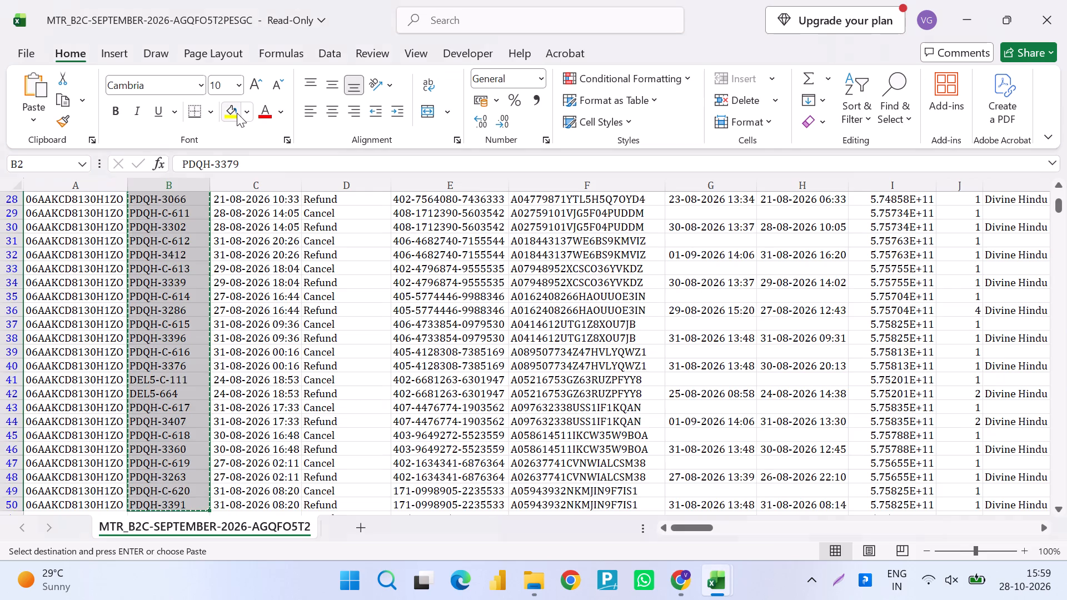
key("Down")
key("Right")
key("ctrl+shift+Down")
key("ctrl+c")
key("alt+Tab")
key("Left")
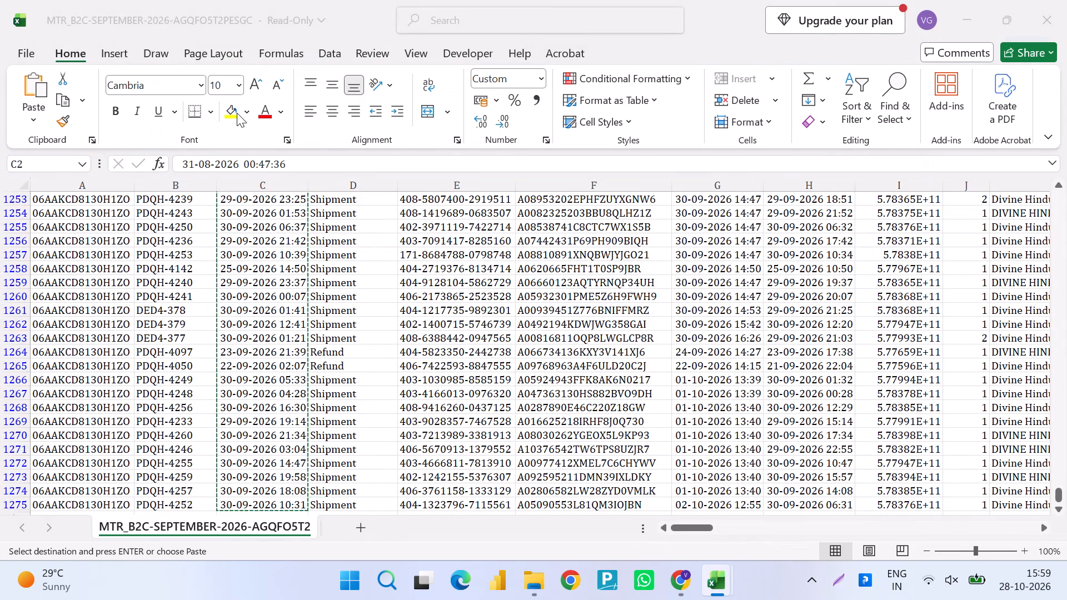
key("alt+Tab")
key("alt+Tab")
key("Left")
key("ctrl+v")
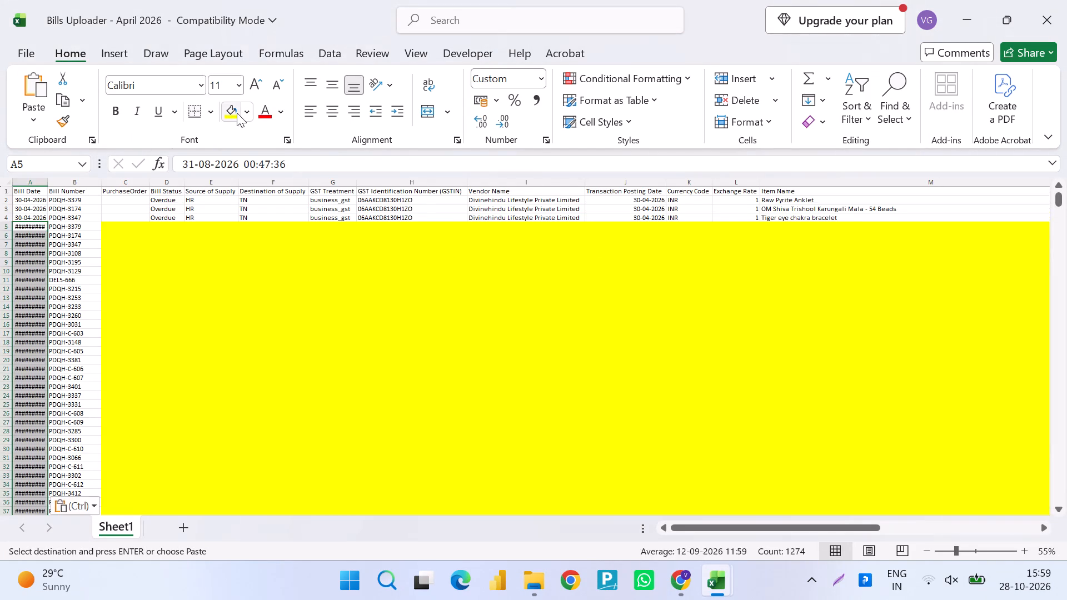
Re-enter the pasted Bill Date values in cells A5 to A11.
key("F2")
key("Return")
key("F2")
key("Return")
key("F2")
key("Return")
key("F2")
key("F2")
key("Return")
key("F2")
key("Return")
key("F2")
key("Return")
key("F2")
key("Return")
key("Escape")
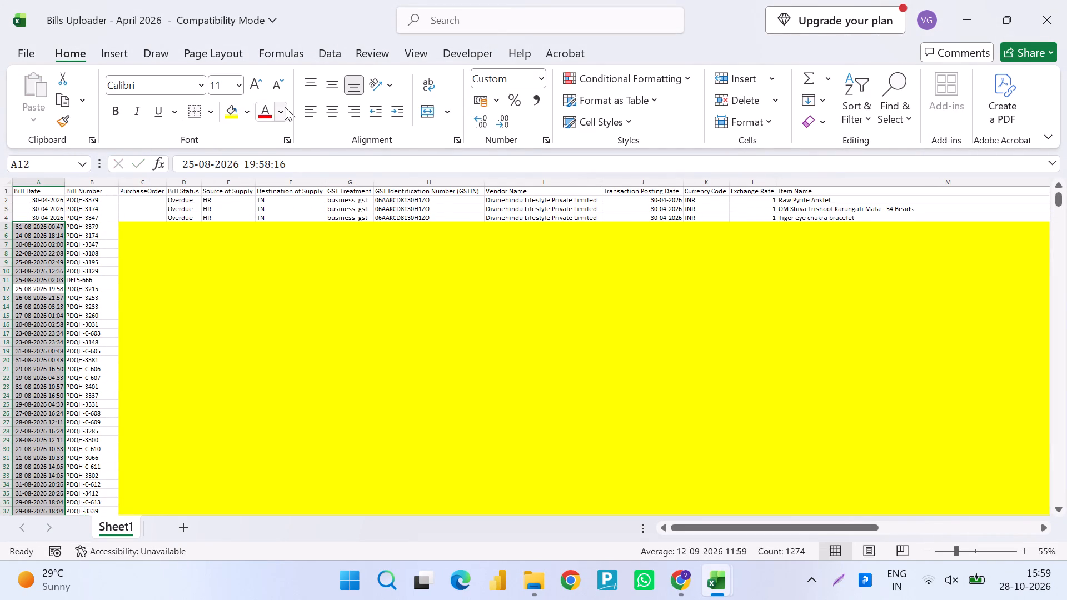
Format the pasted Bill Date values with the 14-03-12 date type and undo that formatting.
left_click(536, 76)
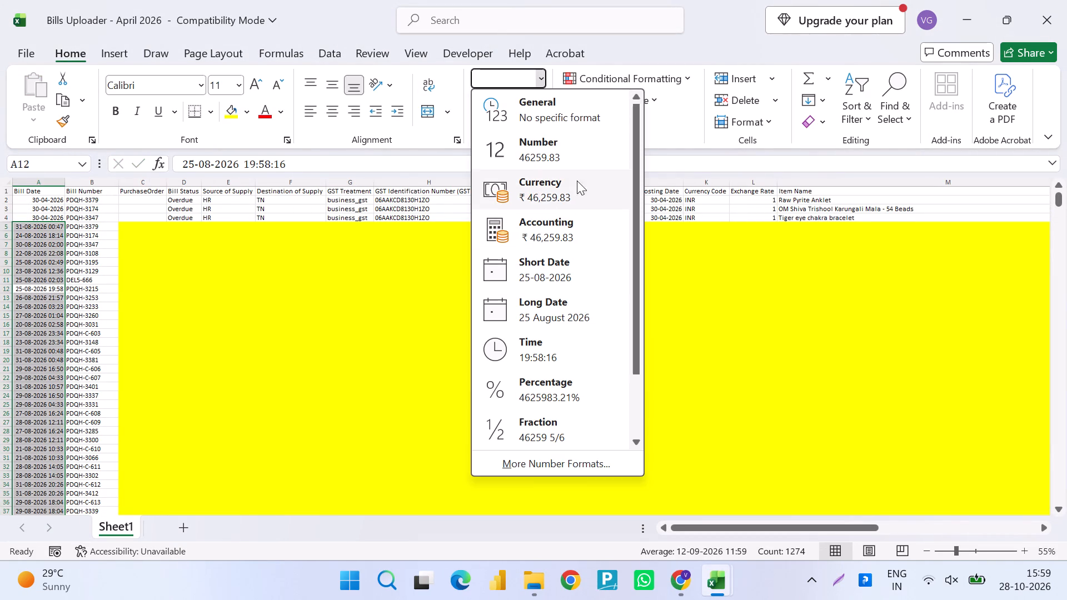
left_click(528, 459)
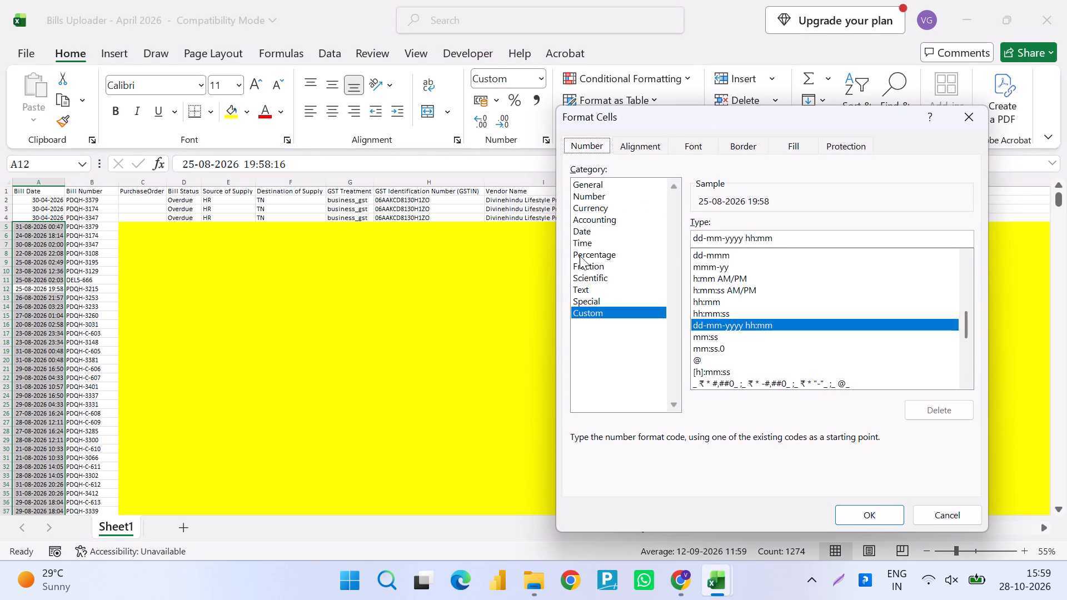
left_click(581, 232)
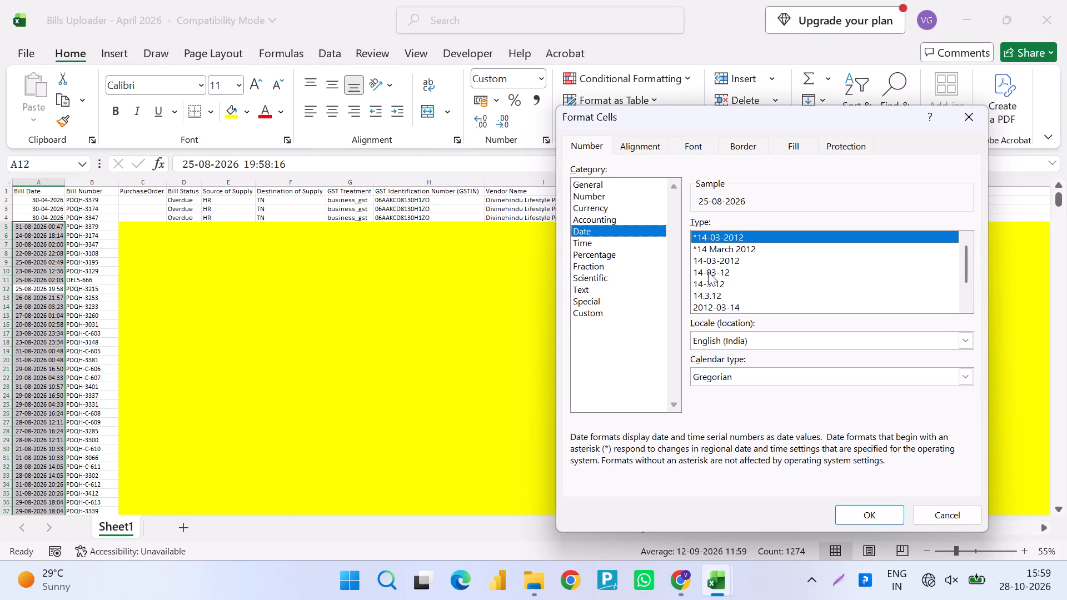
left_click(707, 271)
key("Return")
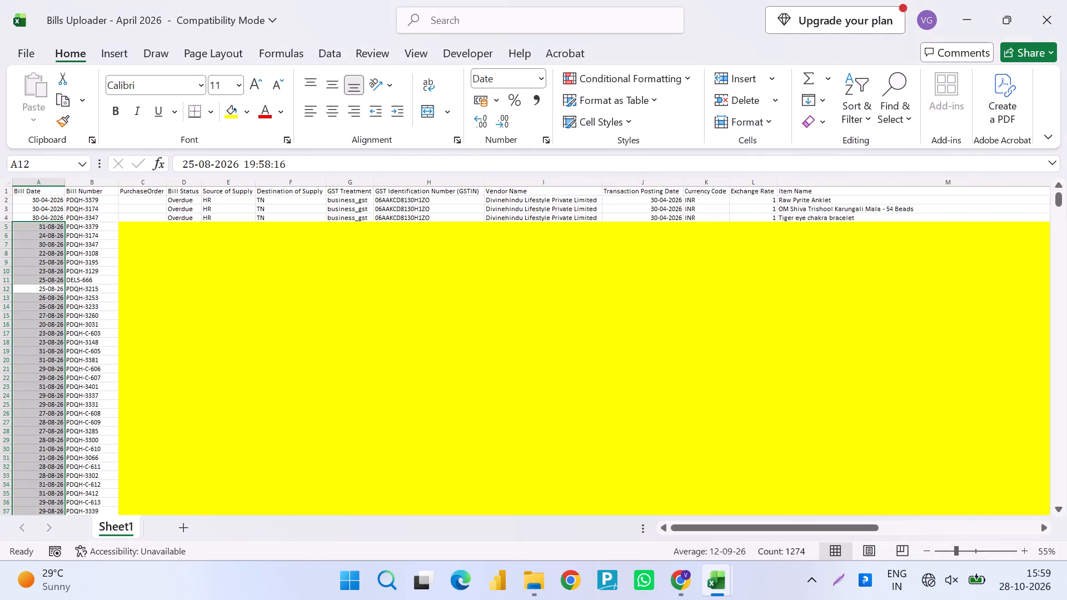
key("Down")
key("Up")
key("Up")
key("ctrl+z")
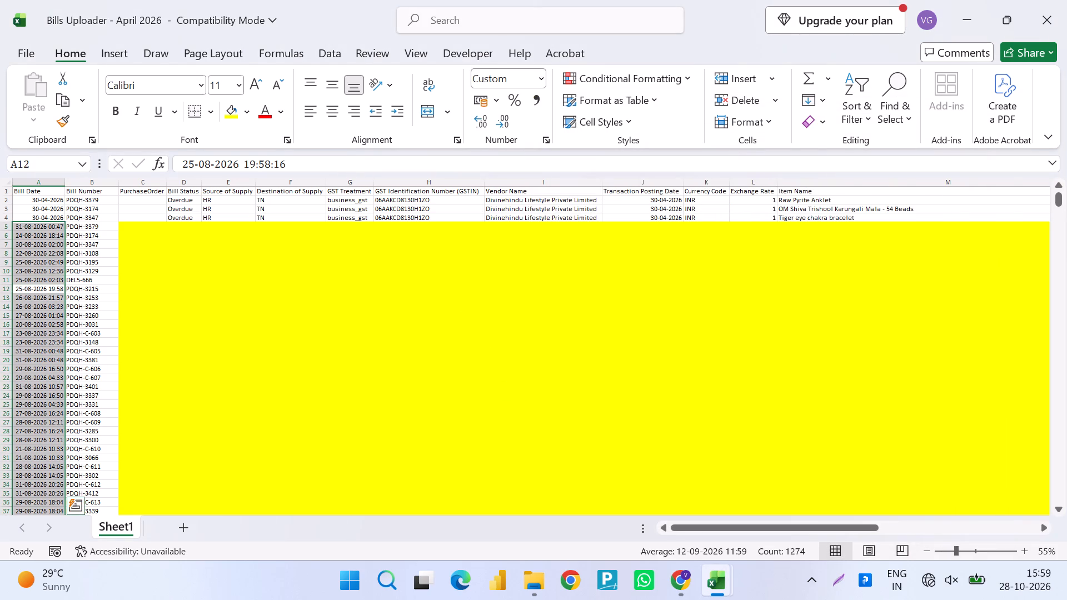
Format the pasted Bill Date values with the 14-03-2012 date type.
left_click(547, 137)
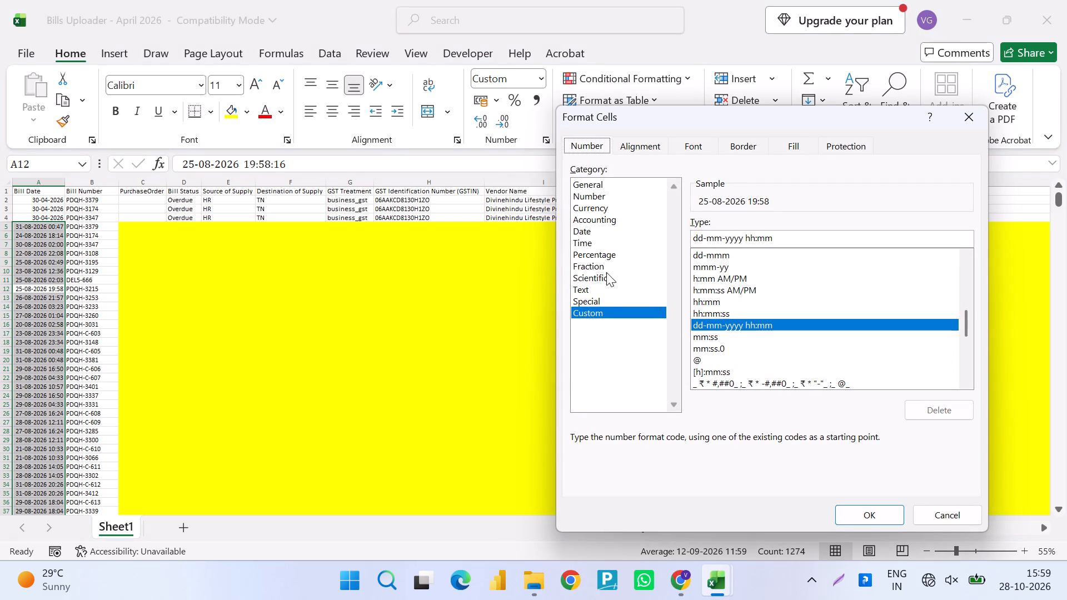
left_click(615, 232)
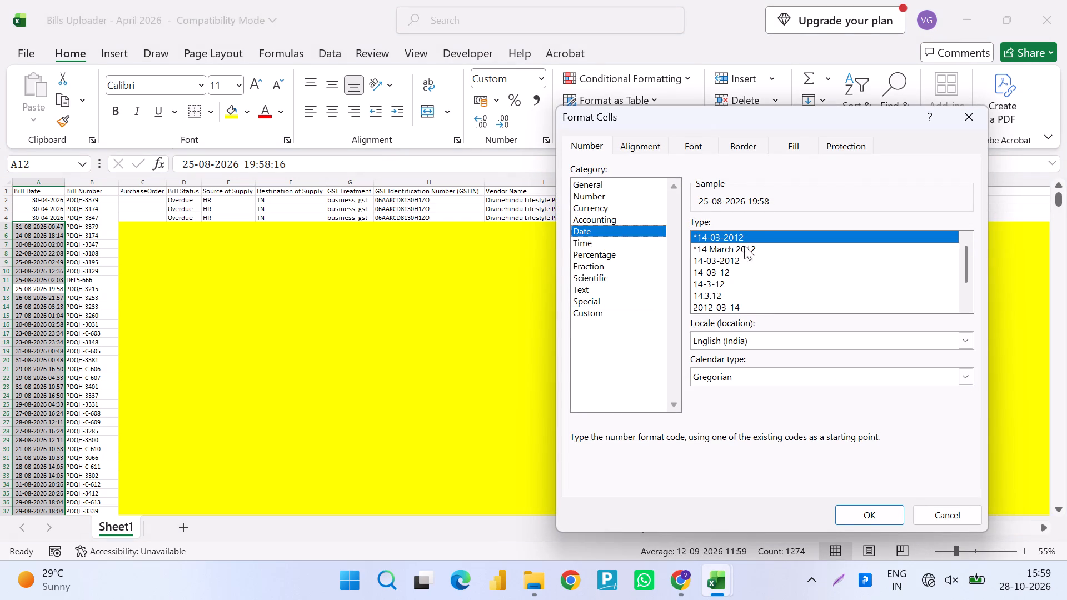
left_click(721, 264)
key("Return")
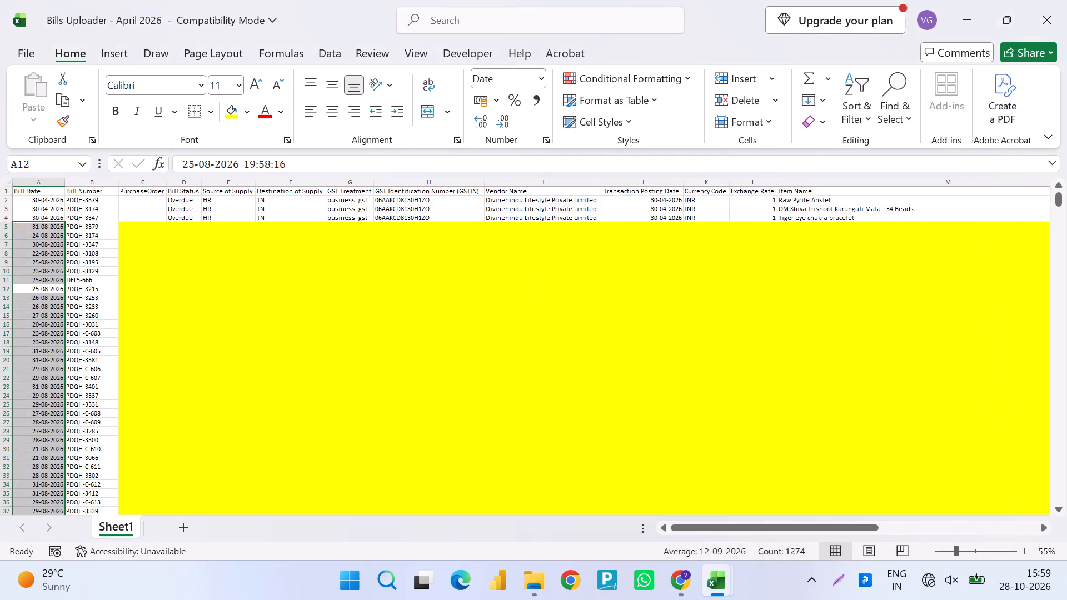
key("Down")
key("Up")
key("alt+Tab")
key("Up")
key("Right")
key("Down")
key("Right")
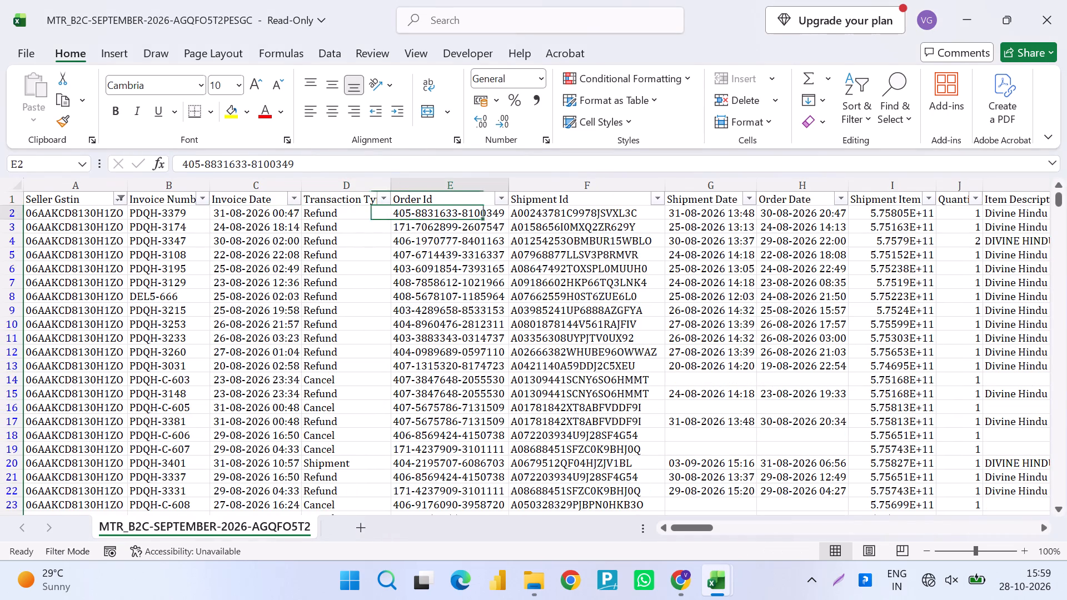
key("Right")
Fill the PurchaseOrder, Bill Status (Overdue) and Source of Supply (HR) columns down from row 2 through row 53.
key("alt+Tab")
key("Right")
key("Right")
key("Right")
key("Up")
key("Up")
key("Up")
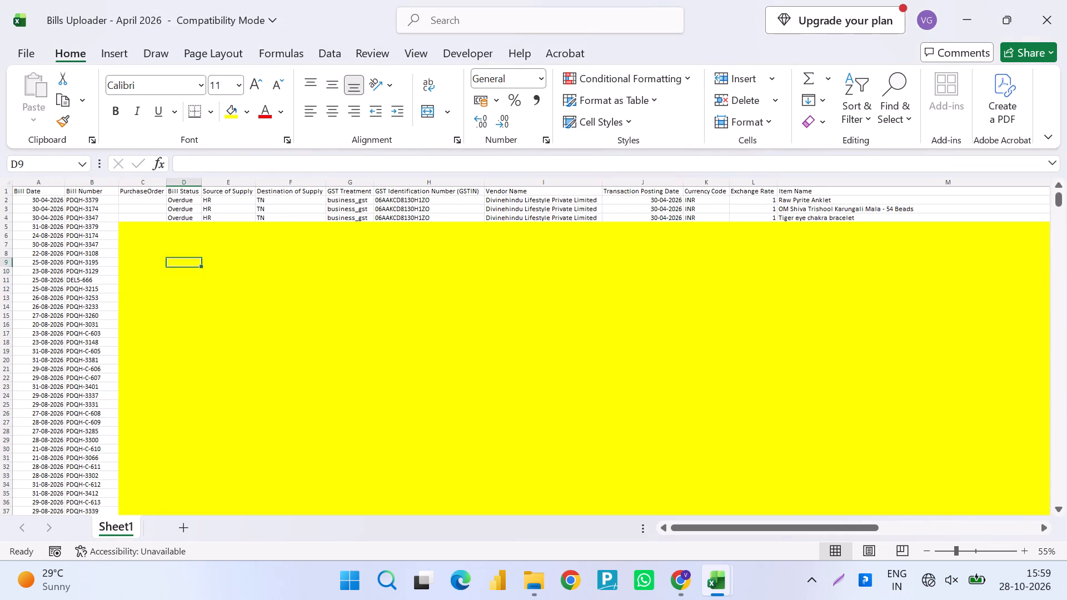
key("Up")
key("Left")
key("Left")
key("Up")
key("ctrl+Down")
key("Right")
key("ctrl+shift+Up")
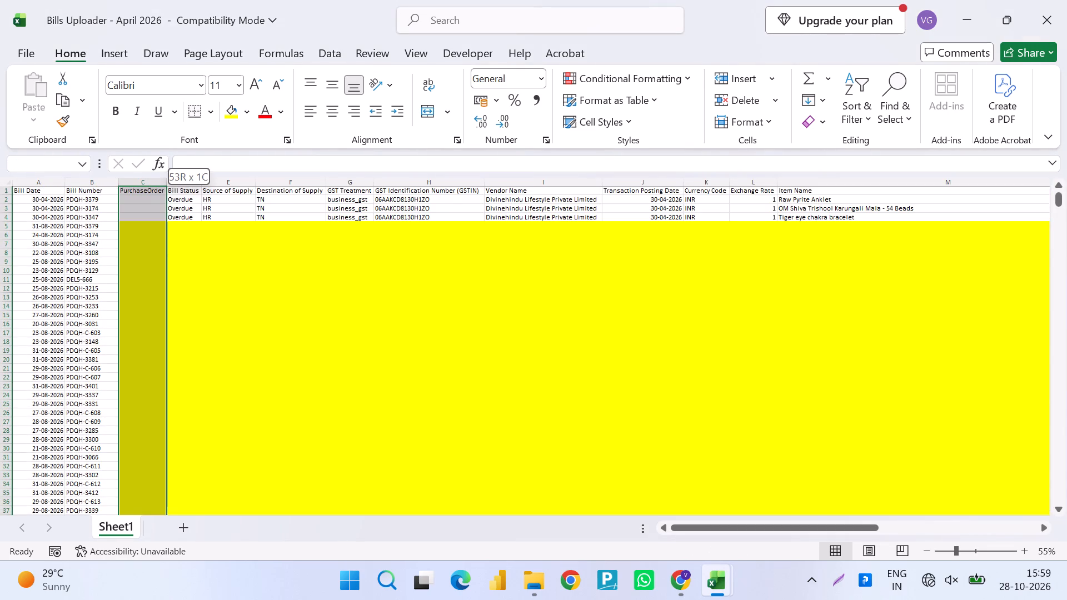
key("shift+Down")
key("shift+Right")
key("shift+Right")
key("shift+Right")
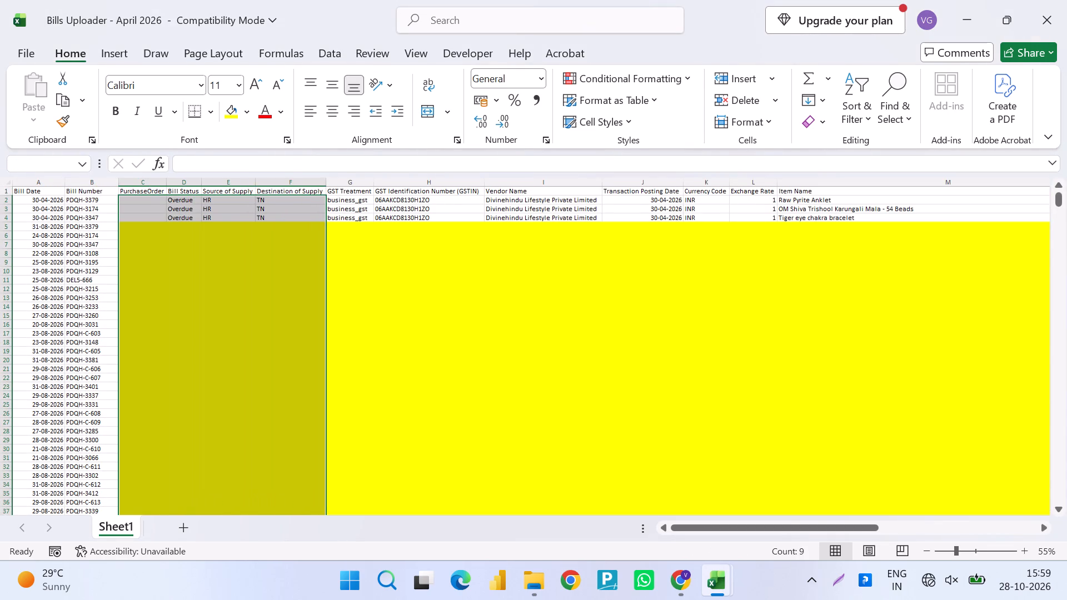
key("shift+Left")
key("ctrl+d")
key("Tab")
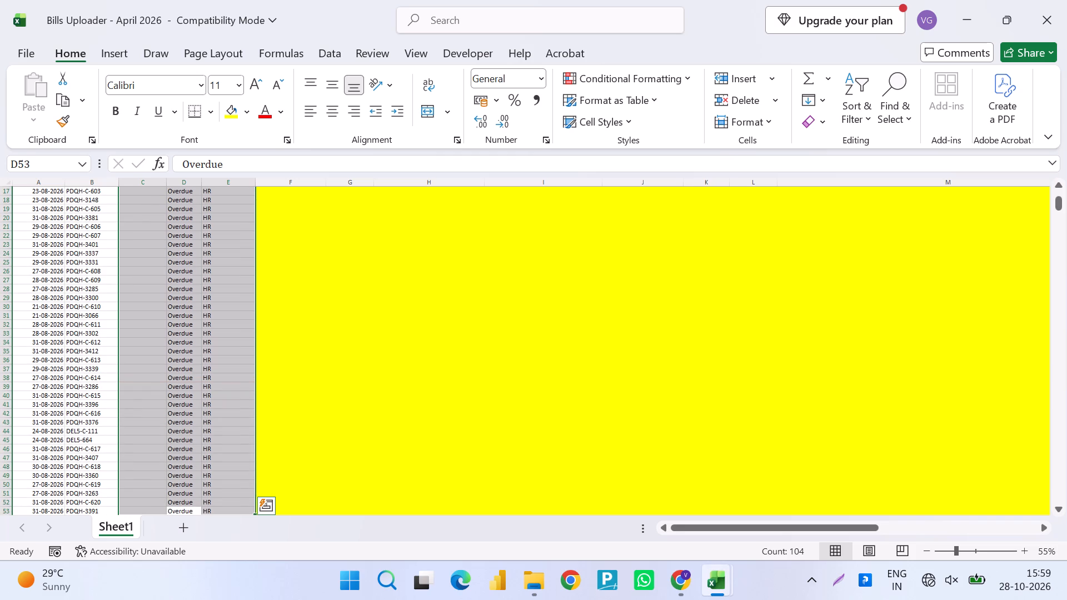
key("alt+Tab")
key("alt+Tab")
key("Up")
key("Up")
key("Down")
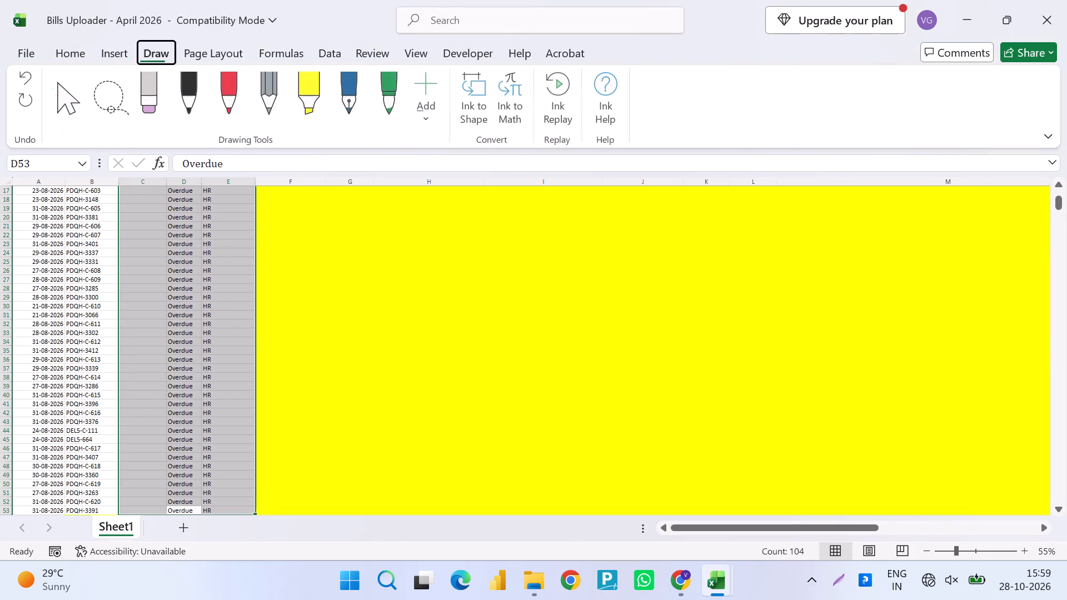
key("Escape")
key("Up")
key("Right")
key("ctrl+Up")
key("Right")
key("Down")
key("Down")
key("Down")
Look through the MTR B2C report's columns from Shipment Id to Ship To State, including the Bill From and Ship From states.
key("alt+Tab")
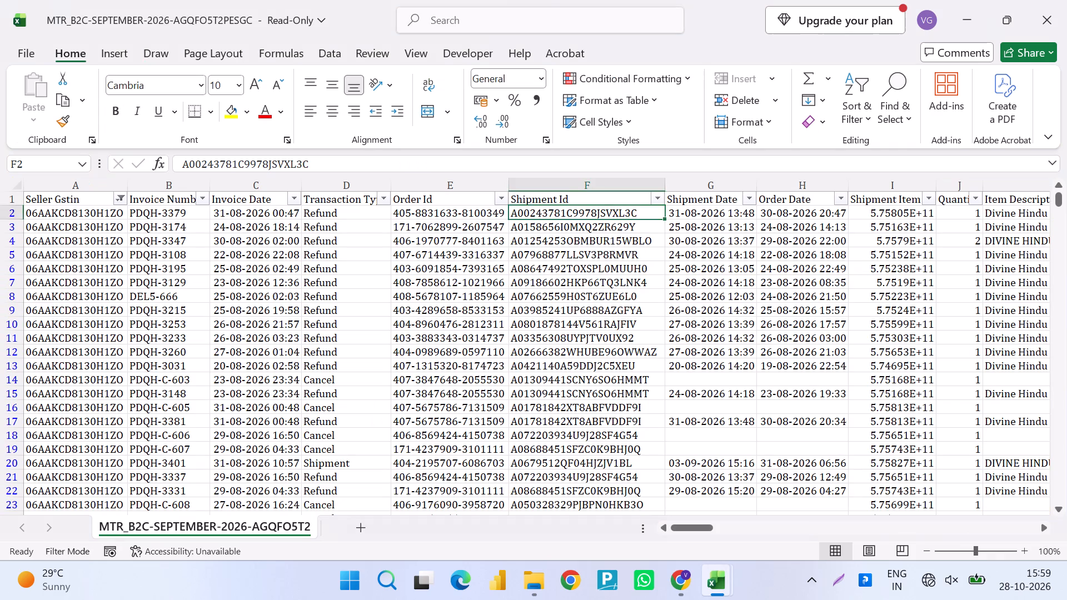
key("Up")
key("Down")
key("Right")
key("Right")
key("Right")
key("Right")
key("Right")
key("Right")
key("Right")
key("Right")
key("Right")
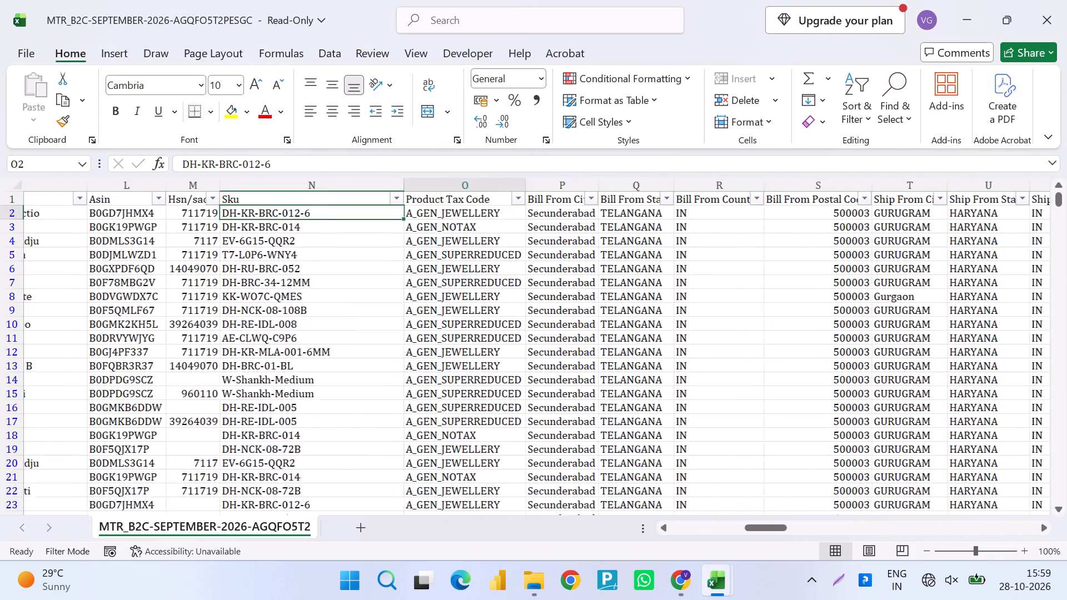
key("Right")
key("Right")
key("Right")
key("Left")
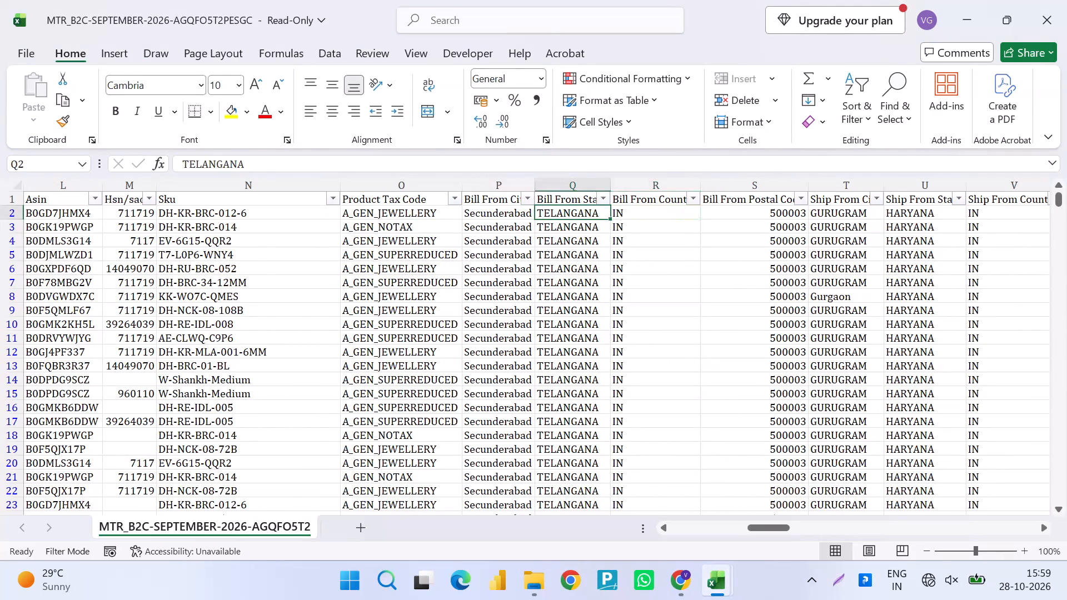
key("Right")
key("Right")
key("Right")
key("Right")
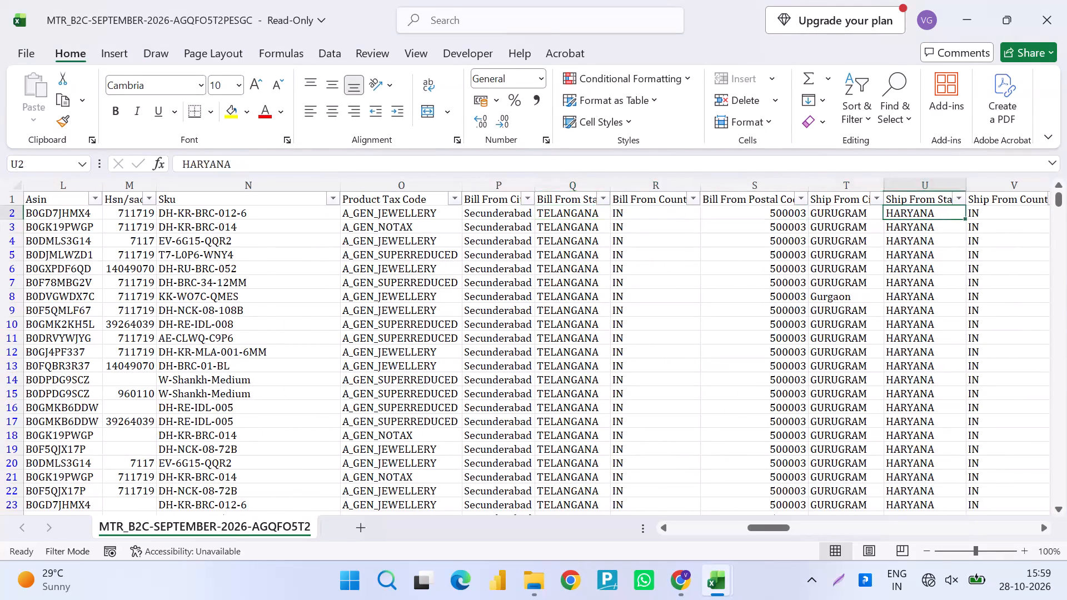
key("Right")
key("Right")
key("Right")
key("Right")
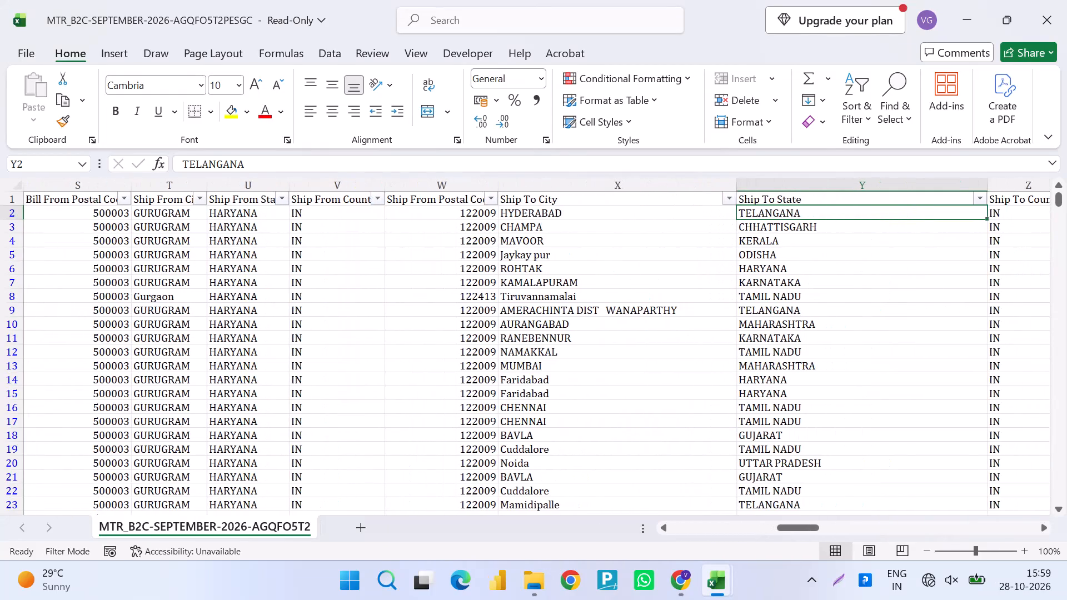
Look through the MTR B2C report's remaining columns from Ship To Country through the amount, tax and TCS columns to Credit Note Date.
key("Right")
key("Right")
key("Right")
key("Right")
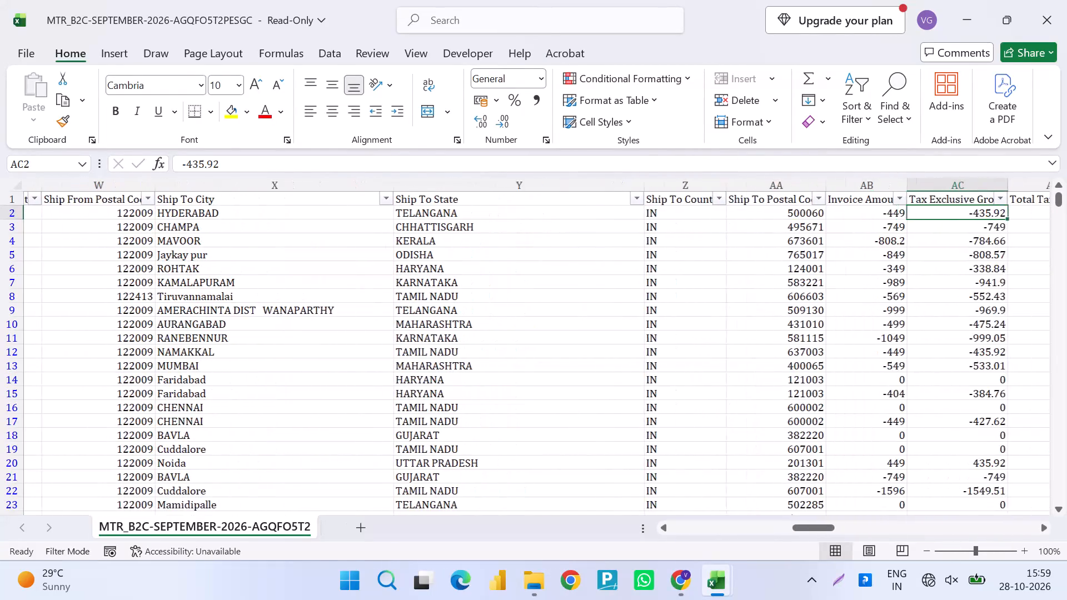
key("Right")
key("Right")
key("Right")
key("Right")
key("Right")
key("Right")
key("Right")
key("Right")
key("Right")
key("Right")
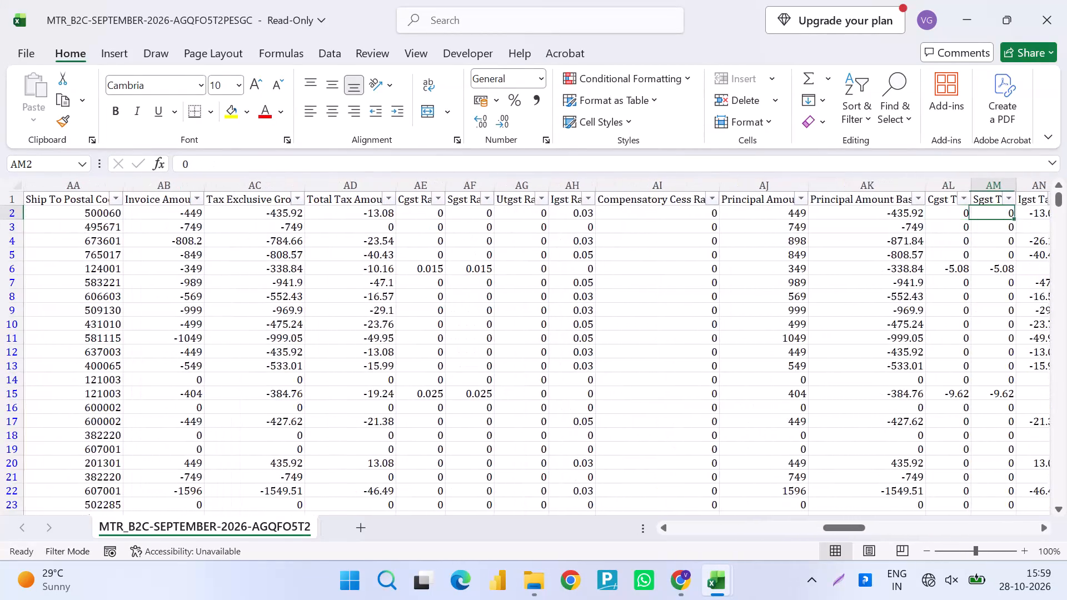
key("Right")
key("Right")
key("Right")
key("Right")
key("Right")
key("Right")
key("Right")
key("Right")
key("Right")
key("Right")
key("Right")
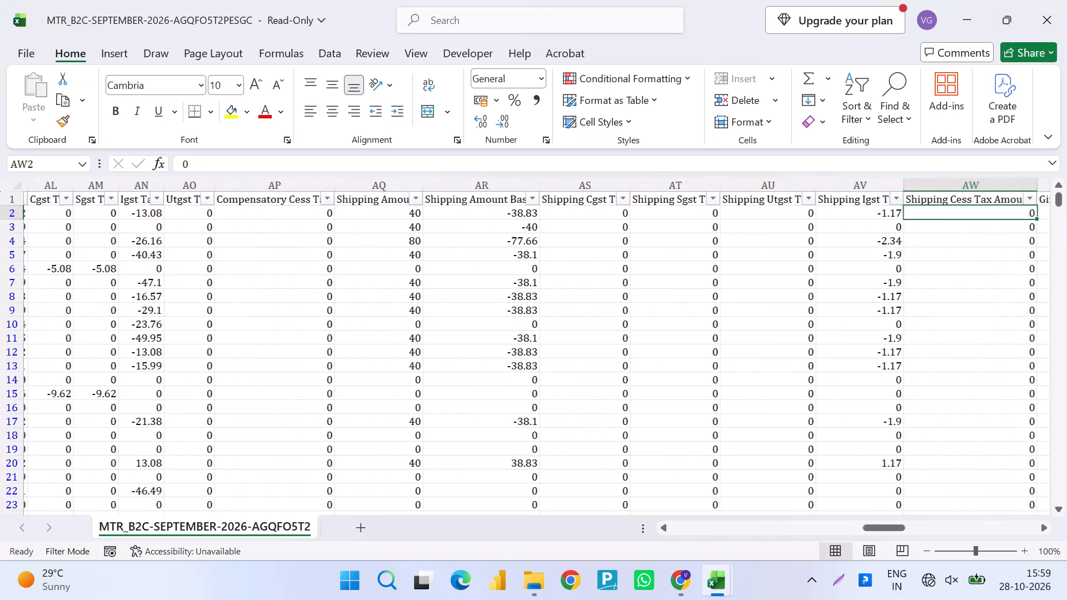
key("Right")
key("Right")
key("Right")
key("Right")
key("Right")
key("Right")
key("Right")
key("Right")
key("Right")
key("Right")
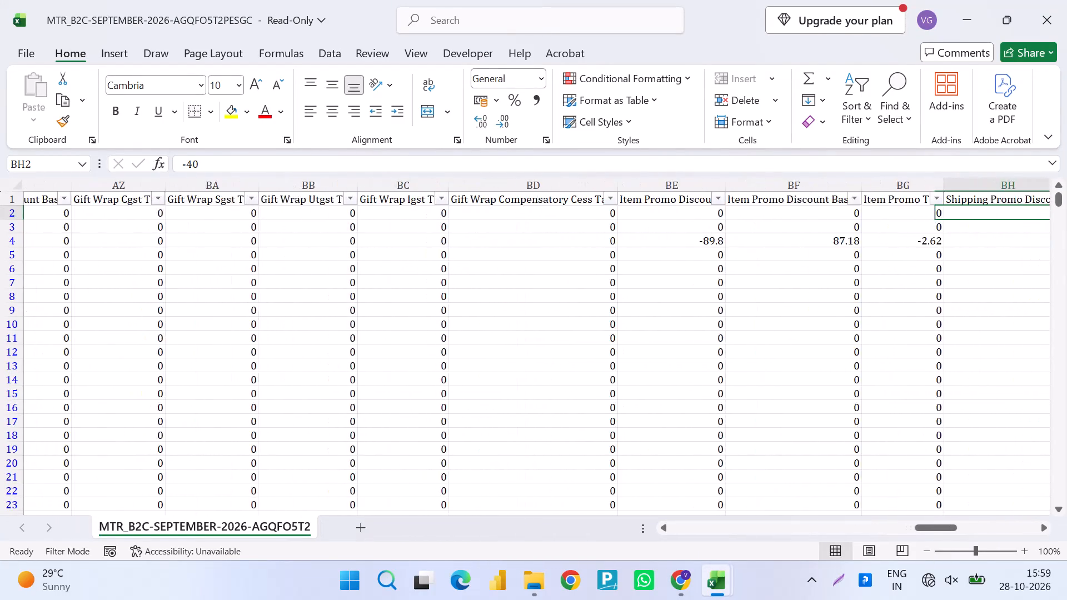
key("Right")
key("Right")
key("Right")
key("Right")
key("Right")
key("Right")
key("Right")
key("Right")
key("Right")
key("Right")
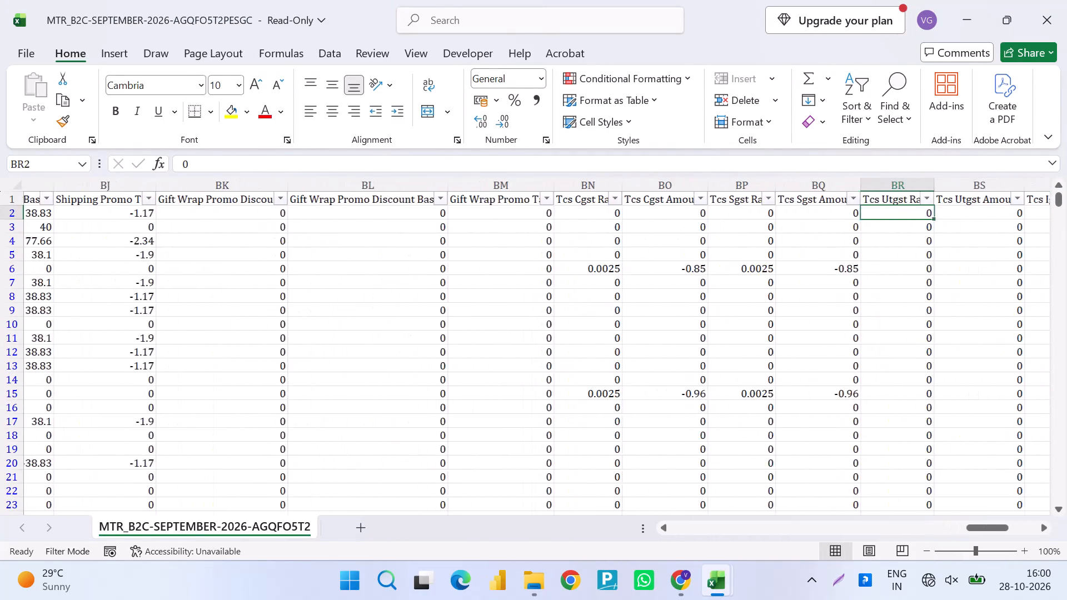
key("Right")
key("Right")
key("Right")
key("Right")
key("Right")
key("Right")
key("Right")
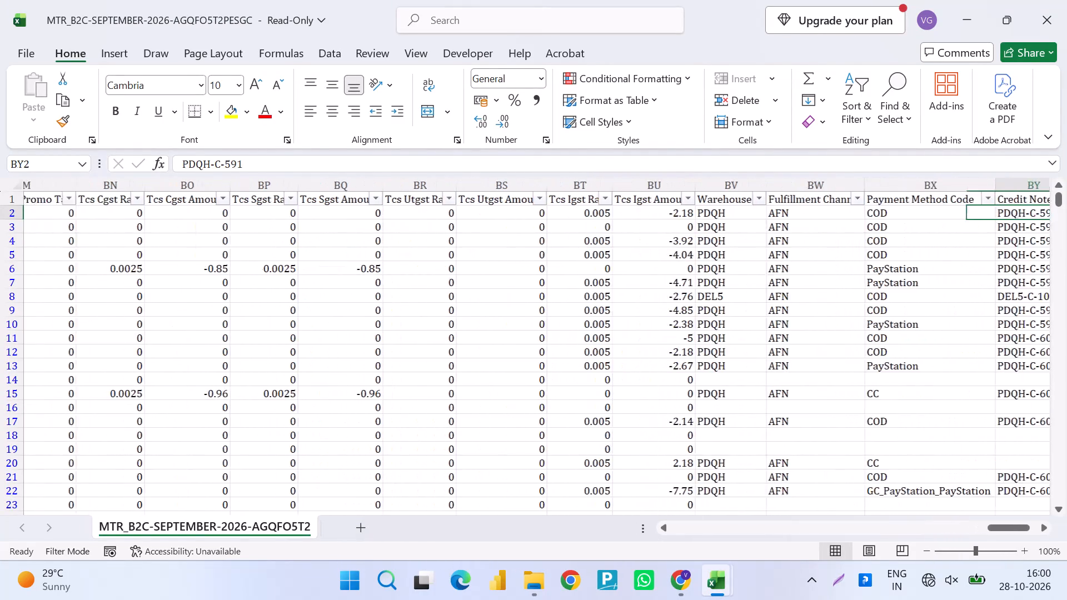
key("Right")
key("Right")
key("Right")
key("Right")
key("Right")
key("Right")
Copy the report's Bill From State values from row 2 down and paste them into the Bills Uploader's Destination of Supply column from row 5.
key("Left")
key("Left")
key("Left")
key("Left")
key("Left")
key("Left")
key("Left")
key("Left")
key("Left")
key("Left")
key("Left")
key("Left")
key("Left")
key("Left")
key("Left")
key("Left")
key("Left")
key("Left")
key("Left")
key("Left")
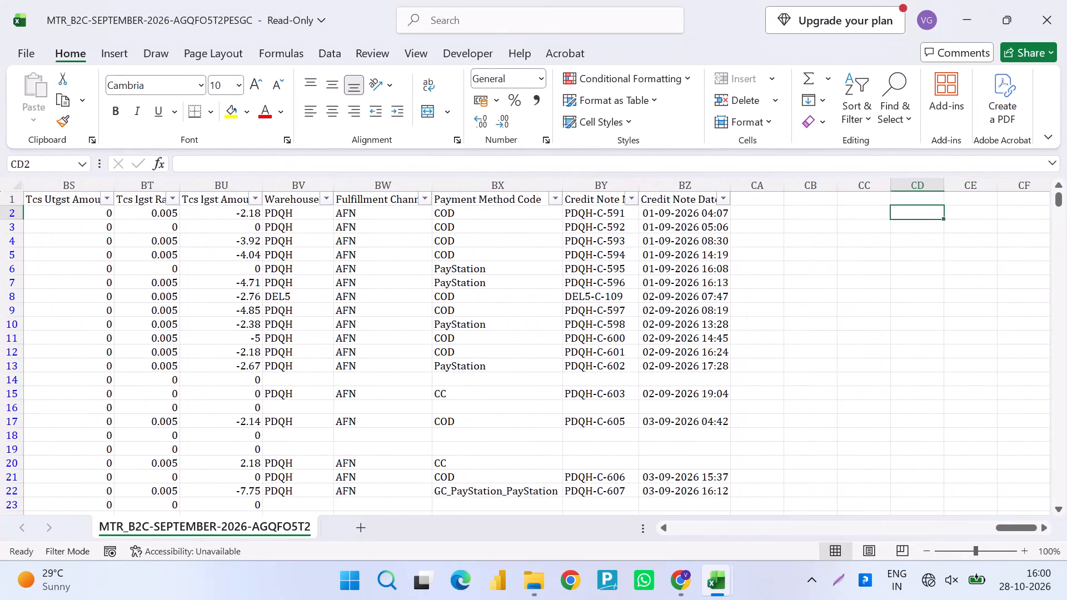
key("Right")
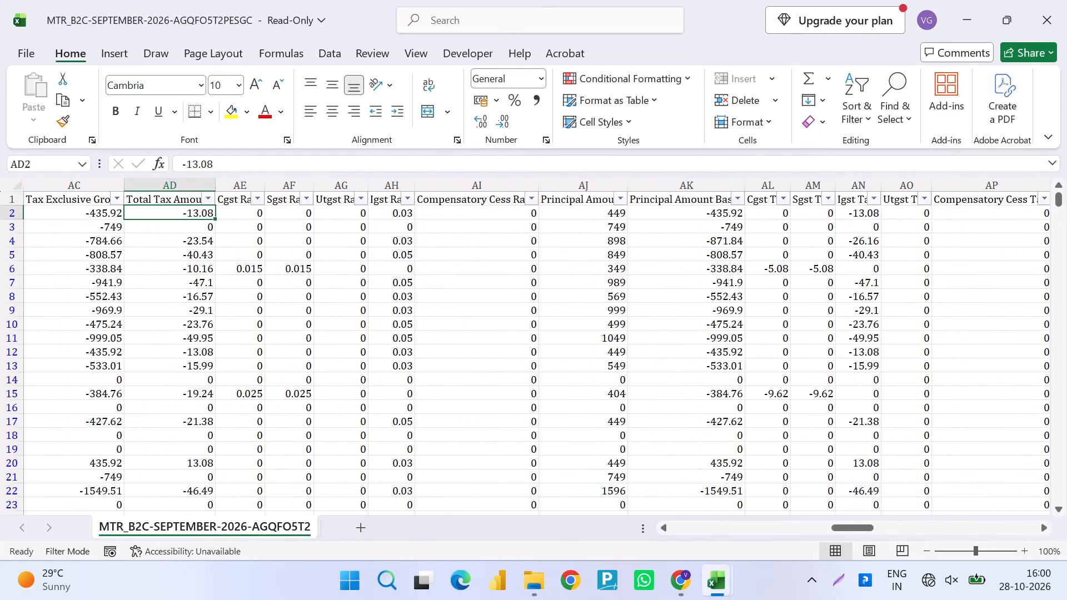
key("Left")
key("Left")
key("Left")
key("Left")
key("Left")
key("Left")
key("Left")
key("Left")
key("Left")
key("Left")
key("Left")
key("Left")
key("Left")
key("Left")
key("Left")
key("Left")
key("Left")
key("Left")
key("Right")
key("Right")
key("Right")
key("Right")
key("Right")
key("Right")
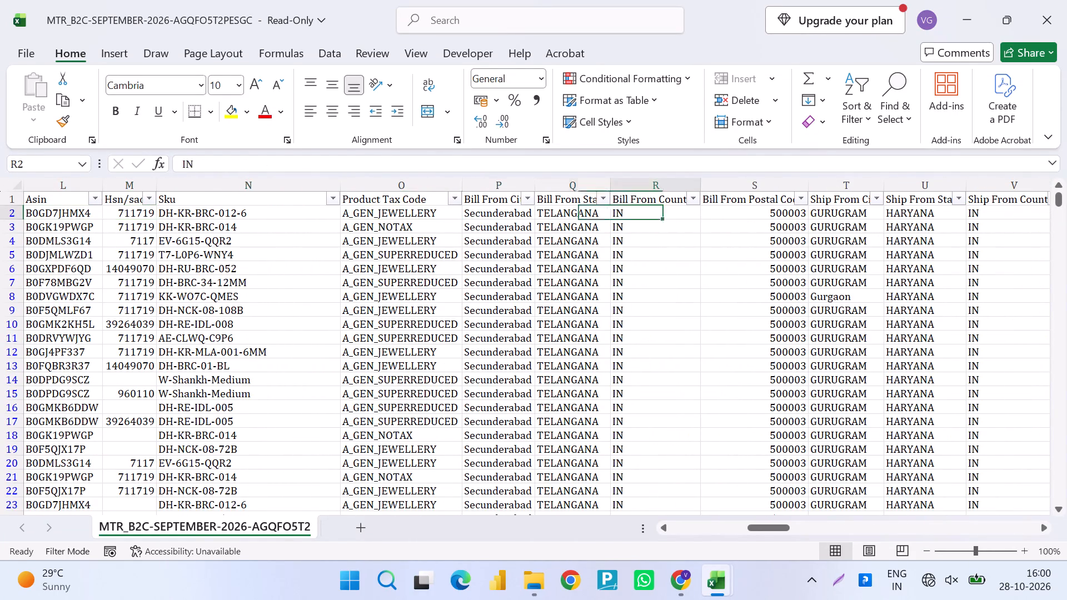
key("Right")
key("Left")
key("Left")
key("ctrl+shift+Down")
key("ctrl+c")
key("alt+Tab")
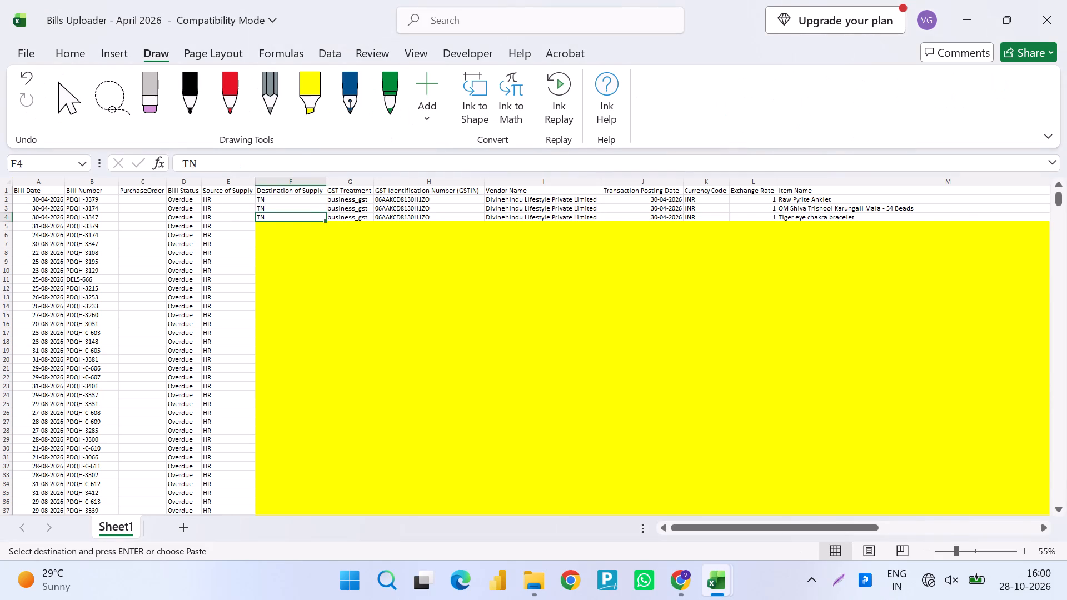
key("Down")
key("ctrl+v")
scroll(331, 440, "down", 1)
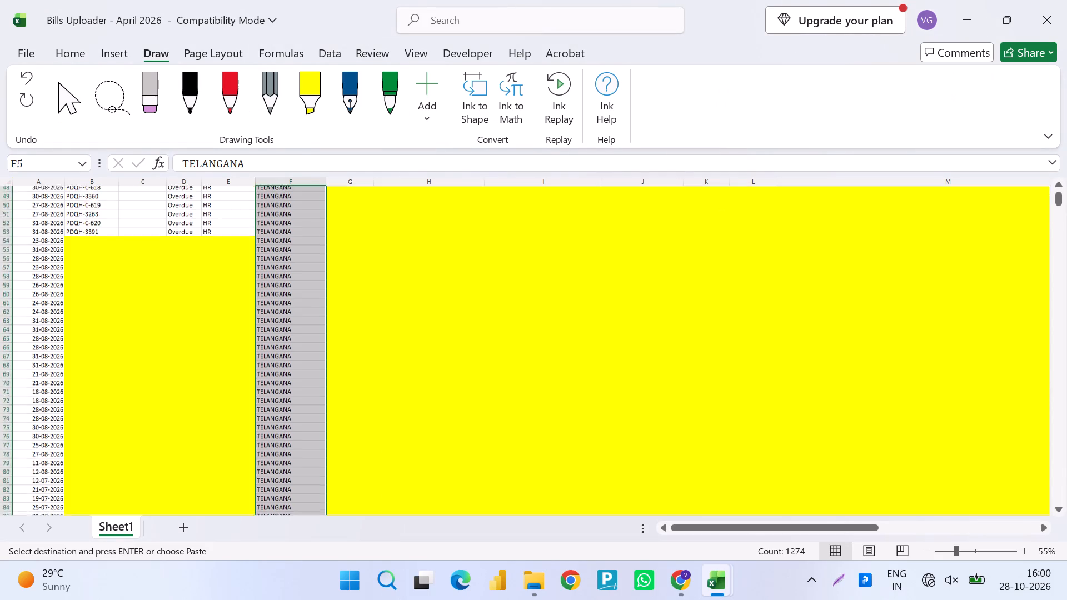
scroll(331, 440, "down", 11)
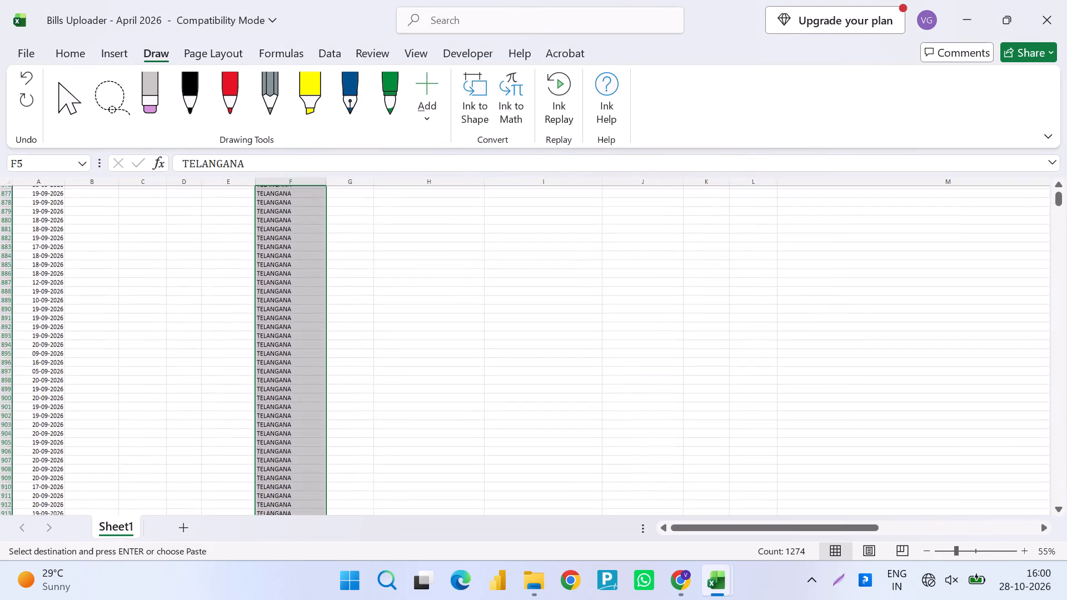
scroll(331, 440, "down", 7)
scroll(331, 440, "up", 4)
Copy the report's Ship To State values from row 2 down and paste them over the Bills Uploader's Destination of Supply column from row 5.
key("alt+Tab")
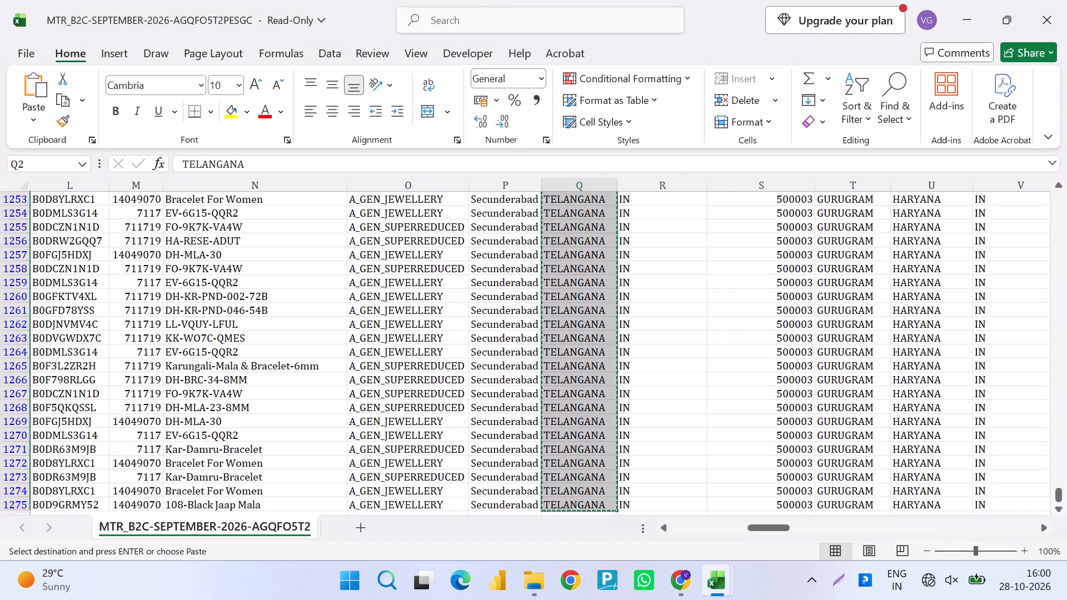
key("Up")
key("Down")
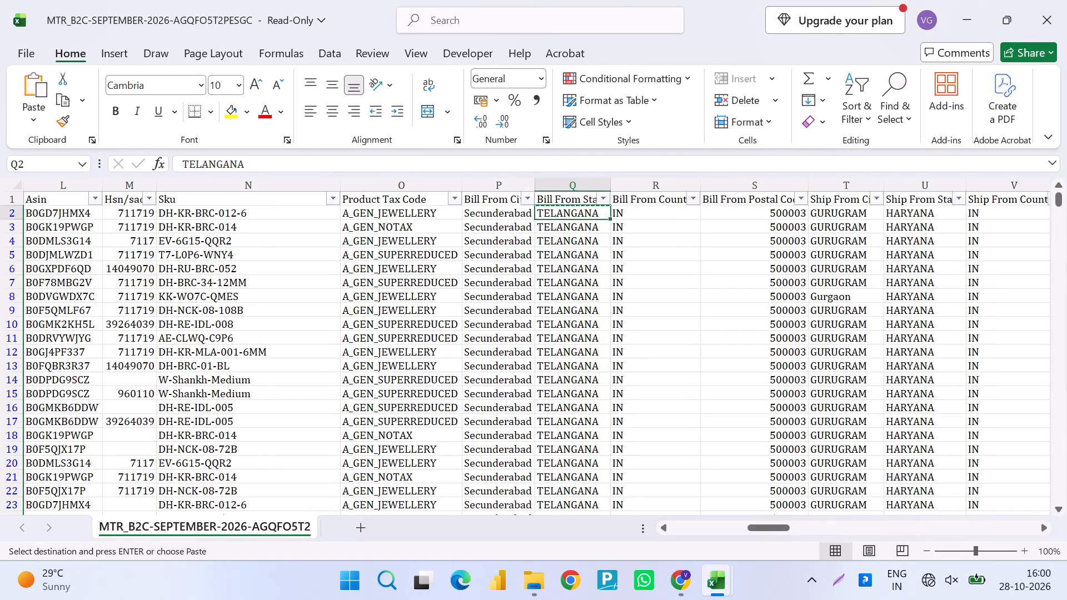
key("Right")
key("Right")
key("Right")
key("Right")
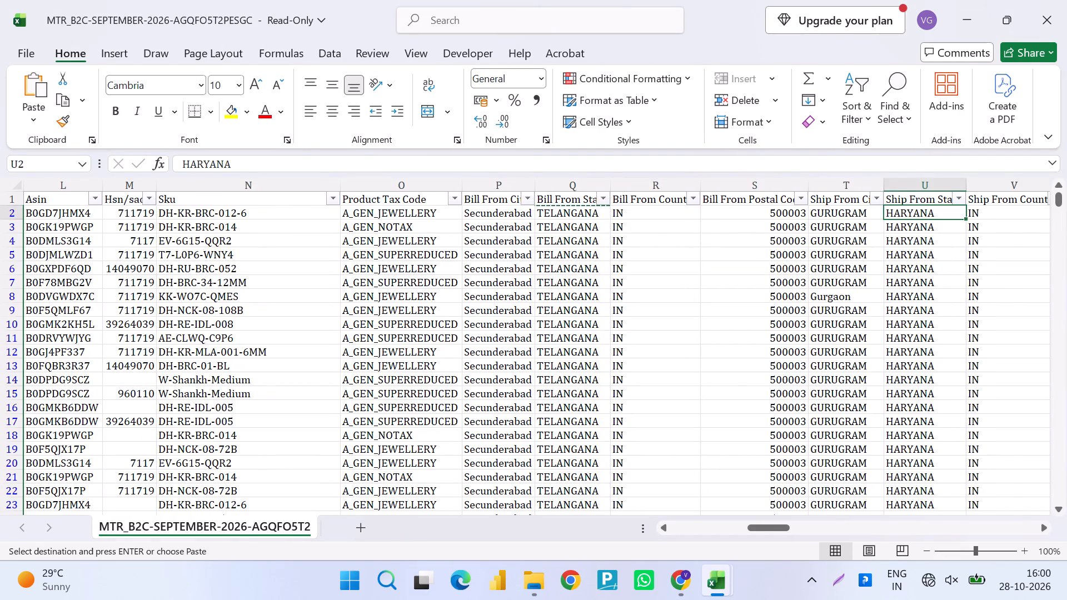
key("Right")
key("Right")
key("Right")
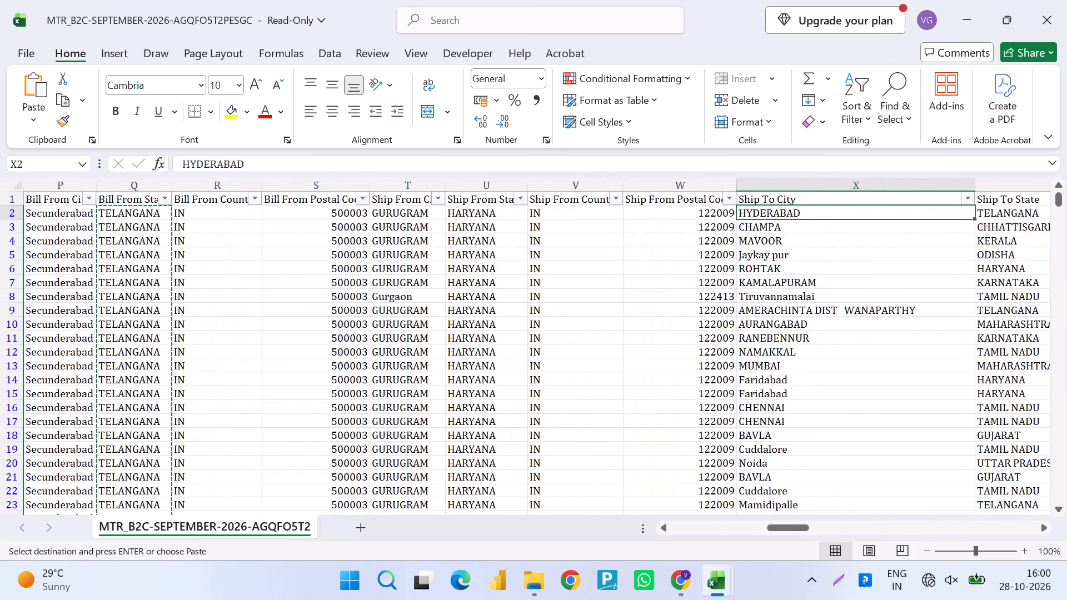
key("Left")
key("Left")
key("Left")
key("Right")
key("Right")
key("Right")
key("Right")
key("ctrl+shift+Down")
key("ctrl+shift+Up")
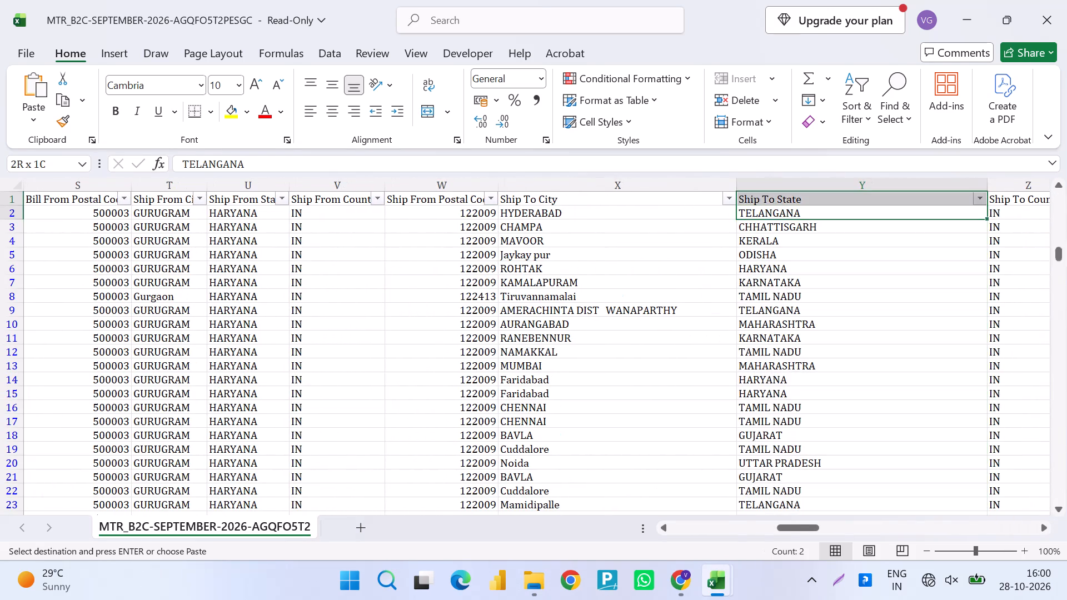
key("Down")
key("Up")
key("ctrl+shift+Down")
key("ctrl+c")
key("alt+Tab")
key("Up")
key("Down")
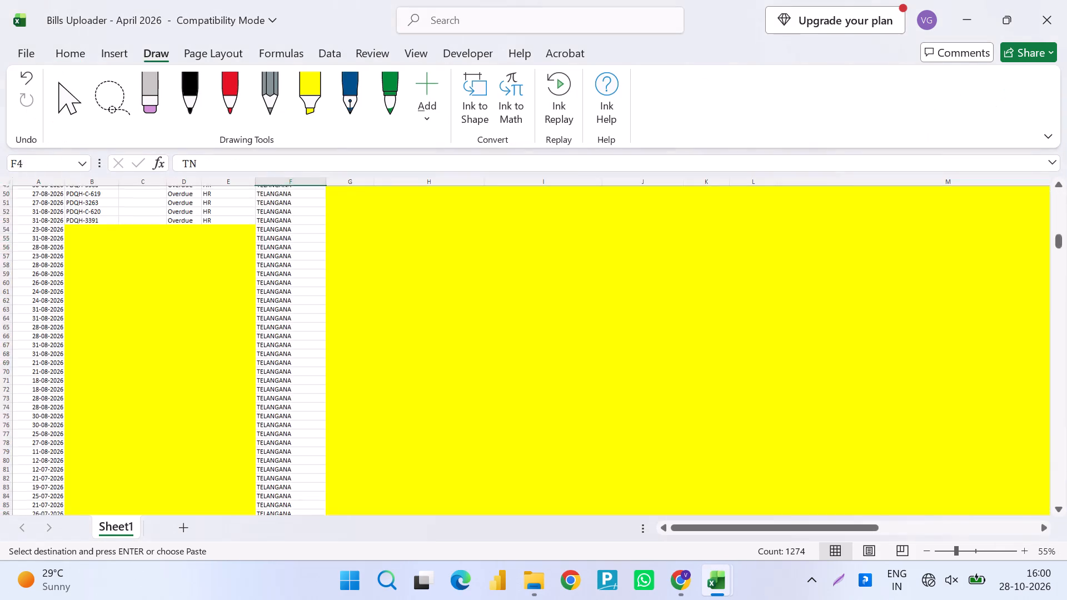
key("ctrl+v")
key("Up")
key("ctrl+Up")
key("Down")
key("Down")
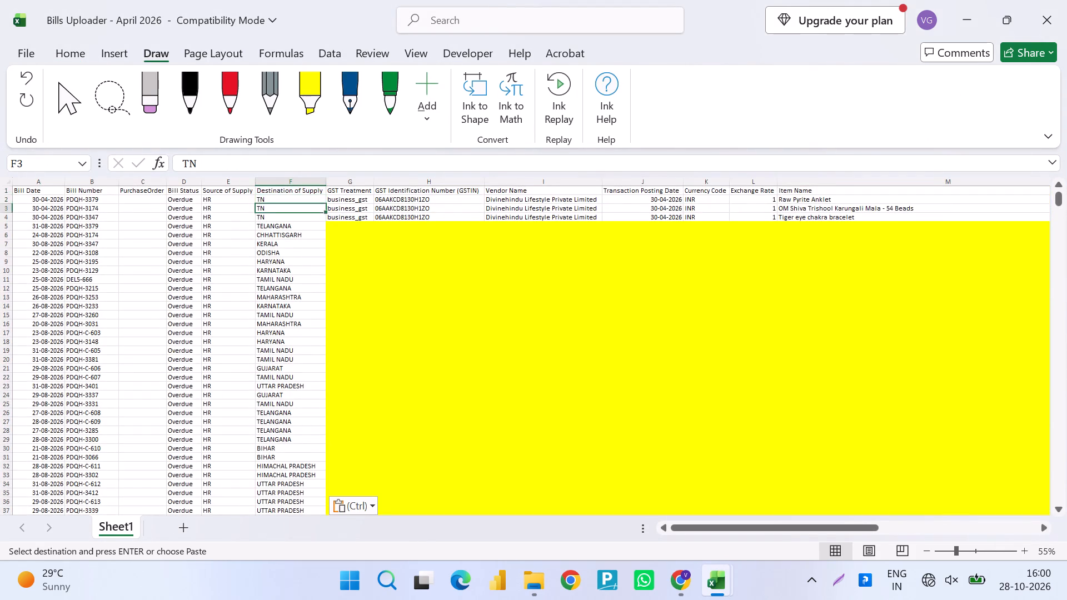
Fill the GST Treatment value business_gst down from row 4 through row 1278.
key("ctrl+Down")
key("Right")
key("ctrl+shift+Up")
key("ctrl+d")
key("Up")
key("Down")
key("Right")
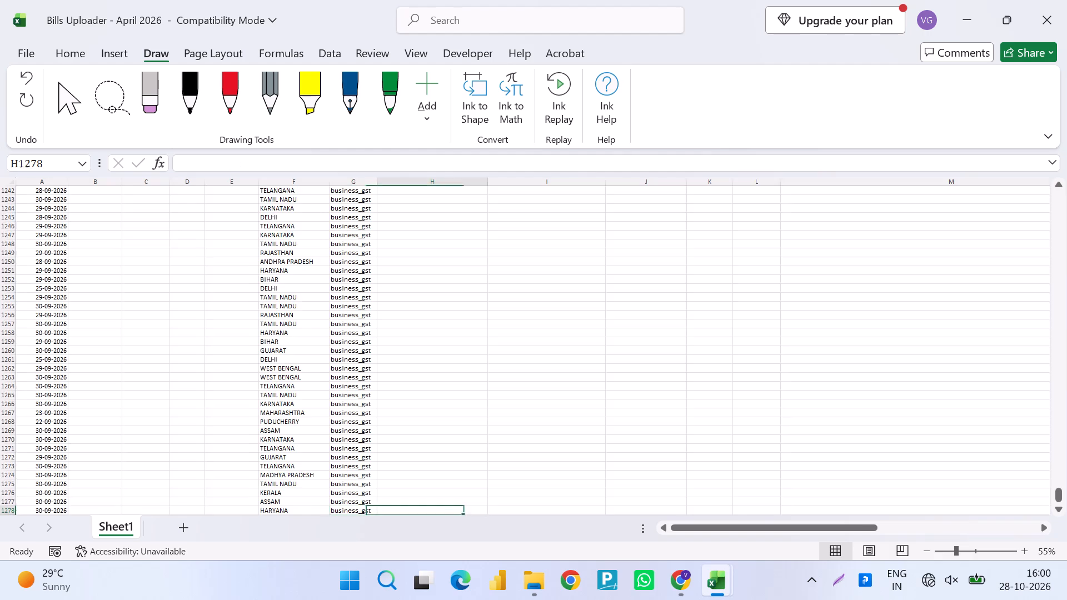
Check the Bills Uploader's GST Identification Number value against the Seller Gstin column in the MTR B2C report.
key("ctrl+Up")
key("Up")
key("Down")
key("Up")
key("Up")
key("ctrl+Up")
key("Down")
key("Down")
key("Down")
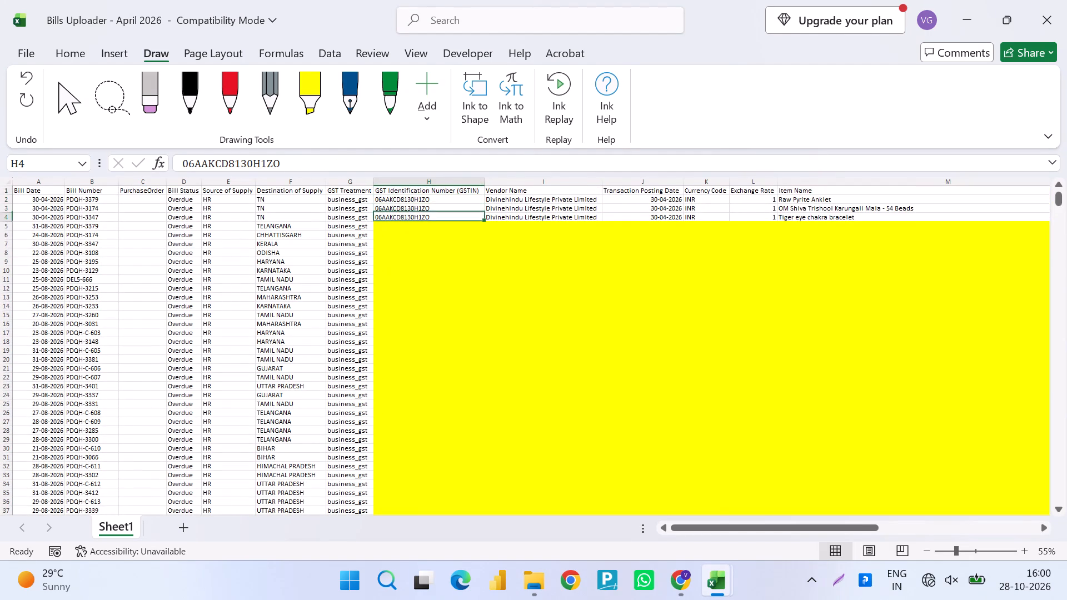
key("alt+Tab")
key("ctrl+Left")
key("ctrl+Left")
key("ctrl+Left")
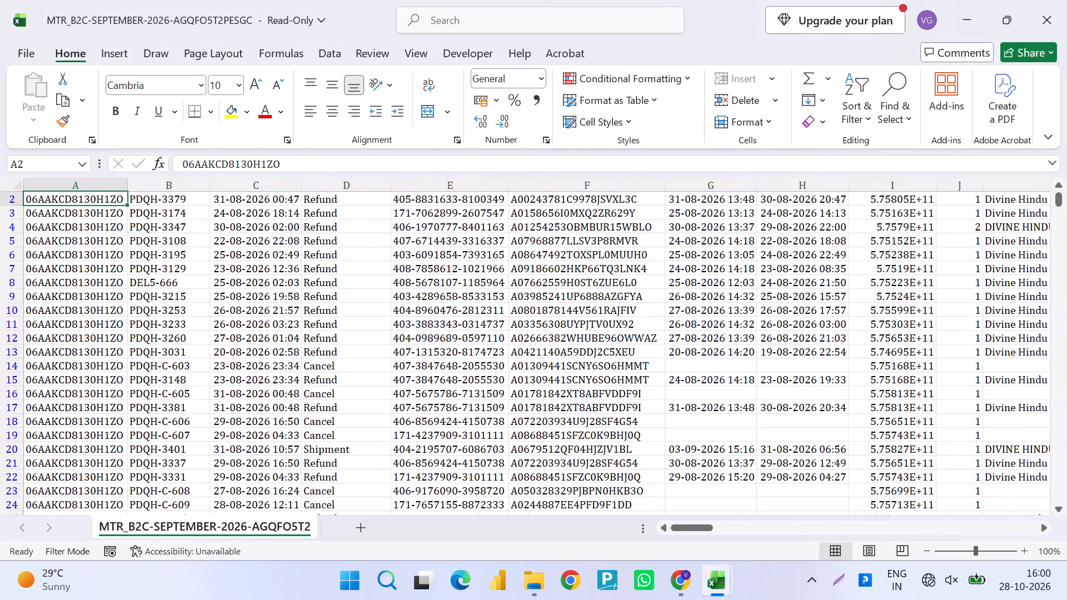
key("alt+Tab")
Fill the Bills Uploader's row 4 values from GST Identification Number through Exchange Rate down to row 1278.
key("Left")
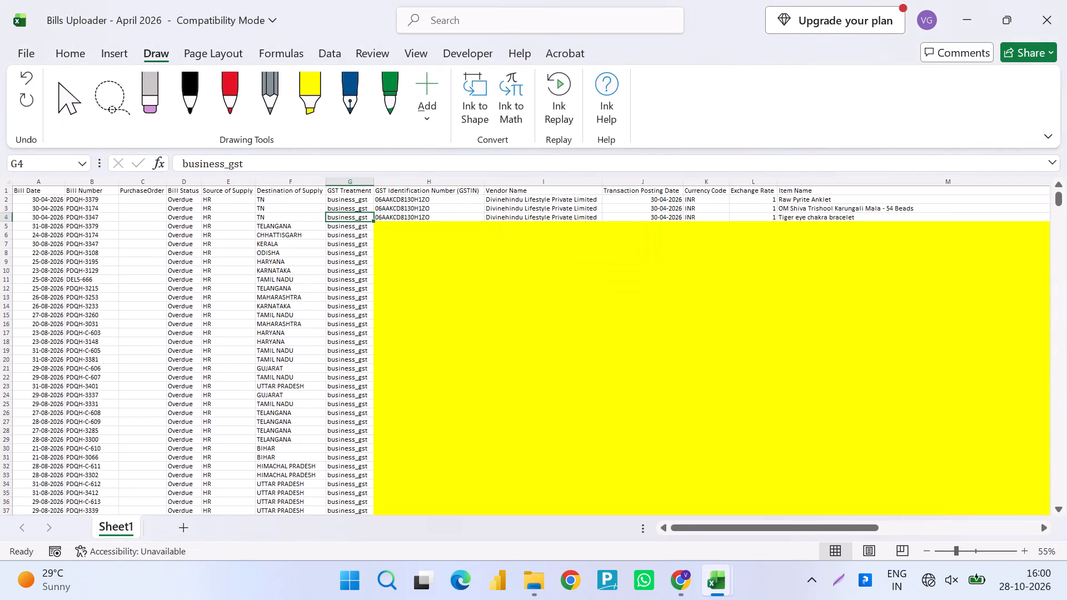
key("Down")
key("ctrl+Down")
key("Right")
key("ctrl+shift+Up")
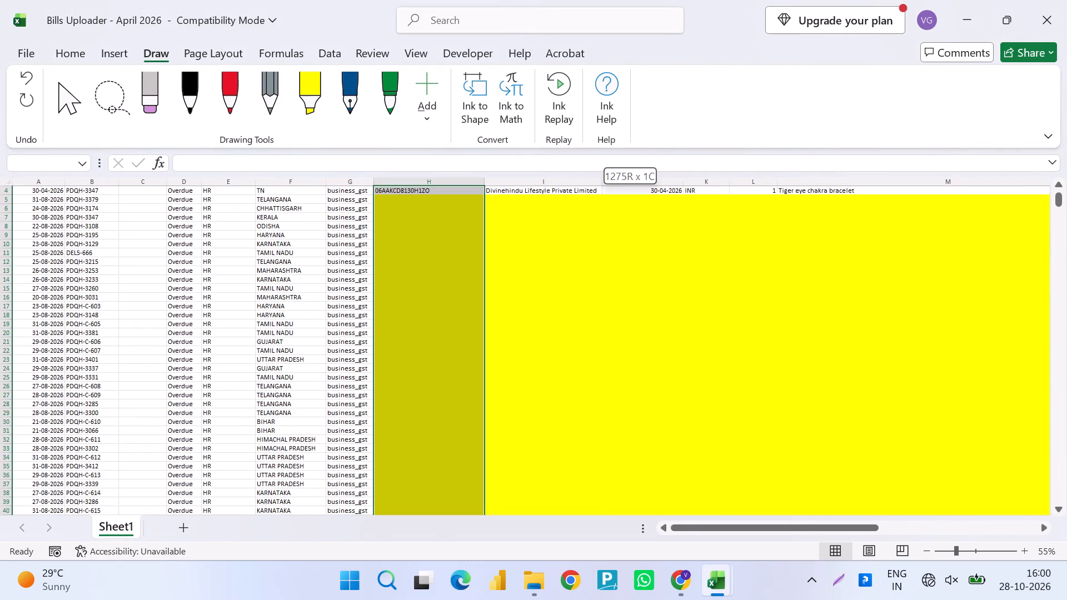
key("shift+Right")
key("shift+Right")
key("shift+Right")
key("shift+Up")
key("shift+Up")
key("shift+Down")
key("shift+Up")
key("shift+Up")
key("shift+Up")
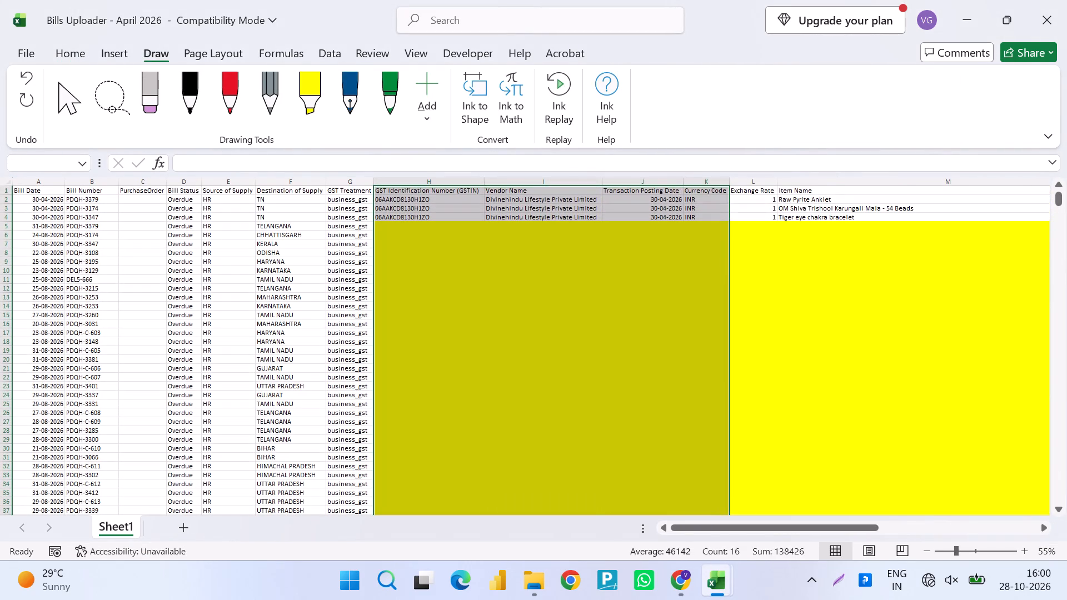
key("shift+Down")
key("shift+Down")
key("shift+Down")
key("shift+Right")
key("shift+Right")
key("shift+Down")
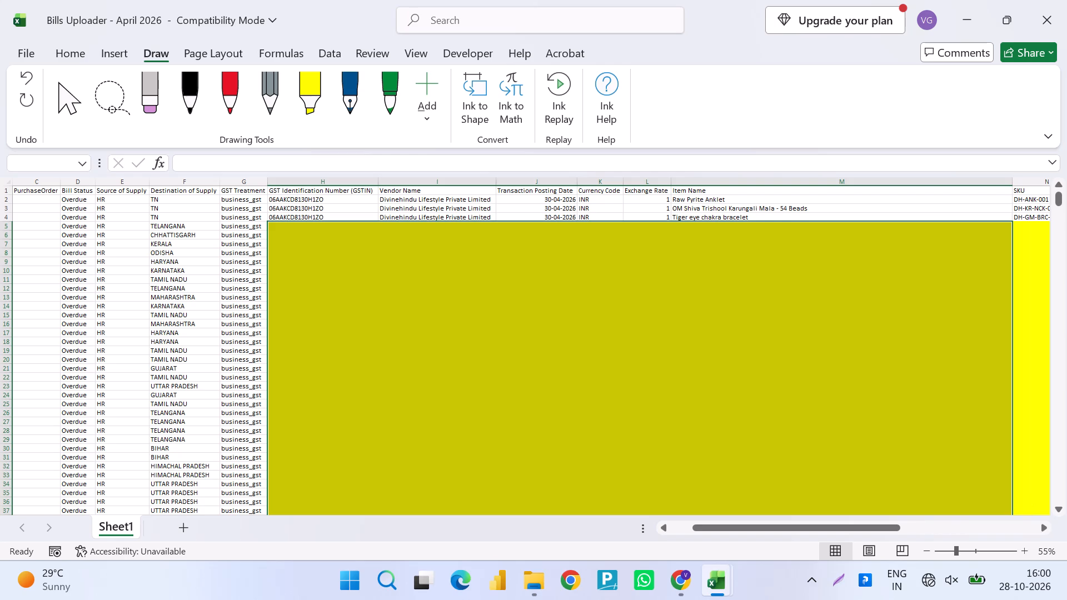
key("shift+Left")
key("ctrl+d")
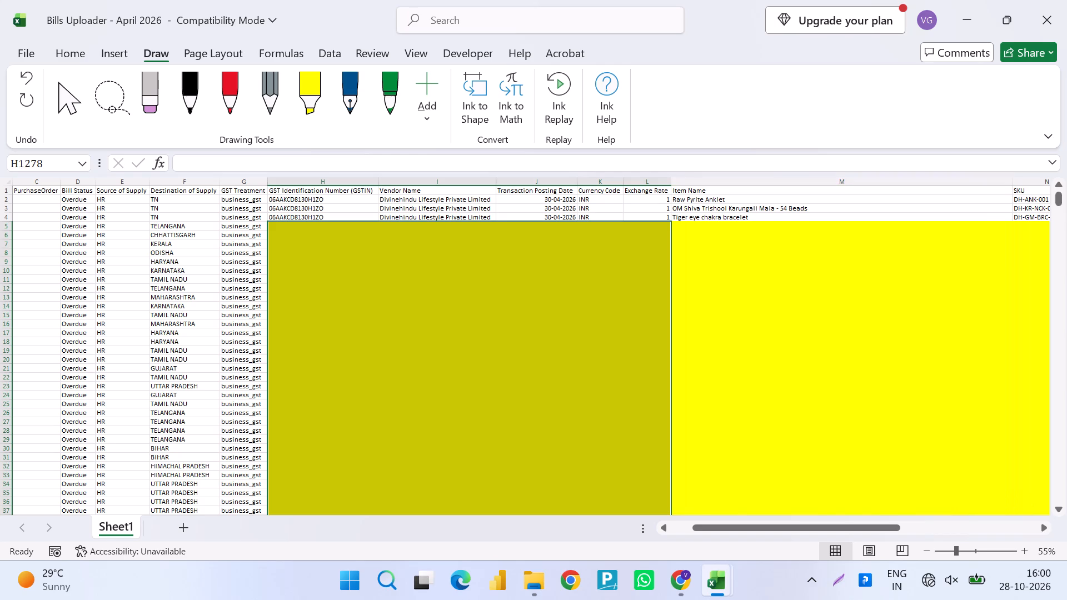
key("alt+Tab")
key("alt+Tab")
key("shift+Up")
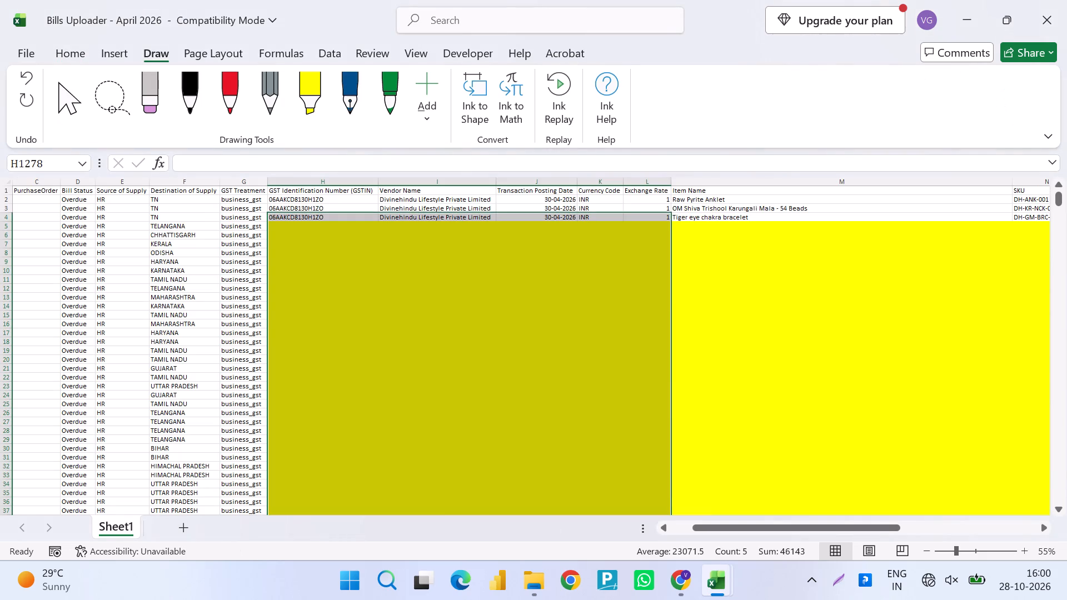
key("ctrl+d")
Copy the report's Quantity values from row 2 down and paste them into the Bills Uploader's Exchange Rate column from row 5.
key("alt+Tab")
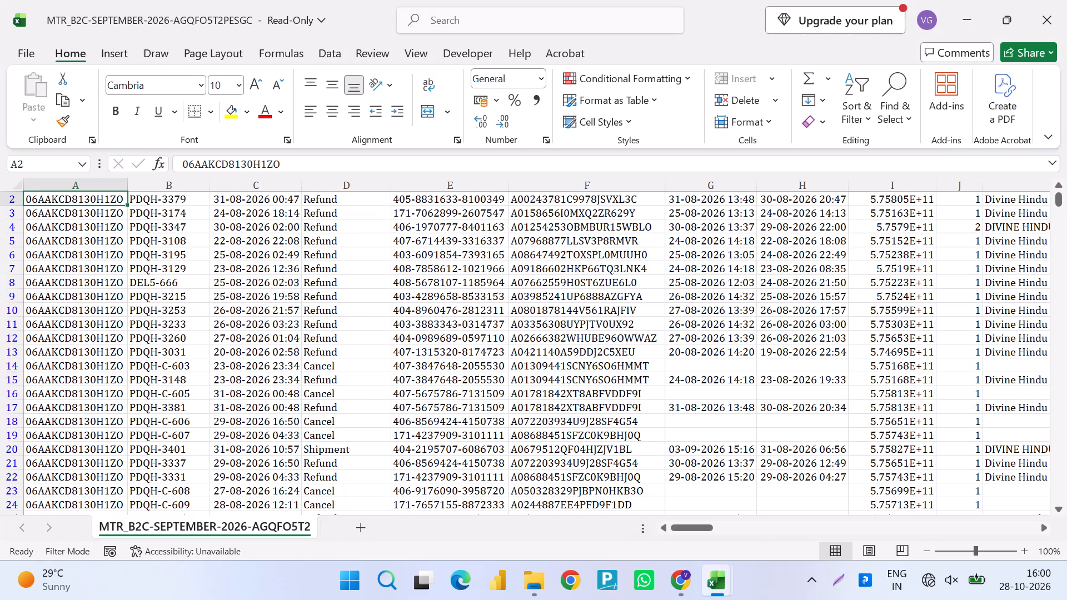
key("Up")
key("Right")
key("Down")
key("alt+Tab")
key("Right")
key("Right")
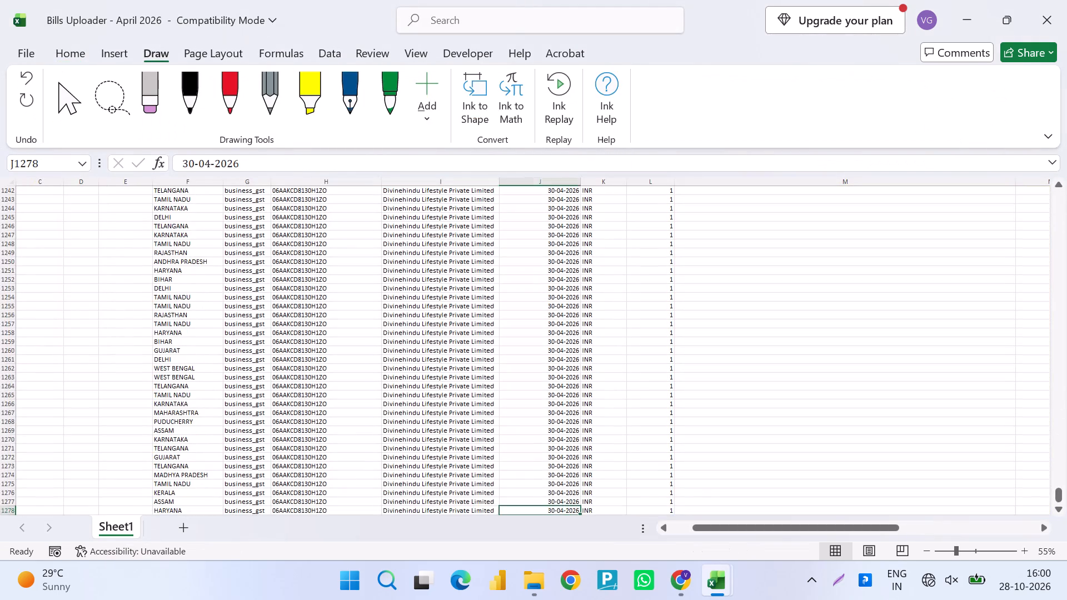
key("Right")
key("ctrl+Up")
key("Right")
key("Down")
key("Down")
key("Down")
key("Down")
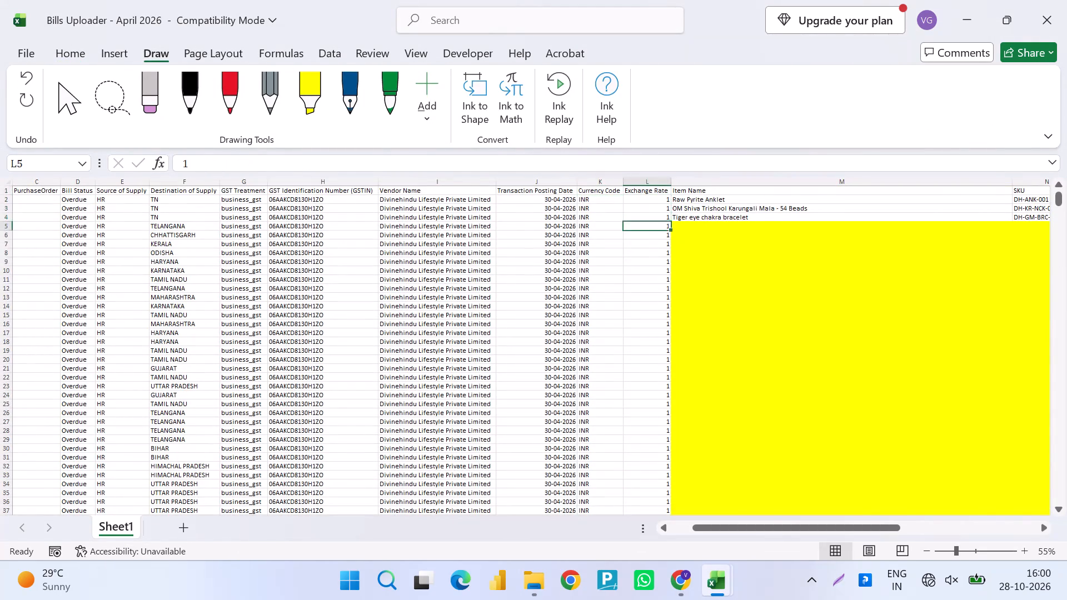
key("alt+Tab")
key("Up")
key("Right")
key("Right")
key("Right")
key("Right")
key("Right")
key("Right")
key("Right")
key("Right")
key("Down")
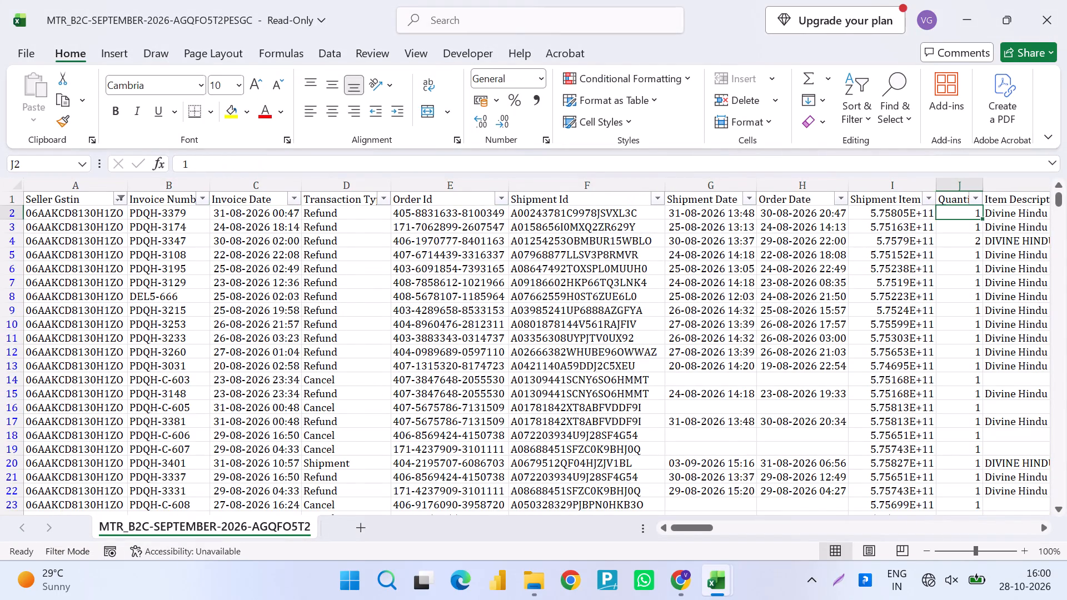
key("ctrl+shift+Down")
key("ctrl+c")
key("alt+Tab")
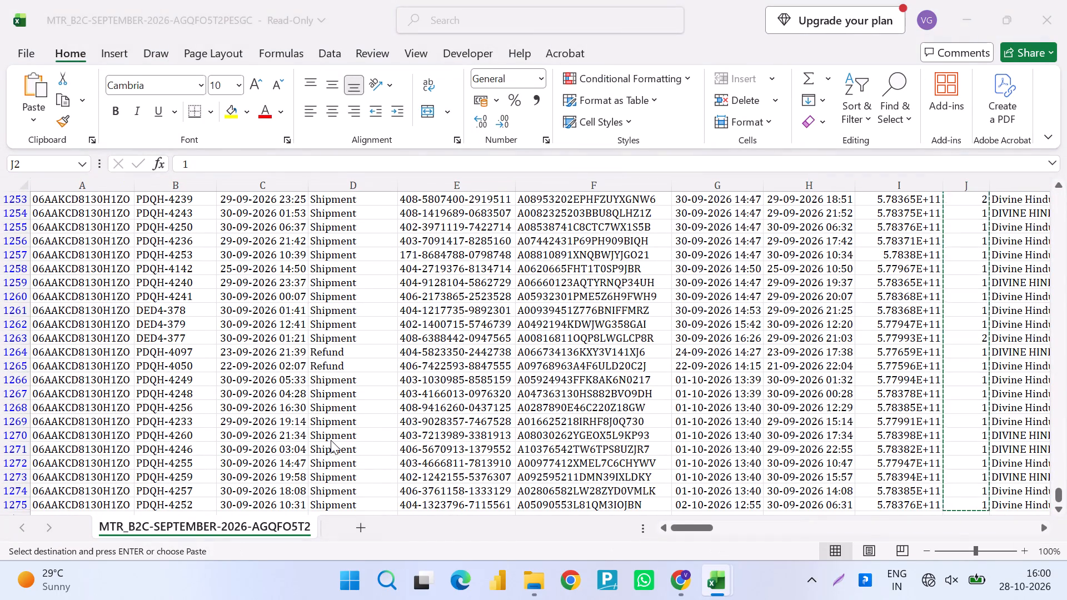
key("alt+Tab")
key("alt+Tab")
key("ctrl+v")
Set the Transaction Posting Date in row 5 of the Bills Uploader to 30-09-2026.
key("Left")
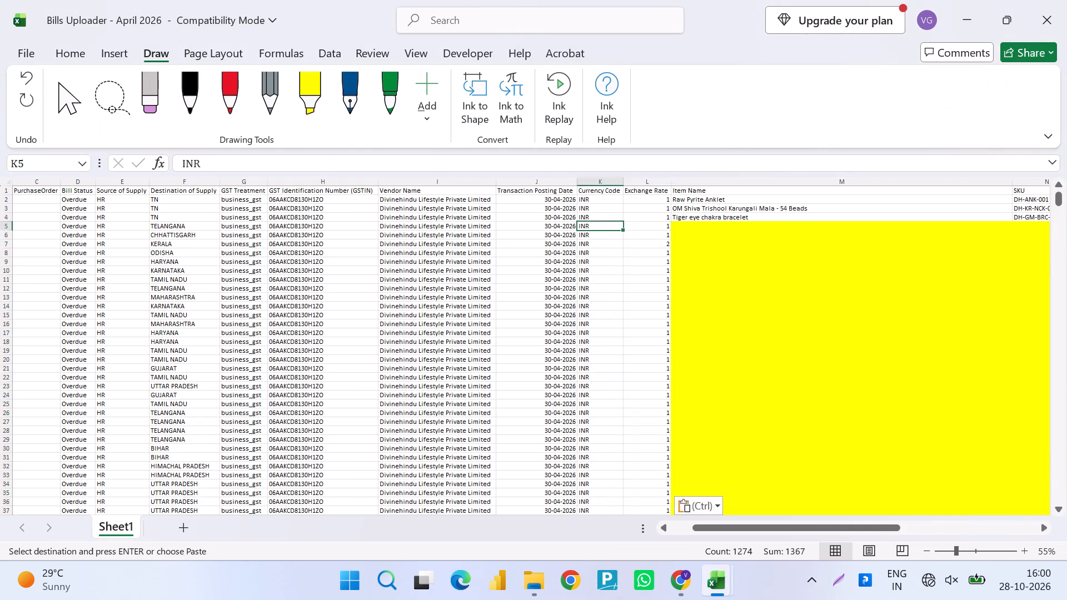
key("Left")
key("F2")
key("Left")
key("Left")
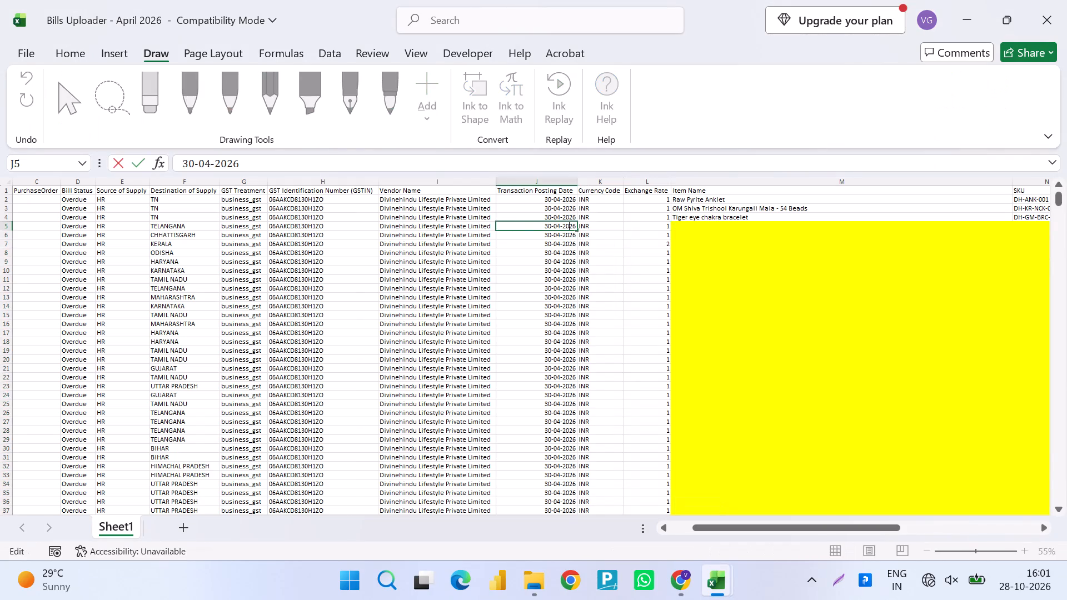
key("Left")
key("Left")
key("shift+Left")
key("shift+Left")
key("shift+Left")
key("Left")
key("shift+Right")
key("shift+Right")
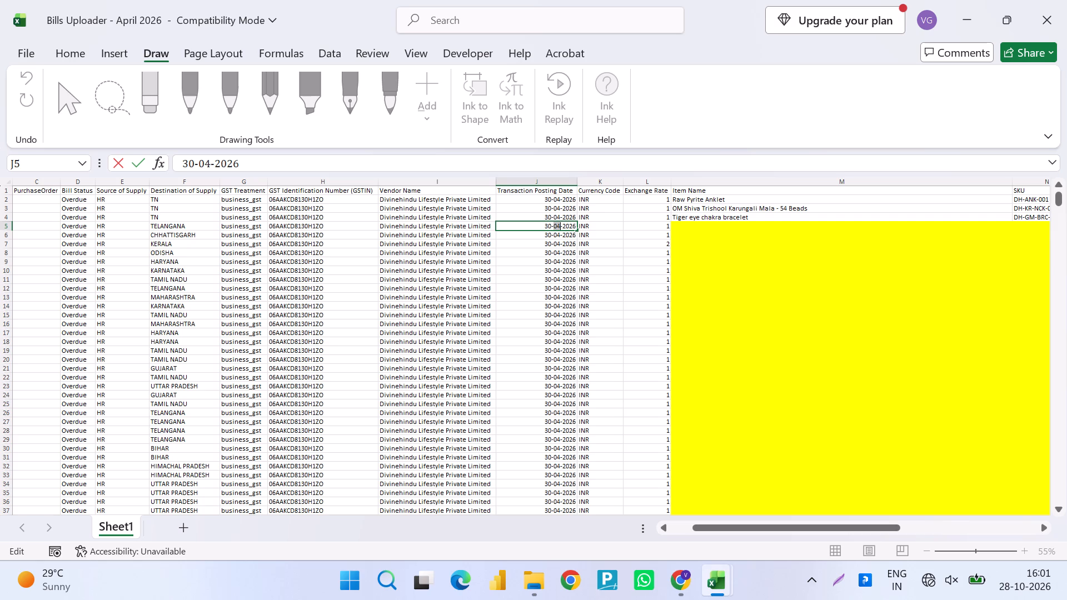
type("30")
key("BackSpace")
key("BackSpace")
type("09")
key("Left")
key("Left")
key("Left")
key("Left")
key("Return")
Fill the row 5 Transaction Posting Date down the column through row 1278.
key("Up")
key("ctrl+shift+Down")
key("ctrl+d")
key("Up")
key("Up")
key("Down")
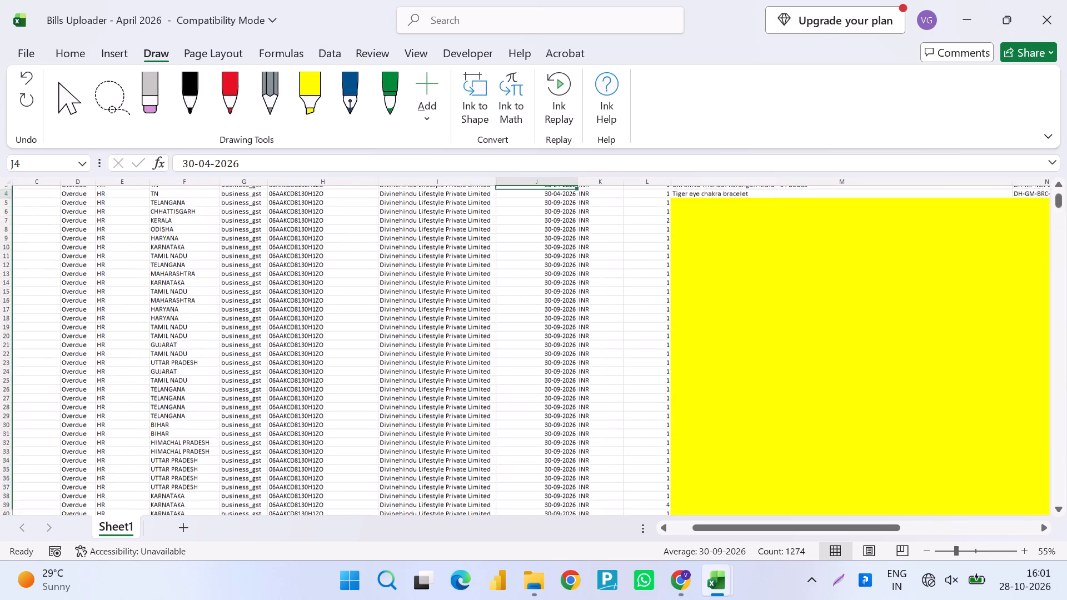
Copy the report's Item Description values from row 2 through row 1275 and paste them into the Bills Uploader's Item Name column from row 5.
key("Right")
key("Down")
key("alt+Tab")
key("Up")
key("Up")
key("Down")
key("Right")
key("Right")
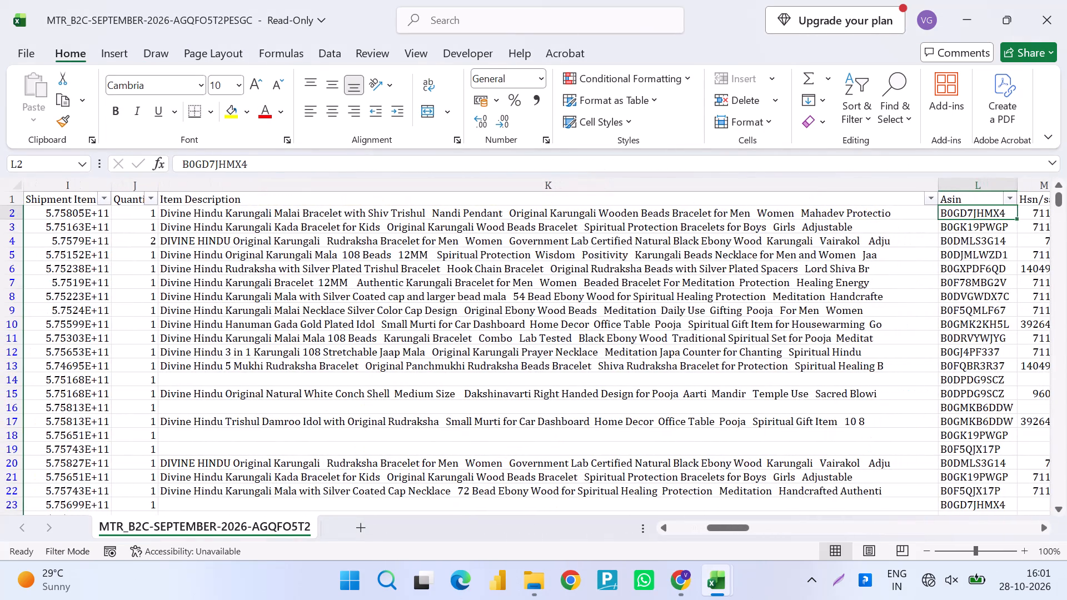
key("Left")
key("ctrl+shift+Down")
key("ctrl+c")
key("ctrl+shift+Down")
key("ctrl+shift+Down")
key("ctrl+shift+Down")
key("ctrl+shift+Down")
key("ctrl+shift+Down")
key("ctrl+shift+Down")
key("ctrl+shift+Down")
key("ctrl+shift+Down")
key("ctrl+shift+Down")
key("ctrl+shift+Down")
key("ctrl+shift+Down")
key("ctrl+shift+Down")
key("ctrl+shift+Down")
key("ctrl+shift+Down")
key("ctrl+shift+Down")
key("ctrl+shift+Down")
key("ctrl+shift+Down")
key("ctrl+shift+Down")
key("ctrl+shift+Down")
key("ctrl+shift+Down")
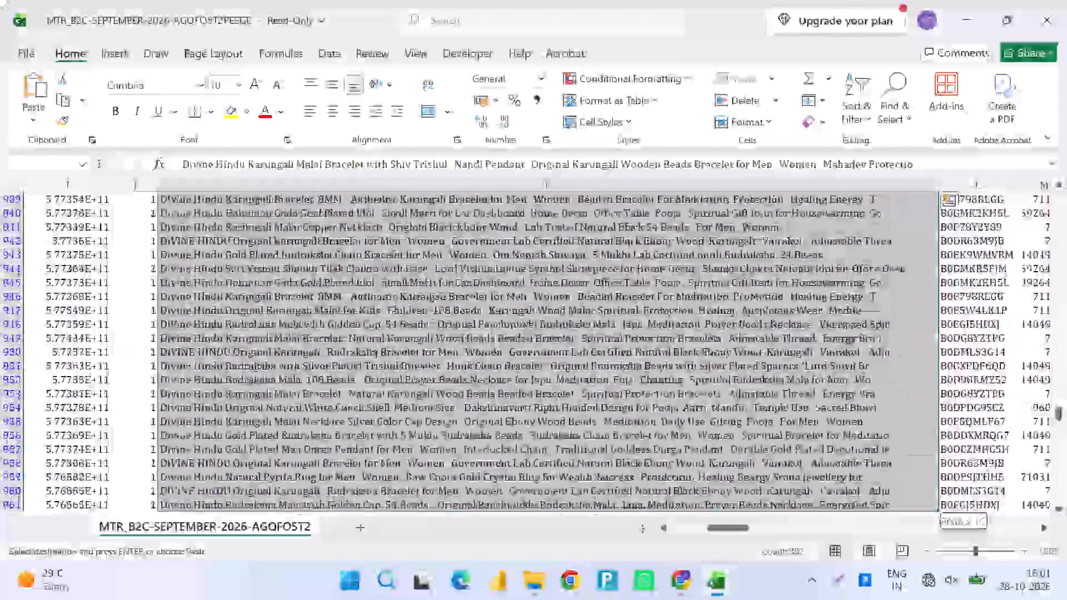
key("ctrl+shift+Up")
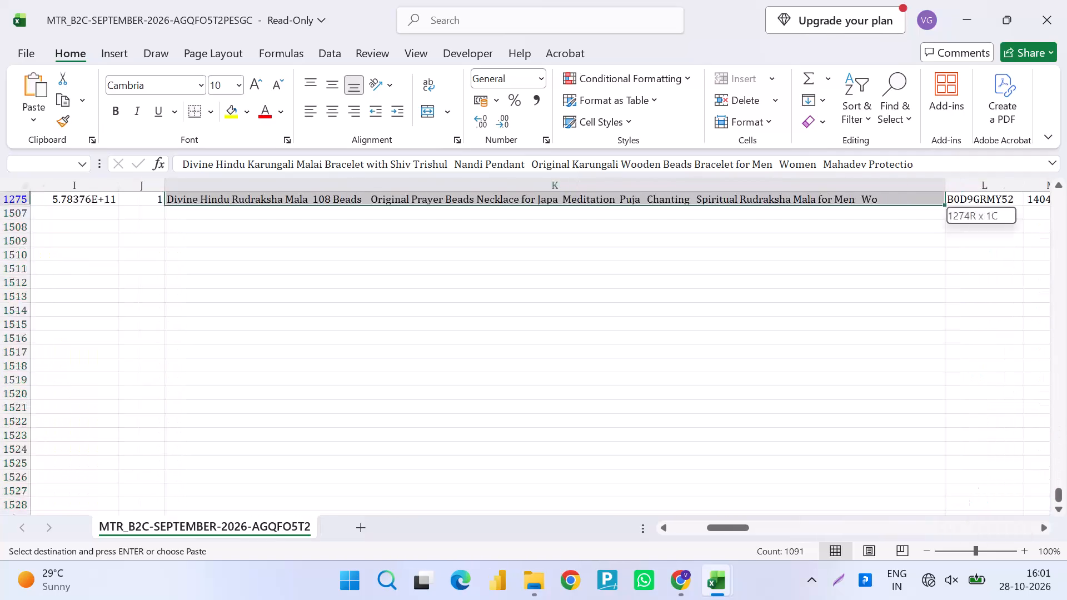
key("ctrl+c")
key("Up")
key("Down")
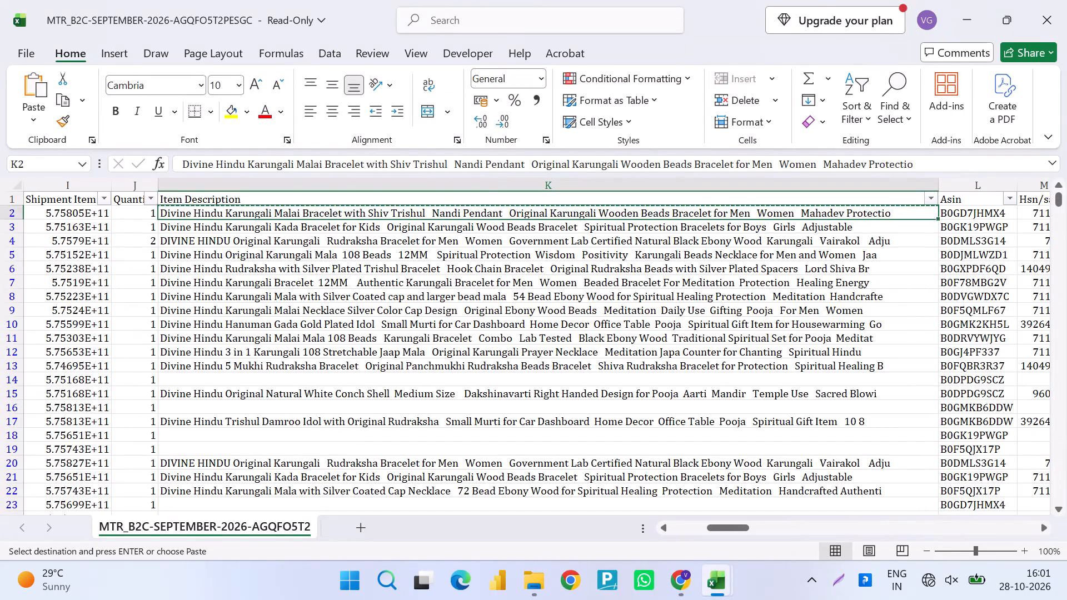
key("alt+Tab")
key("Right")
key("Right")
key("ctrl+v")
Copy the report's Sku values from row 2 through row 1275 and paste them into the Bills Uploader's SKU column from row 5.
key("Right")
key("Right")
key("Right")
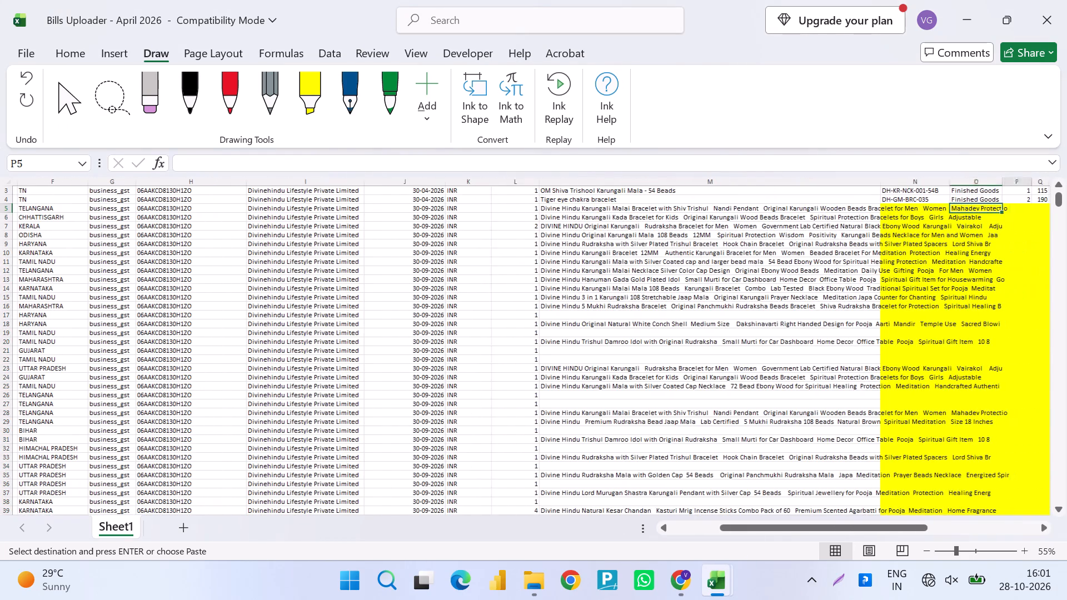
key("Up")
key("Left")
key("Up")
key("Left")
key("Up")
key("ctrl+Up")
key("Up")
key("Down")
key("alt+Tab")
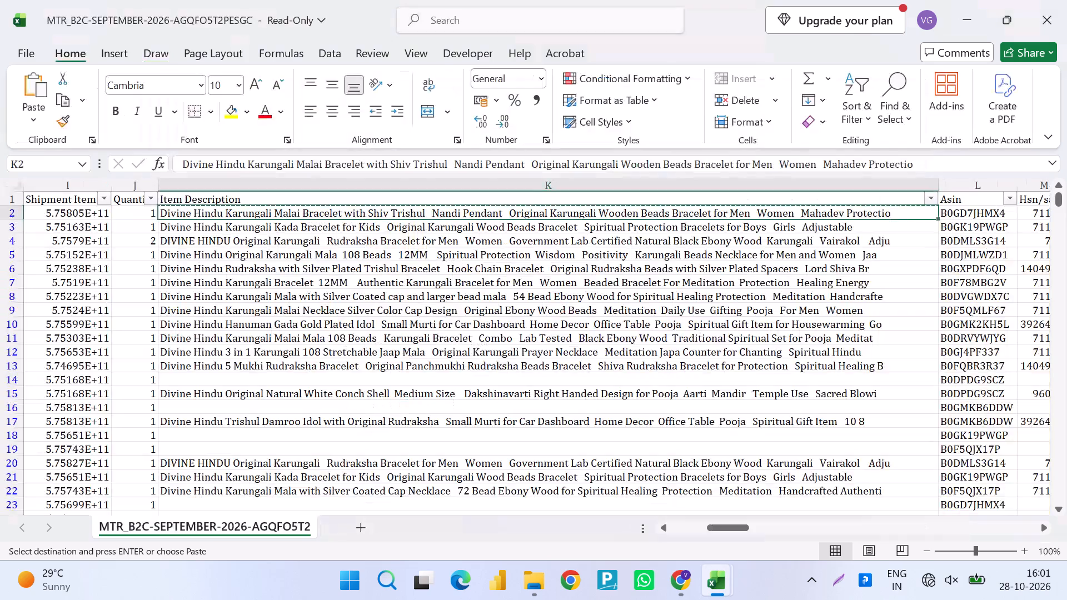
key("Up")
key("Down")
key("Right")
key("Right")
key("Right")
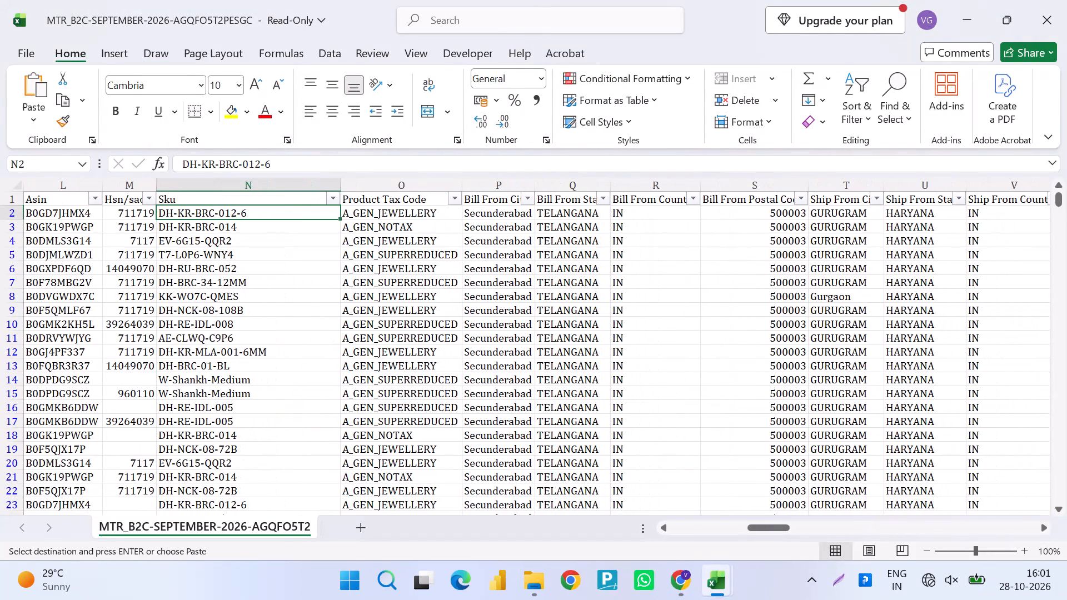
key("ctrl+f")
type("sku")
key("Return")
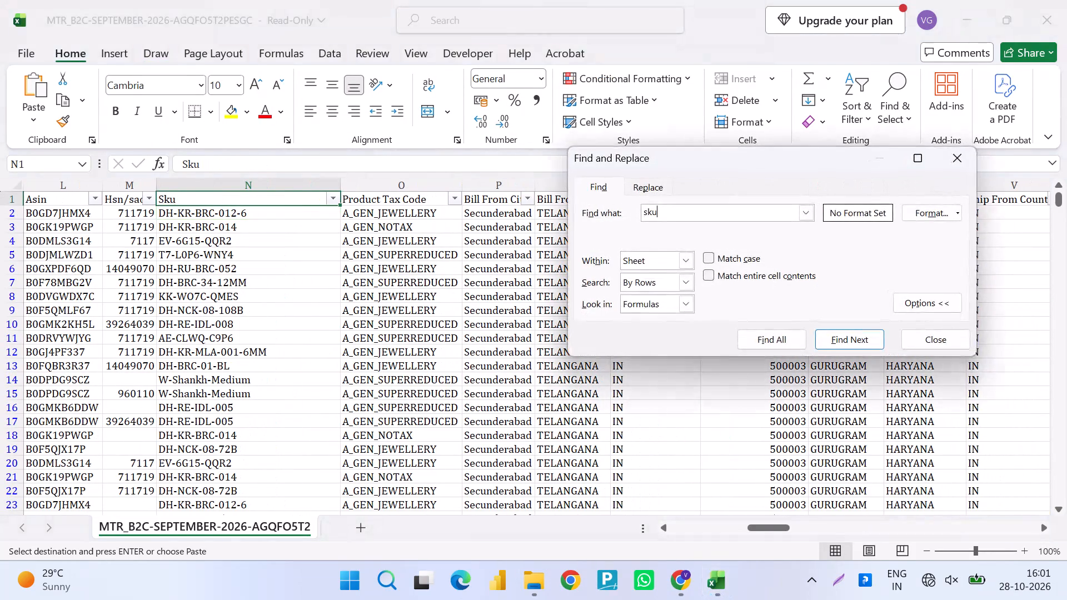
key("Escape")
key("Down")
key("ctrl+shift+Down")
key("ctrl+c")
key("alt+Tab")
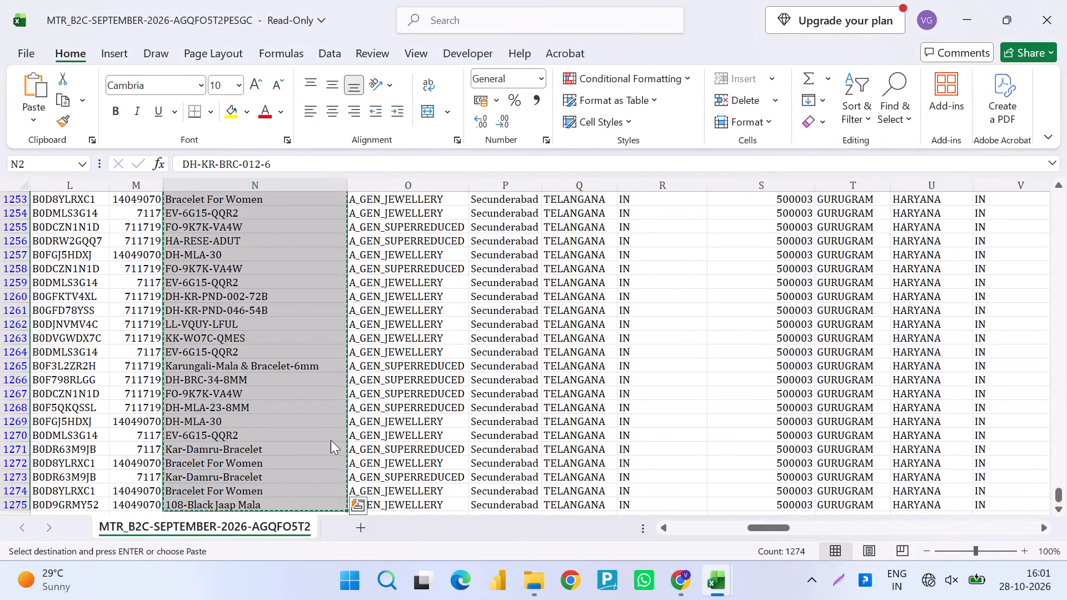
key("Right")
key("Down")
key("Up")
key("Down")
key("Down")
key("Left")
key("Down")
key("Down")
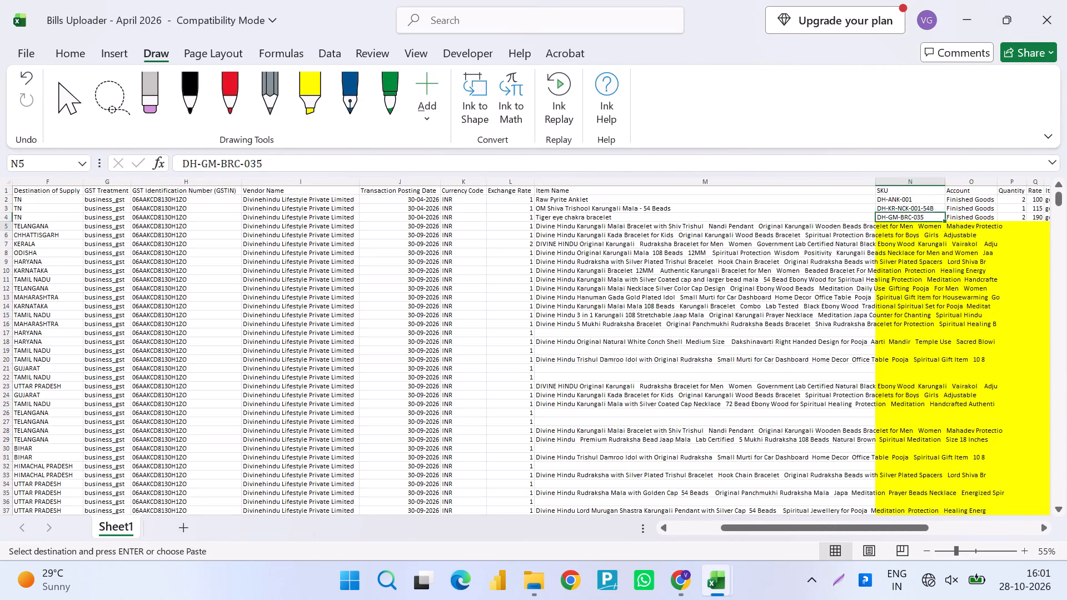
key("ctrl+v")
Fill the Account value Finished Goods from row 4 down the column through row 1278 in the Bills Uploader.
key("ctrl+Down")
key("Right")
key("ctrl+shift+Up")
key("ctrl+d")
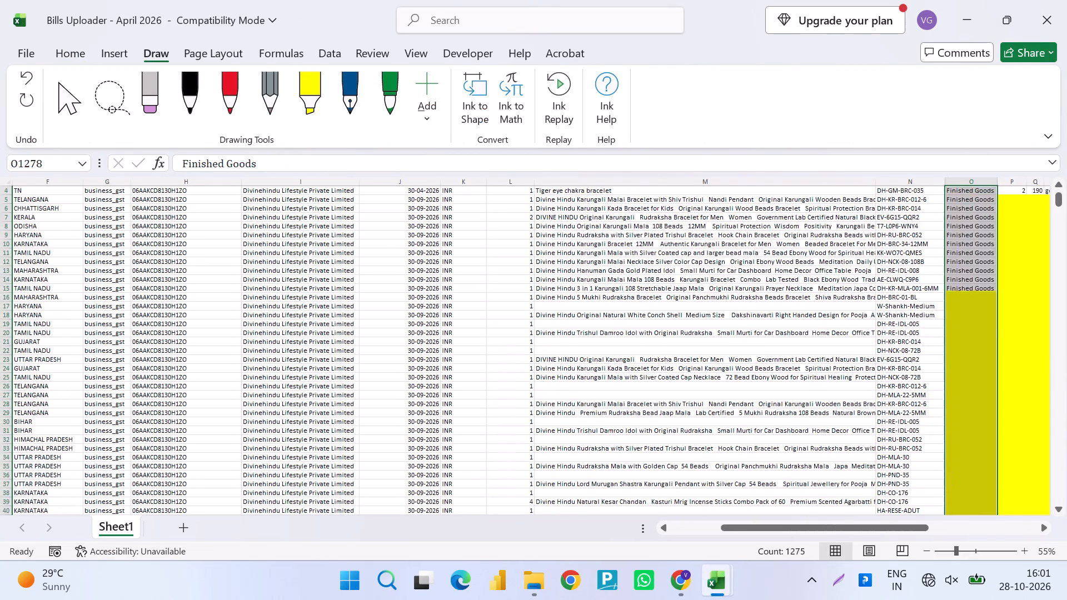
key("Up")
key("Down")
key("ctrl+Up")
Copy the Bills Uploader's Exchange Rate values from row 4 down and paste them into the Quantity column from row 4.
key("Right")
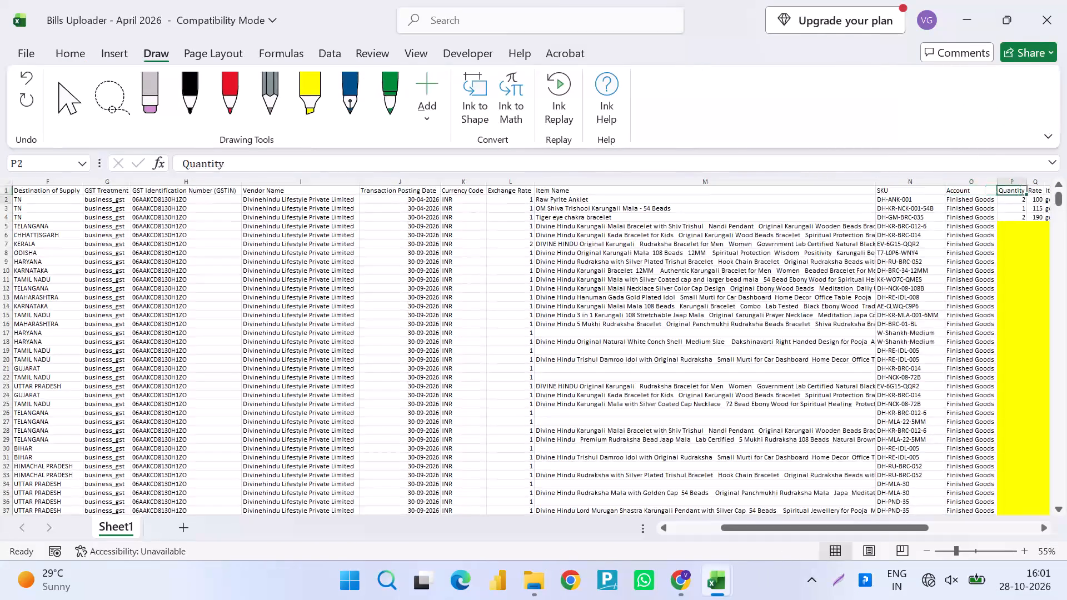
key("Down")
key("Down")
key("Down")
key("Left")
key("Left")
key("Left")
key("Left")
key("Left")
key("Right")
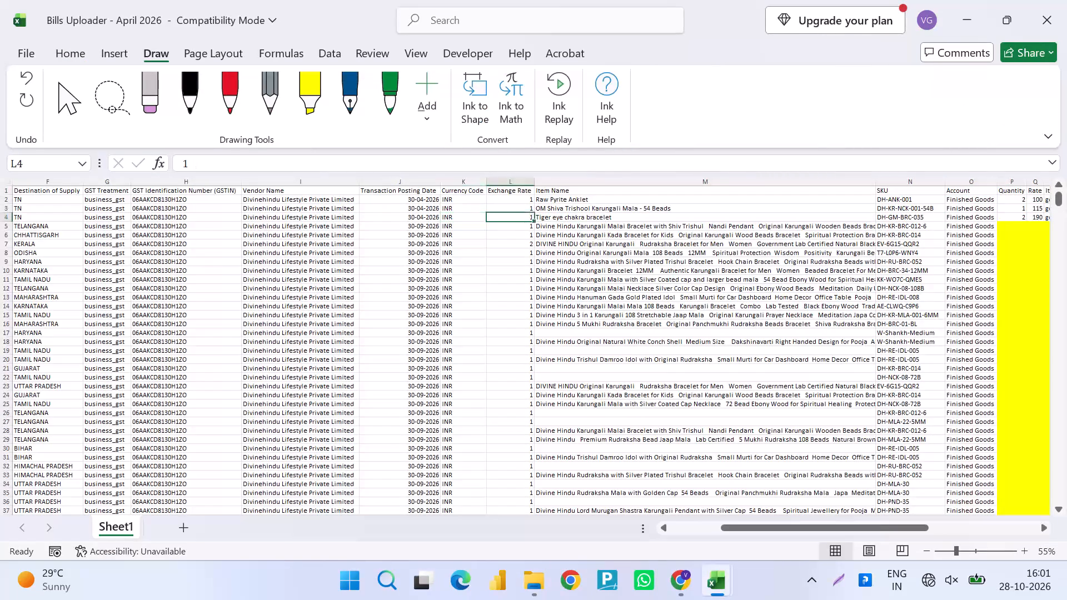
key("ctrl+shift+Down")
key("ctrl+c")
key("Up")
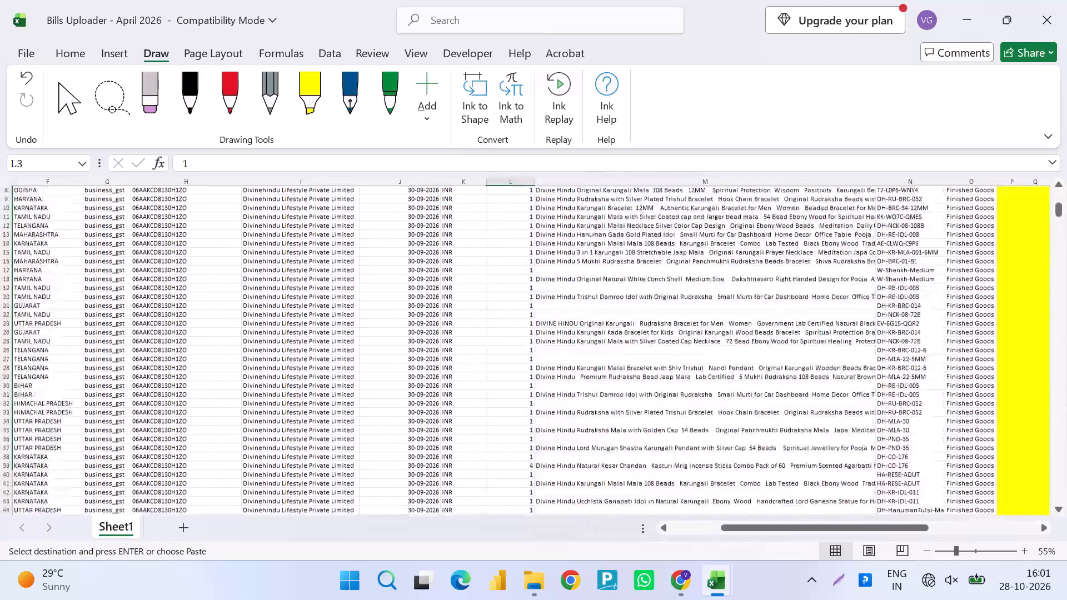
key("Down")
key("Right")
key("Right")
key("Right")
key("Right")
key("Down")
key("Up")
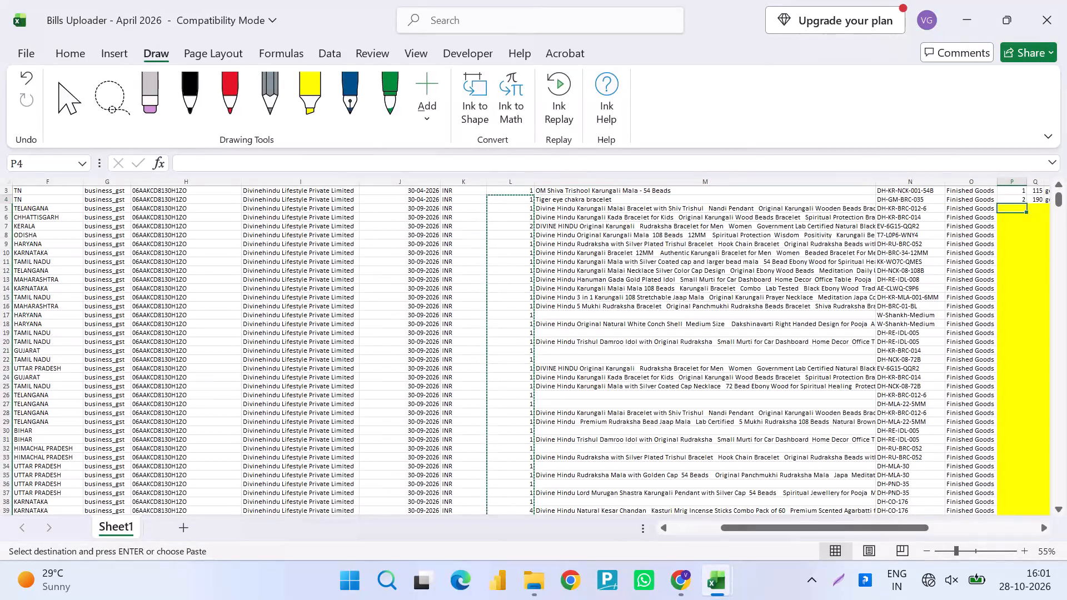
key("Return")
Fill the row 4 Exchange Rate of 1 down the column through row 1278.
key("Left")
key("Left")
key("Left")
key("Left")
key("ctrl+shift+Down")
key("ctrl+d")
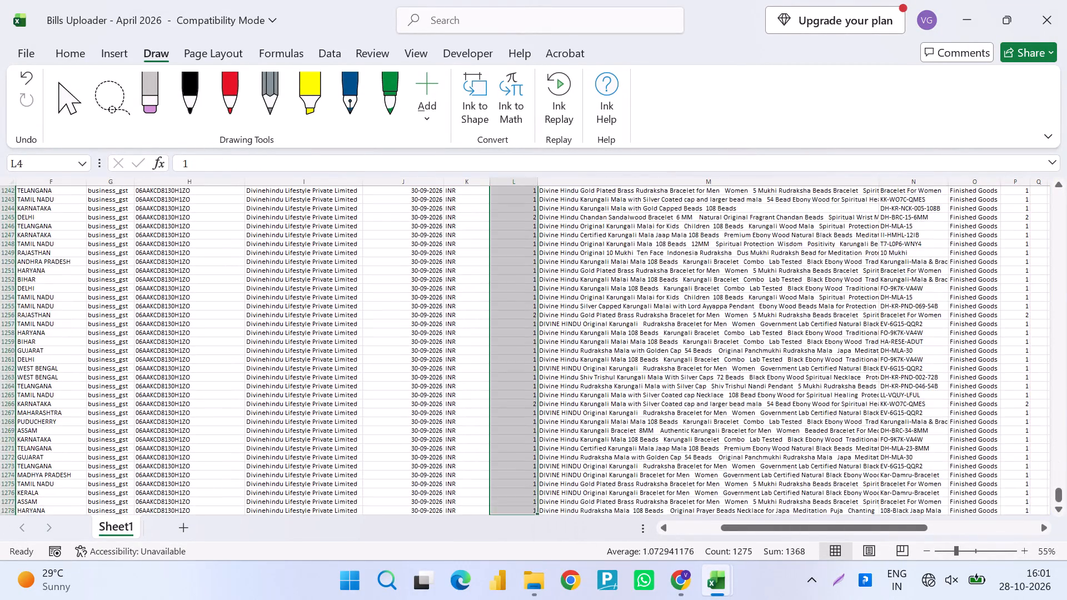
key("ctrl+Up")
key("Down")
Examine the Bills Uploader's remaining columns from Rate through Department and their sample entries in rows 2 to 4.
key("Right")
key("Right")
key("Right")
key("Right")
key("Right")
key("Right")
key("Right")
key("Right")
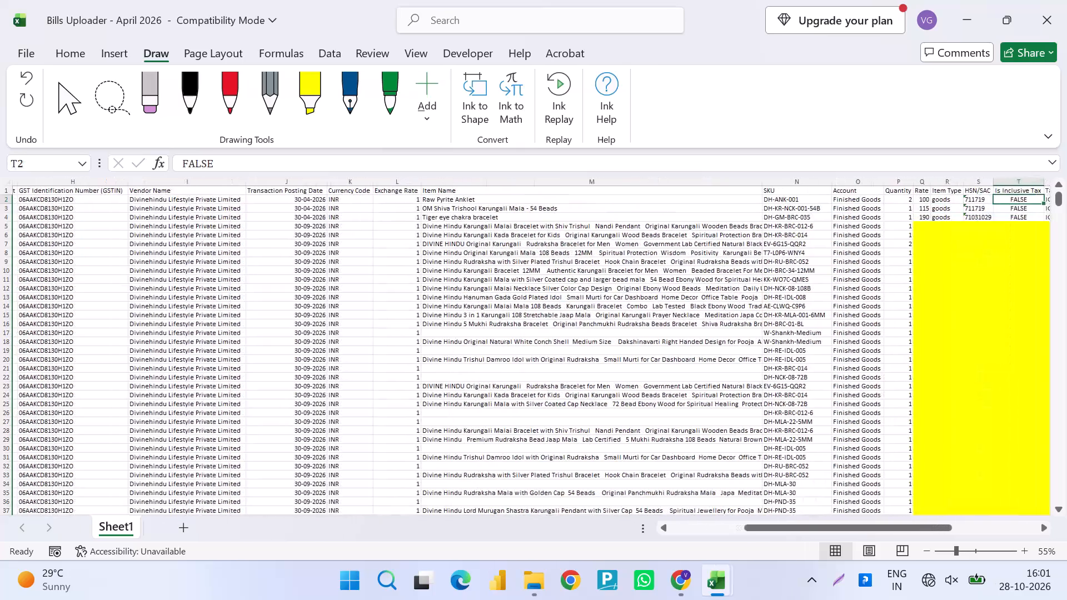
key("Right")
key("Right")
key("Right")
key("Right")
key("Right")
key("Right")
key("Right")
key("Right")
key("Right")
key("Right")
key("Left")
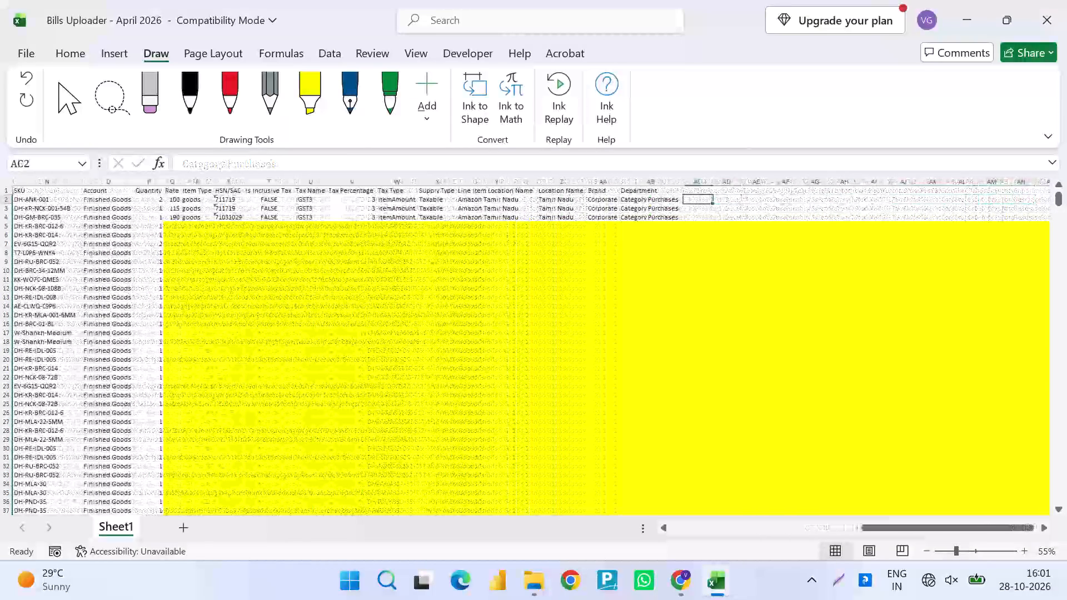
key("Left")
key("Left")
key("Left")
key("Left")
key("Down")
key("Left")
key("Down")
key("Left")
key("Down")
key("Left")
key("Left")
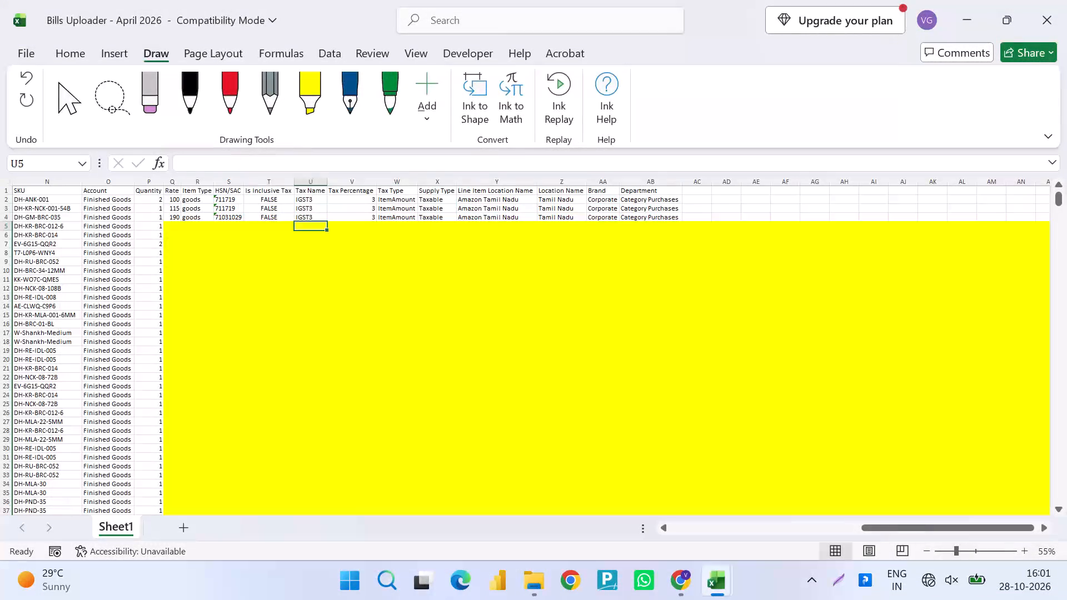
key("Left")
key("Left")
key("Right")
key("Right")
key("Right")
key("Left")
key("Left")
key("Left")
key("Left")
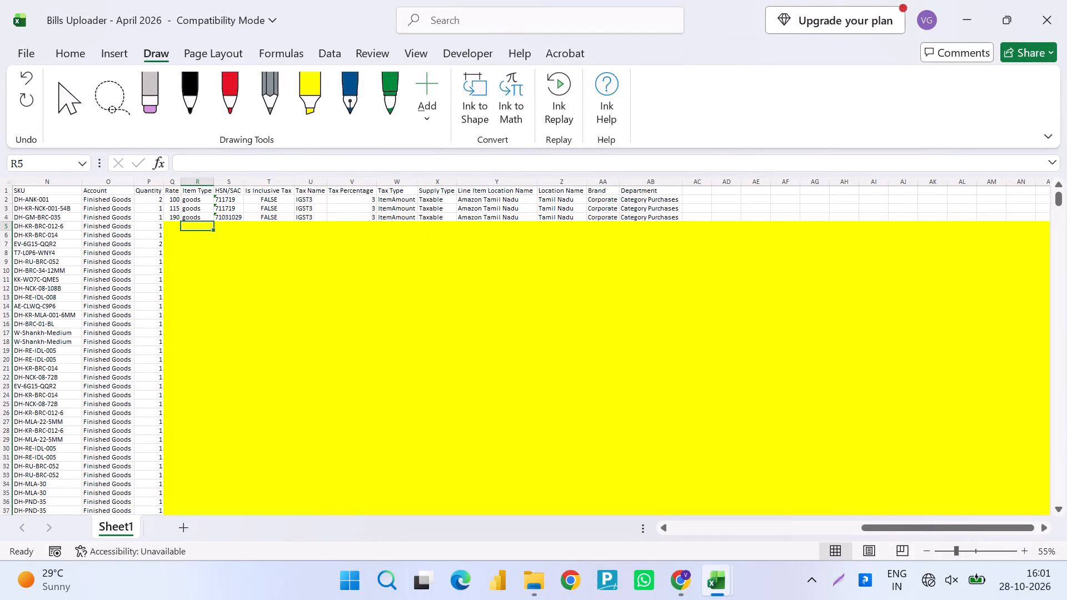
key("Left")
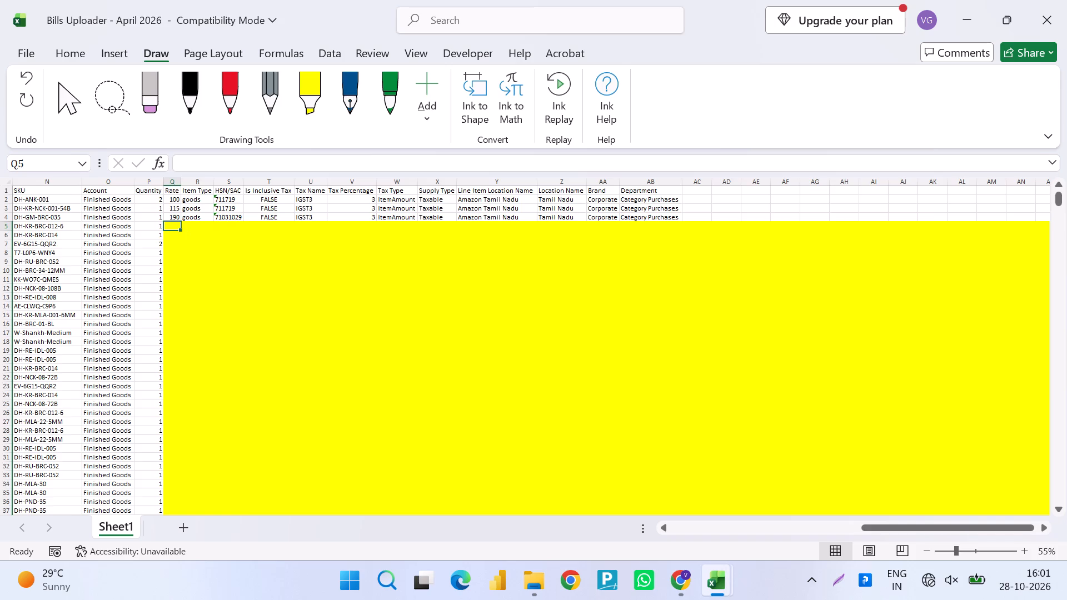
Look through the MTR report's columns from Sku to Total Tax Amount for the values that belong in the uploader's Rate column.
key("alt+Tab")
key("Up")
key("Down")
key("Right")
key("Right")
key("Right")
key("Right")
key("Right")
key("Right")
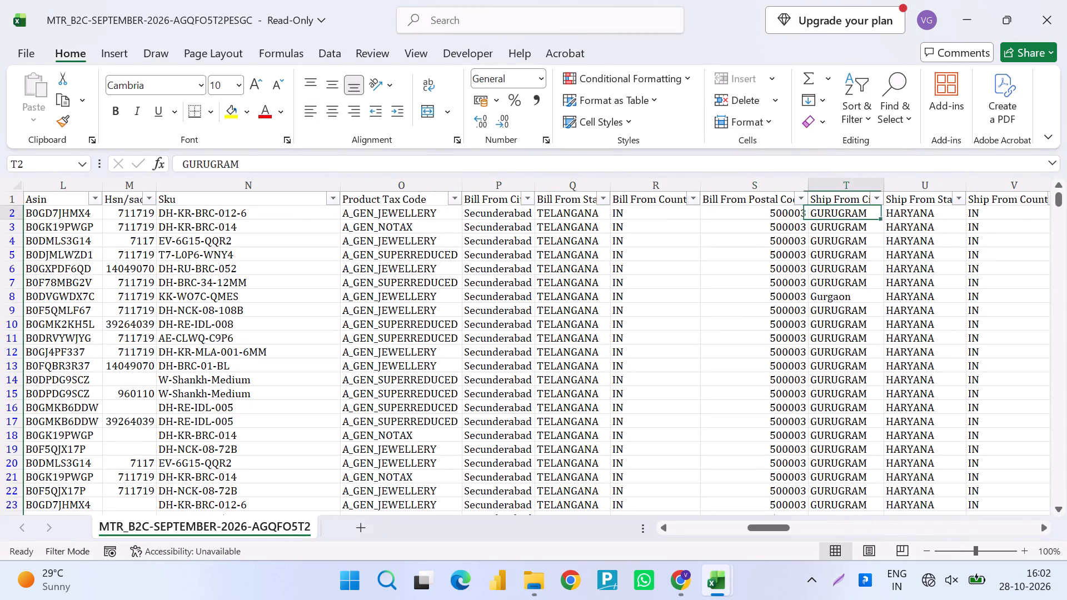
key("alt+Tab")
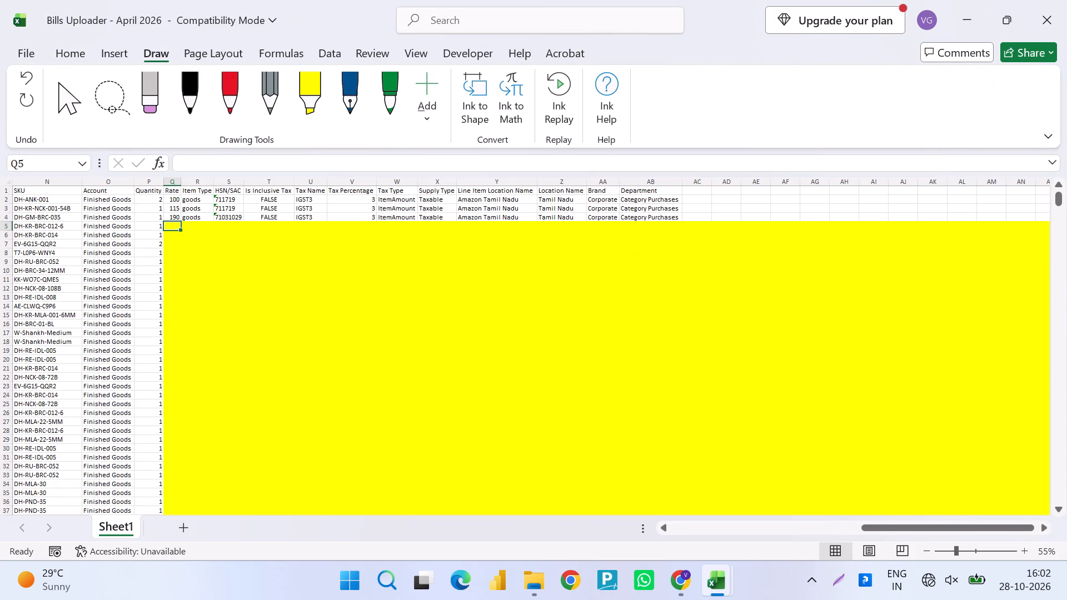
key("alt+Tab")
key("Right")
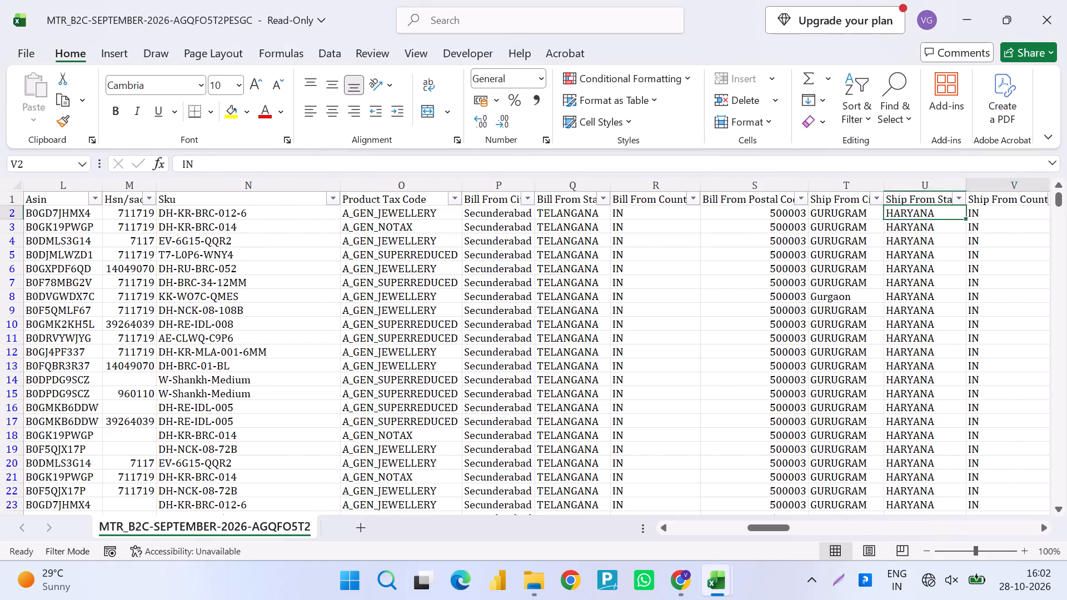
key("Right")
key("Right")
key("Right")
key("Right")
key("Right")
key("Right")
key("Right")
key("Right")
key("Right")
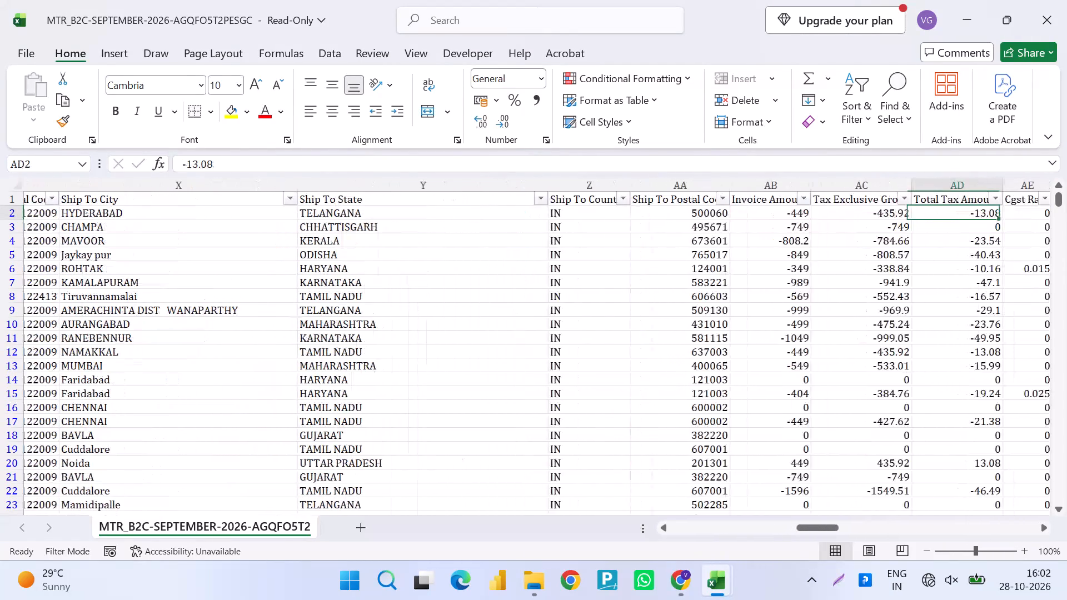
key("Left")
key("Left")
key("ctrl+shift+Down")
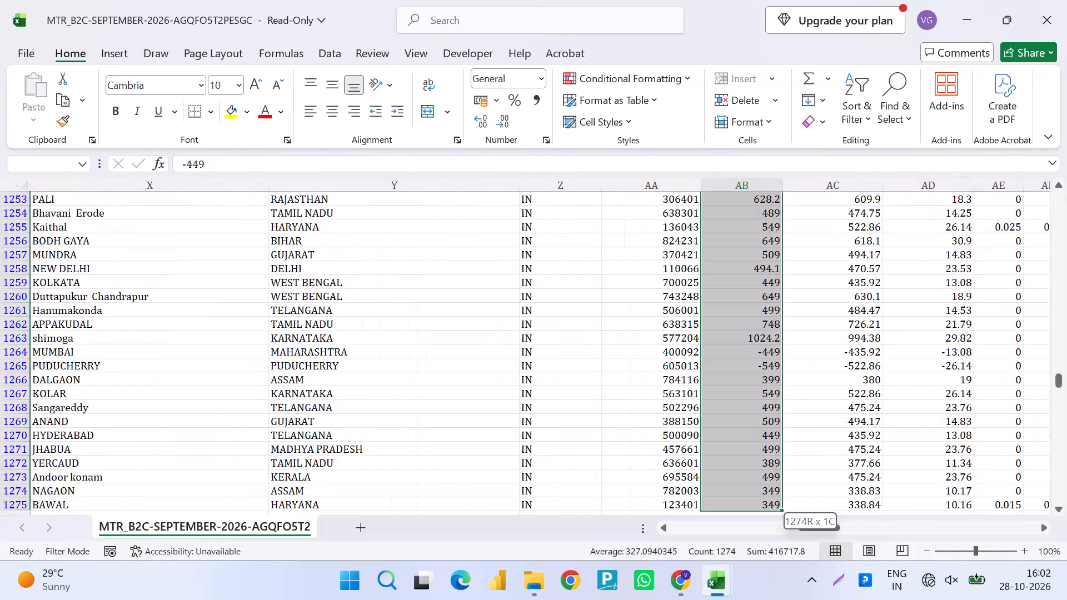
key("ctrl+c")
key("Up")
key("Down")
Copy the report's Tax Exclusive Gross values from row 2 through row 1275 and paste them into the Bills Uploader's Rate column from row 5.
key("Right")
key("ctrl+shift+Down")
key("ctrl+c")
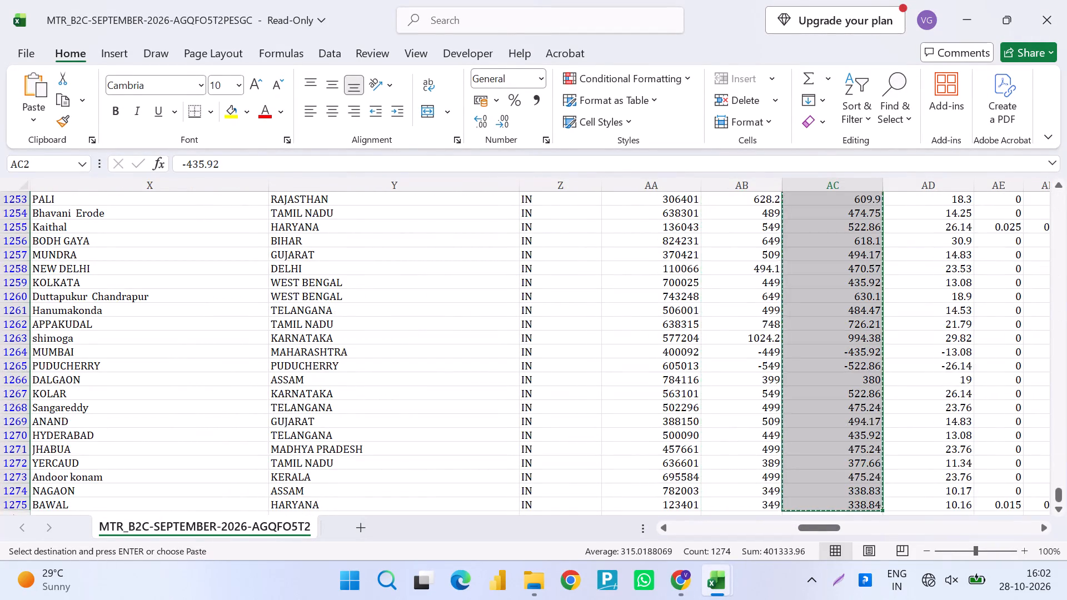
key("Up")
key("Down")
key("alt+Tab")
key("Right")
key("Left")
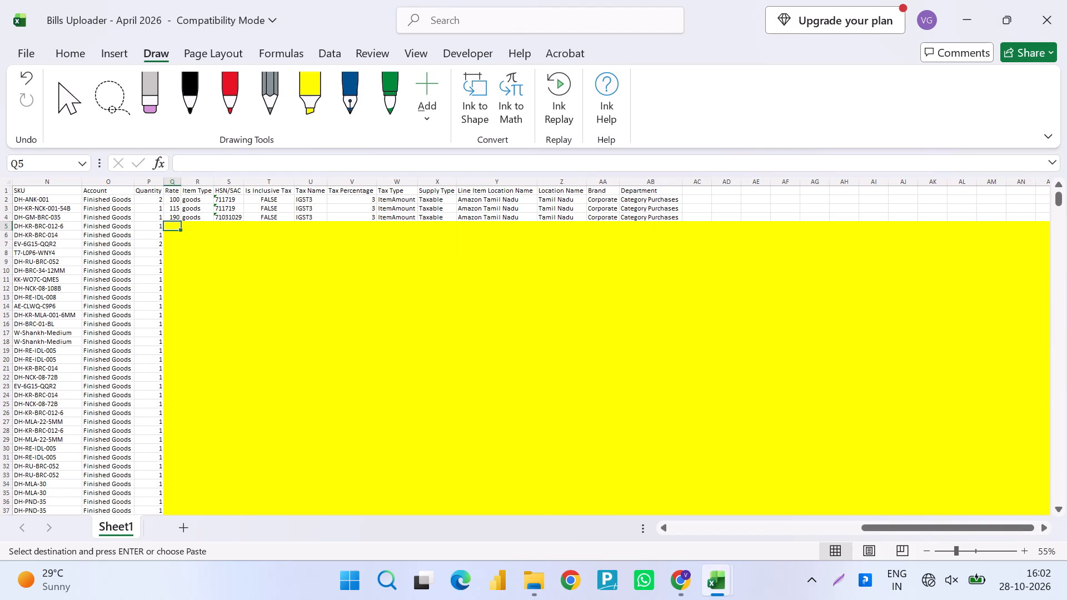
key("ctrl+v")
key("alt+Tab")
key("Up")
key("Down")
key("alt+Tab")
key("Down")
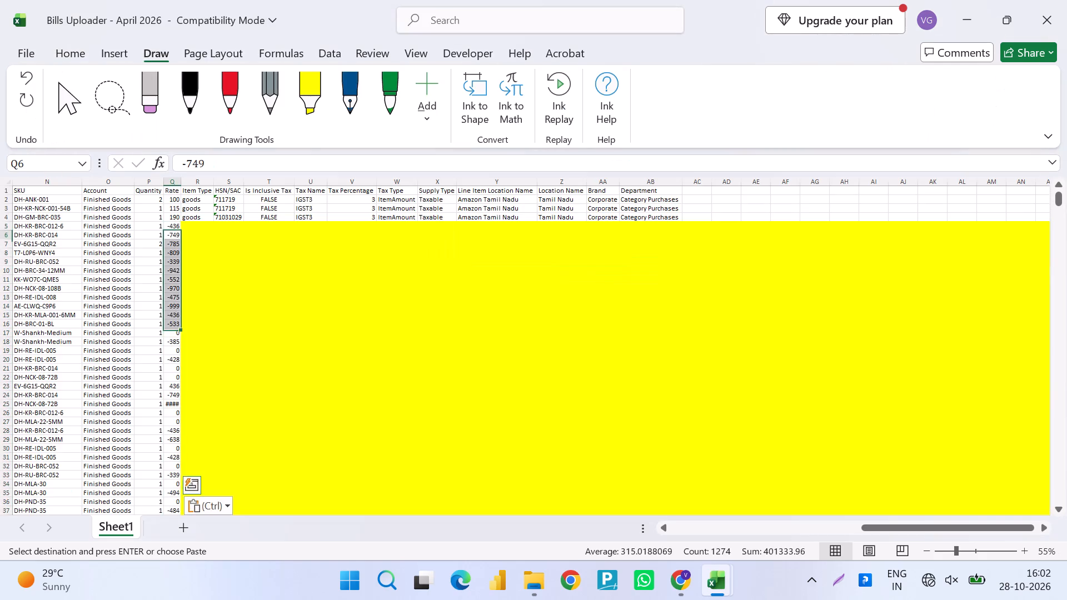
Fill the row 4 Item Type of goods down the Bills Uploader column through row 1278.
key("Right")
key("Down")
key("Escape")
key("ctrl+Down")
key("Right")
key("ctrl+shift+Up")
key("ctrl+d")
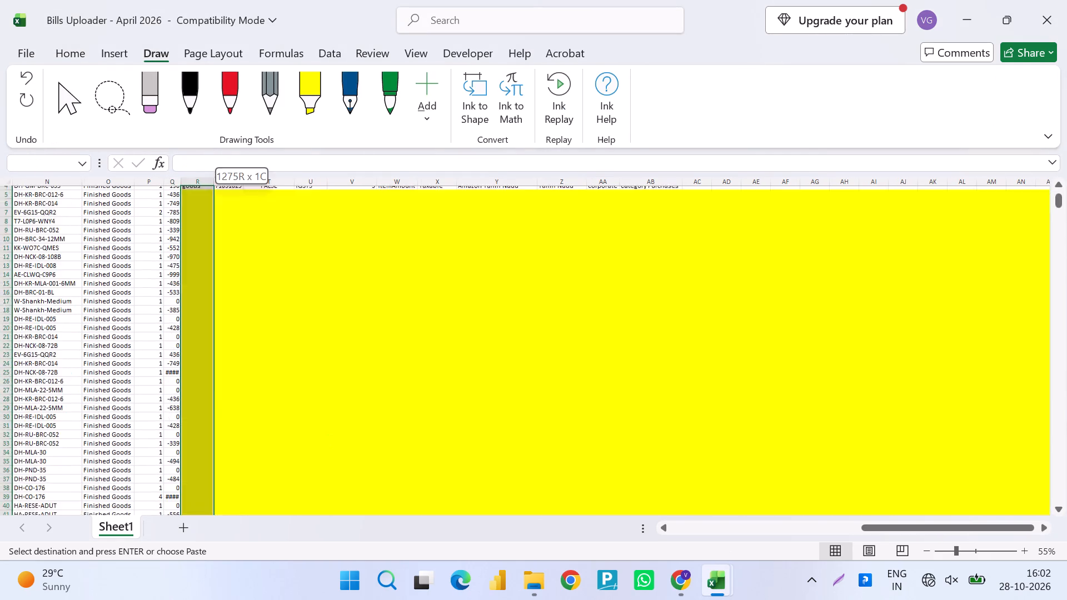
key("ctrl+Up")
Look through the MTR report's tax rate, principal and shipping columns for the HSN field, and search the sheet for "hsn".
key("alt+Tab")
key("Right")
key("Right")
key("Right")
key("Right")
key("Right")
key("Right")
key("Right")
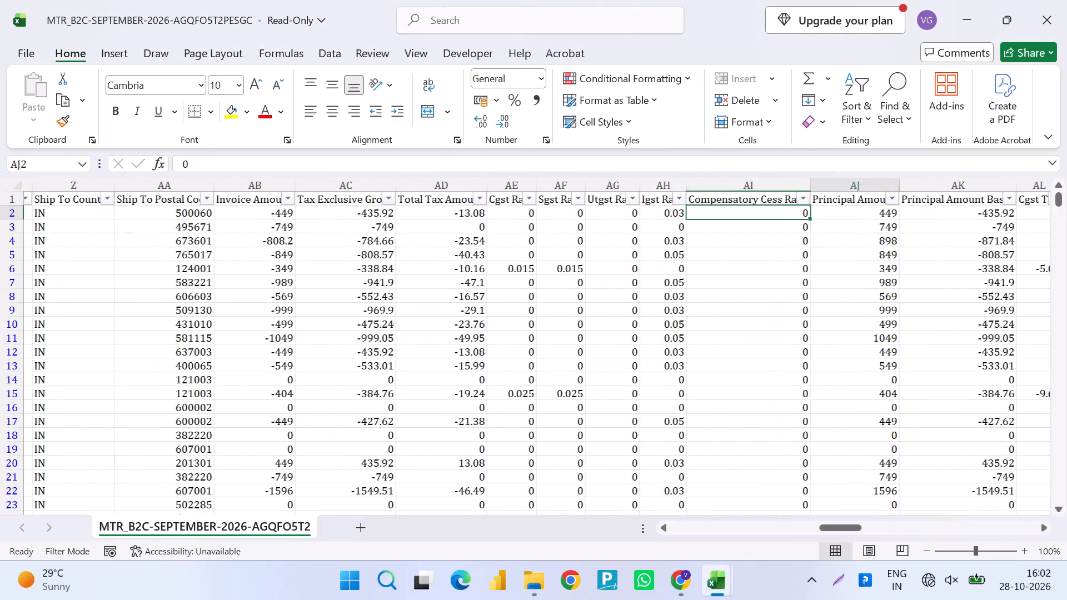
key("Right")
key("Right")
key("Right")
key("Right")
key("Right")
key("Right")
key("Right")
key("Right")
key("Right")
key("Right")
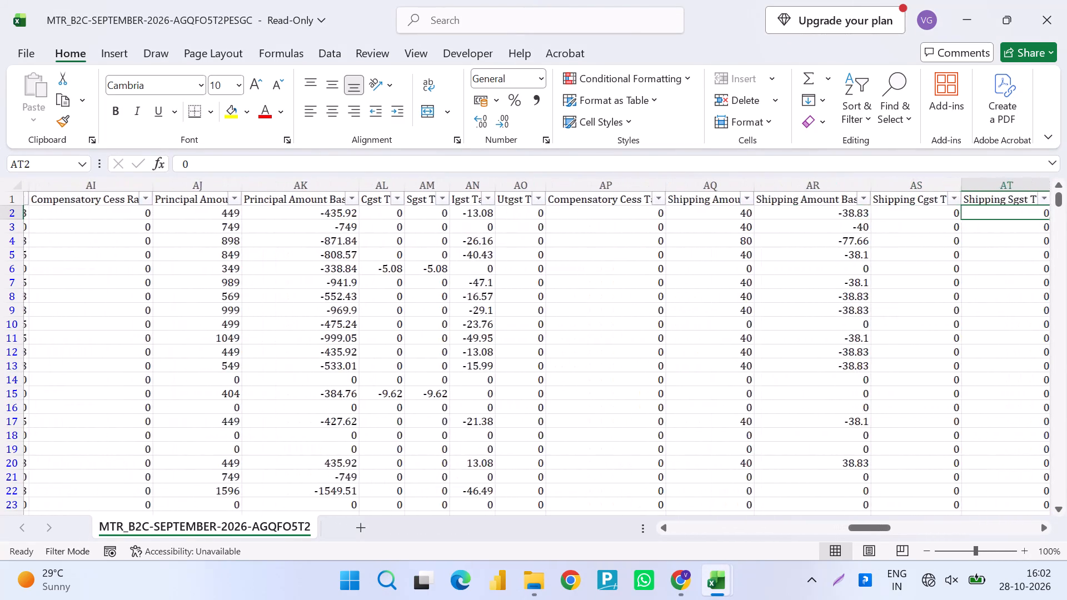
key("Right")
key("Right")
key("Right")
key("Right")
key("Right")
key("Right")
key("ctrl+f")
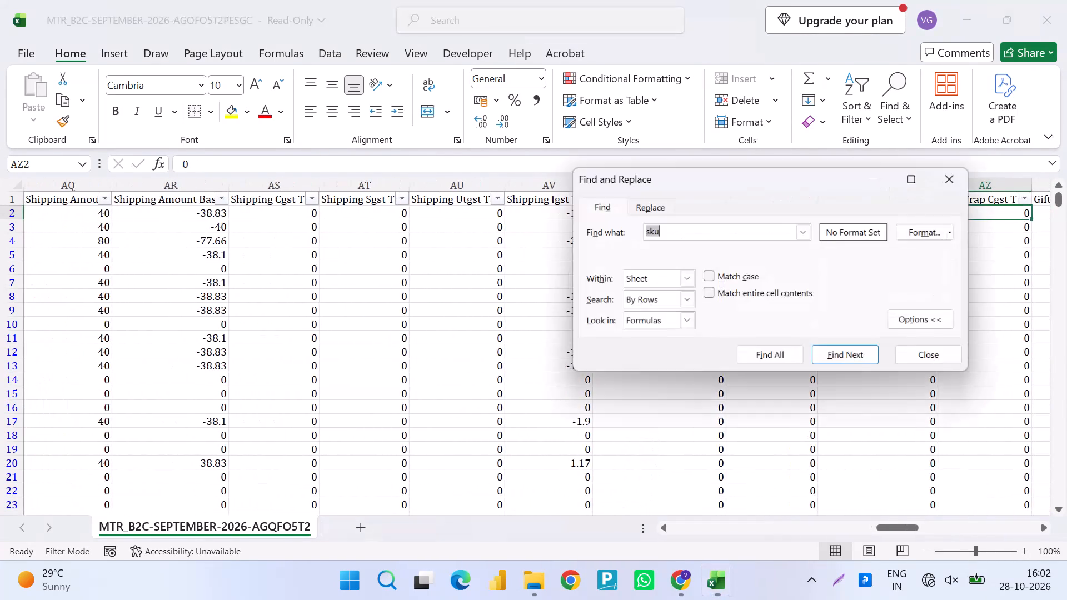
key("h")
type("sn")
key("Return")
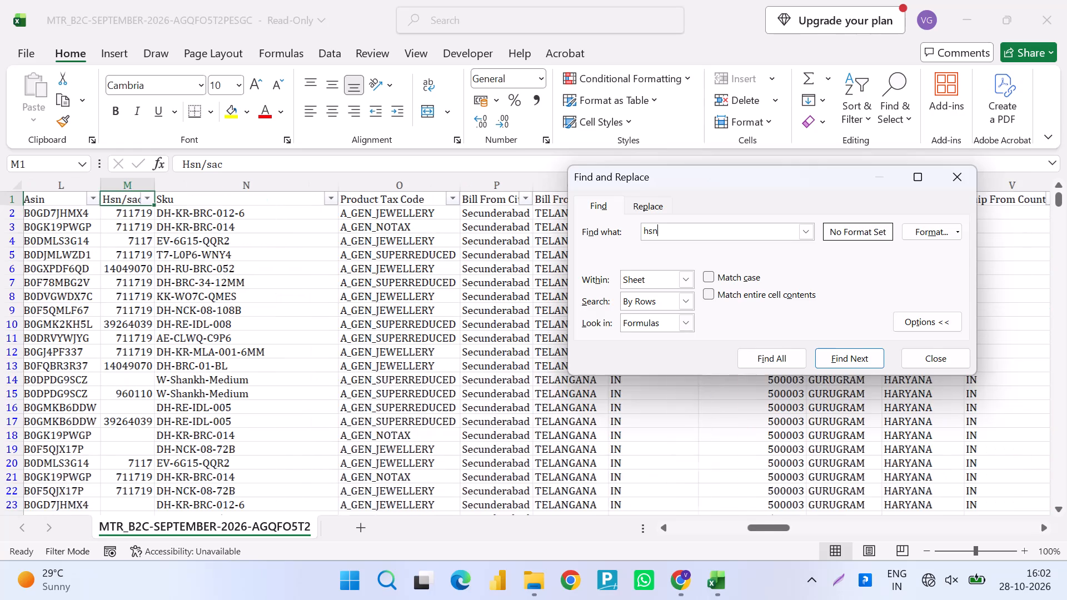
Copy the report's Hsn/sac values from row 2 through row 1275 and paste them into the Bills Uploader's HSN/SAC column from row 5.
key("Escape")
key("Down")
key("ctrl+shift+Down")
key("ctrl+c")
key("ctrl+shift+Down")
key("ctrl+shift+Down")
key("ctrl+shift+Down")
key("ctrl+shift+Down")
key("ctrl+shift+Down")
key("ctrl+shift+Down")
key("ctrl+shift+Down")
key("ctrl+shift+Down")
key("ctrl+shift+Down")
key("ctrl+shift+Down")
key("ctrl+shift+Down")
key("ctrl+shift+Down")
key("ctrl+shift+Down")
key("ctrl+shift+Down")
key("ctrl+shift+Down")
key("ctrl+shift+Down")
key("ctrl+shift+Down")
key("ctrl+shift+Down")
key("ctrl+shift+Down")
key("ctrl+shift+Down")
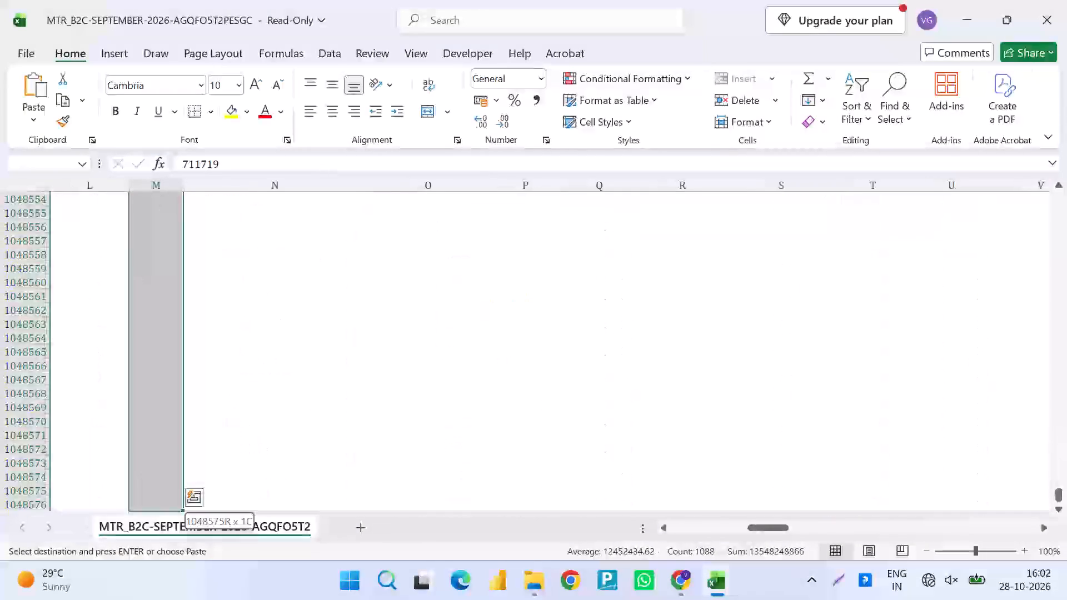
key("ctrl+shift+Up")
key("ctrl+c")
key("alt+Tab")
key("Up")
key("Down")
key("Down")
key("Down")
key("Down")
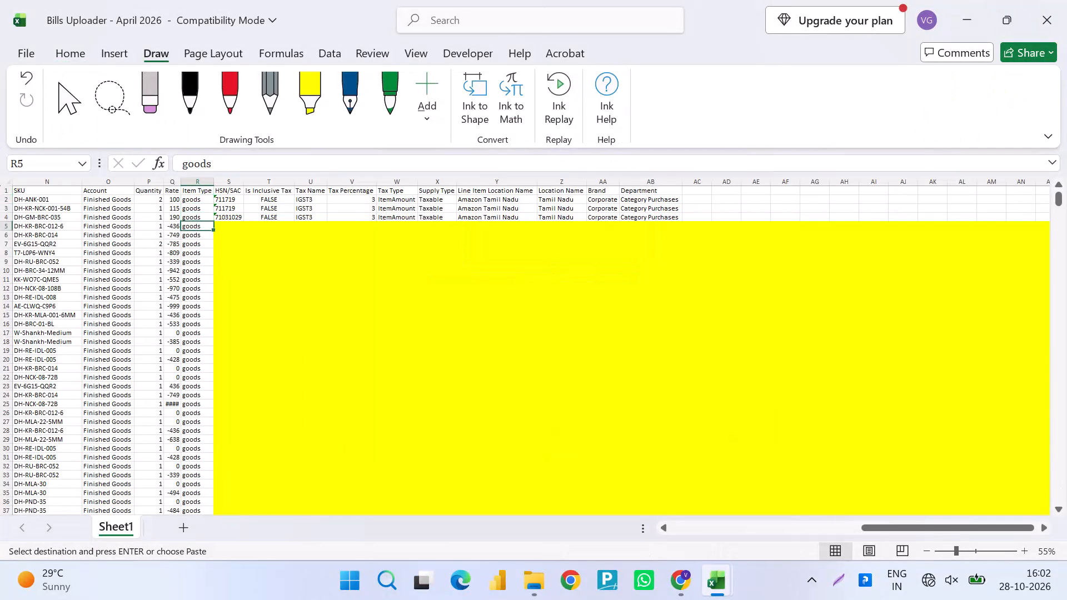
key("Right")
key("Right")
key("Left")
key("ctrl+v")
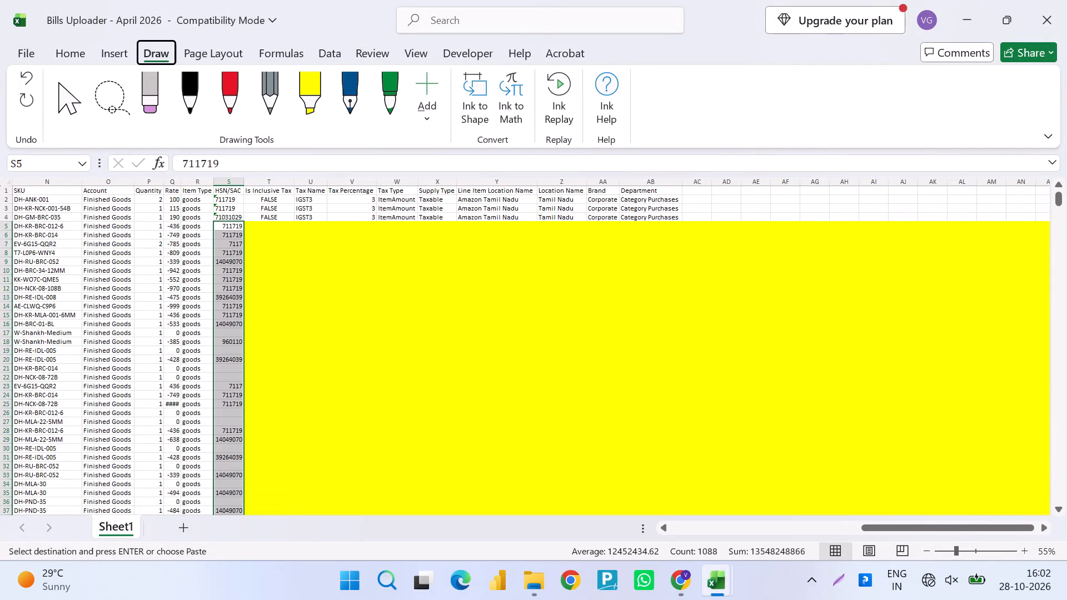
key("Escape")
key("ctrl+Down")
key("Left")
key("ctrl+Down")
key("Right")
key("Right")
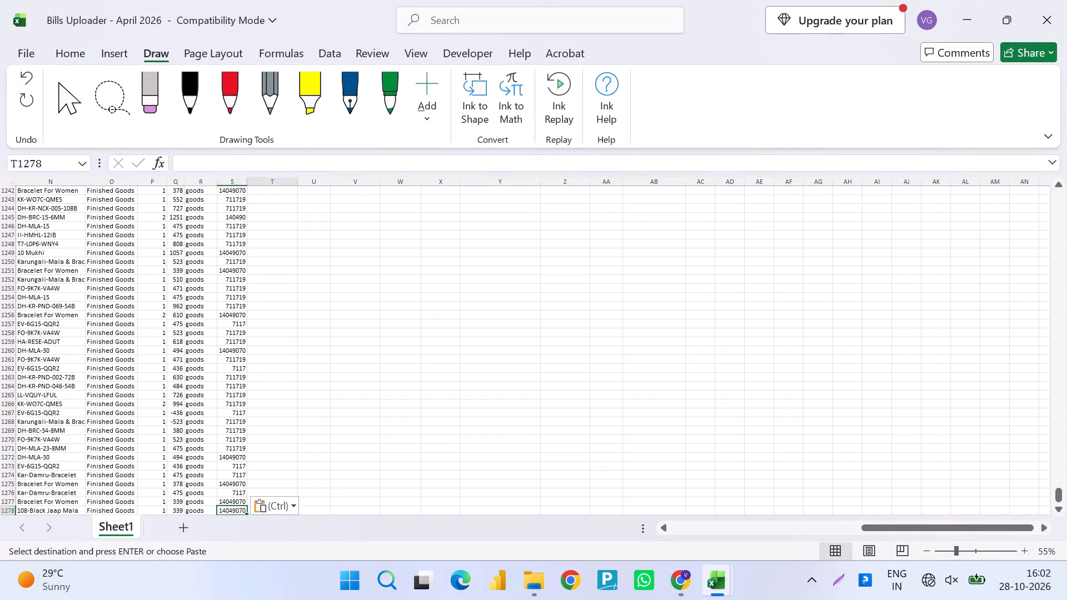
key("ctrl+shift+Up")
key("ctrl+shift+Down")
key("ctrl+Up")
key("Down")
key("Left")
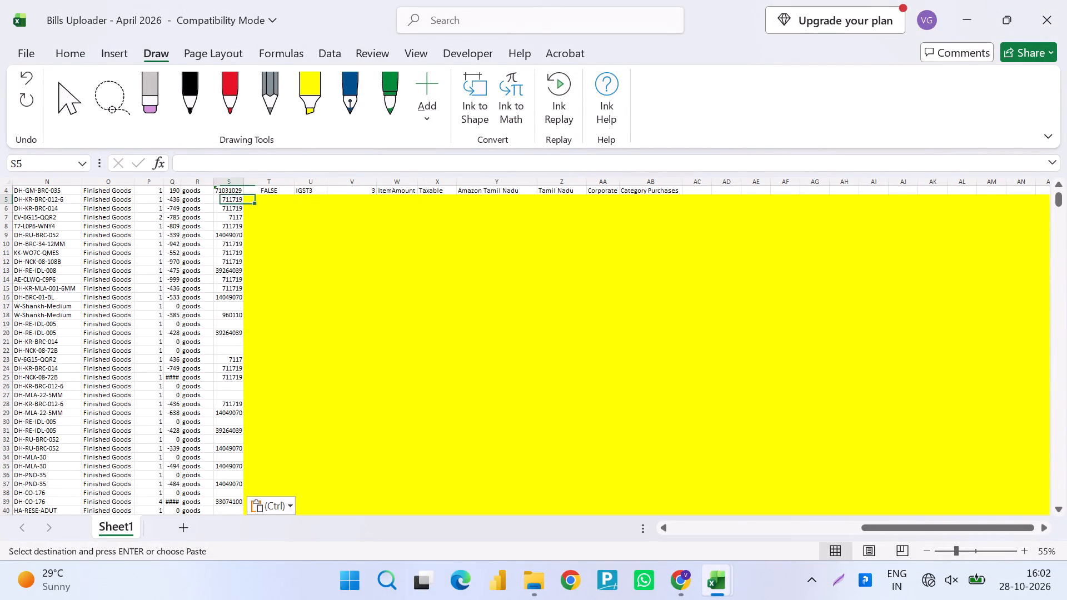
Fill the row 4 Is Inclusive Tax value of FALSE down the column through row 1278.
key("Left")
key("ctrl+Down")
key("Right")
key("Right")
key("ctrl+shift+Up")
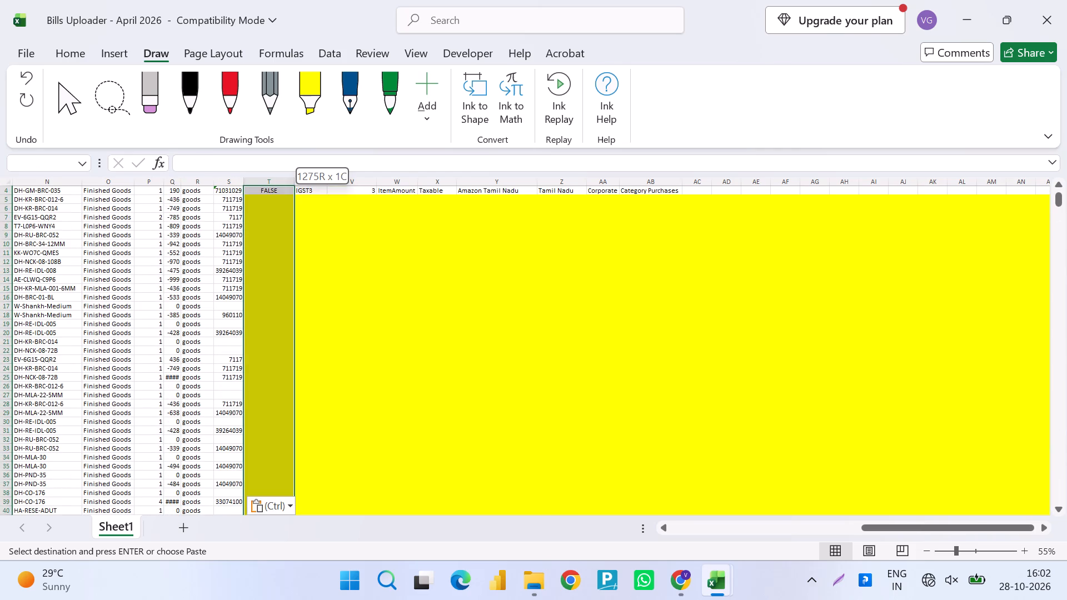
key("Left")
key("Left")
key("Down")
key("Down")
key("Up")
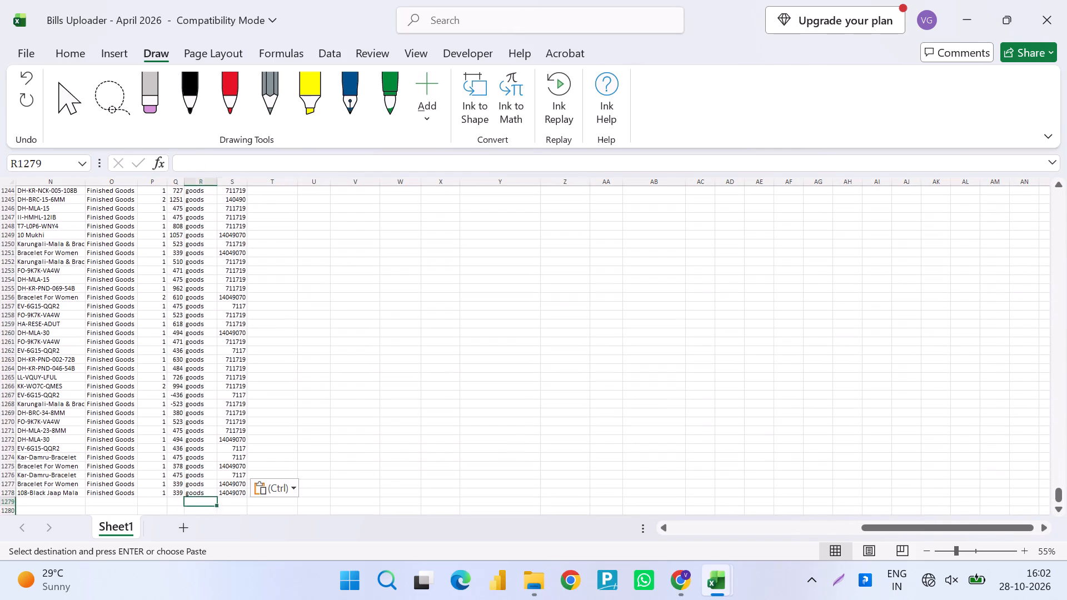
key("Right")
key("Right")
key("Up")
key("ctrl+shift+Up")
key("ctrl+d")
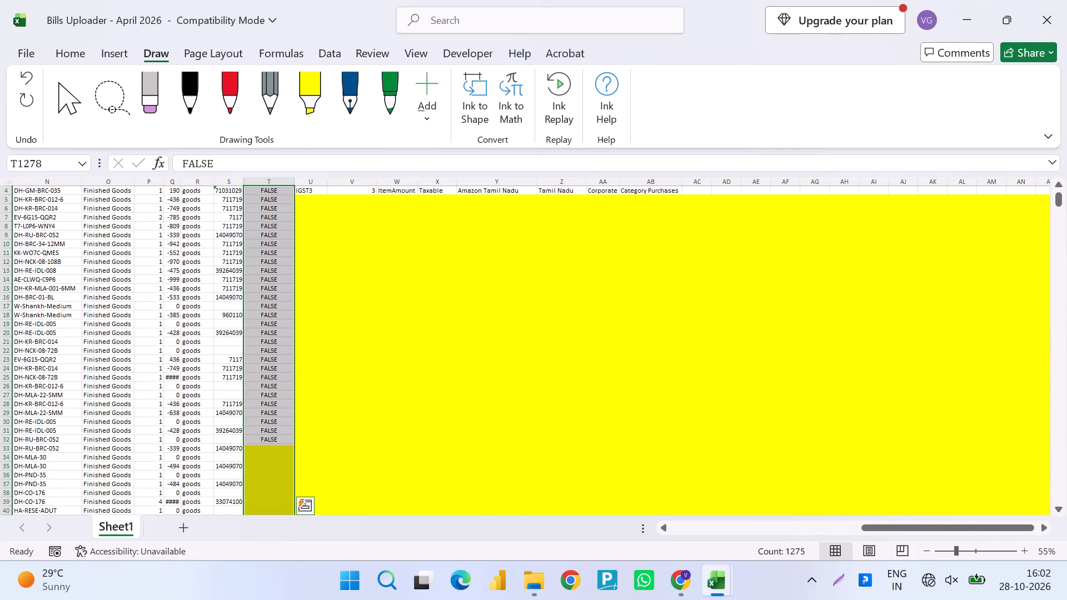
Look through the MTR report's columns from Sku to Cgst Rate for tax details, and check the uploader's sample Tax Name entries.
key("ctrl+Up")
key("Down")
key("Down")
key("Down")
key("Right")
key("alt+Tab")
key("Up")
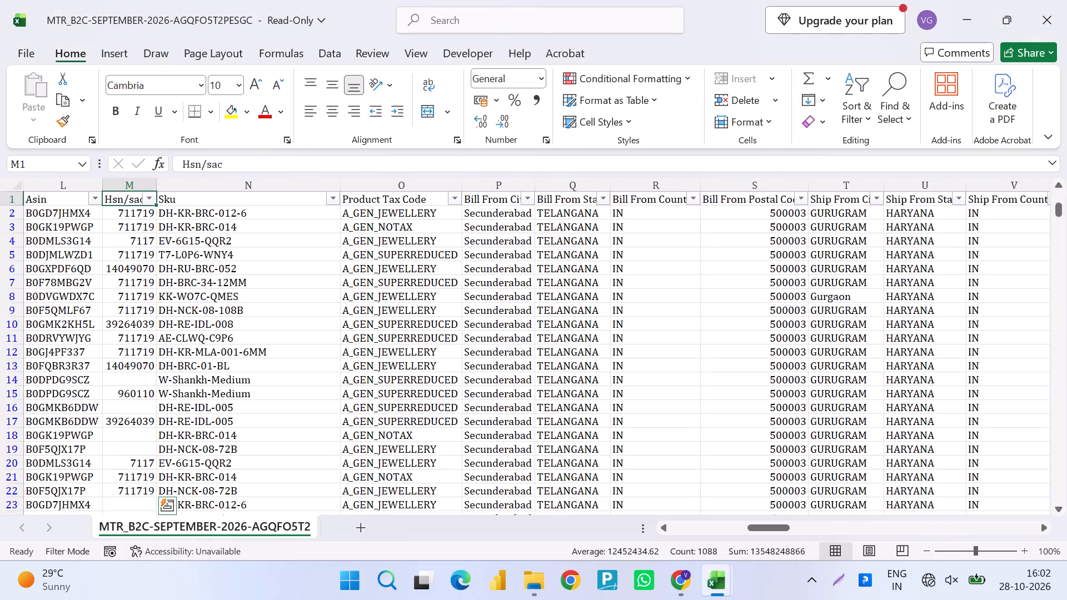
key("Right")
key("Down")
key("Right")
key("Right")
key("Right")
key("Right")
key("Right")
key("Right")
key("Right")
key("Right")
key("Right")
key("Right")
key("Right")
key("Right")
key("Right")
key("Right")
key("Right")
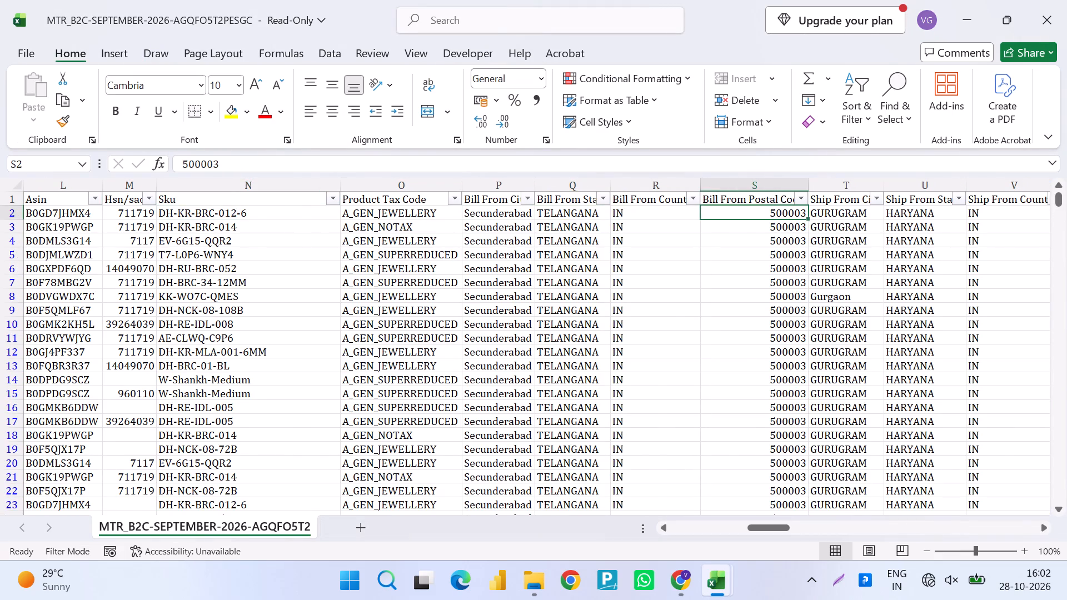
key("Right")
key("Right")
key("alt+Tab")
key("Up")
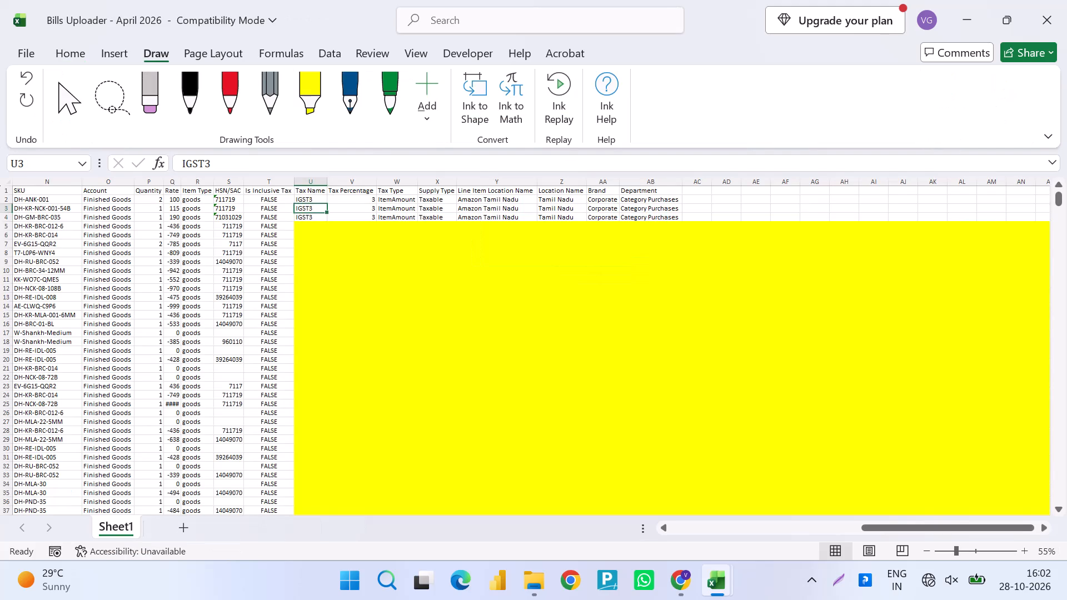
key("Up")
key("Down")
key("Left")
key("Down")
Examine the report's Cgst, Sgst, Utgst and Igst Rate columns for the values needed in the uploader's Tax Name and Tax Percentage columns.
key("alt+Tab")
key("Up")
key("Down")
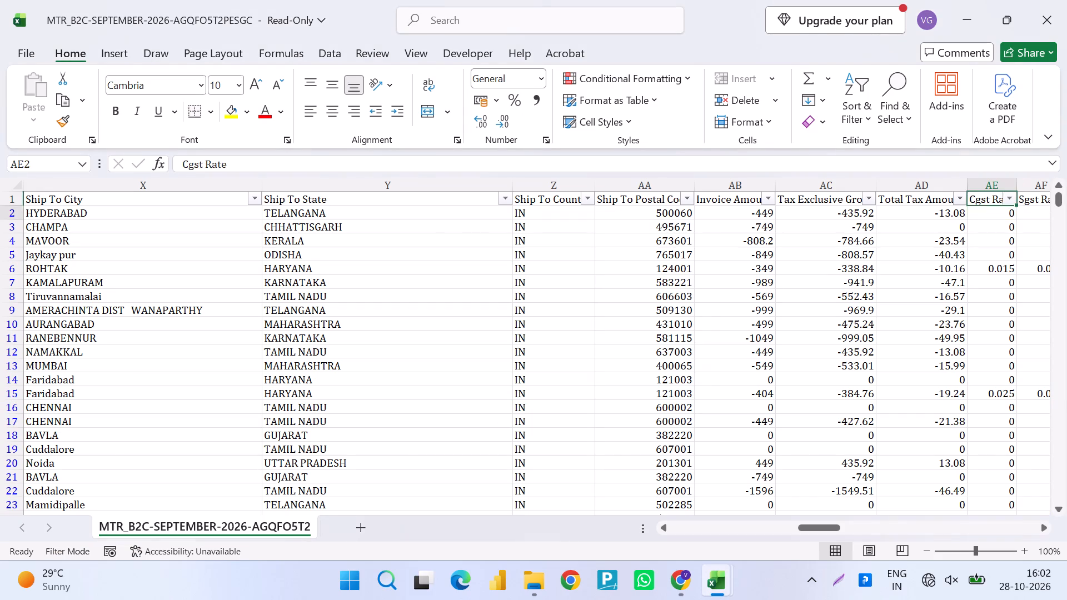
key("Left")
key("Right")
key("Right")
key("Right")
key("Left")
key("Right")
key("Right")
key("Right")
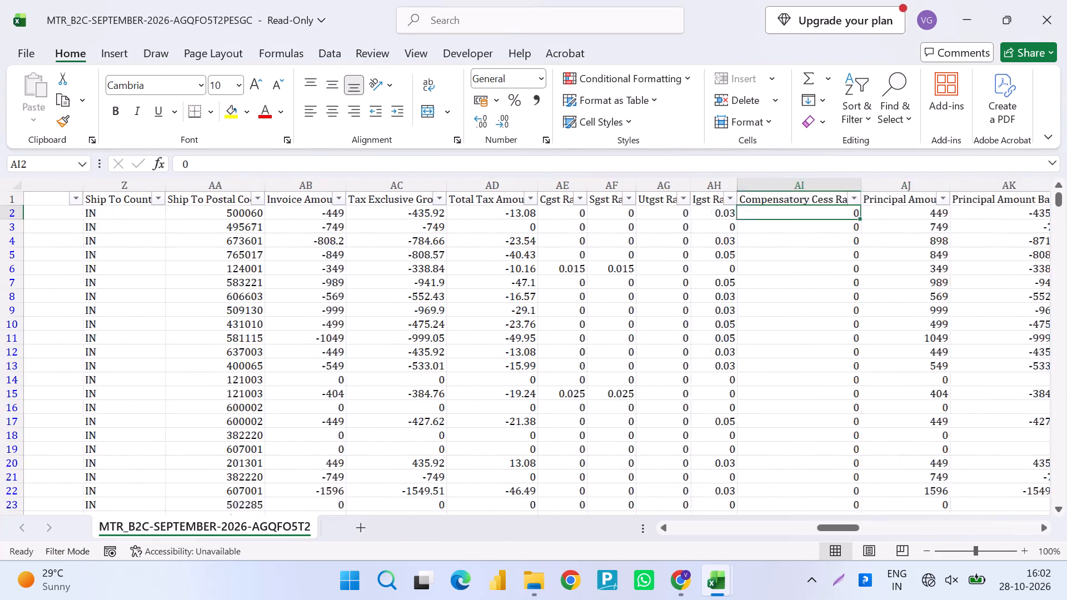
key("Right")
key("Left")
key("Left")
key("ctrl+shift+Down")
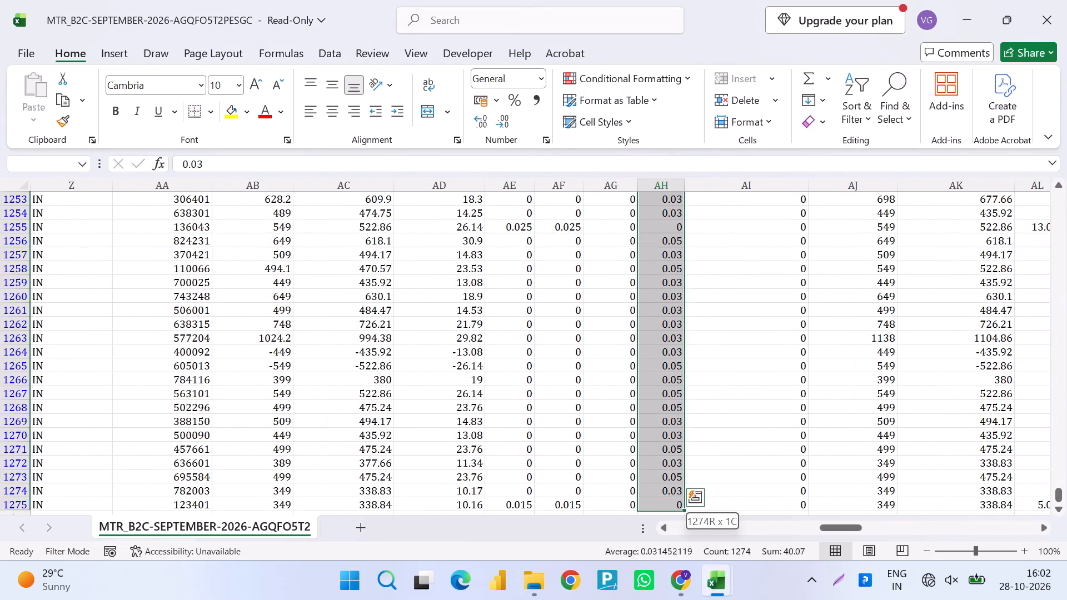
key("Up")
key("Down")
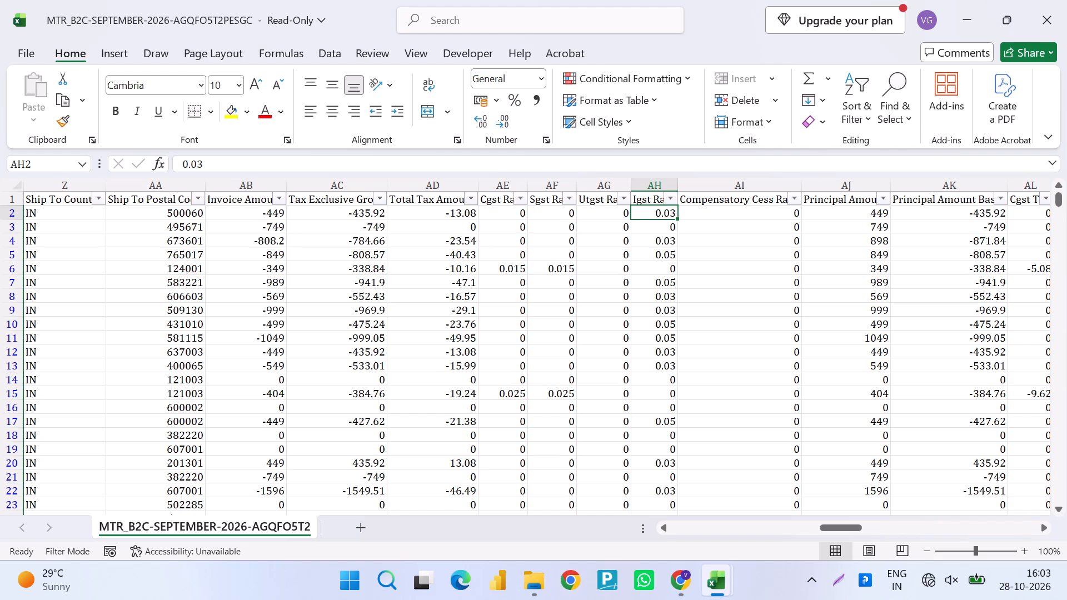
key("alt+Tab")
key("alt+Tab")
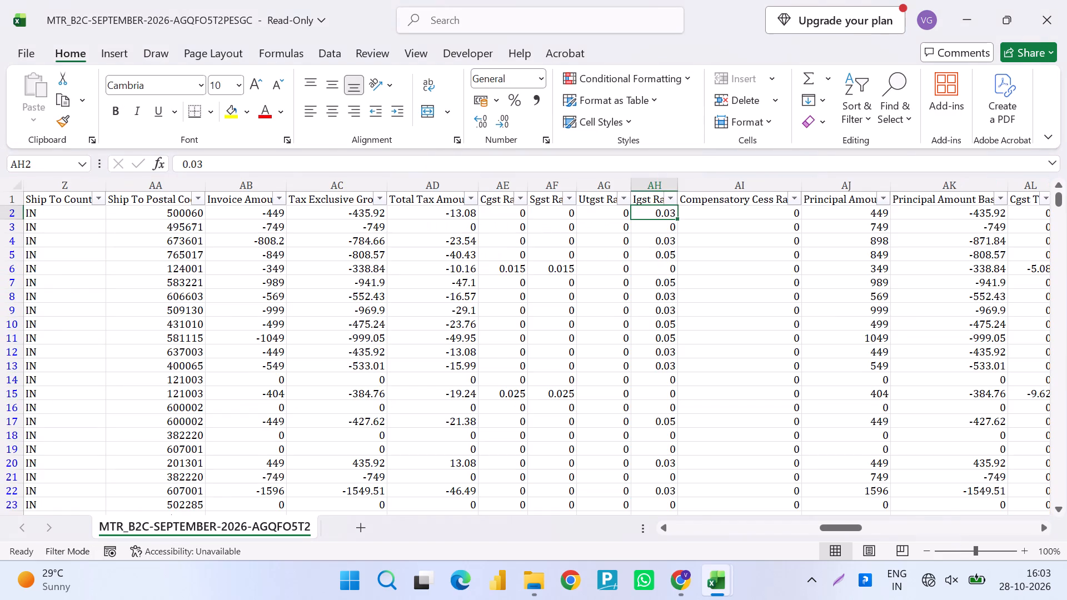
key("Left")
key("Left")
key("Left")
key("Left")
key("alt+Tab")
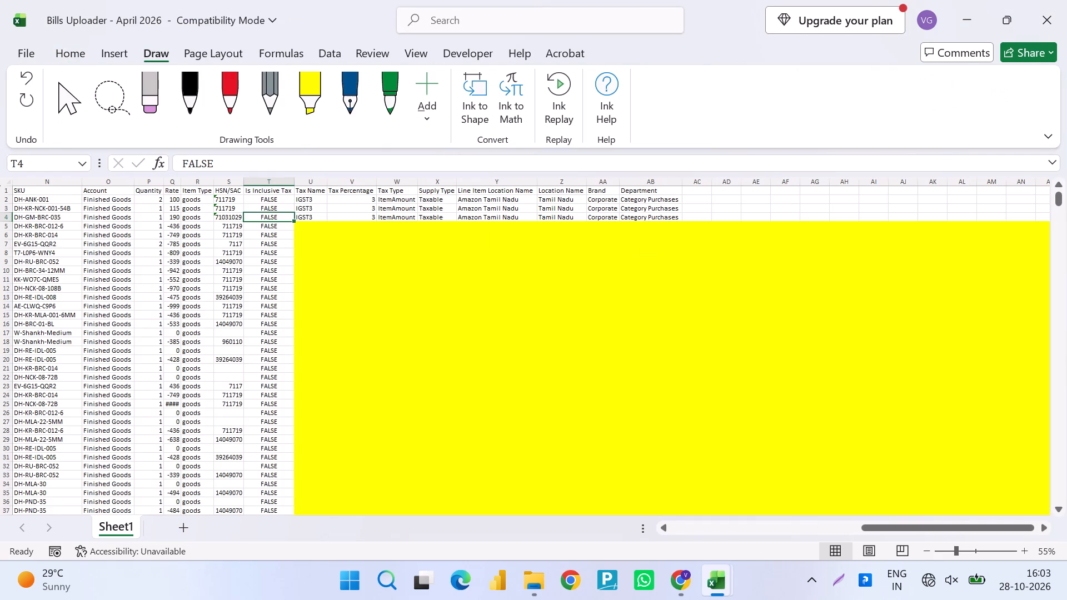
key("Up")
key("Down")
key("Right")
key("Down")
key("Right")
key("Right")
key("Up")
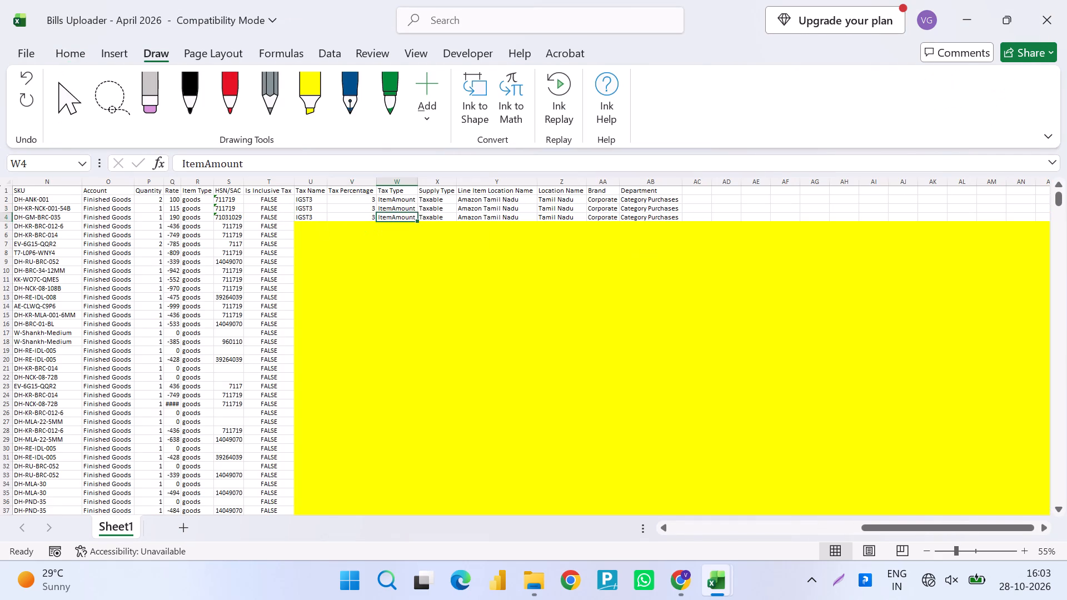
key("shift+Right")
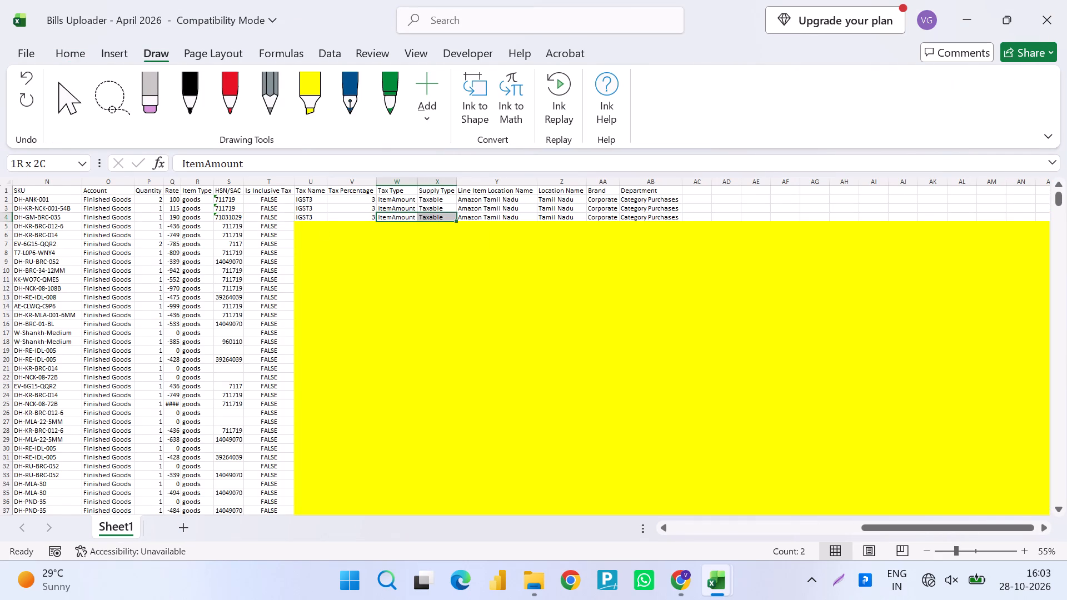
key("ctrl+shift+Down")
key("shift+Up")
Fill the row 4 values from Tax Type through Department down the Bills Uploader through row 1278.
key("Down")
key("Left")
key("Left")
key("Left")
key("ctrl+Down")
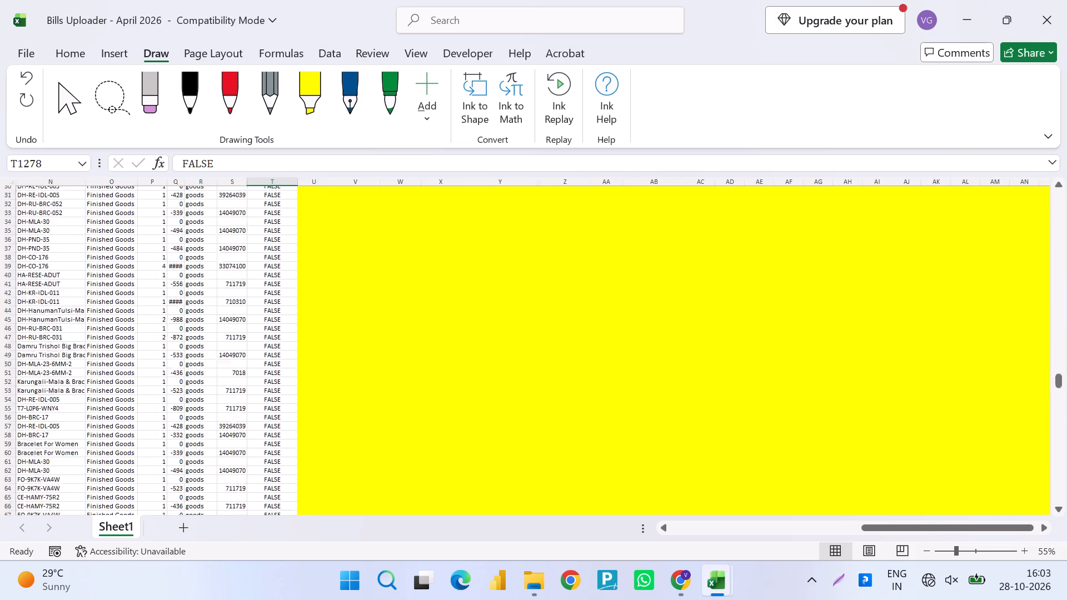
key("Right")
key("Right")
key("Right")
key("ctrl+shift+Up")
key("shift+Up")
key("shift+Down")
key("shift+Down")
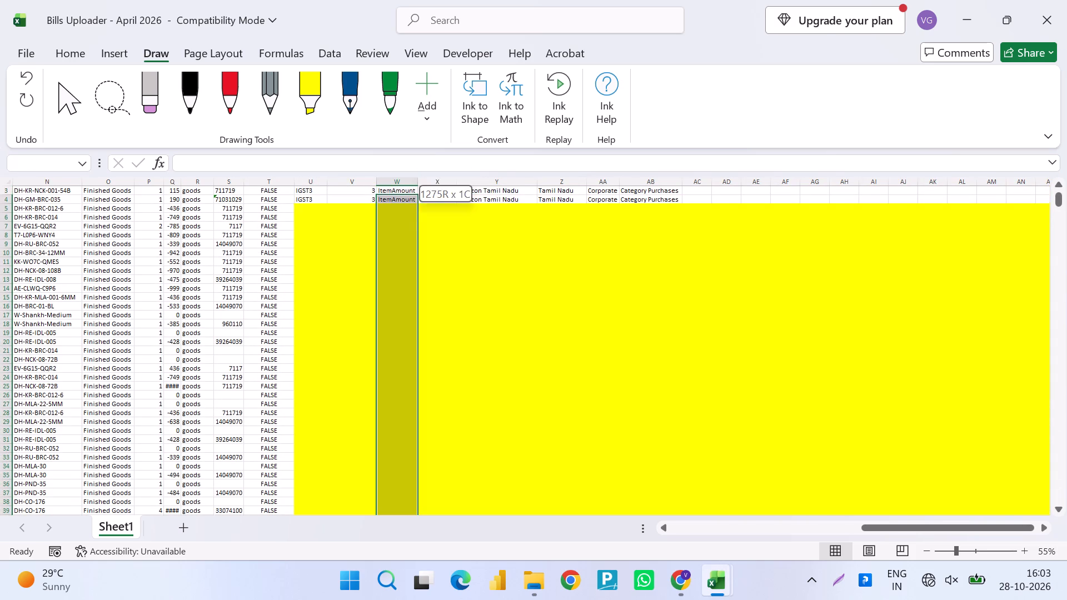
key("shift+Right")
key("shift+Up")
key("shift+Right")
key("shift+Up")
key("shift+Up")
key("shift+Up")
key("shift+Right")
key("shift+Down")
key("shift+Right")
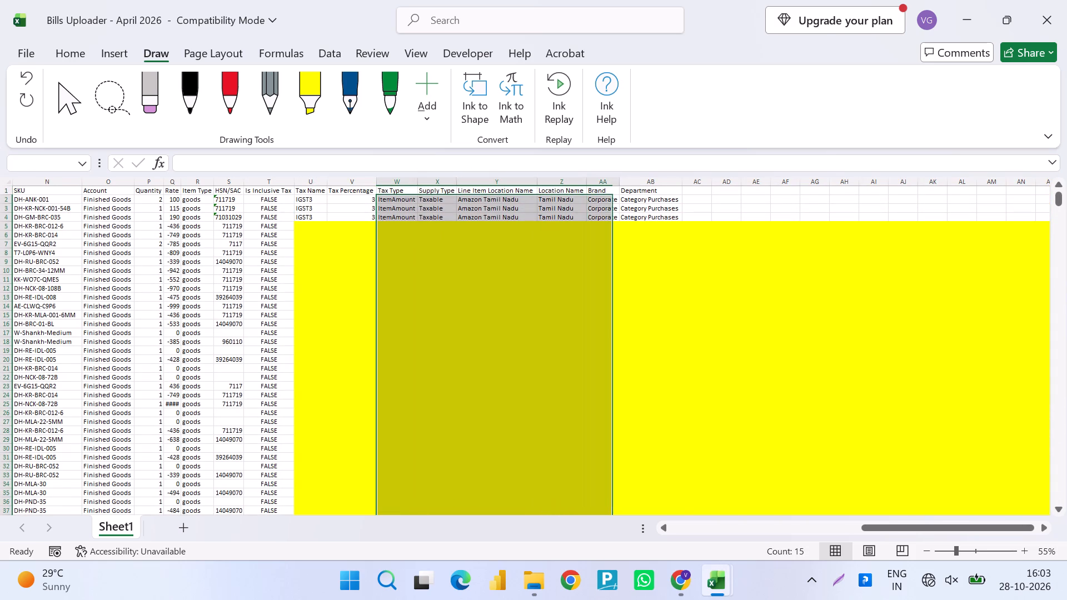
key("shift+Down")
key("shift+Right")
key("shift+Down")
key("shift+Down")
key("shift+Up")
key("ctrl+d")
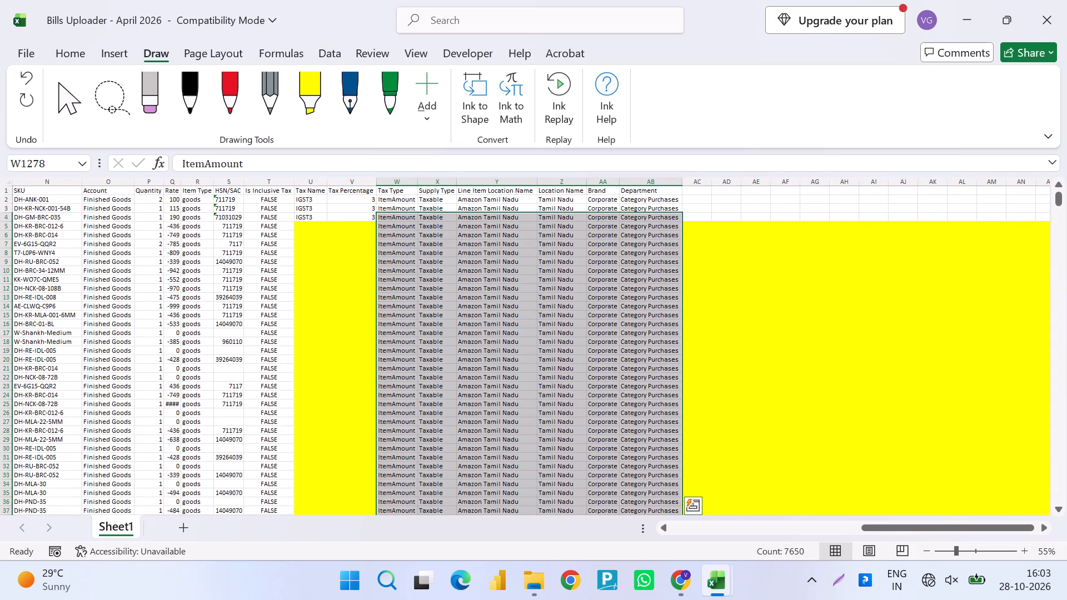
Clear the Line Item Location Name and Location Name values from row 5 through row 1278.
key("Up")
key("ctrl+Up")
key("Right")
key("Down")
key("Right")
key("Down")
key("Down")
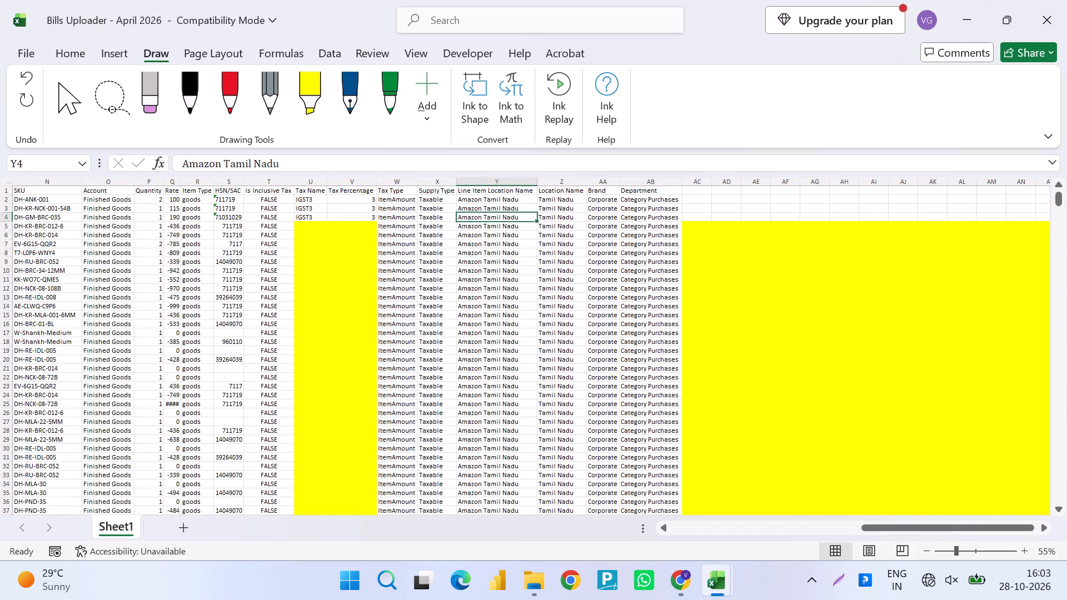
key("Down")
key("Right")
key("Down")
key("Up")
key("Left")
key("Left")
key("Left")
key("Right")
key("Right")
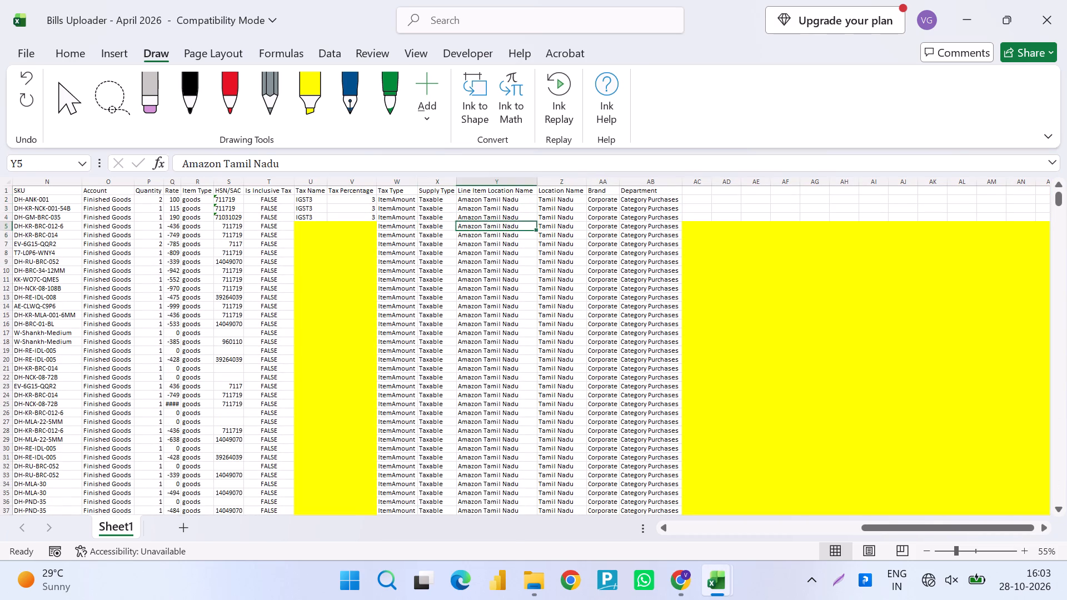
key("shift+Right")
key("ctrl+shift+Down")
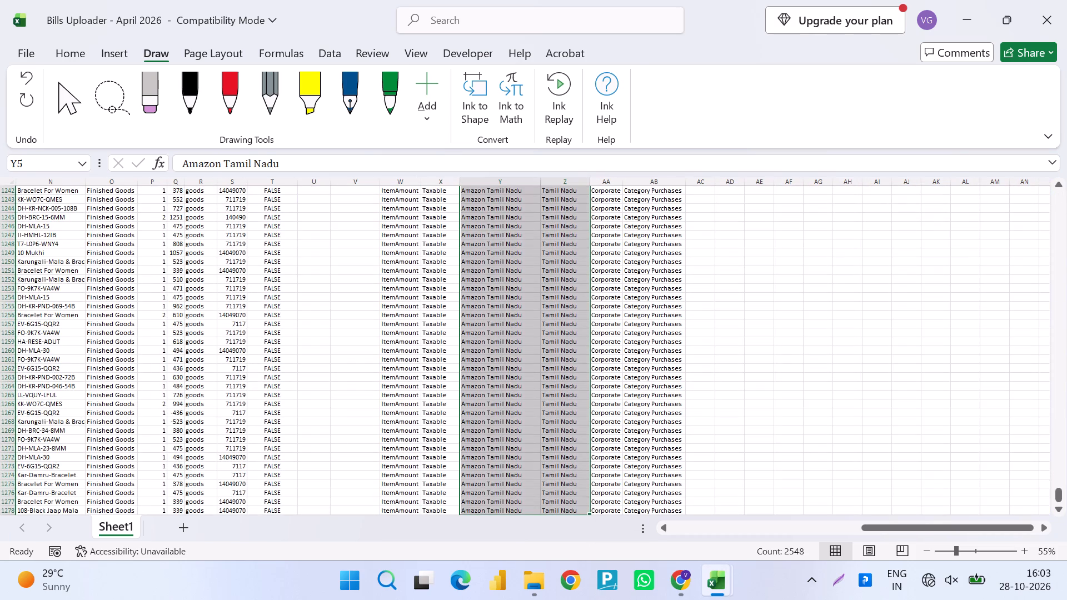
key("Delete")
Copy the Bill To name Amazon - Receipts from Zoho Books invoice PDQH-13379 and paste it into the uploader's row 5 Line Item Location Name.
key("alt+Tab")
key("Left")
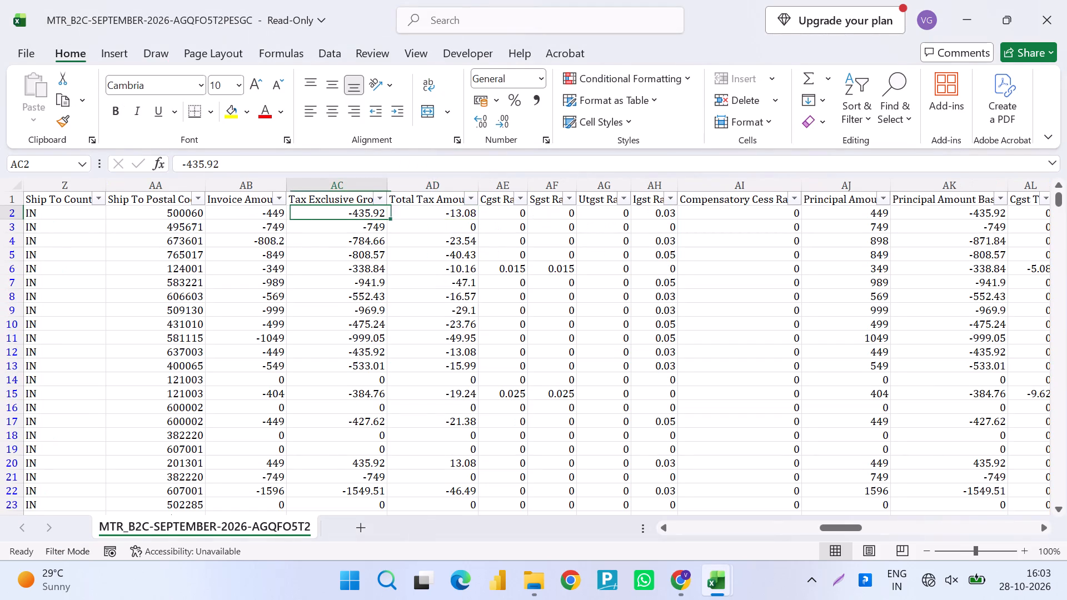
key("alt+Tab")
key("alt+Tab")
key("alt+Tab")
key("alt+Tab")
key("alt+Tab")
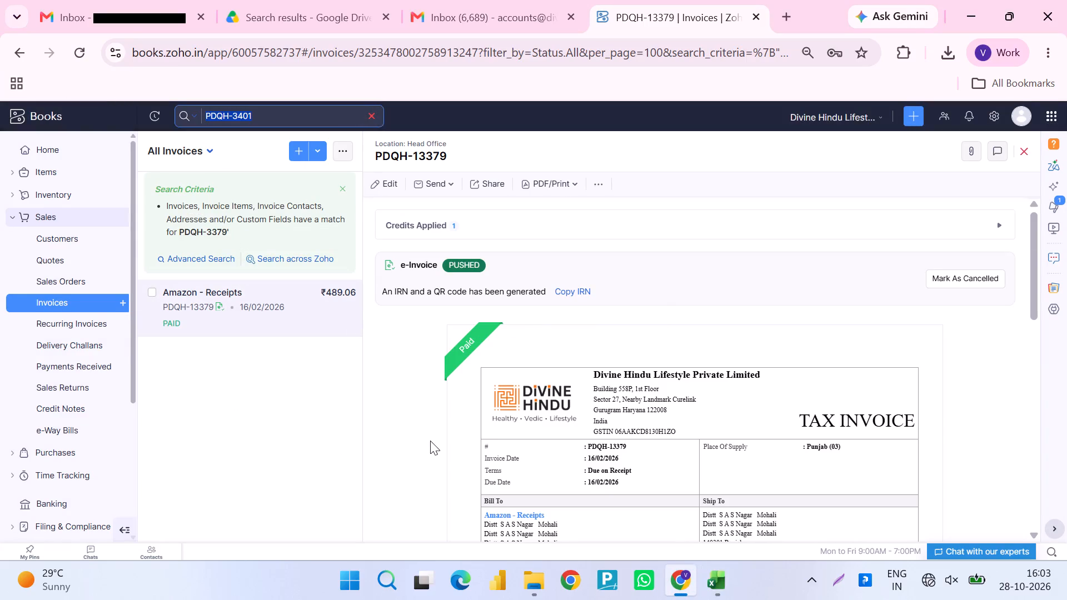
scroll(430, 441, "down", 1)
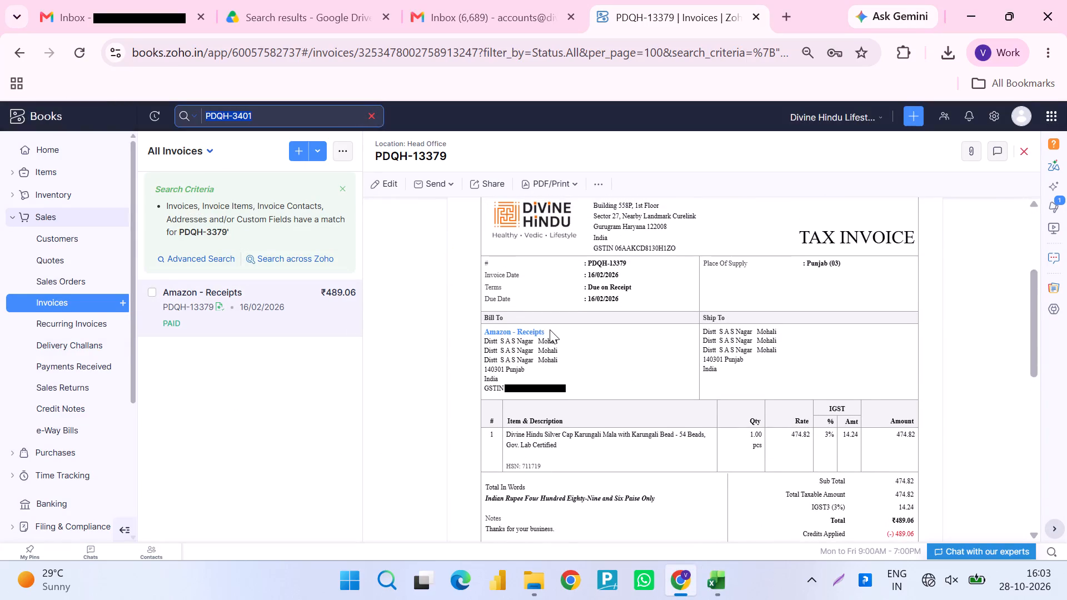
left_click_drag(554, 332, 488, 333)
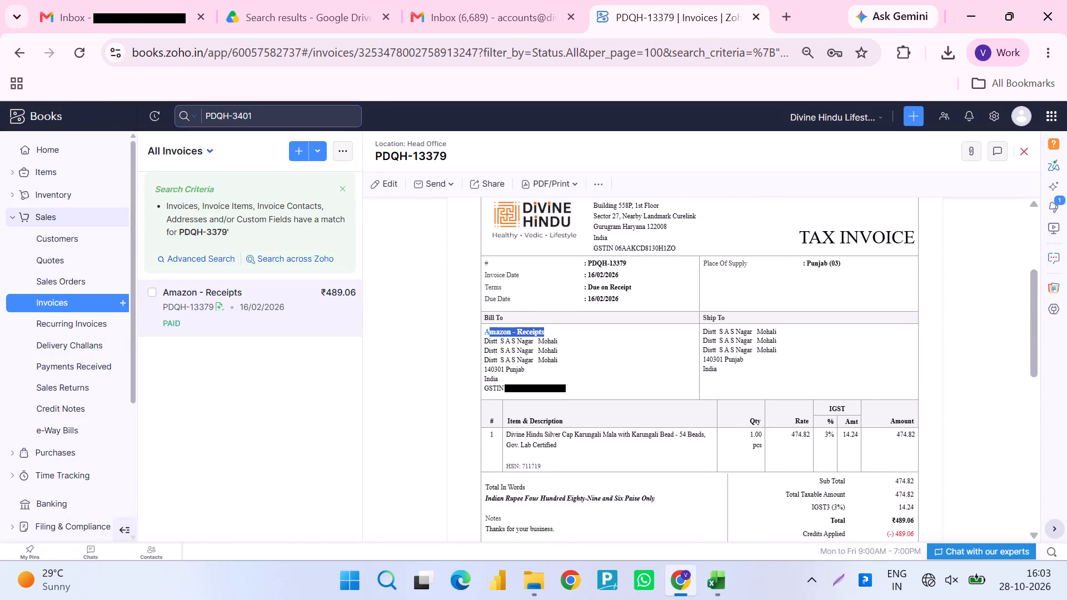
left_click_drag(488, 333, 483, 332)
key("ctrl+c")
key("ctrl+c")
key("alt+Tab")
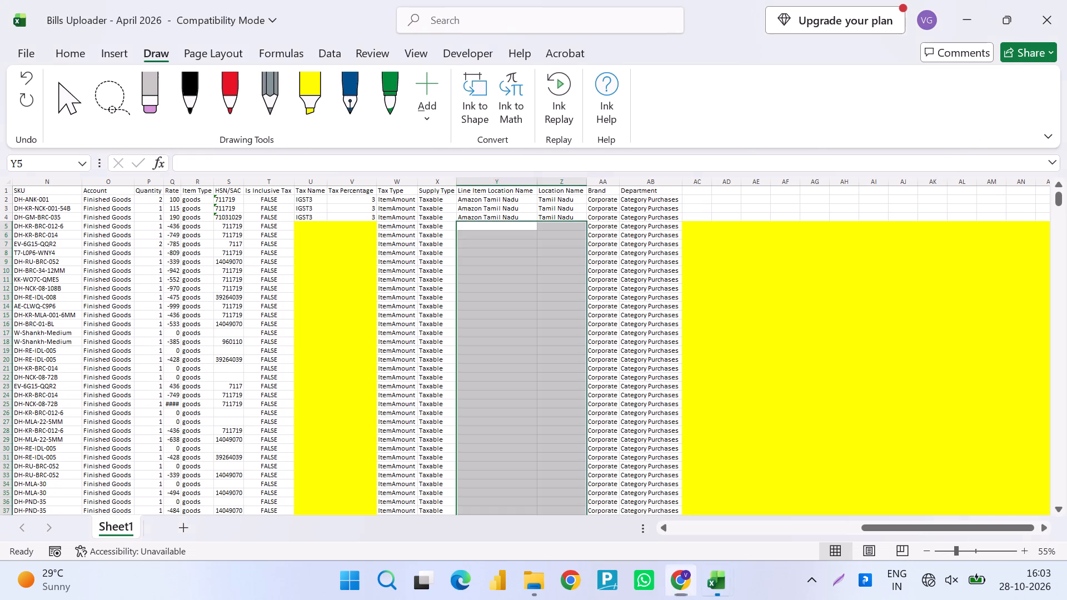
key("Left")
key("Right")
key("ctrl+v")
Fill the row 5 Line Item Location Name of Amazon - Receipts down the column through row 1278.
key("Left")
key("ctrl+Down")
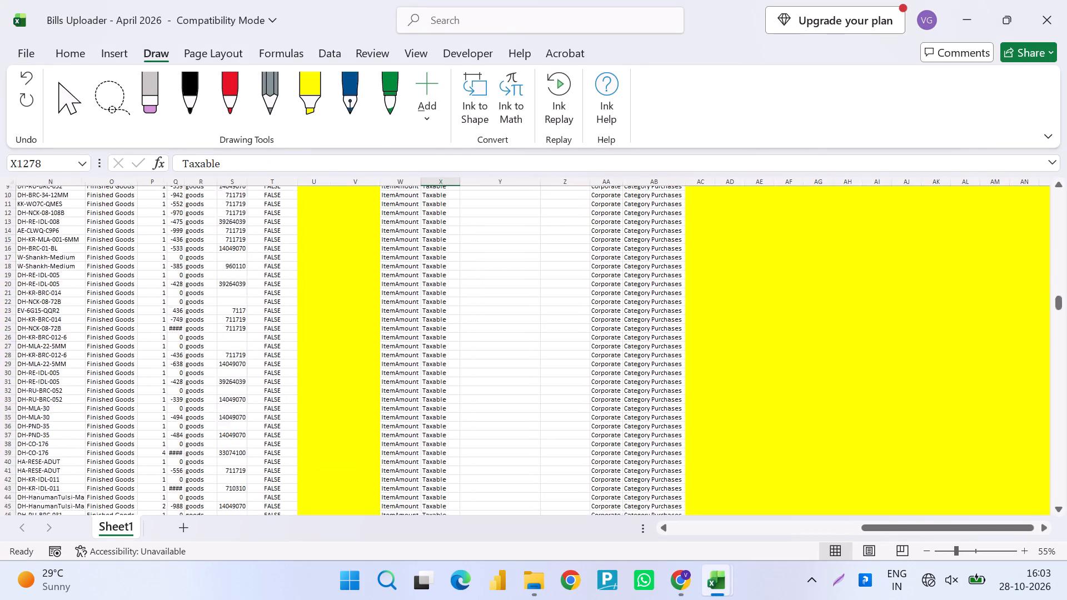
key("Right")
key("ctrl+shift+Up")
key("ctrl+d")
key("ctrl+Up")
key("Up")
key("Down")
key("Down")
key("Down")
key("Right")
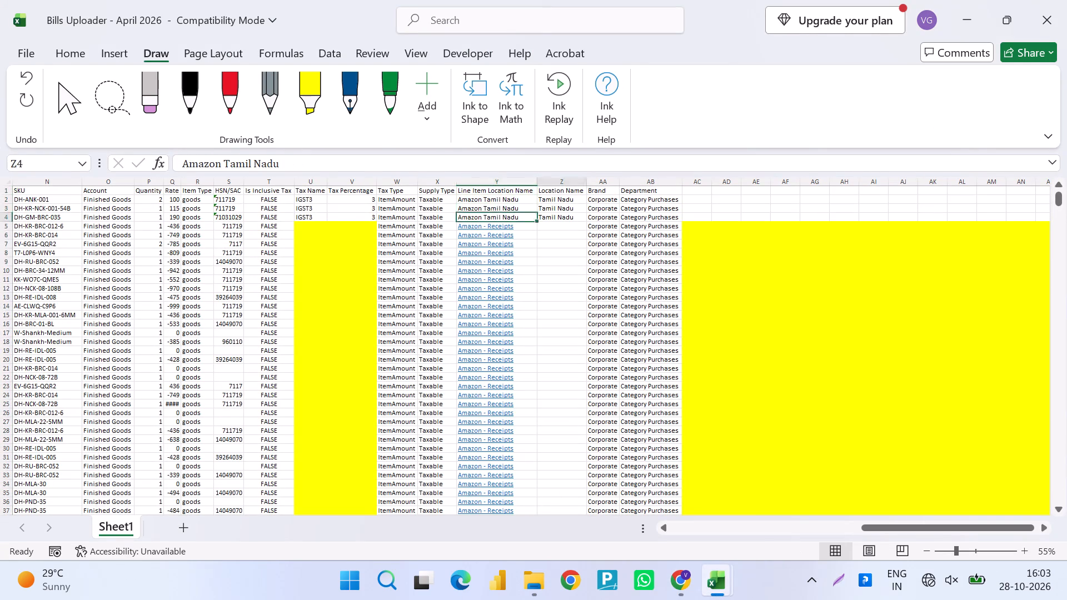
key("Down")
key("alt+Tab")
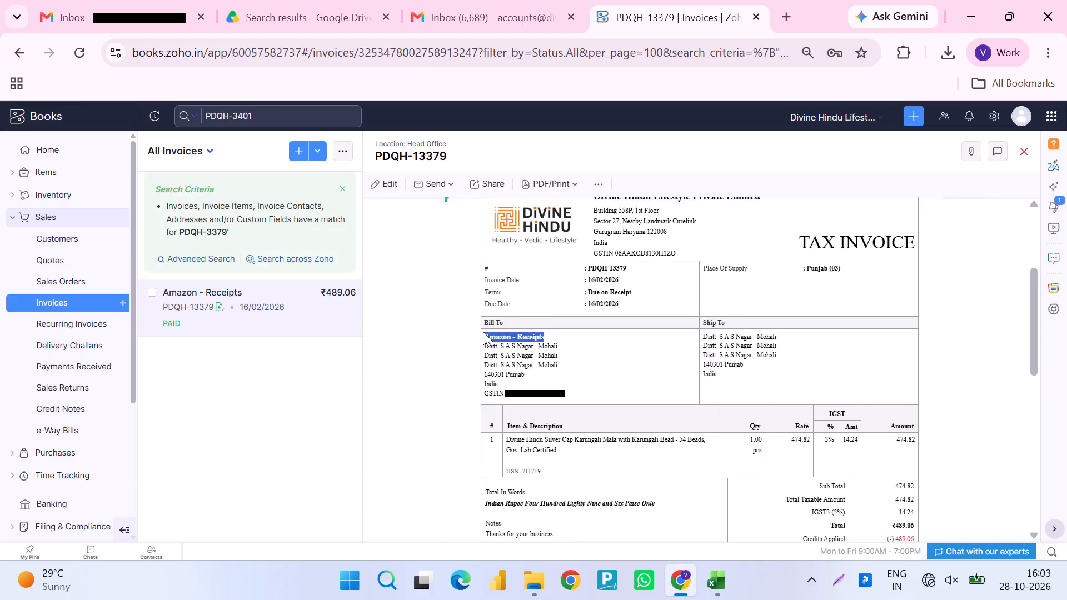
scroll(662, 349, "up", 3)
left_click(375, 183)
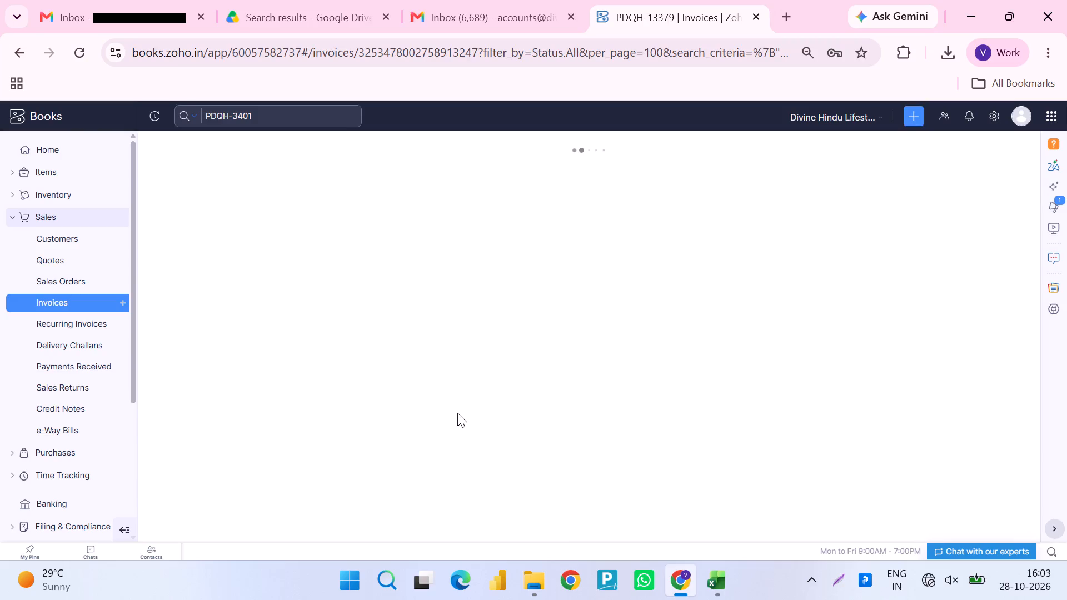
key("alt+Tab")
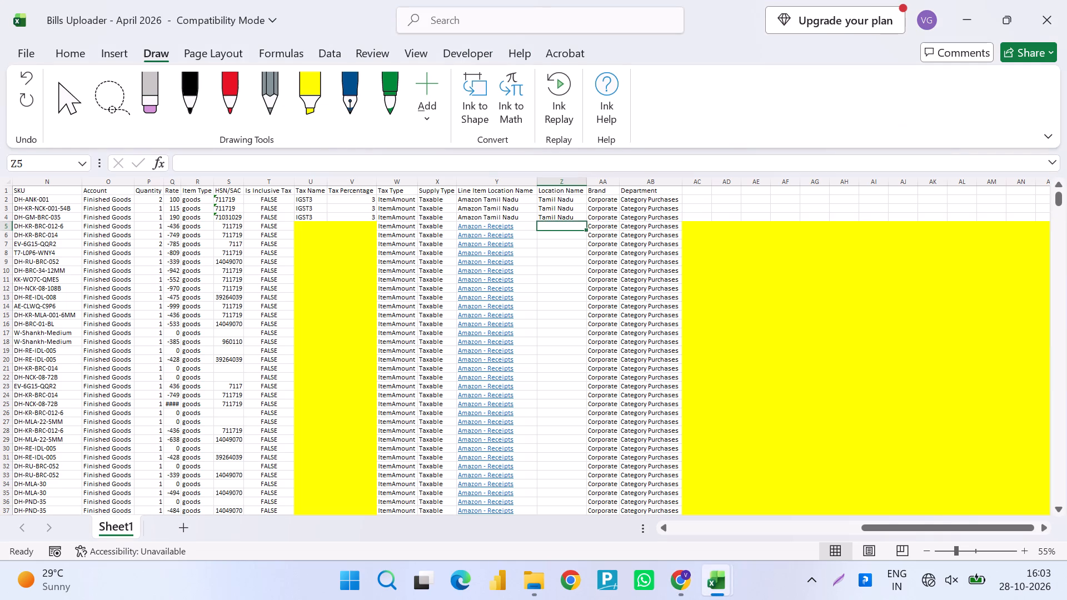
Enter Head Office as the row 5 Location Name and fill it down the column through row 1278.
type("Head Office")
key("Return")
key("Right")
key("ctrl+Down")
key("Left")
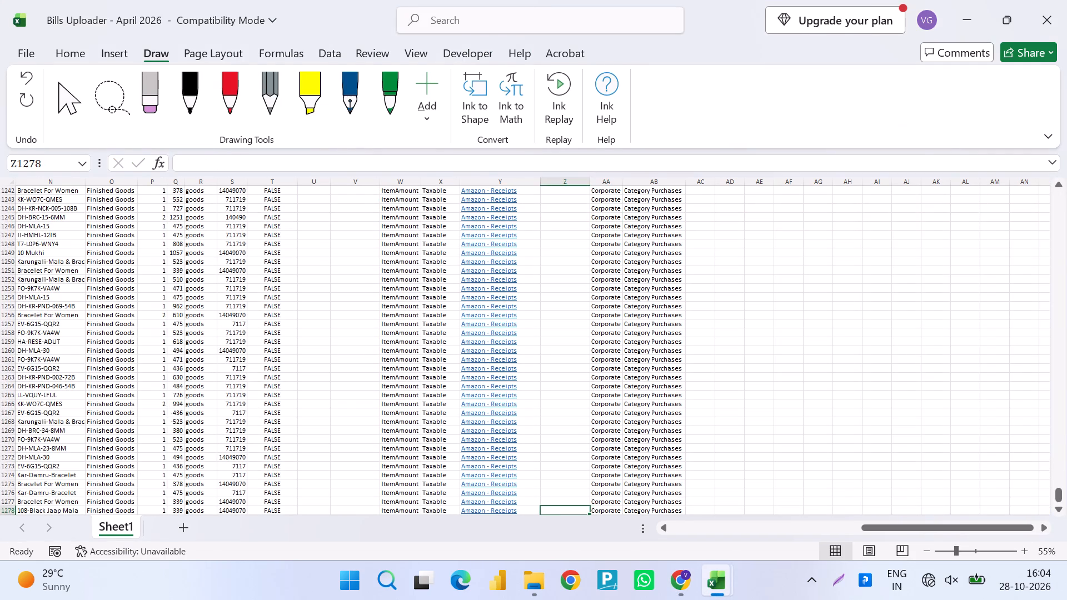
key("ctrl+shift+Up")
key("ctrl+d")
key("Down")
key("Down")
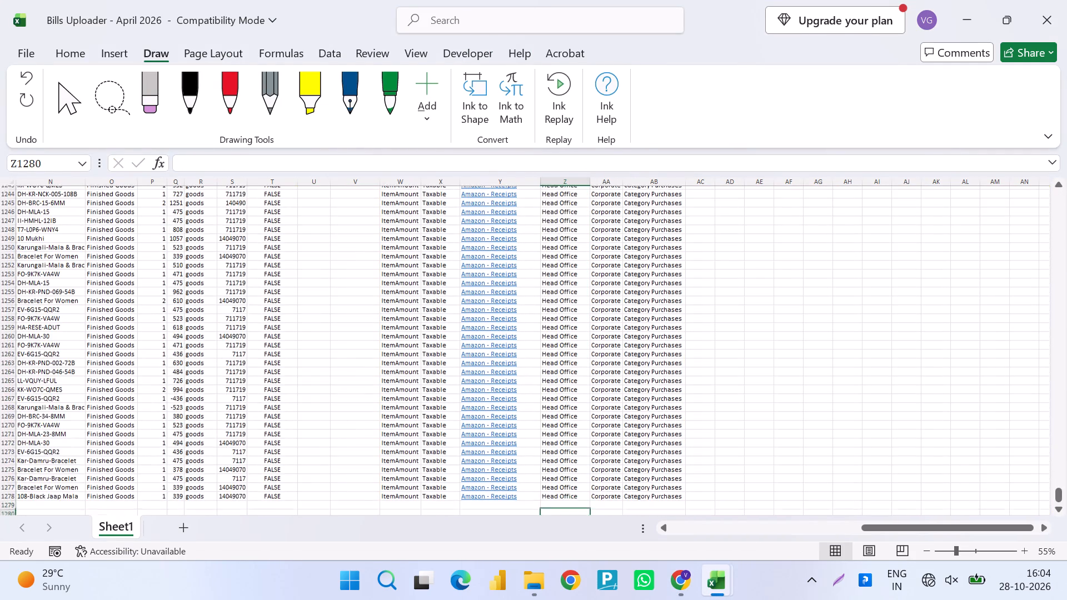
Add filters to the header row of the Bills Uploader data.
key("Up")
key("Up")
key("ctrl+Up")
key("ctrl+Up")
key("Down")
key("Down")
key("Down")
key("Down")
key("Left")
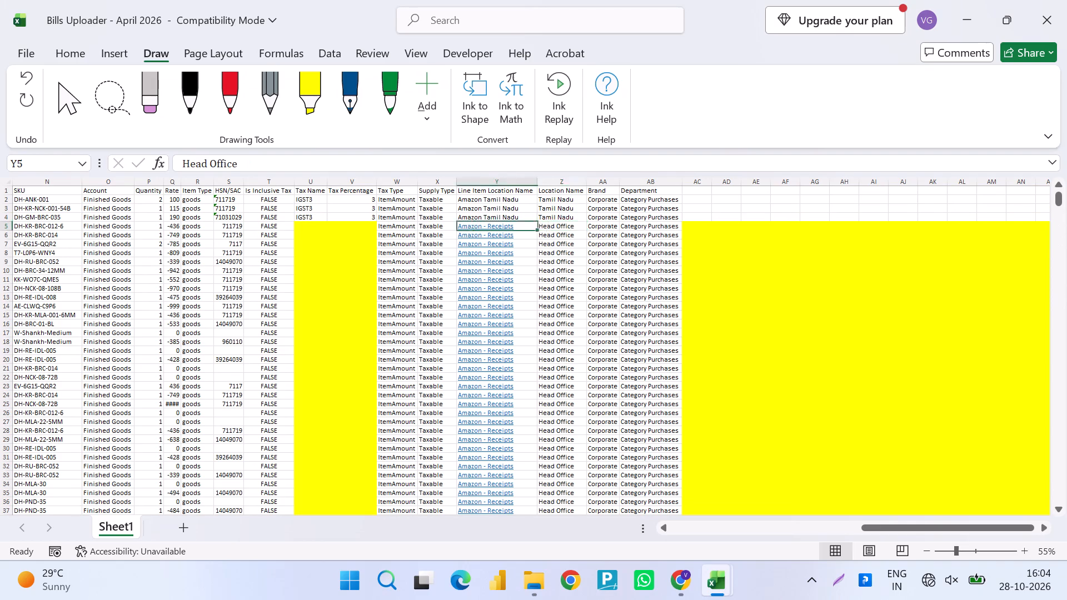
key("Left")
key("Left")
key("Left")
key("Left")
key("Up")
key("Left")
key("Up")
key("Up")
key("Up")
key("shift+space")
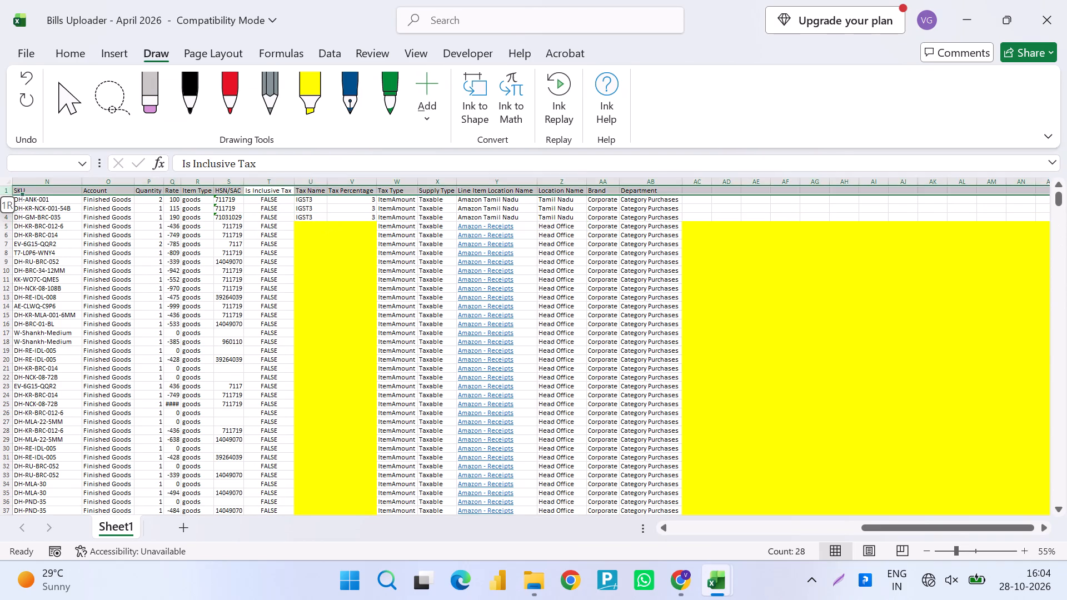
key("ctrl+shift+Down")
key("ctrl+shift+l")
key("Up")
key("Left")
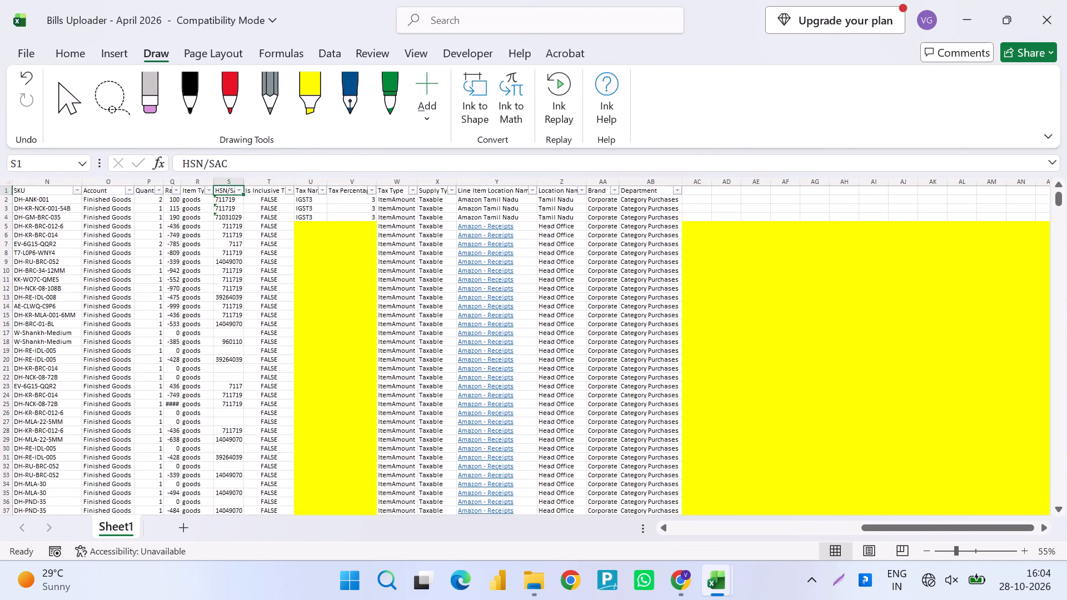
Look across the Bills Uploader's columns from Bill Date to Supply Type to check which ones still need data.
key("ctrl+Left")
key("Right")
key("Right")
key("Right")
key("Right")
key("Right")
key("Right")
key("Right")
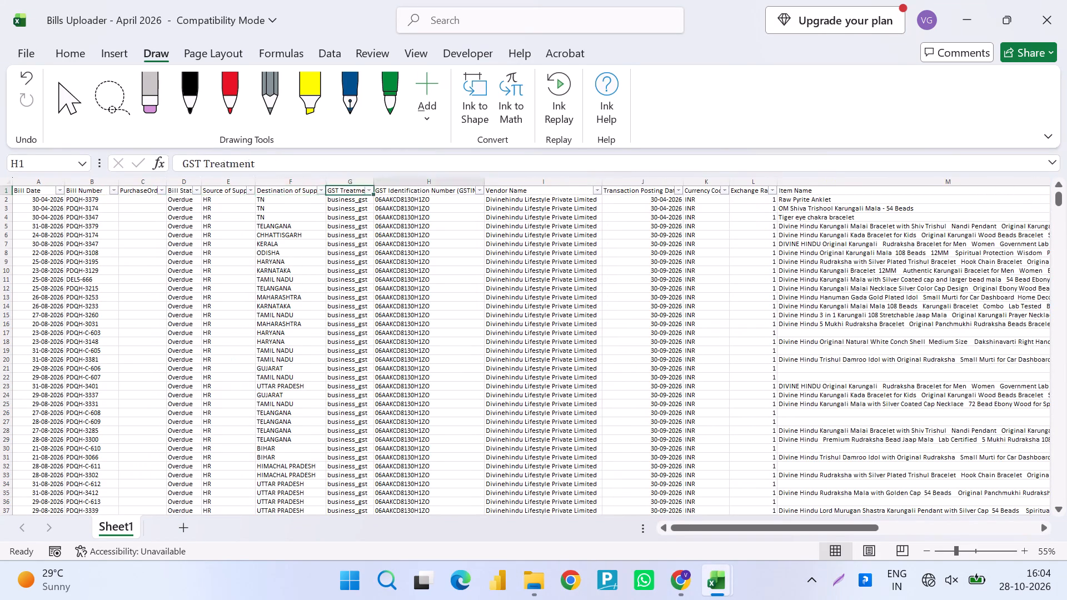
key("Right")
key("Right")
key("Right")
key("Right")
key("Right")
key("Right")
key("Right")
key("Right")
key("Right")
key("Right")
key("Right")
key("Right")
key("Right")
key("Right")
key("Right")
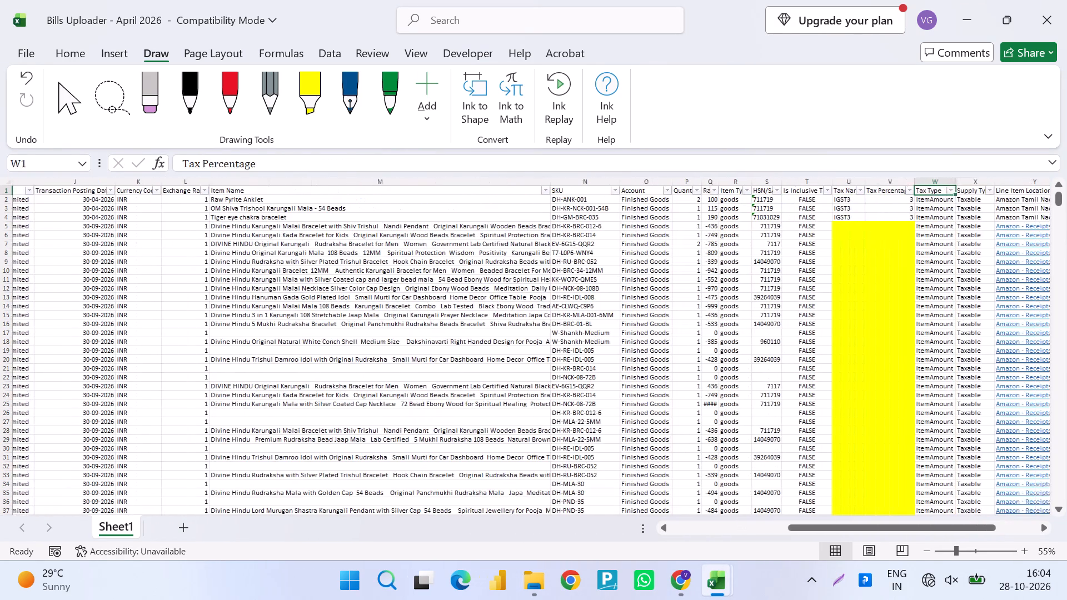
key("Right")
key("Down")
key("Left")
key("Left")
In the MTR B2C September 2026 workbook, enter =AE2+AF2+AG2+AH2 in cell AI2 to total the four GST rates.
key("alt+Tab")
key("Up")
key("alt+Tab")
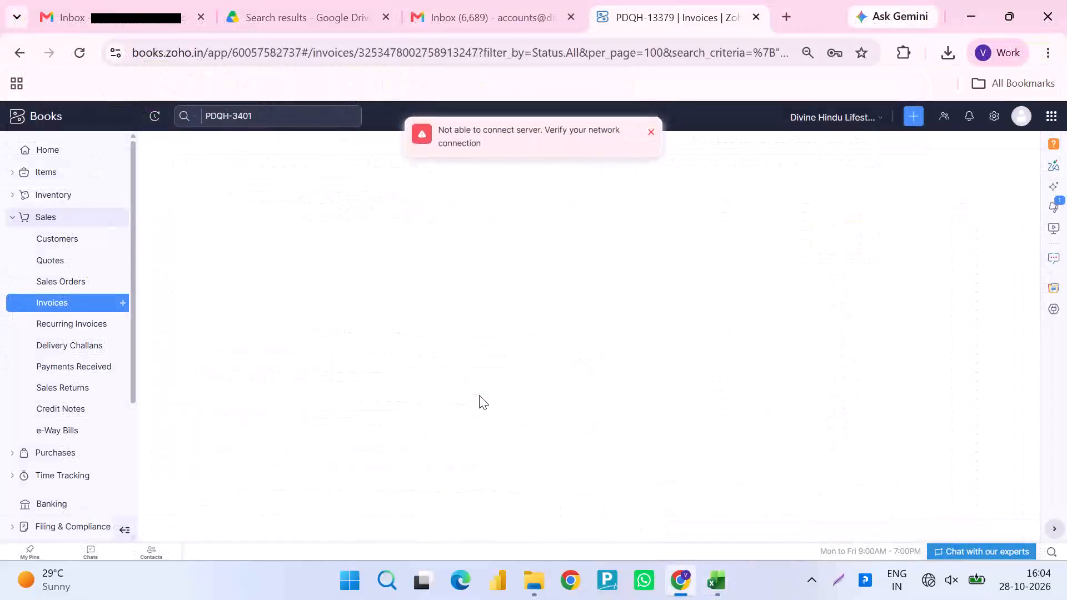
key("alt+Tab")
key("alt+Tab")
key("Up")
key("Up")
key("Down")
key("Right")
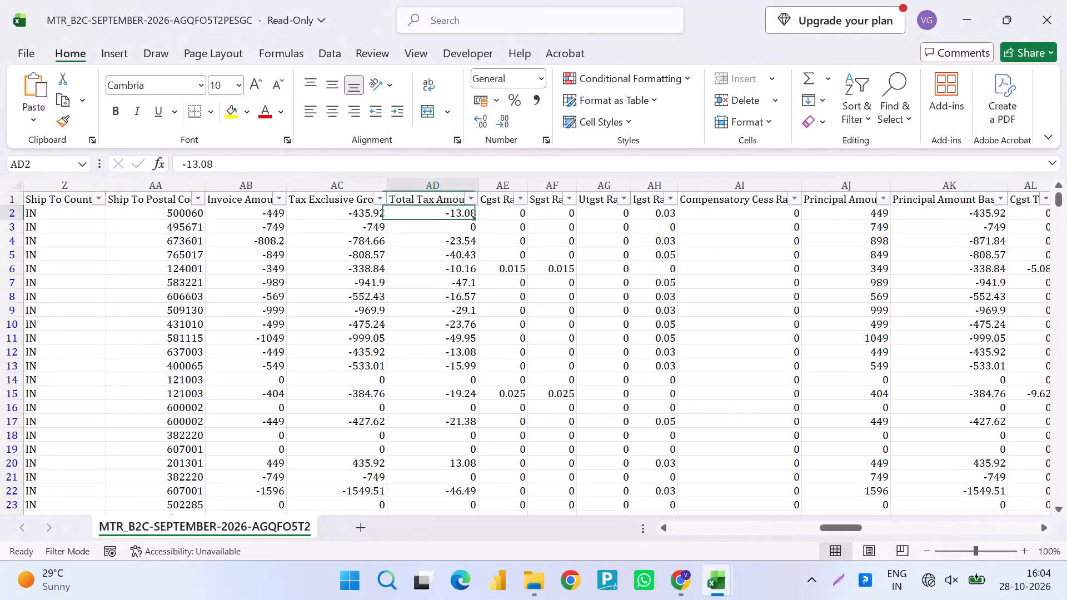
key("Right")
key("Right")
key("Right")
key("Right")
key("Right")
key("equal")
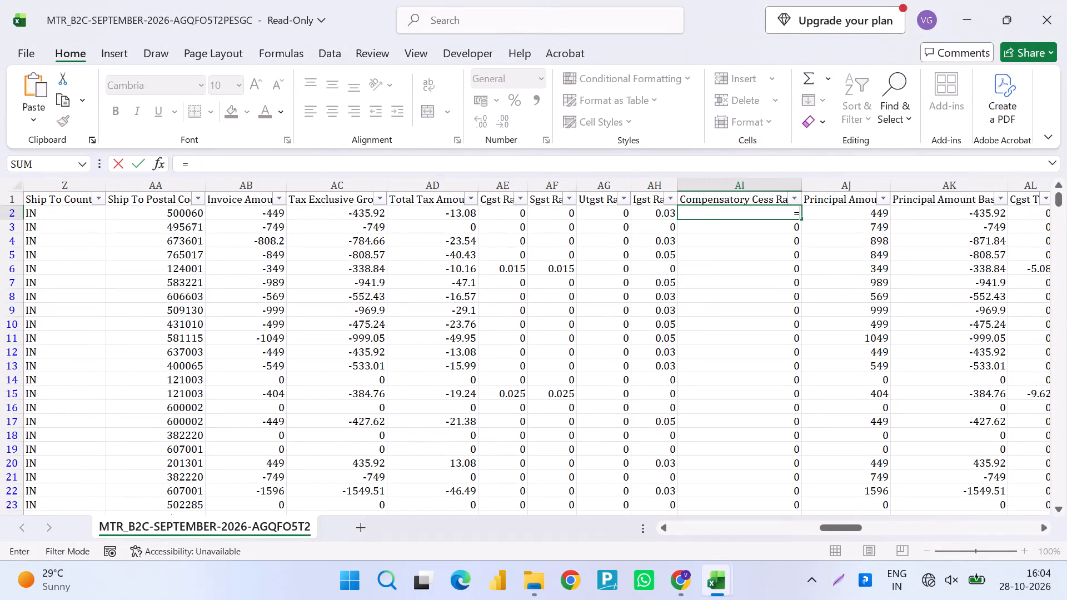
key("Left")
key("Left")
key("Left")
key("Left")
key("Left")
key("Right")
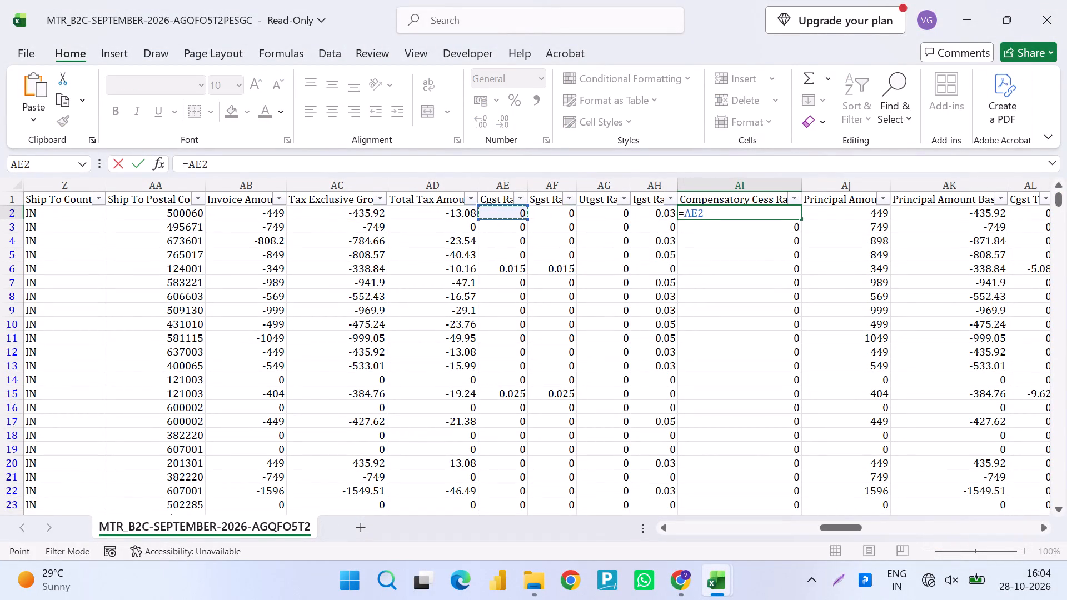
key("shift+plus")
key("Left")
key("Left")
key("Left")
key("shift+plus")
key("Left")
key("Left")
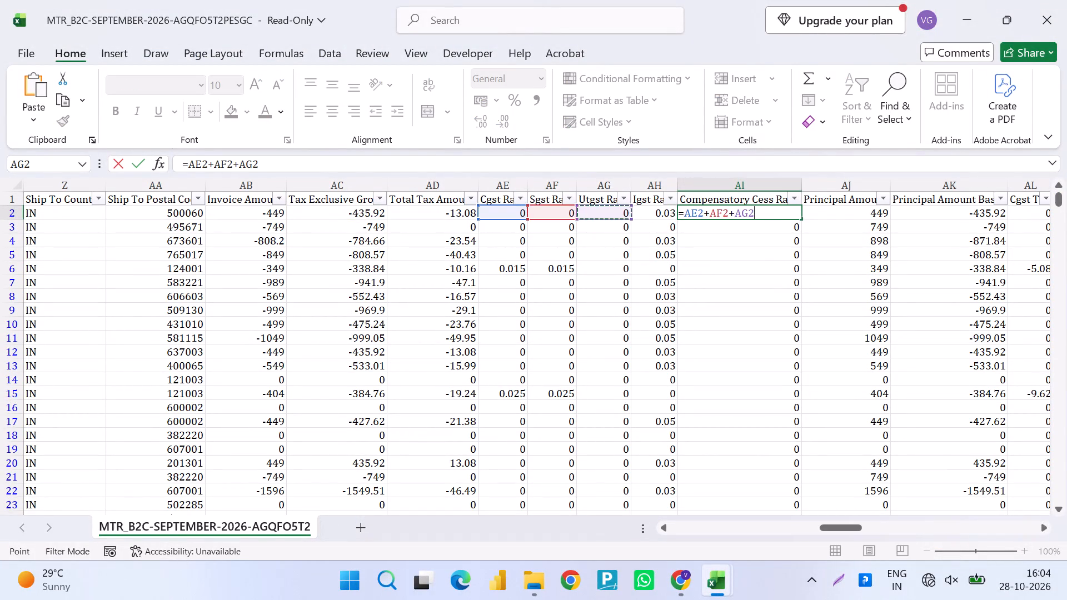
key("shift+plus")
key("Left")
key("Return")
Fill the rate total down column AI through row 1275 and copy the column for use in the Bills Uploader.
key("Left")
key("ctrl+Down")
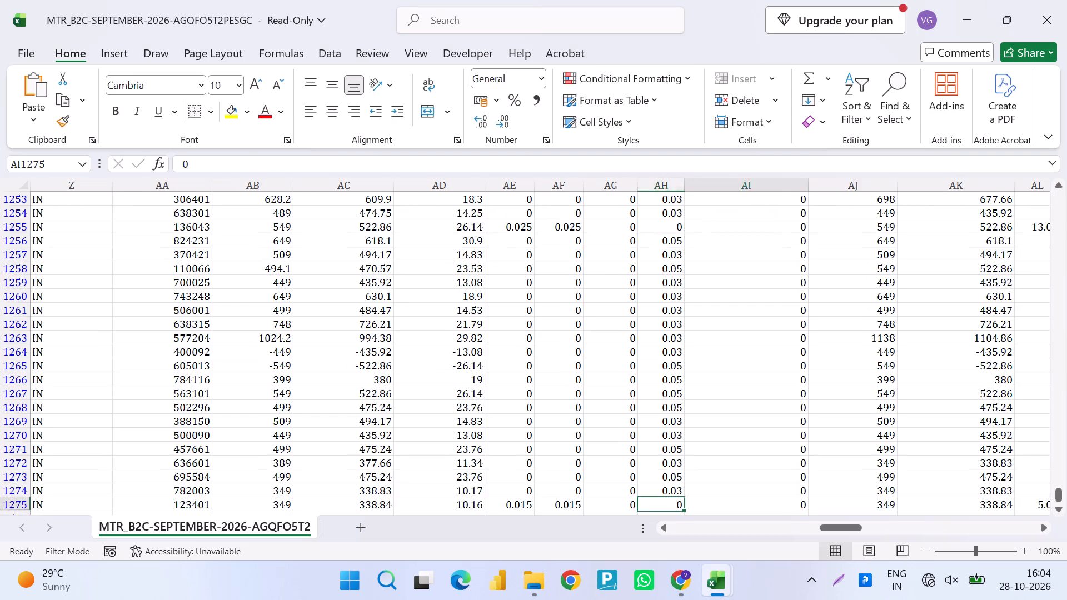
key("Right")
key("ctrl+shift+Up")
key("shift+Down")
key("ctrl+d")
key("ctrl+c")
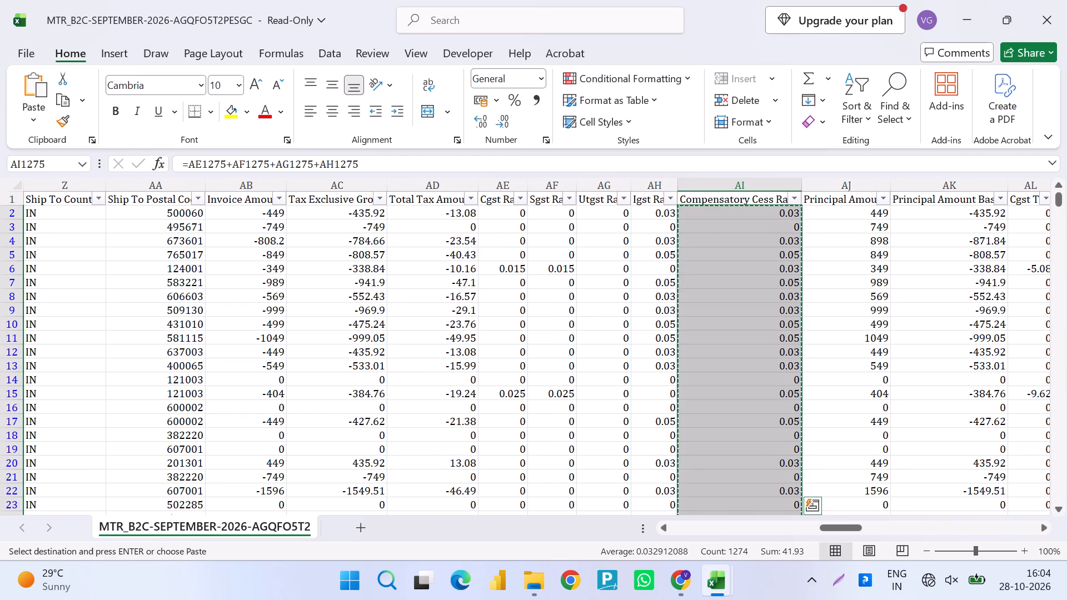
key("alt+Tab")
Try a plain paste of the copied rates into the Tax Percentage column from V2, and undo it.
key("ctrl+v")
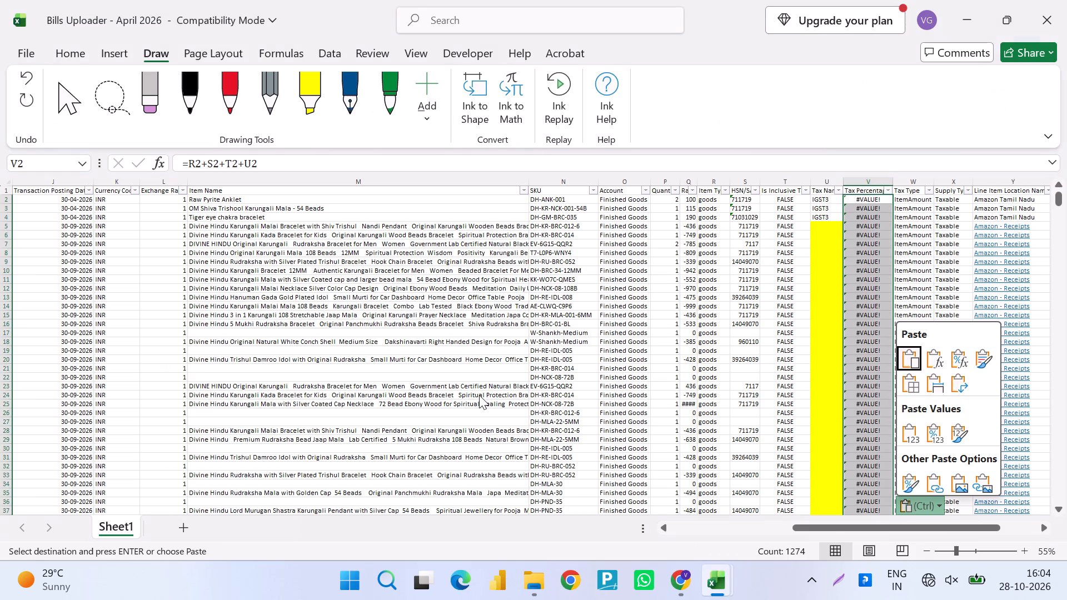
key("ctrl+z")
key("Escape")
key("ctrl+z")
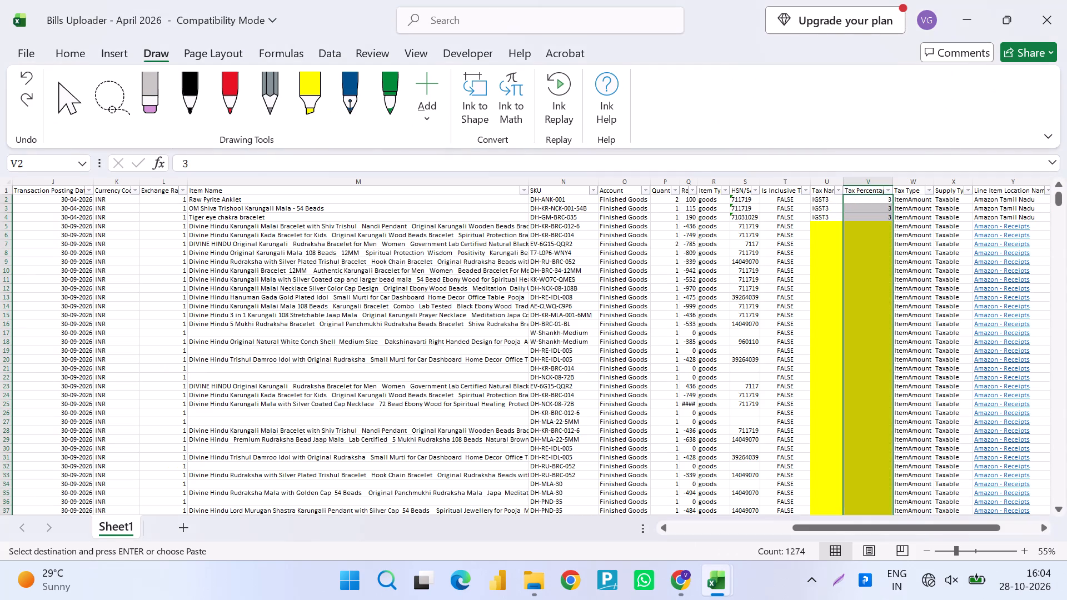
Paste the copied tax rates as values only into the Tax Percentage column from V2.
key("ctrl+alt+v")
key("v")
key("Return")
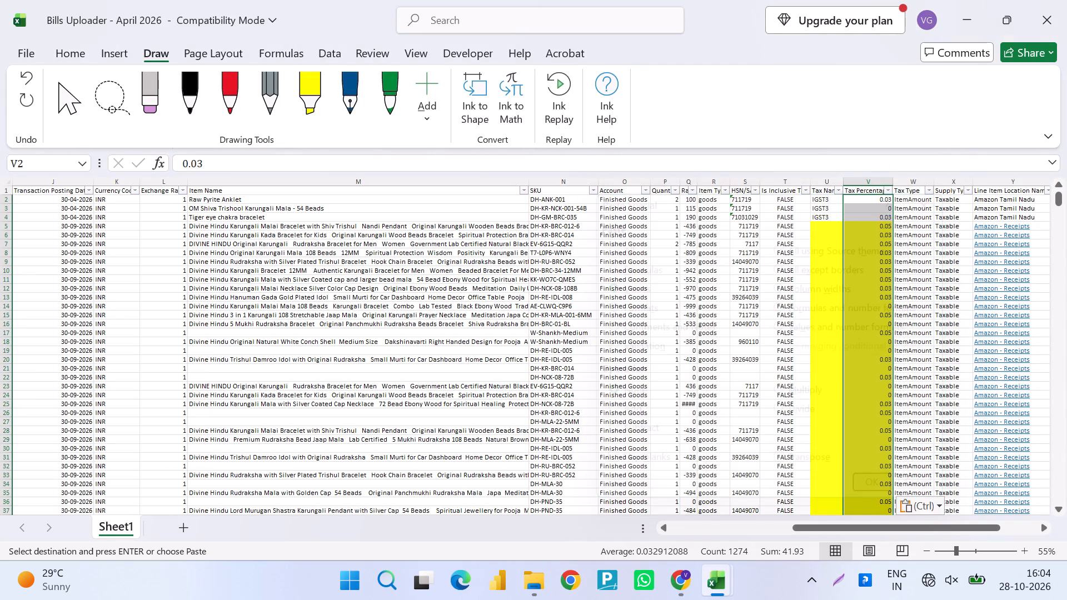
Format the pasted Tax Percentage values as whole percentages.
left_click(75, 54)
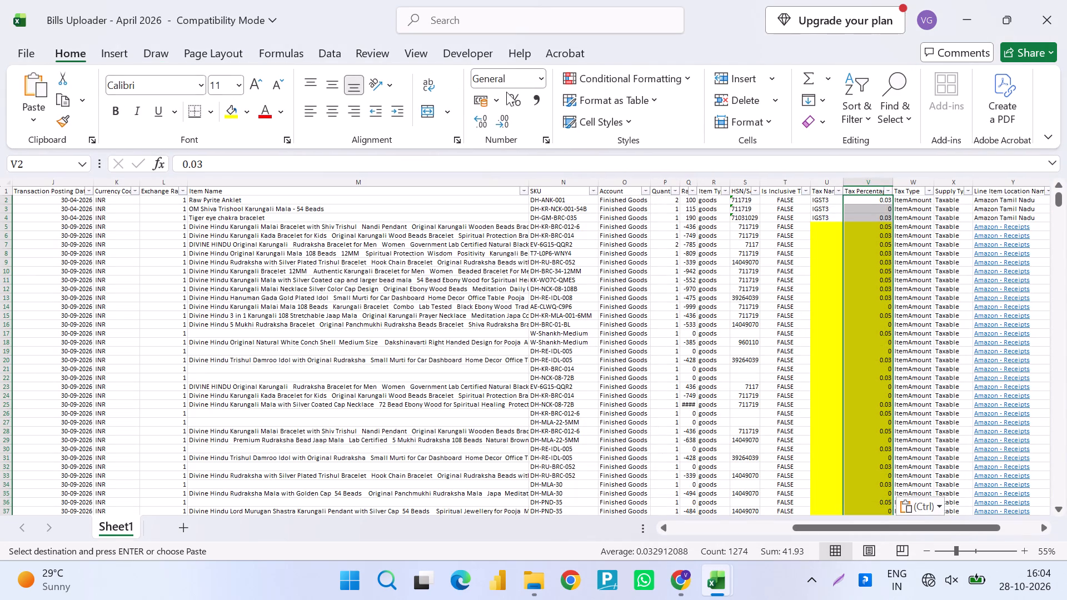
left_click(516, 95)
left_click(537, 103)
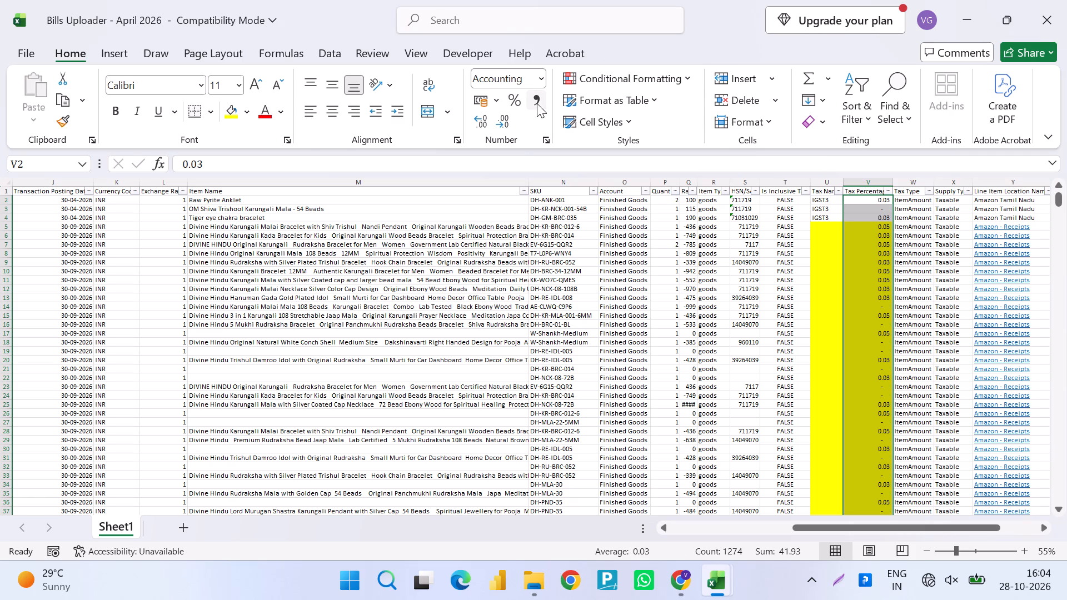
left_click(514, 100)
Save the Bills Uploader workbook in its current compatibility format.
key("ctrl+s")
key("ctrl+Up")
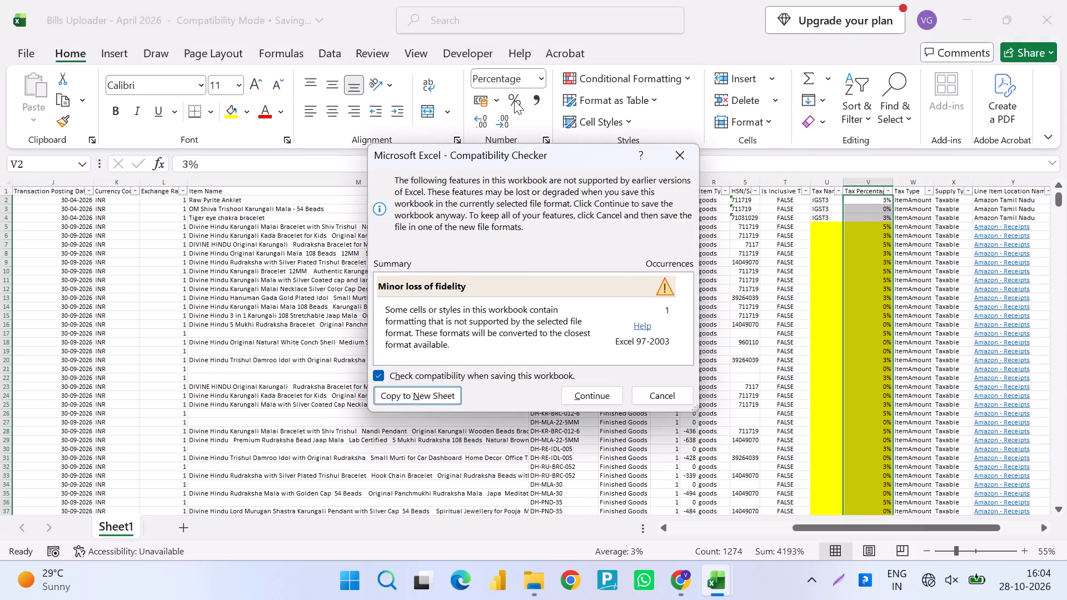
key("Escape")
key("ctrl+s")
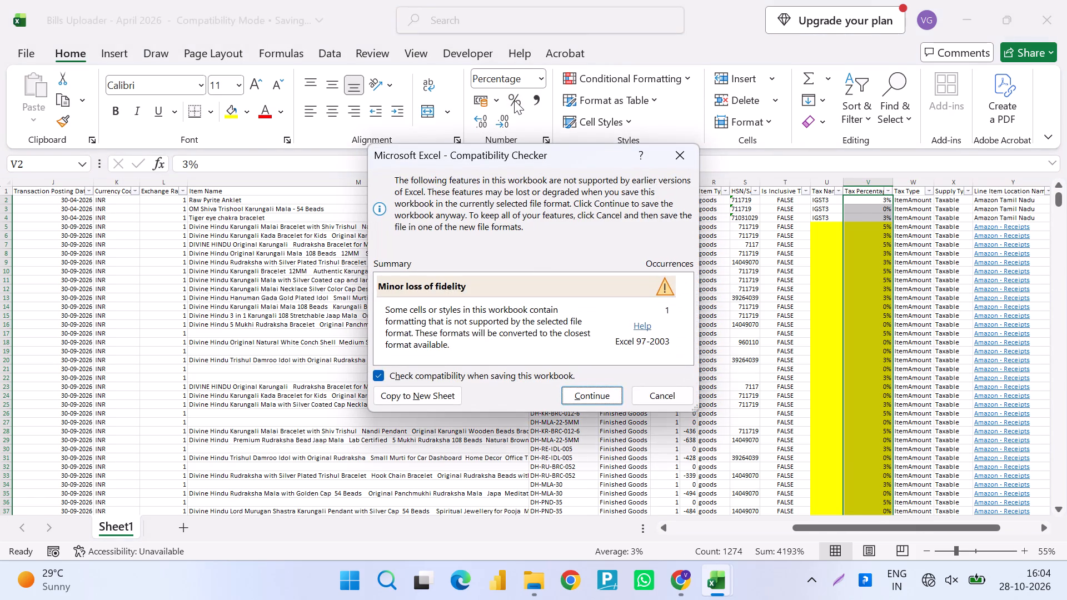
key("Return")
Look back across the Bills Uploader's headers from Tax Name to Bill Date, and examine the Destination of Supply column.
key("Up")
key("Down")
key("Left")
key("Down")
key("Up")
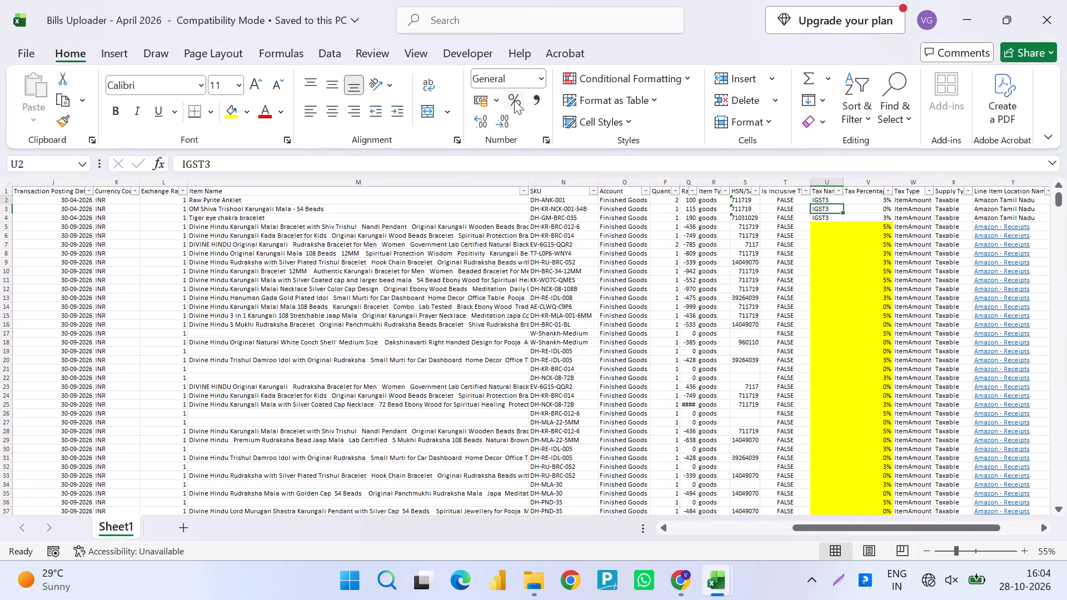
key("Up")
key("Left")
key("Left")
key("Left")
key("Left")
key("Left")
key("Left")
key("Left")
key("Left")
key("Left")
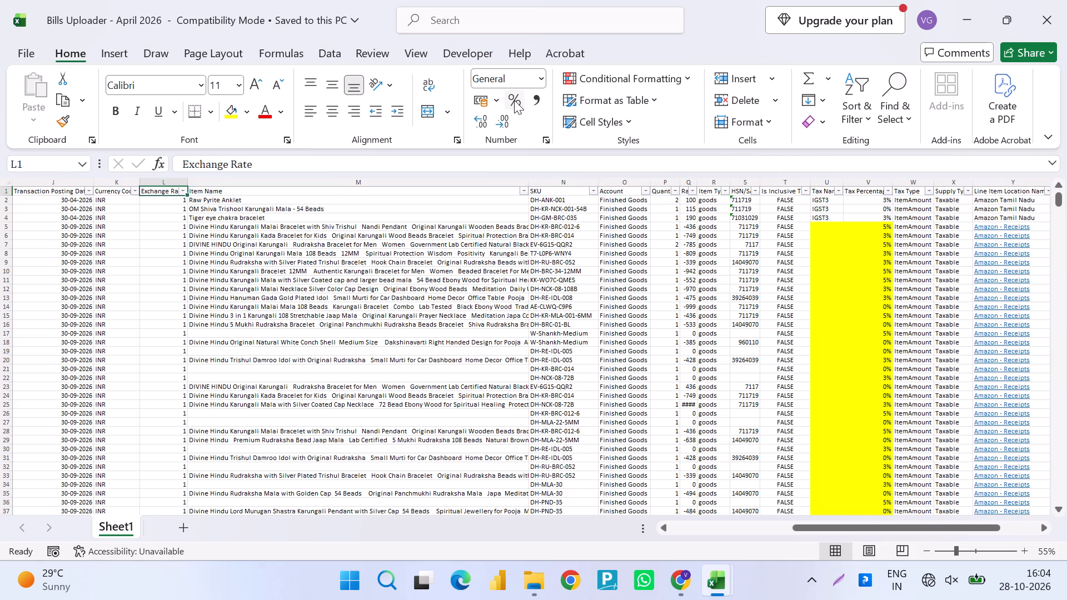
key("Left")
key("Left")
key("Left")
key("Left")
key("Left")
key("Left")
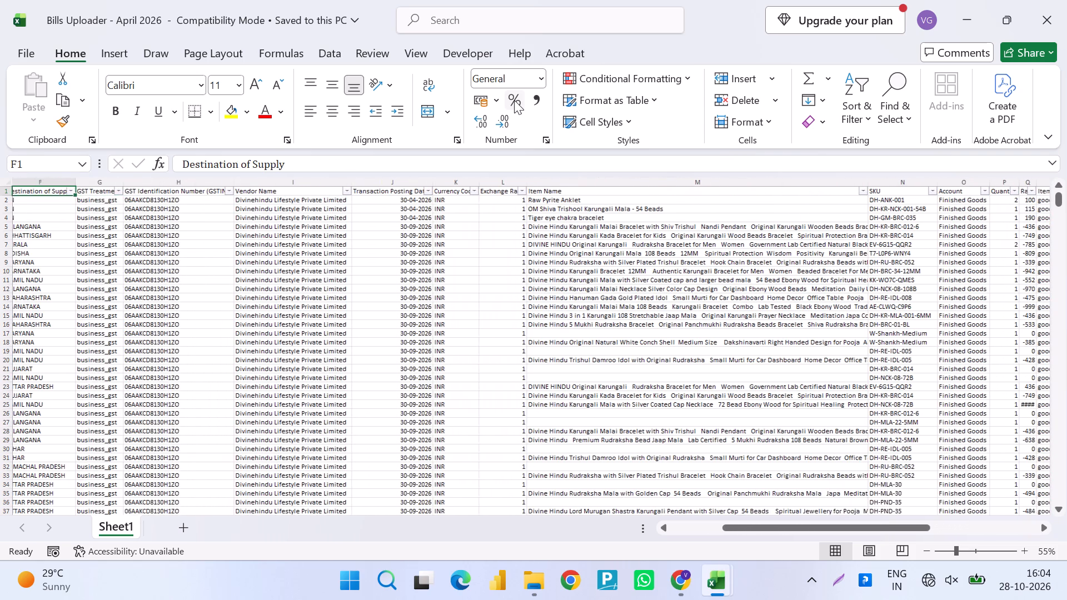
key("Right")
key("Right")
key("Right")
key("Right")
key("Right")
key("Right")
key("Right")
key("Left")
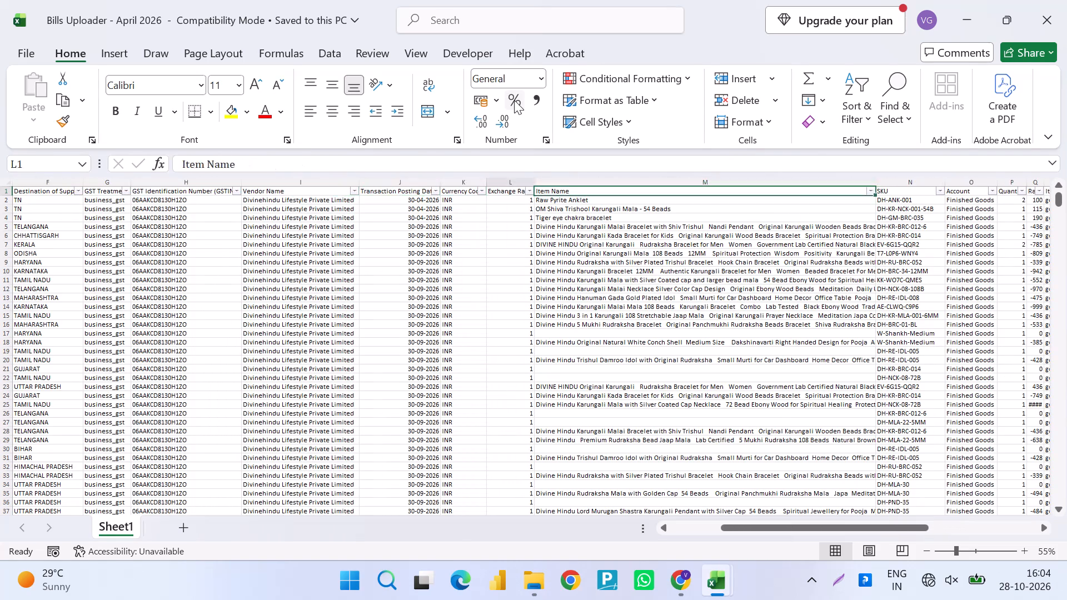
key("Left")
key("Left")
key("Left")
key("Left")
key("Left")
key("Right")
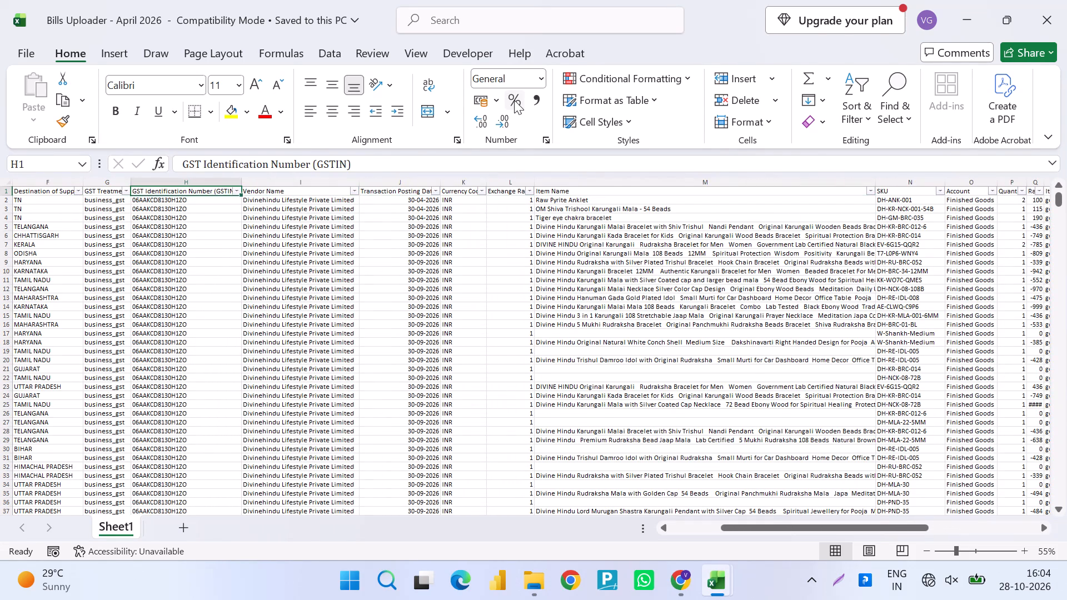
key("ctrl+Left")
key("Right")
key("Right")
key("Right")
key("Right")
key("Right")
key("Right")
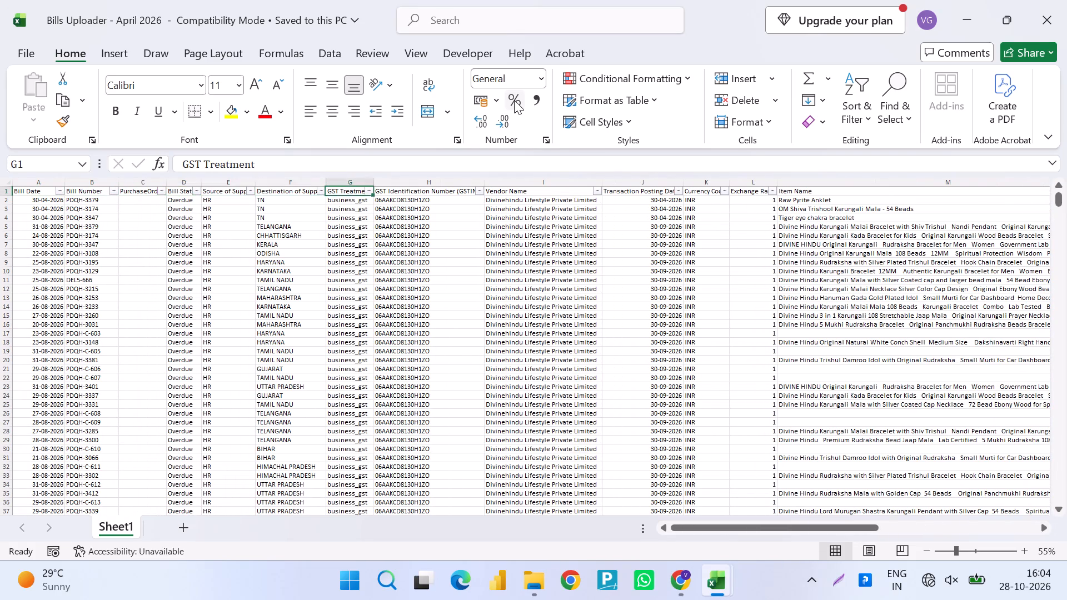
key("Left")
Delete the three sample rows dated 30-04-2026, rows 2 to 4, from the Bills Uploader.
key("Down")
key("Down")
key("Down")
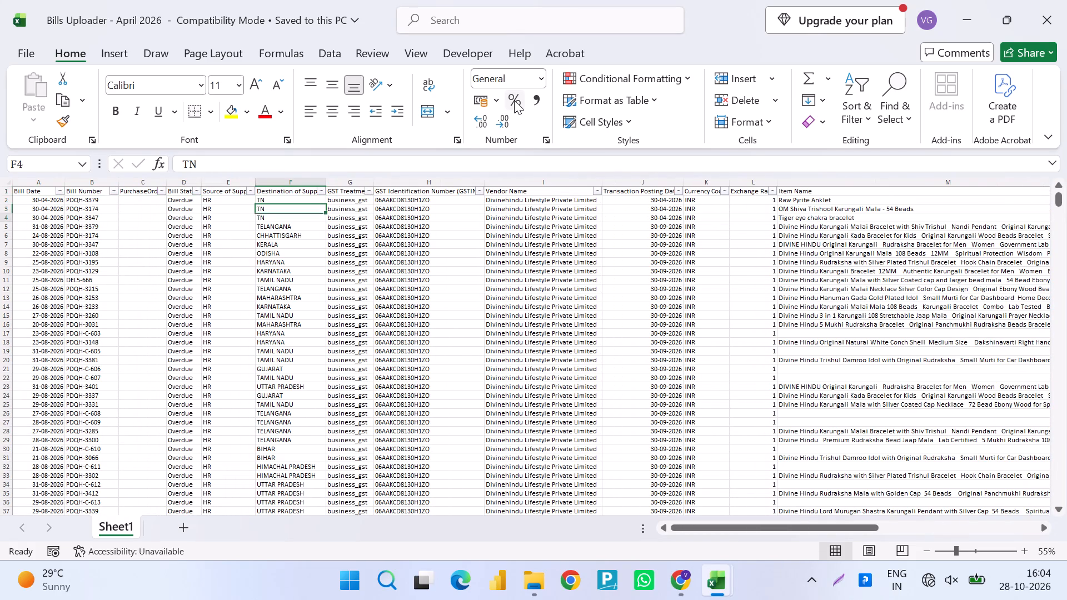
key("Down")
key("Up")
key("shift+space")
key("shift+Up")
key("shift+Up")
key("ctrl+minus")
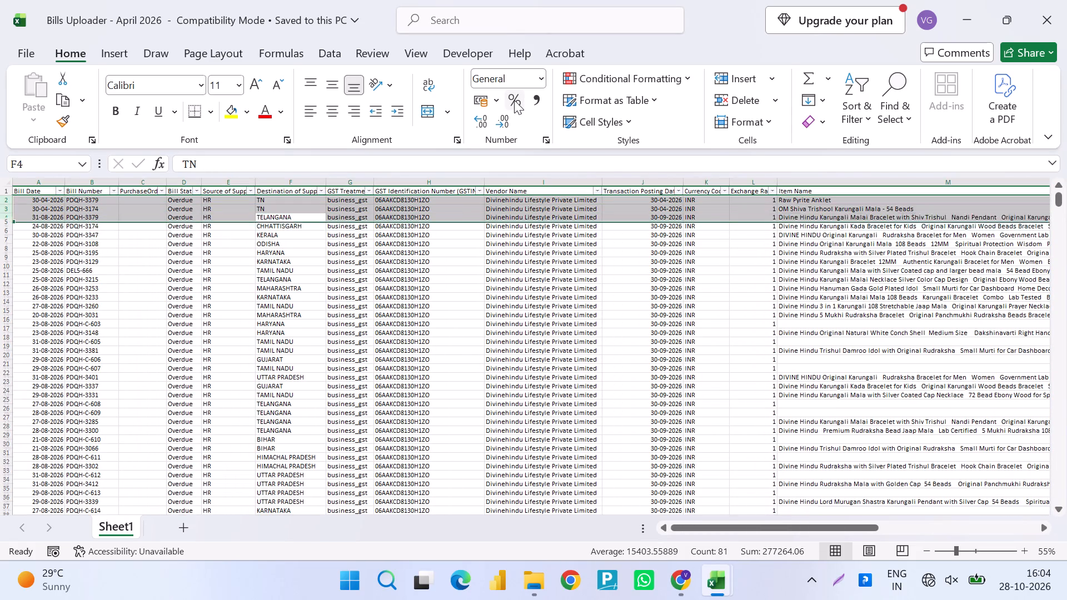
Filter the Destination of Supply column to exclude Haryana.
key("Up")
key("Up")
key("Up")
key("alt+Down")
key("alt+Down")
key("alt+Down")
key("alt+Down")
key("alt+Down")
key("alt+Down")
key("alt+Down")
key("alt+Down")
key("alt+Down")
key("alt+Down")
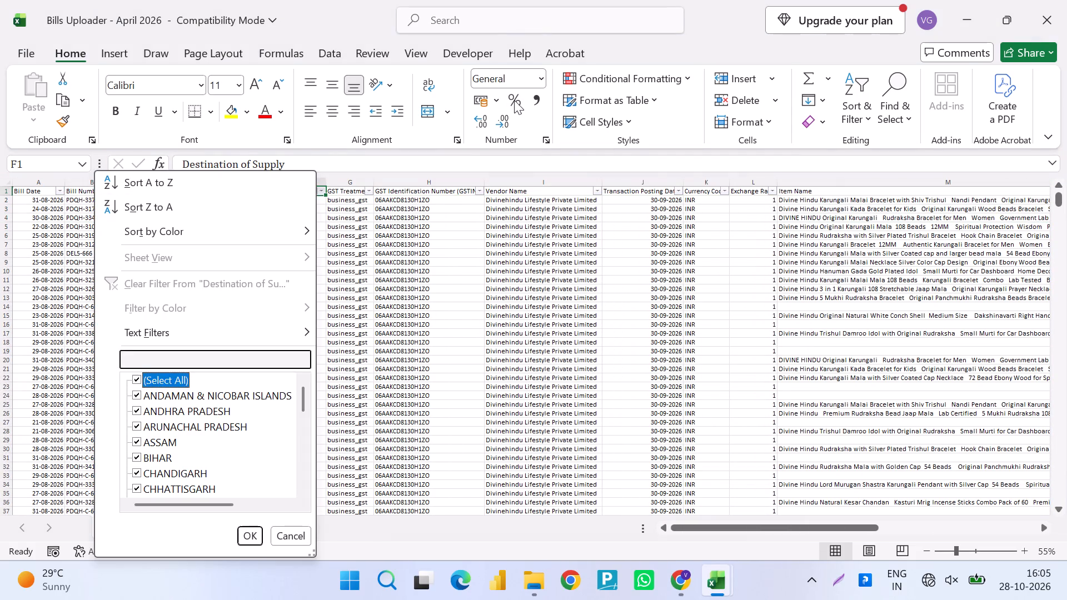
key("Down")
key("Down")
type("h")
key("space")
key("Down")
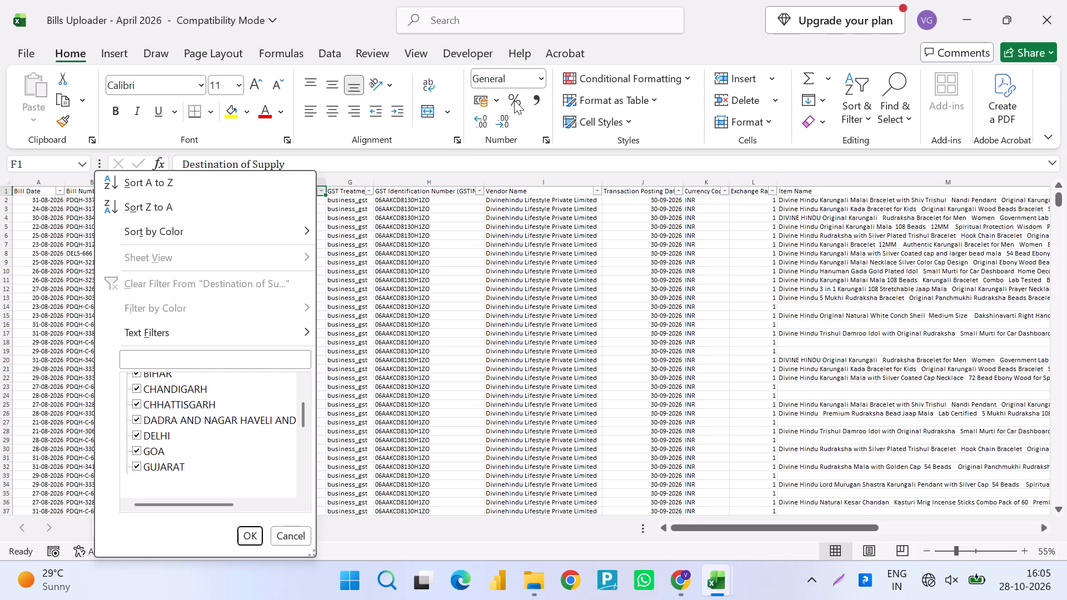
key("Return")
Filter the Tax Percentage column to show only 0% rows, and go to the first visible Tax Name cell.
key("Down")
key("ctrl+Right")
key("Right")
key("Up")
key("Right")
key("Up")
key("Down")
key("Left")
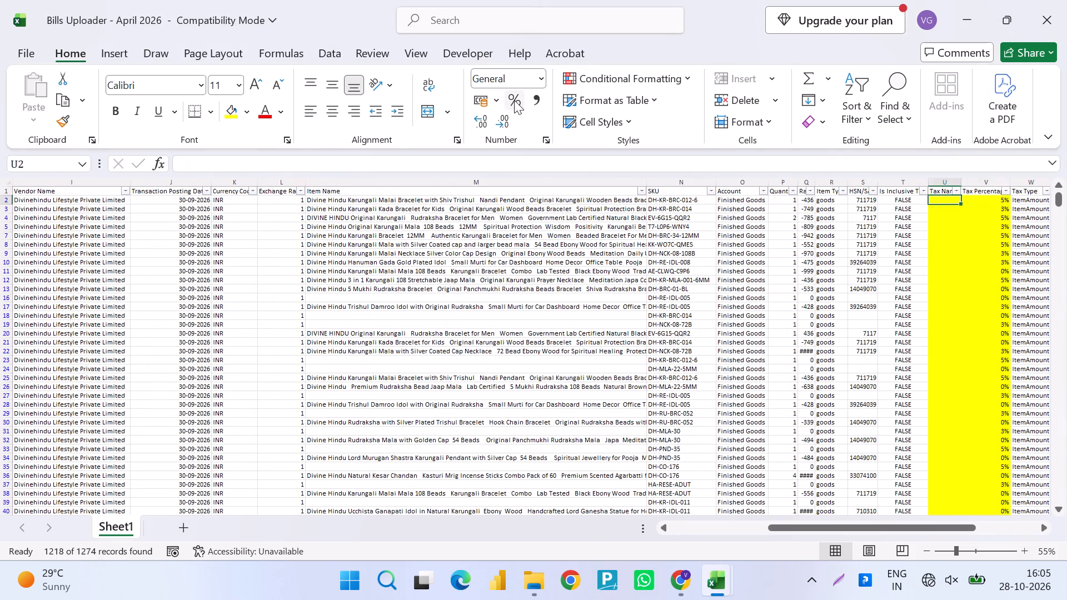
key("Right")
key("Down")
key("Up")
key("Left")
key("Right")
key("Up")
key("alt+Down")
key("alt+Down")
key("alt+Down")
key("alt+Down")
key("alt+Down")
key("alt+Down")
key("alt+Down")
key("alt+Down")
key("alt+Down")
key("alt+Down")
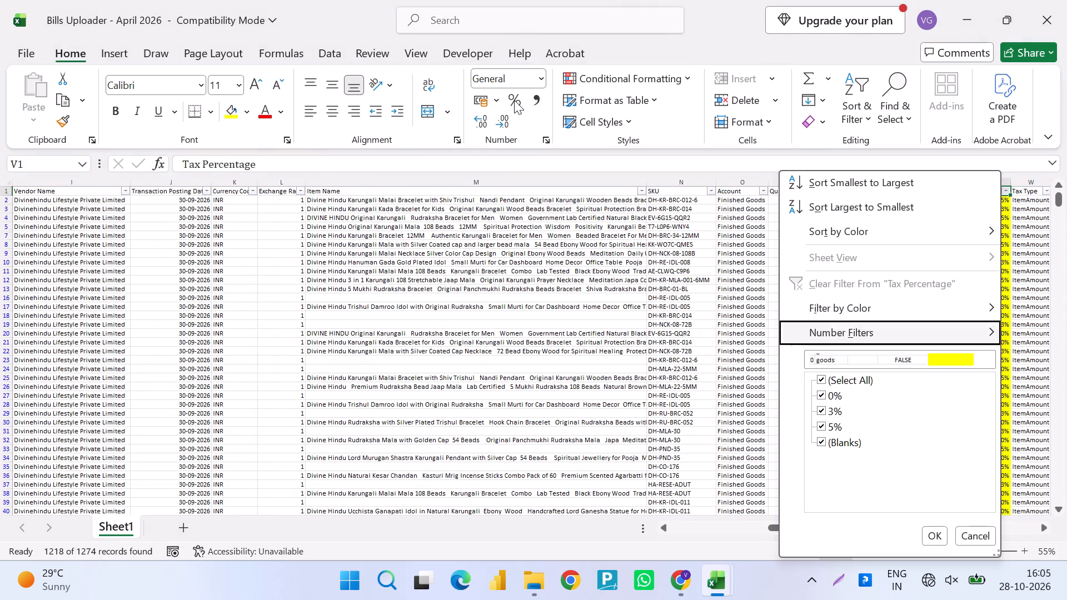
key("space")
key("Down")
key("space")
key("Return")
key("Down")
key("Left")
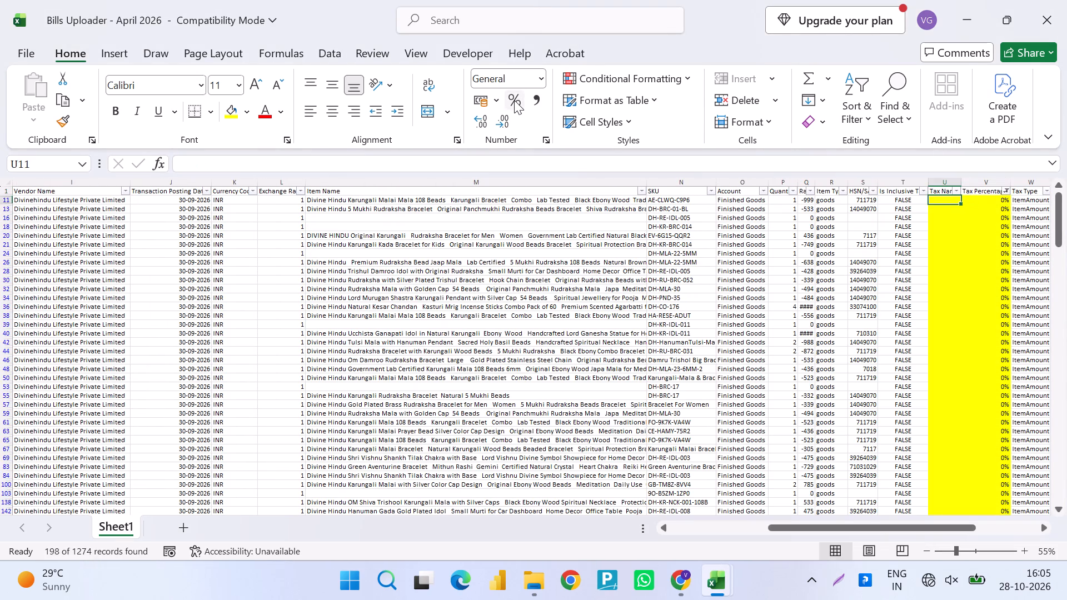
Enter IGST0% as the Tax Name for the 0% rows and fill it down through the last filtered row.
type("IGST")
key("space")
key("shift+BackSpace")
type("0%")
key("Return")
key("Left")
key("ctrl+Down")
key("Right")
key("ctrl+shift+Up")
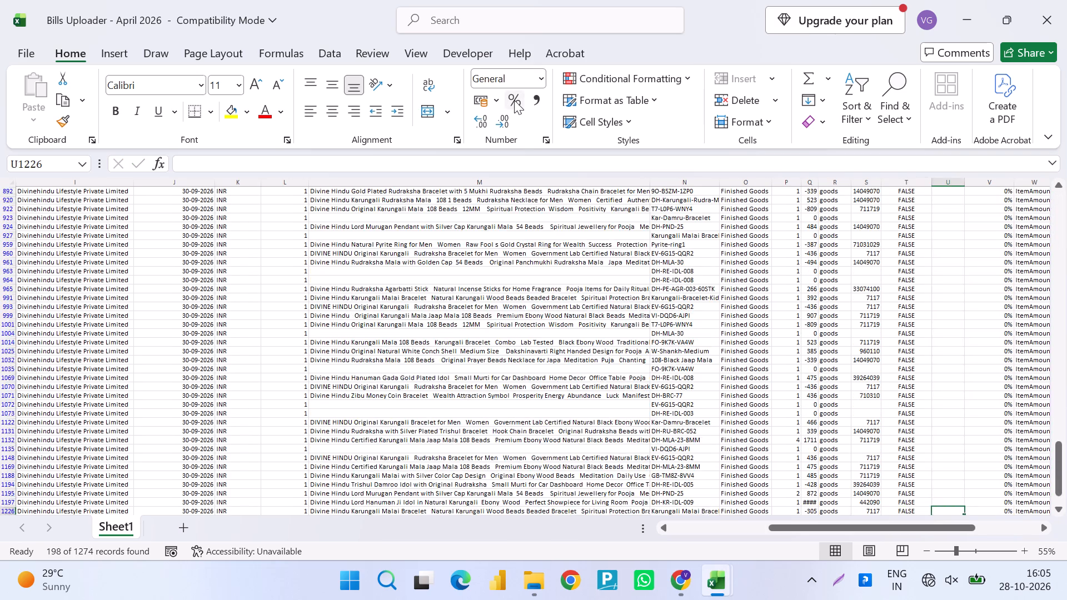
key("ctrl+d")
Change the Tax Percentage filter to show only the 3% rows.
key("ctrl+Up")
key("ctrl+Right")
key("alt+Down")
key("Escape")
key("Left")
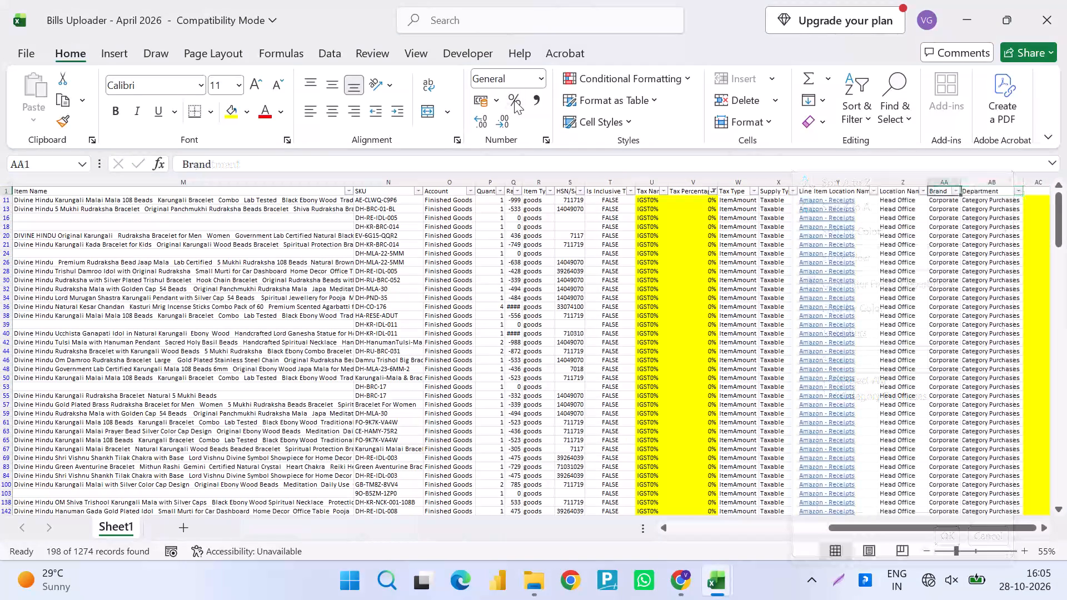
key("Left")
key("Left")
key("Left")
key("Left")
key("Escape")
key("Left")
key("alt+Down")
key("alt+Down")
key("alt+Down")
key("alt+Down")
key("alt+Down")
key("alt+Down")
key("alt+Down")
key("alt+Down")
key("alt+Down")
key("alt+Down")
key("alt+Down")
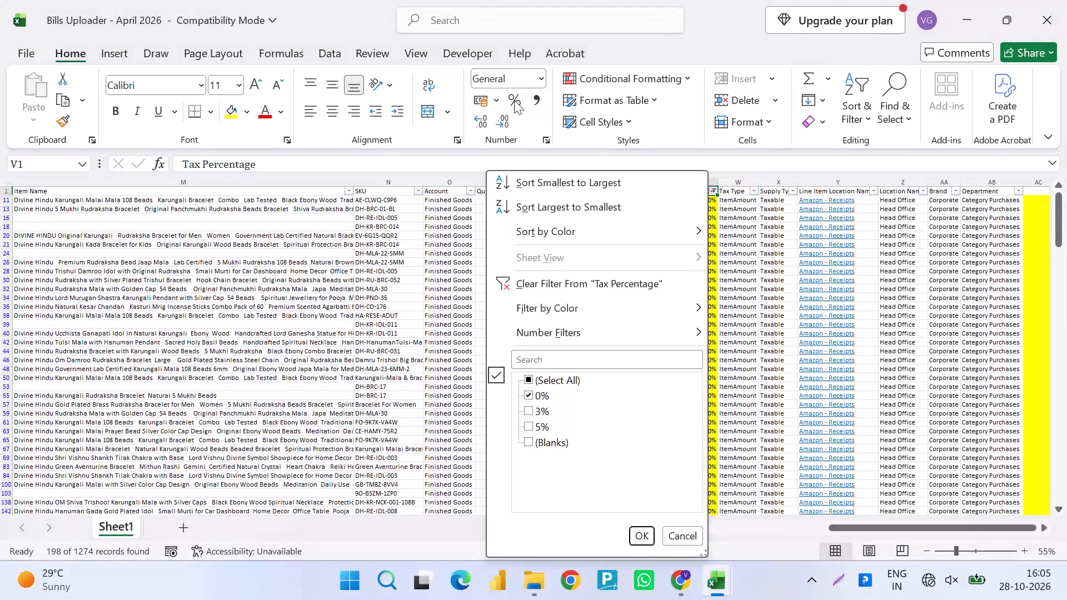
key("space")
key("Down")
key("space")
key("Return")
Enter IGST3% as the Tax Name for the 3% rows and fill it down through the last filtered row.
key("Down")
key("Left")
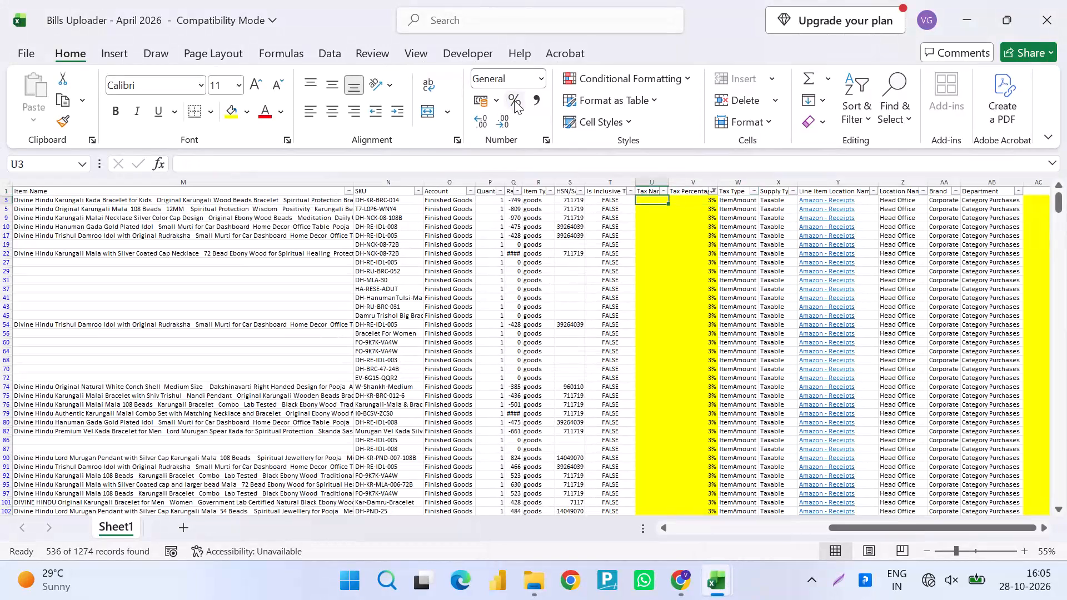
type("IGST")
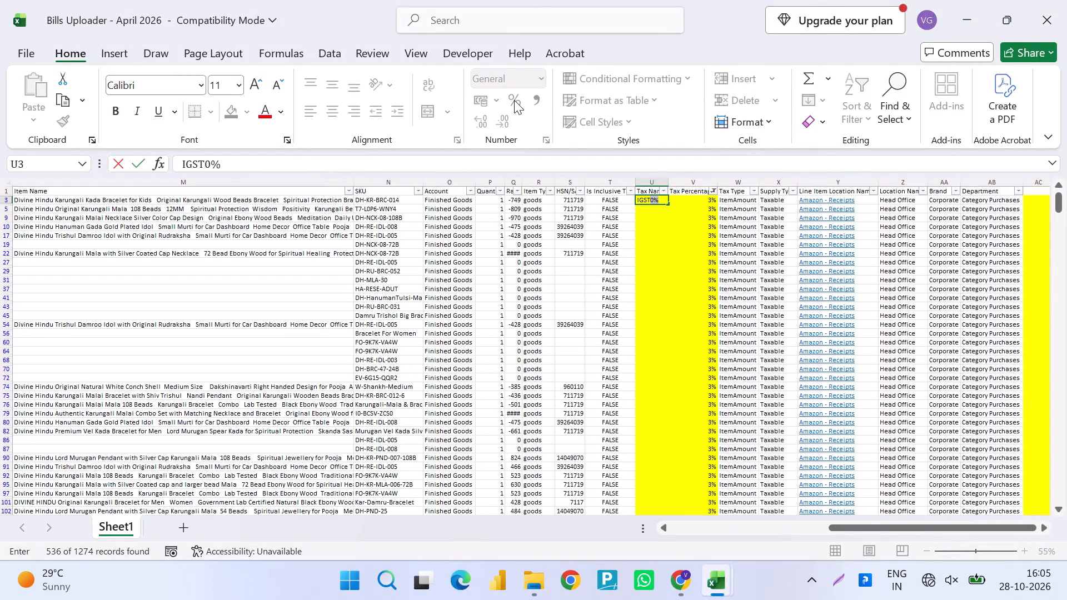
key("3")
key("shift+percent")
key("Return")
key("Left")
key("ctrl+Down")
key("Right")
key("ctrl+shift+Up")
key("ctrl+d")
Change the Tax Percentage filter to show only the 5% rows.
key("ctrl+Up")
key("Right")
key("alt+Down")
key("alt+Down")
key("alt+Down")
key("alt+Down")
key("alt+Down")
key("alt+Down")
key("alt+Down")
key("alt+Down")
key("alt+Down")
key("alt+Down")
key("alt+Down")
key("alt+Down")
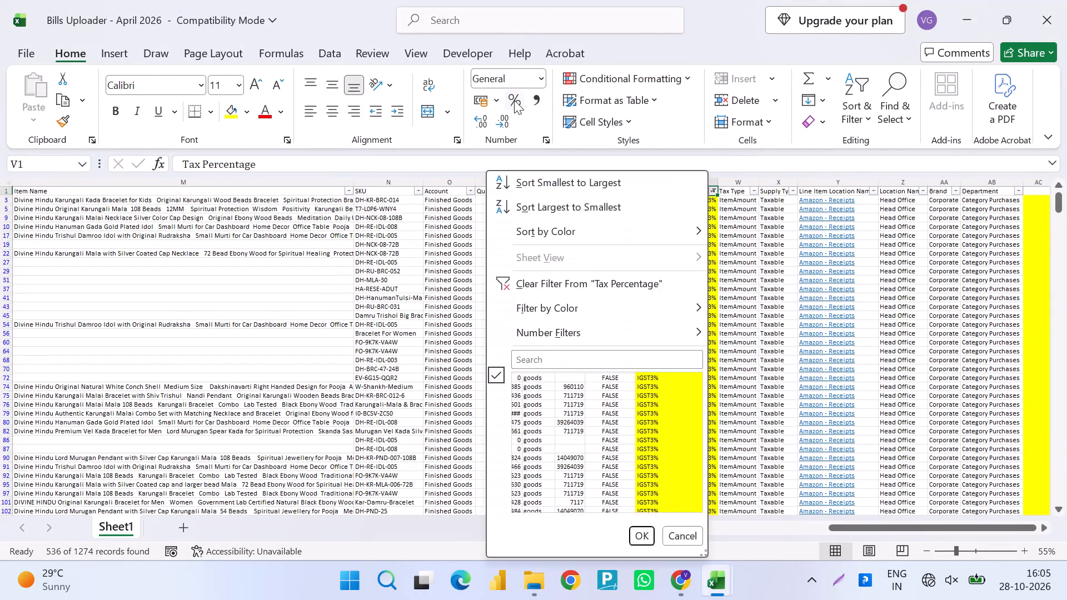
key("space")
key("Down")
key("space")
key("Return")
Enter IGST5% as the Tax Name for the 5% rows and fill it down through the last filtered row.
key("Left")
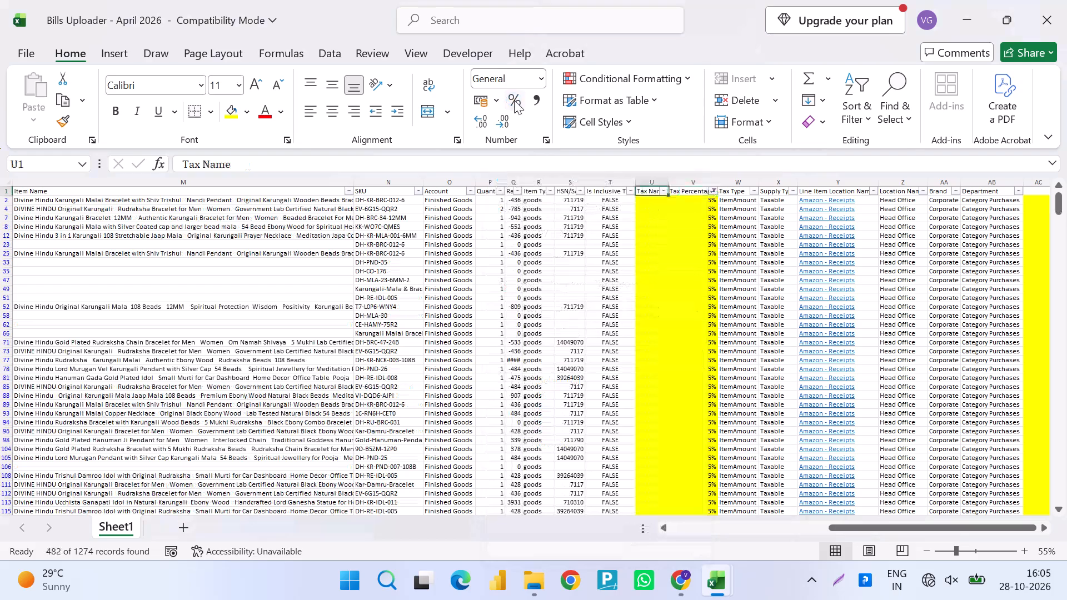
key("Down")
type("IGST")
type("5%'")
key("Return")
key("Up")
key("F2")
key("BackSpace")
key("Return")
key("Left")
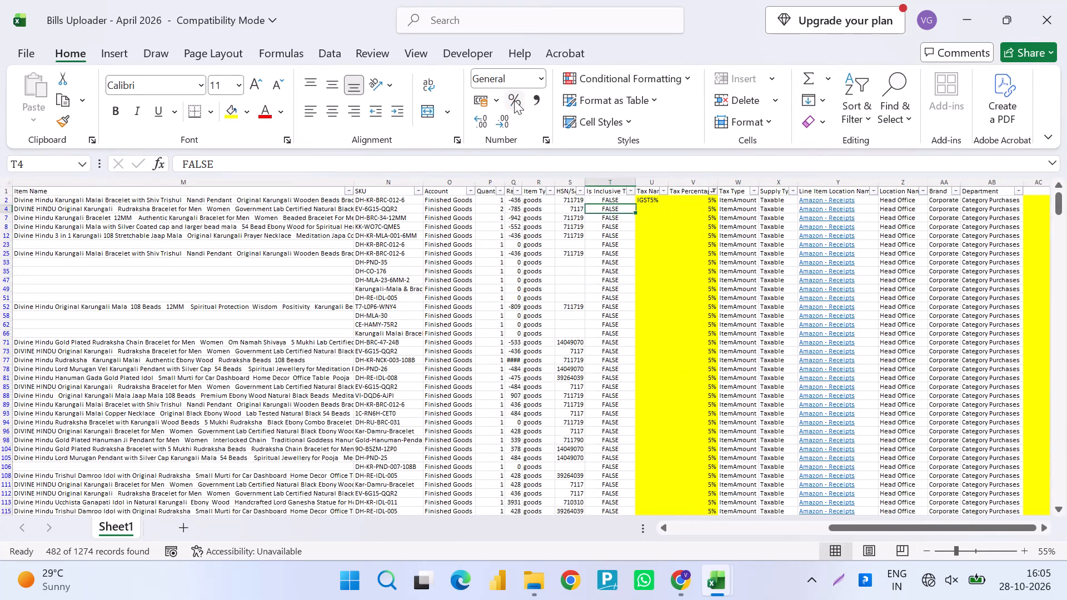
key("ctrl+Down")
key("Right")
key("ctrl+shift+Up")
key("ctrl+d")
Remove all filters from the Bills Uploader and reapply filtering from the header row over the full data range.
key("ctrl+Up")
key("ctrl+Right")
key("Left")
key("Left")
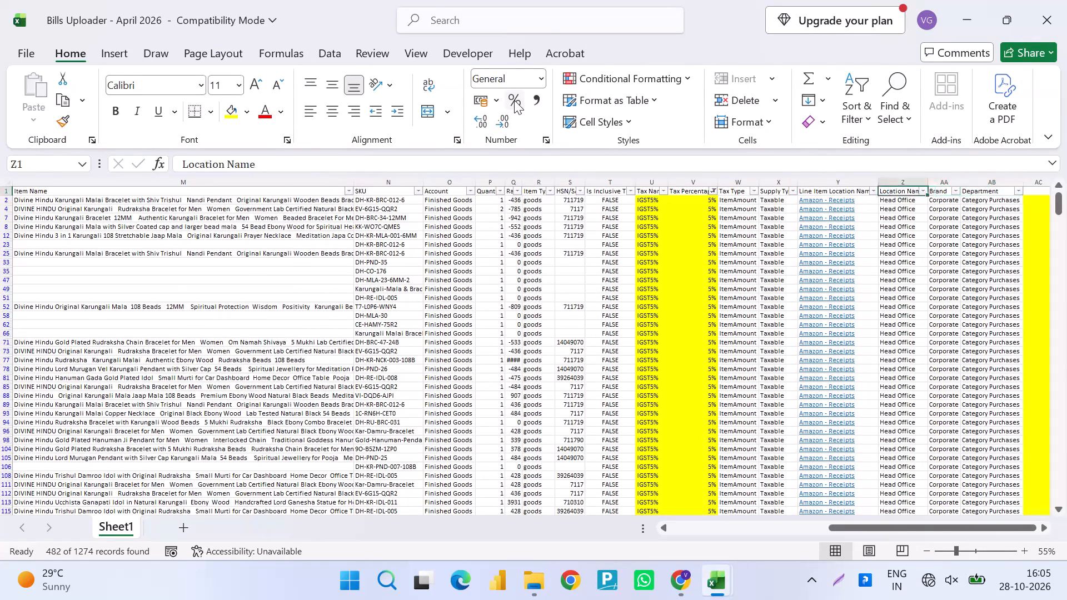
key("ctrl+shift+l")
key("Left")
key("Left")
key("Left")
key("Left")
key("shift+space")
key("ctrl+shift+Down")
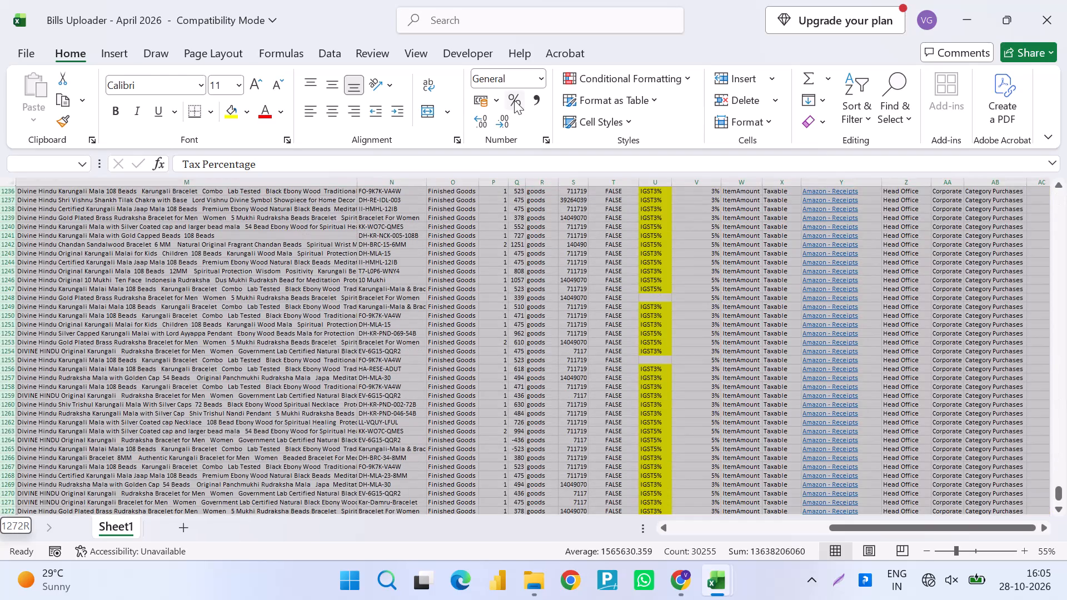
key("ctrl+shift+l")
Filter the Tax Name column to show only blanks, excluding IGST0%, IGST3% and IGST5%.
key("Up")
key("Left")
key("alt+Down")
key("alt+Down")
key("alt+Down")
key("alt+Down")
key("alt+Down")
key("alt+Down")
key("alt+Down")
key("alt+Down")
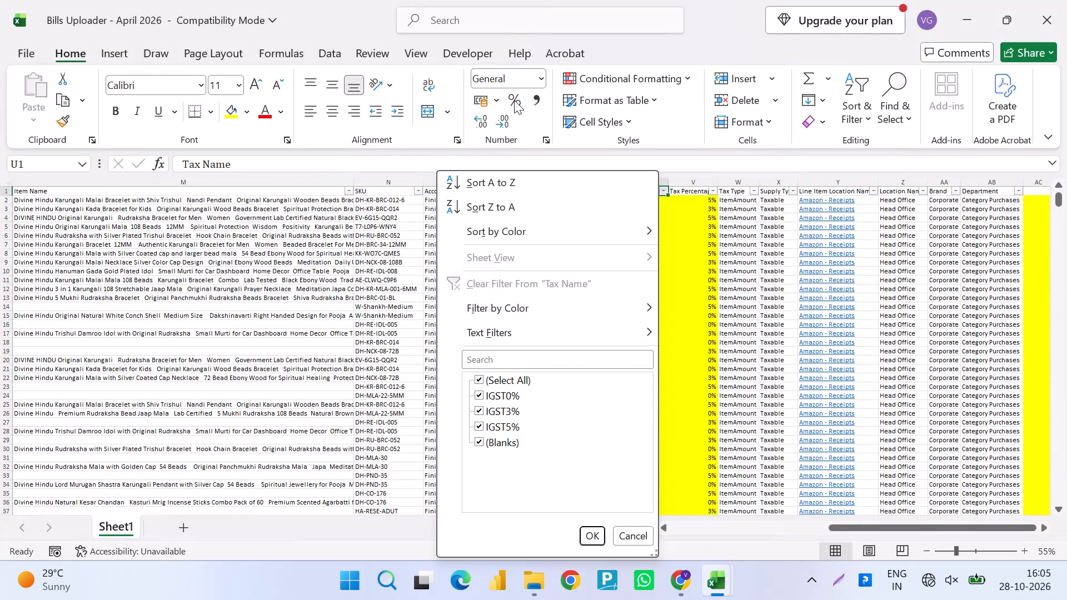
key("Down")
key("Down")
key("Down")
key("space")
key("Down")
key("space")
key("Down")
key("space")
key("Return")
Filter the Tax Percentage column to 0% within the blank Tax Name rows, and go to the first visible Tax Name cell.
key("Down")
key("Right")
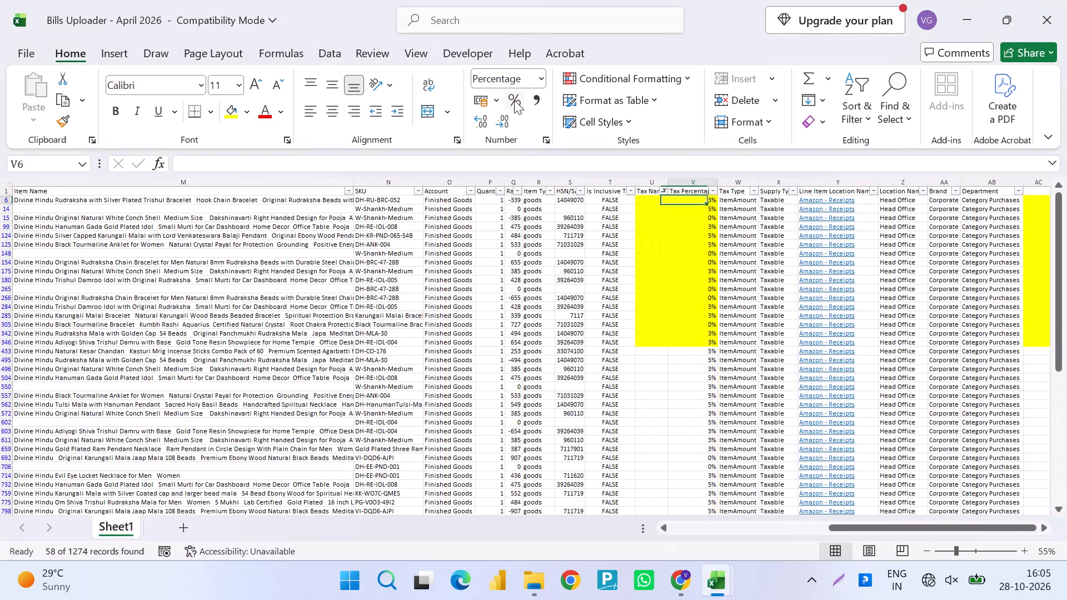
key("Up")
key("Up")
key("alt+Down")
key("alt+Down")
key("alt+Down")
key("alt+Down")
key("alt+Down")
key("alt+Down")
key("alt+Down")
key("alt+Down")
key("alt+Down")
key("alt+Down")
key("Down")
key("Up")
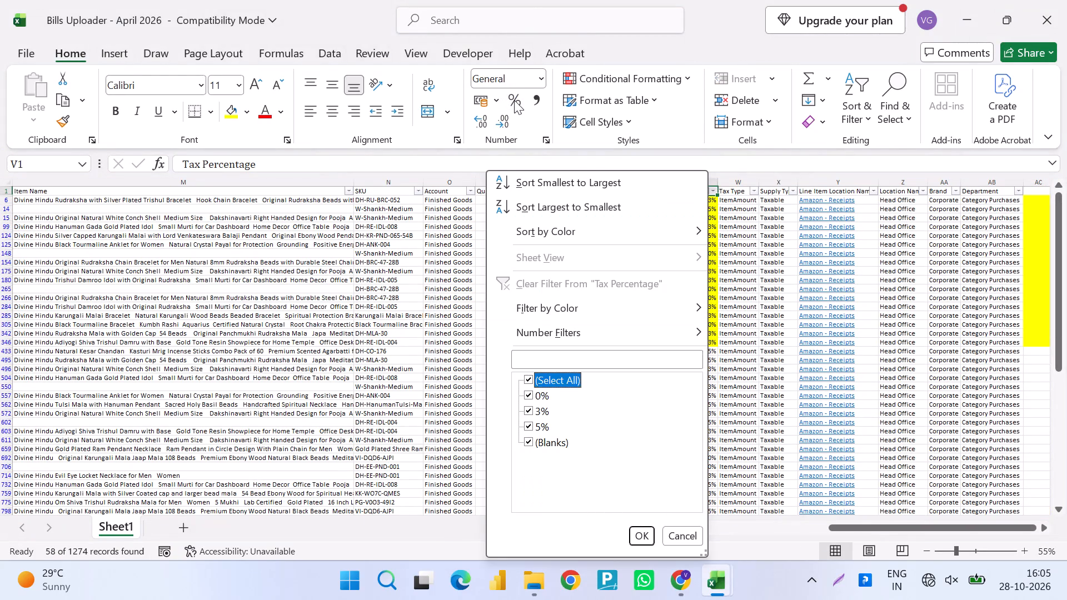
key("space")
key("Down")
key("space")
key("Return")
key("Left")
key("Down")
key("Left")
key("Down")
key("Right")
key("Up")
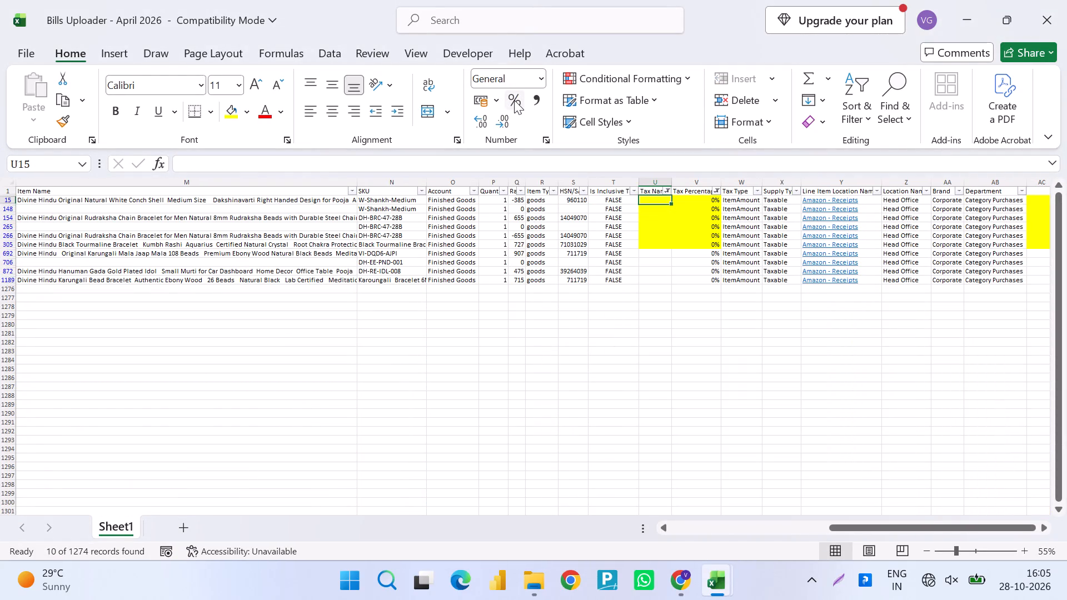
Look through the open windows, switch to Chrome and bring up the Google Drive search results for uploader.
key("alt+Tab")
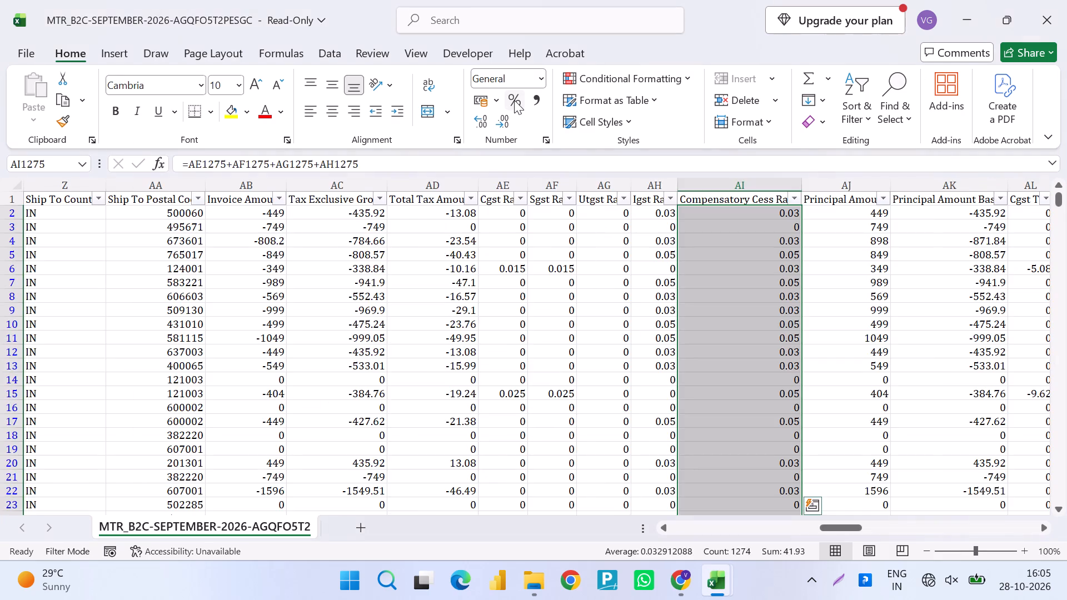
key("alt+Tab")
key("alt+Tab")
key("alt+Tab")
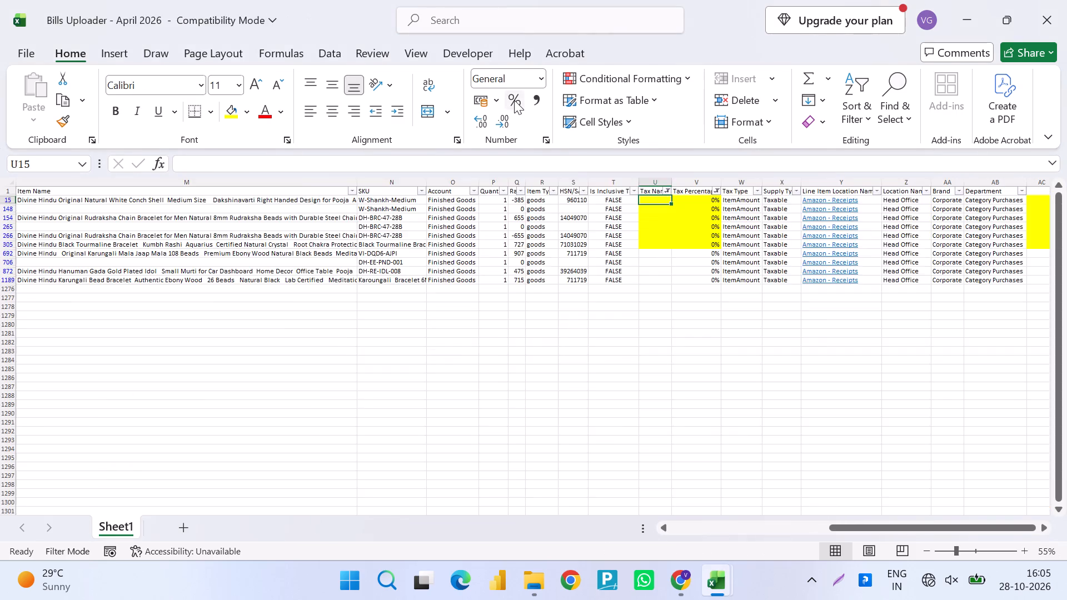
key("alt+Tab")
key("alt+Tab")
key("alt+Tab")
key("alt+Tab")
key("alt+Tab")
key("alt+Tab")
key("alt+Tab")
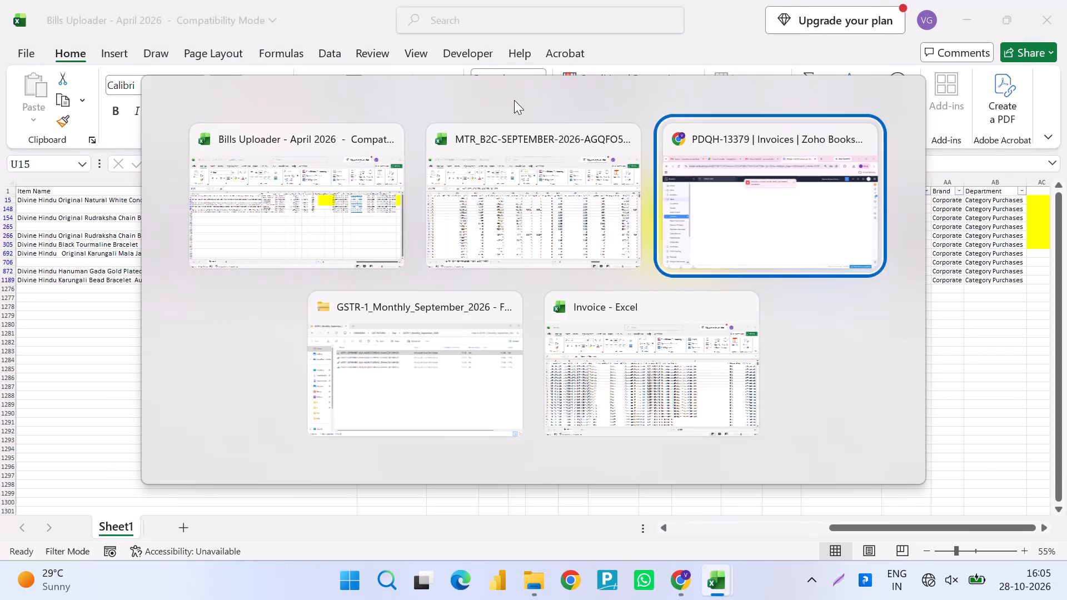
key("alt+Tab")
key("alt+Tab")
key("alt+Tab")
key("alt+Tab")
key("alt+Tab")
left_click(312, 0)
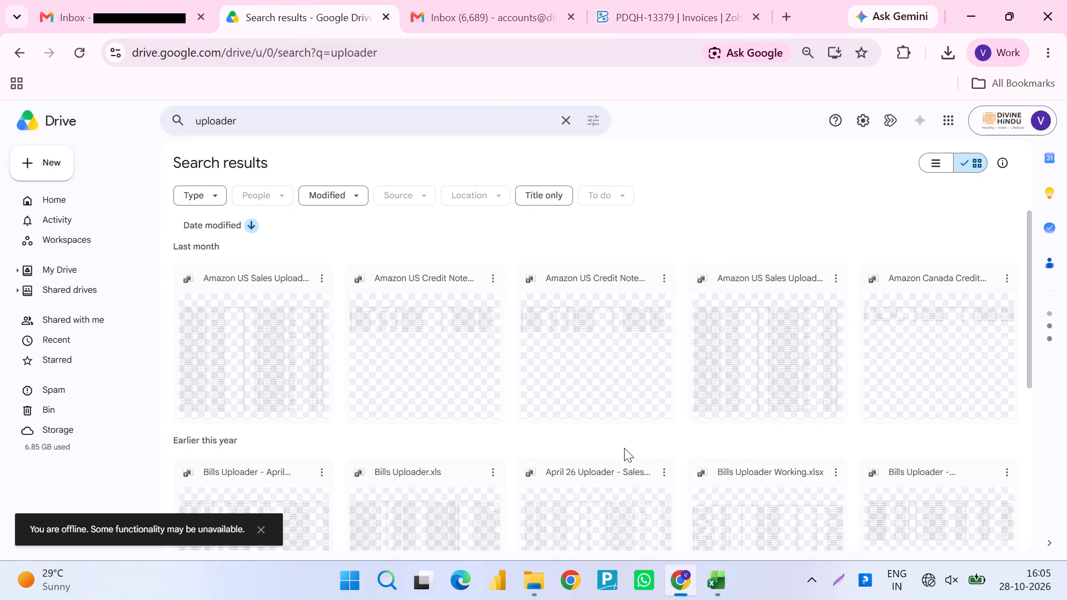
Return to the Bills Uploader workbook and check its save location in the Save As dialog.
key("alt+Tab")
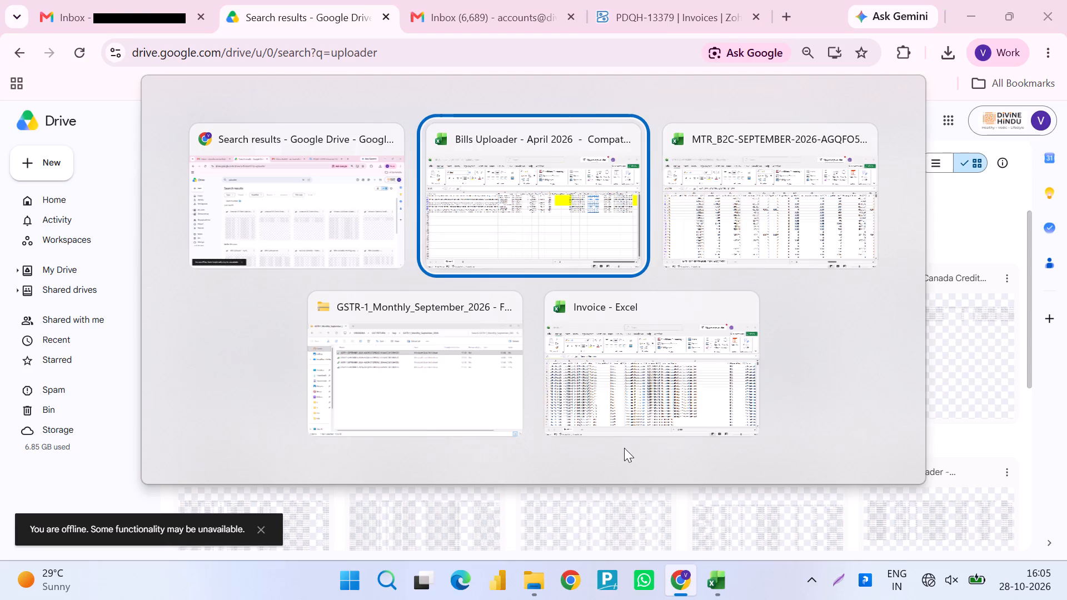
key("super+d")
key("super+d")
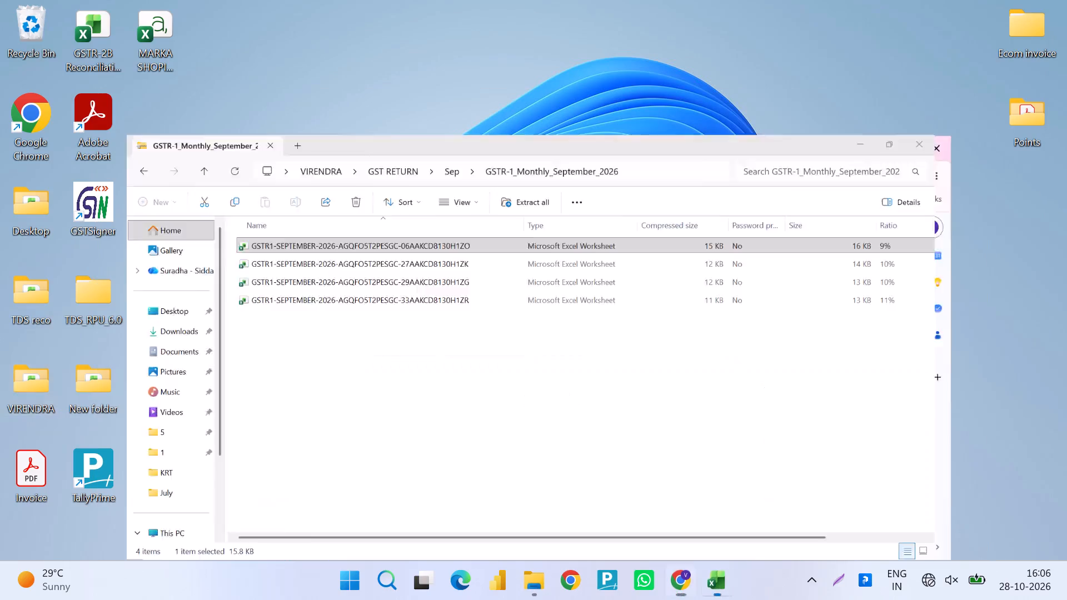
key("F12")
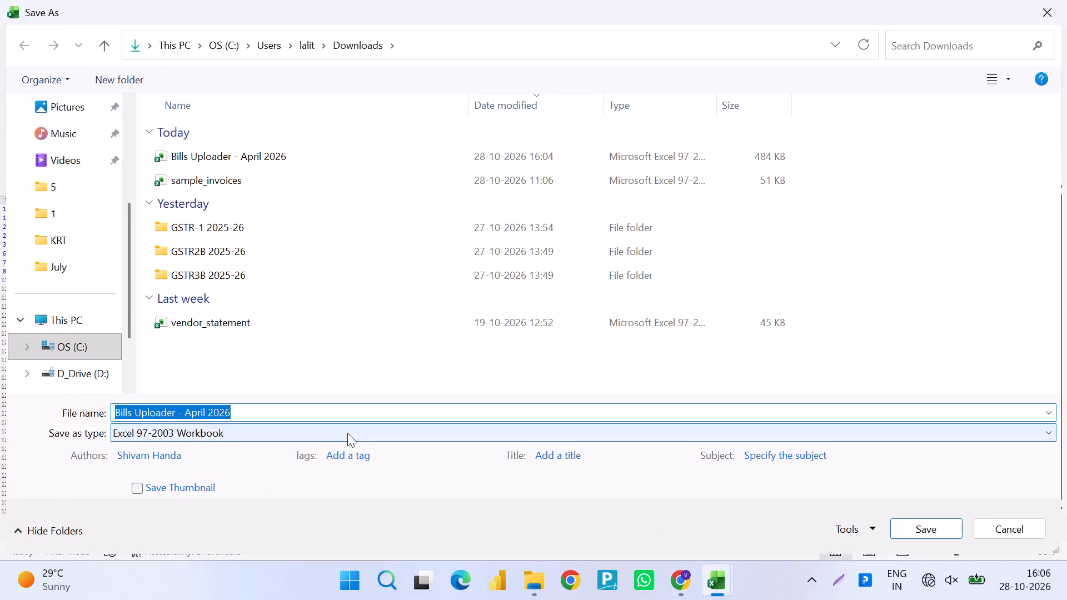
key("Escape")
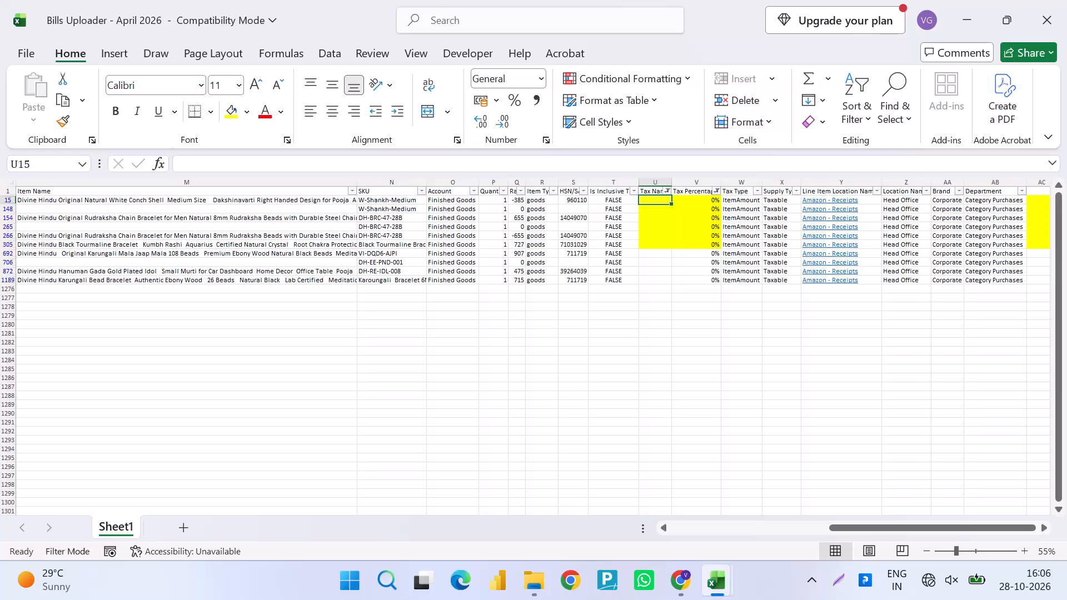
Switch to the MTR_B2C-SEPTEMBER-2026 workbook.
key("alt+Tab")
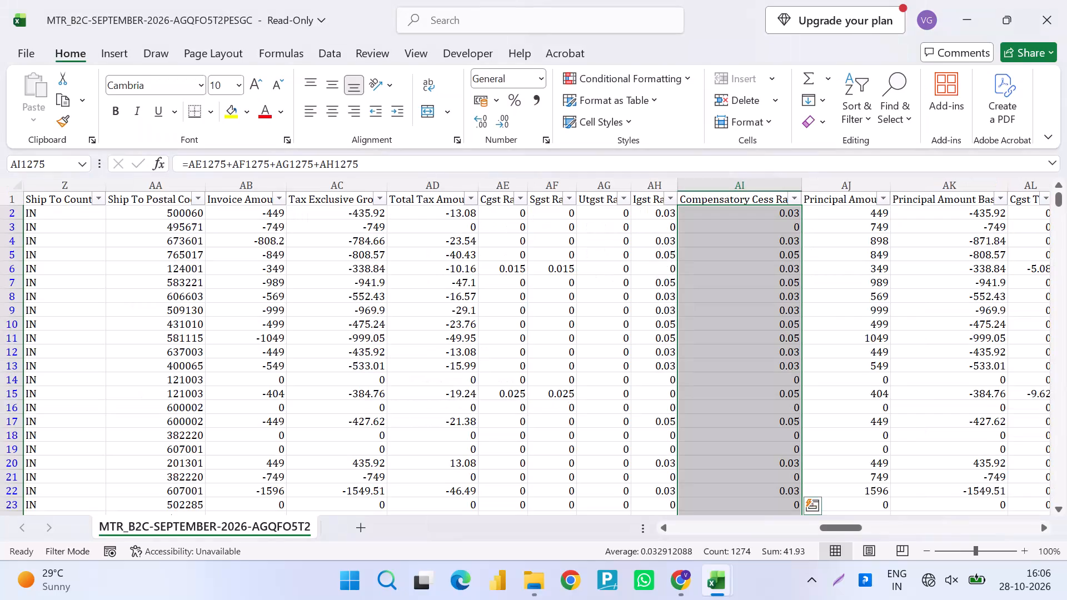
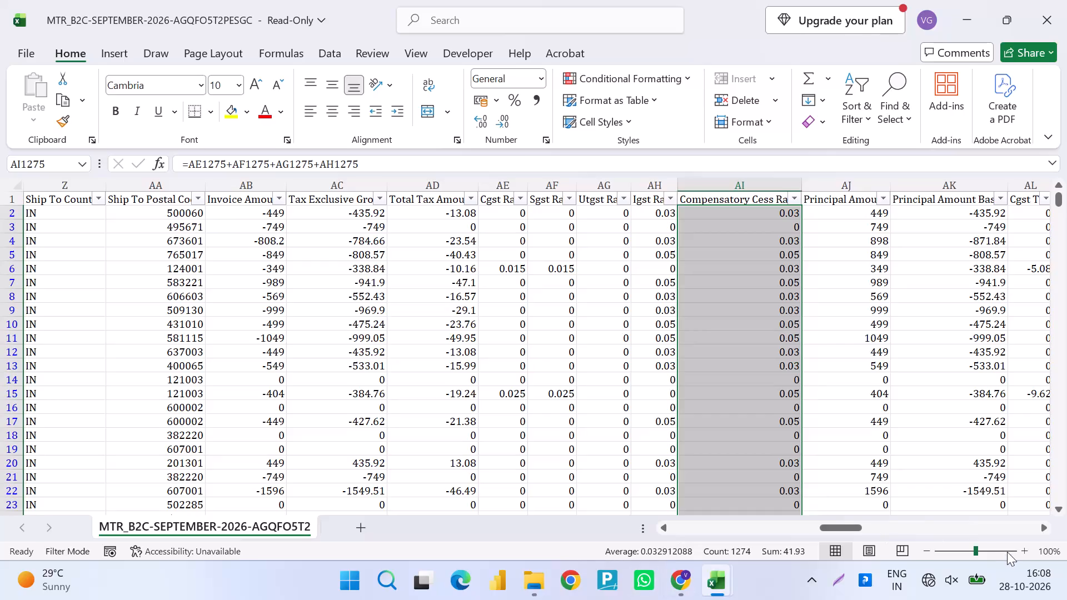
Switch the Wi-Fi connection from SAC-5G to the S25 Ultra phone hotspot.
left_click(930, 580)
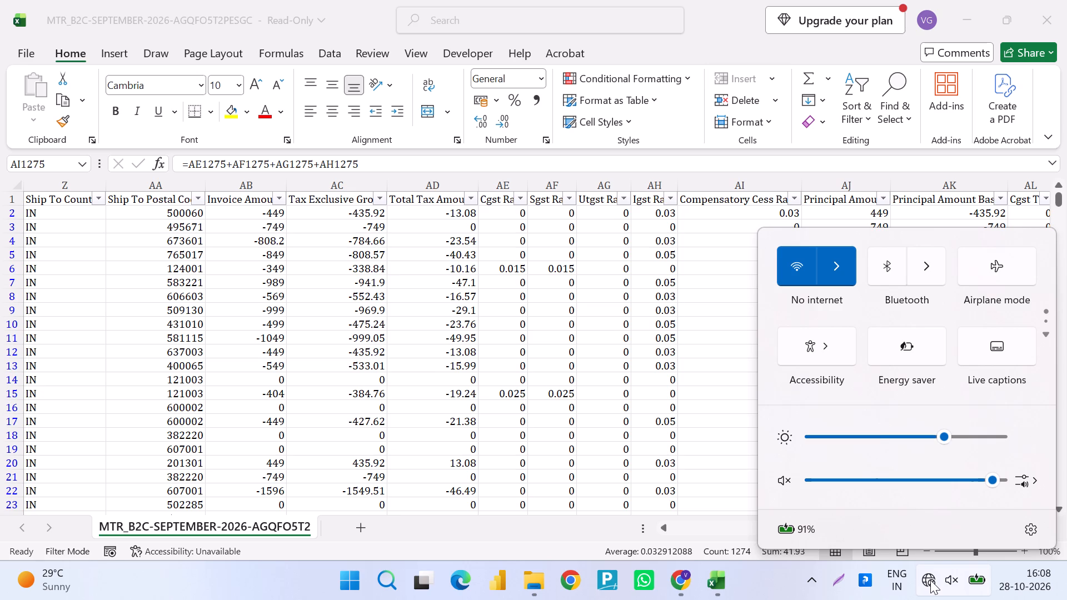
left_click(840, 280)
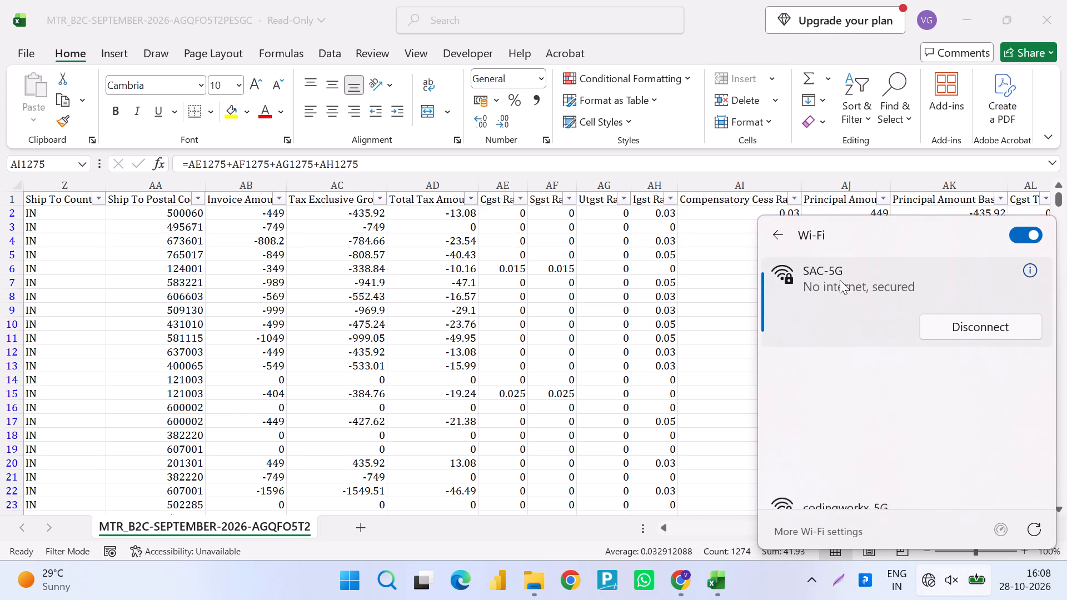
left_click(870, 360)
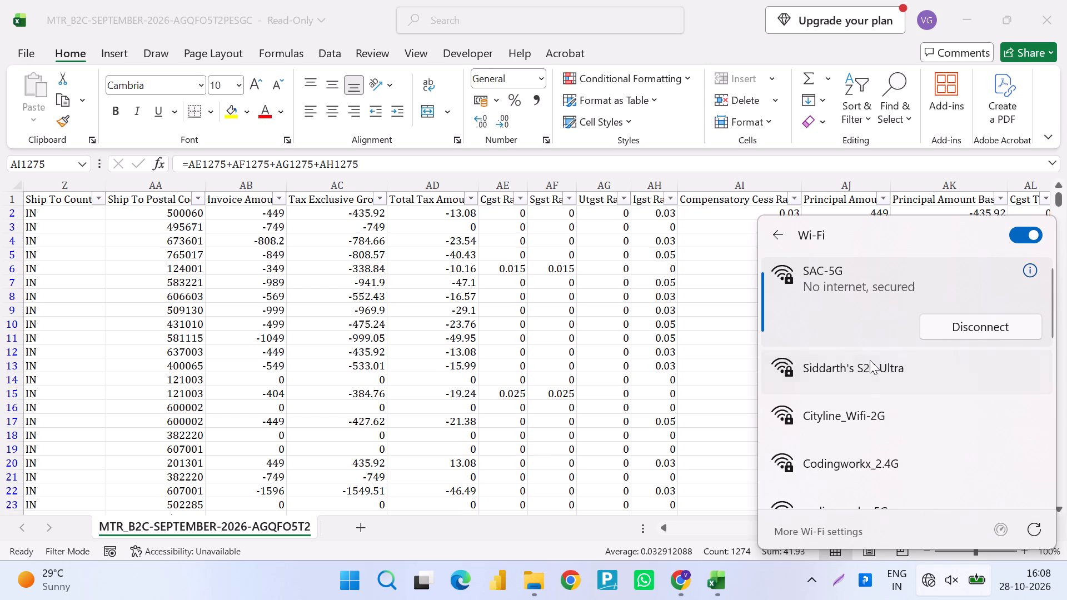
left_click(950, 395)
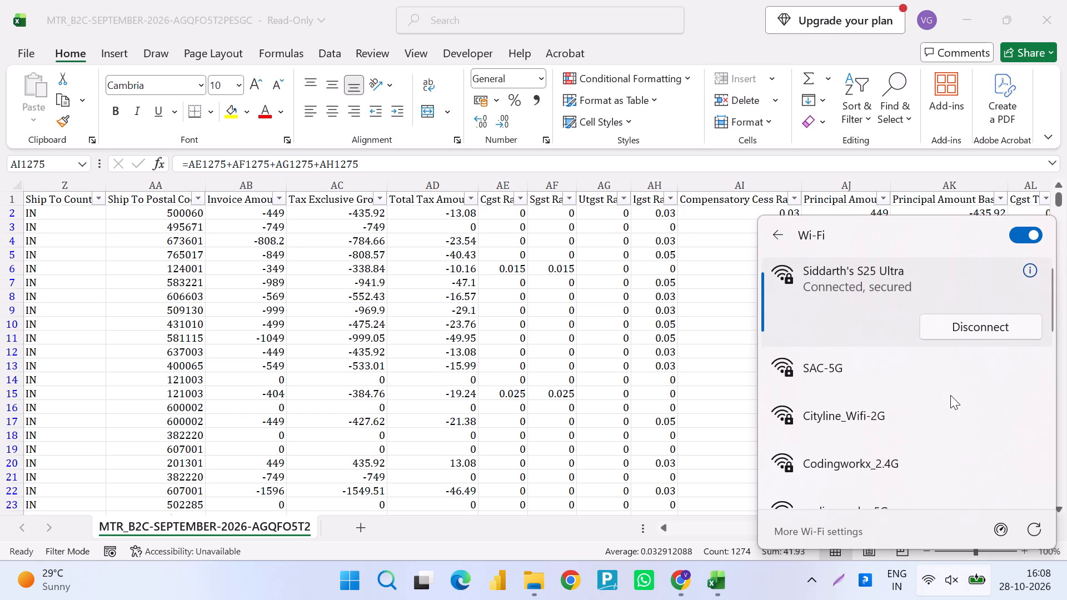
key("Escape")
Switch to the Chrome window showing the Google Drive search results for uploader.
key("alt+Tab")
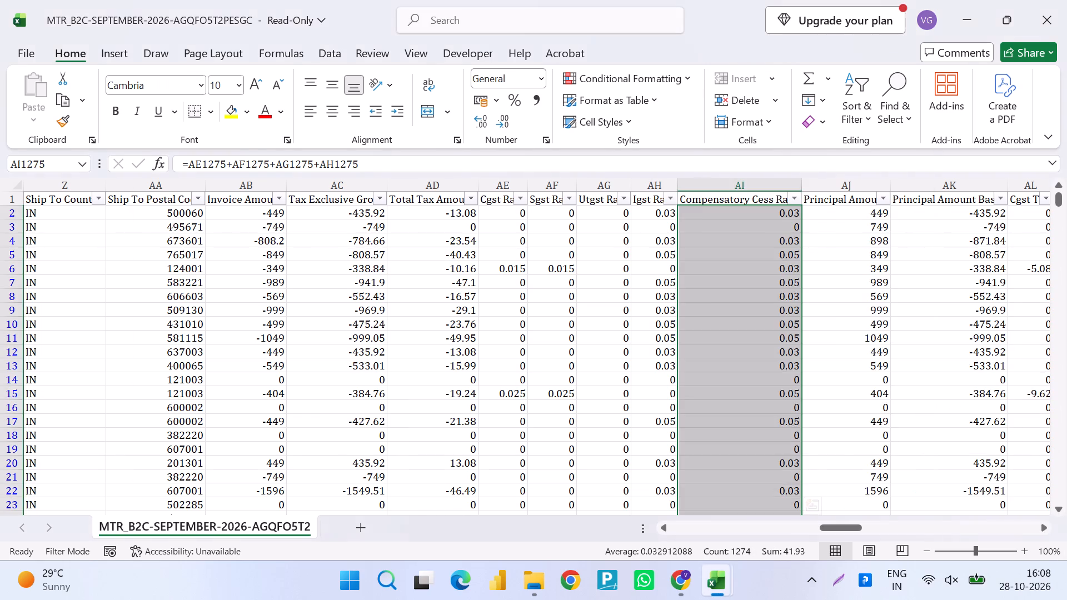
key("alt+Tab")
key("alt+Tab")
key("alt+Tab")
key("alt+Tab")
key("alt+Tab")
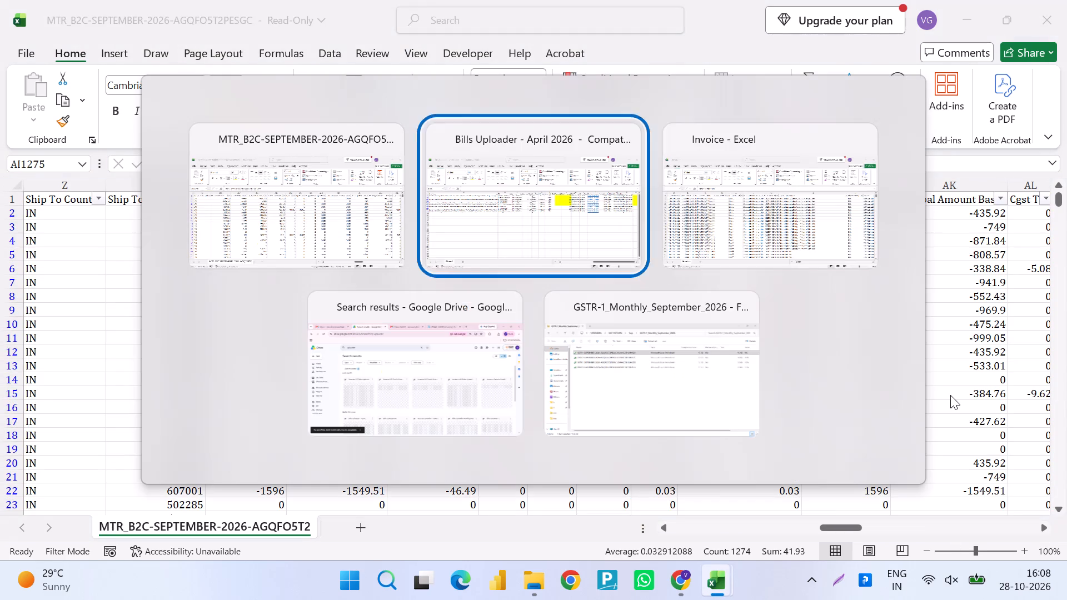
key("alt+Tab")
key("alt+Tab")
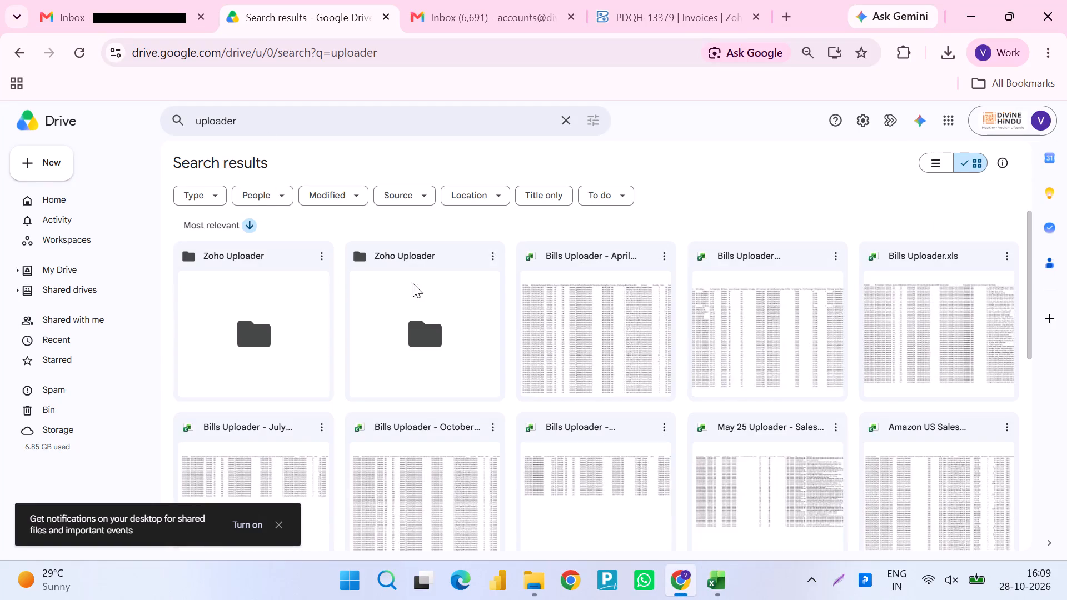
Open Bills Uploader - April 2026 from the Drive search results and examine how its Tax Name column is filled.
double_click(627, 381)
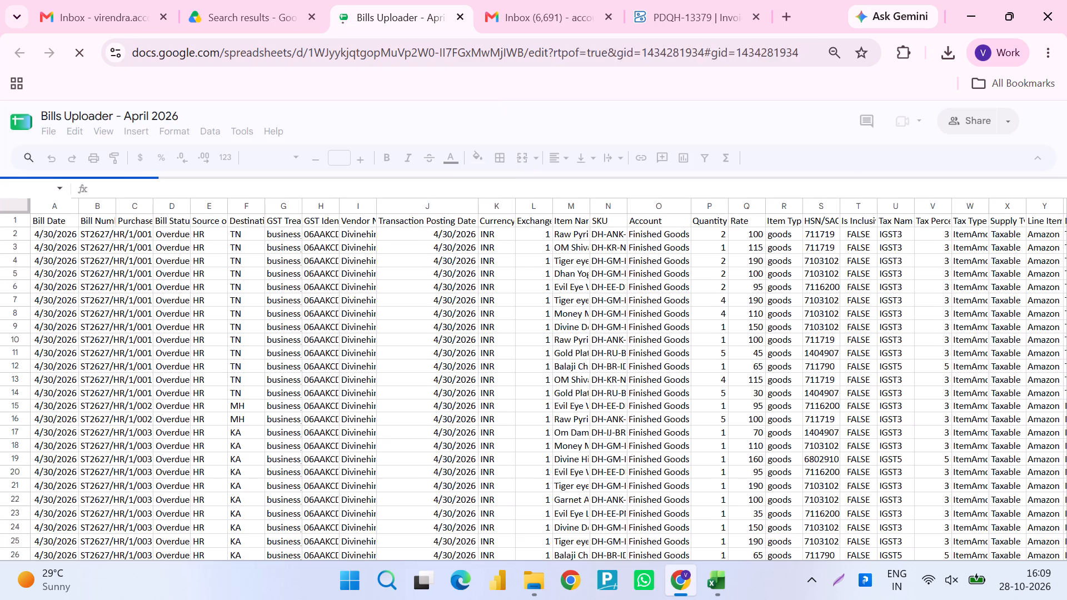
scroll(734, 399, "left", 4)
scroll(734, 399, "down", 13)
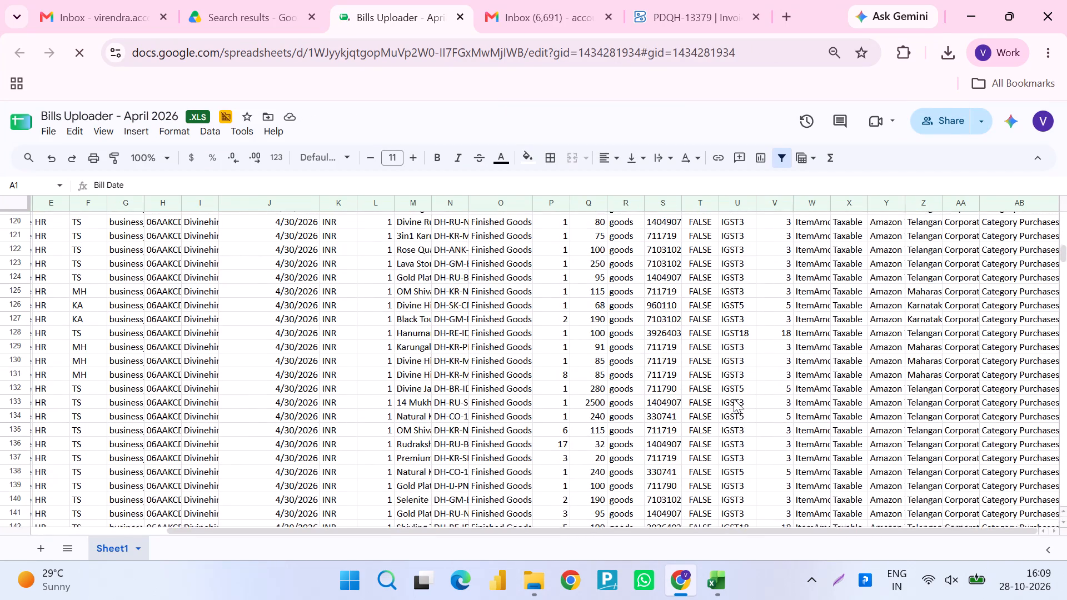
scroll(734, 399, "down", 13)
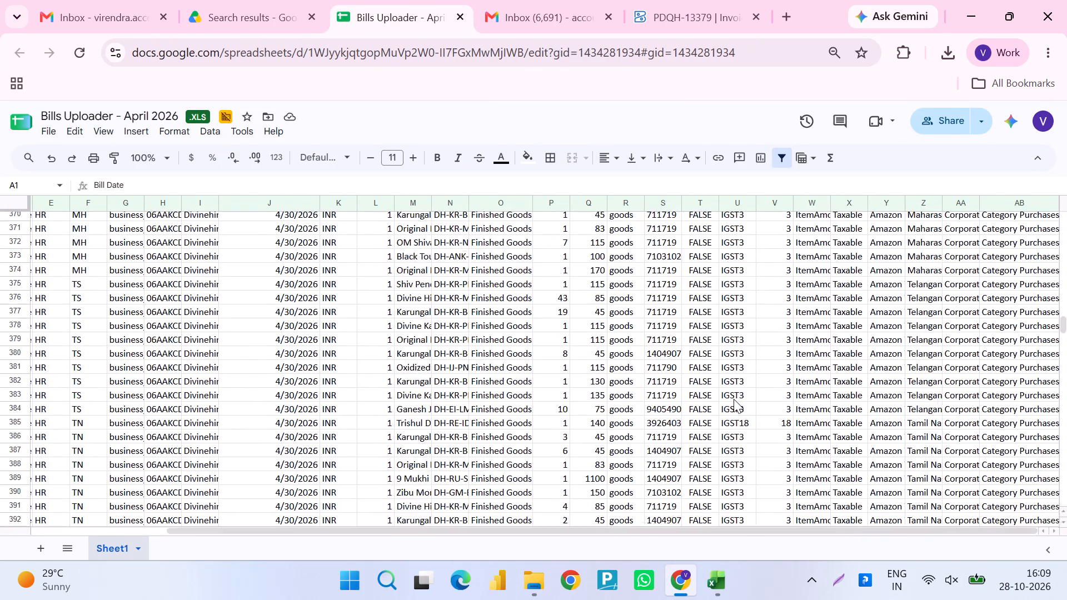
scroll(734, 399, "down", 5)
scroll(734, 399, "up", 3)
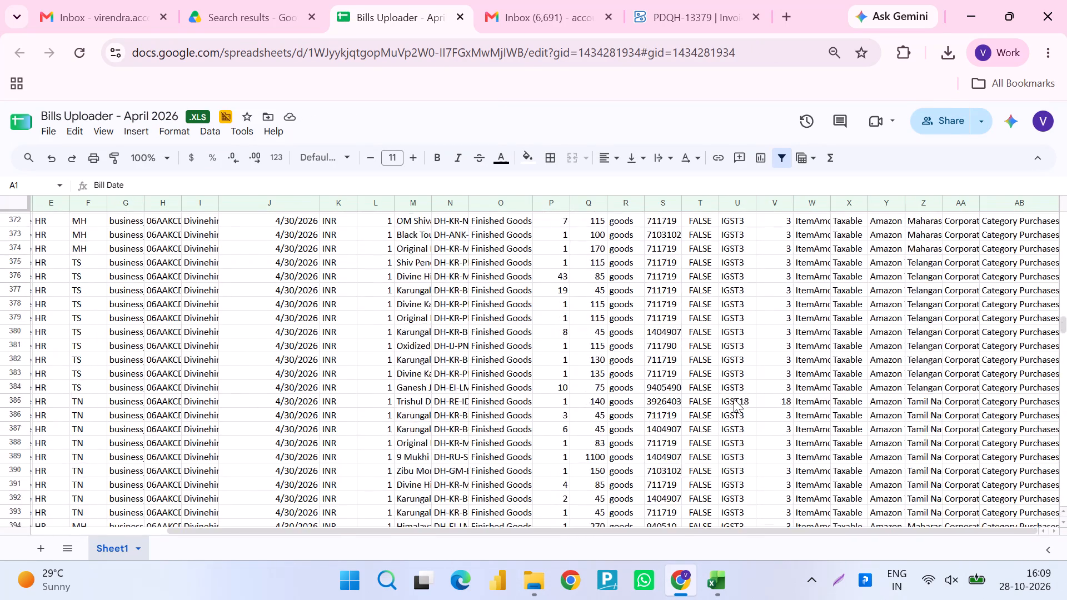
scroll(734, 399, "up", 5)
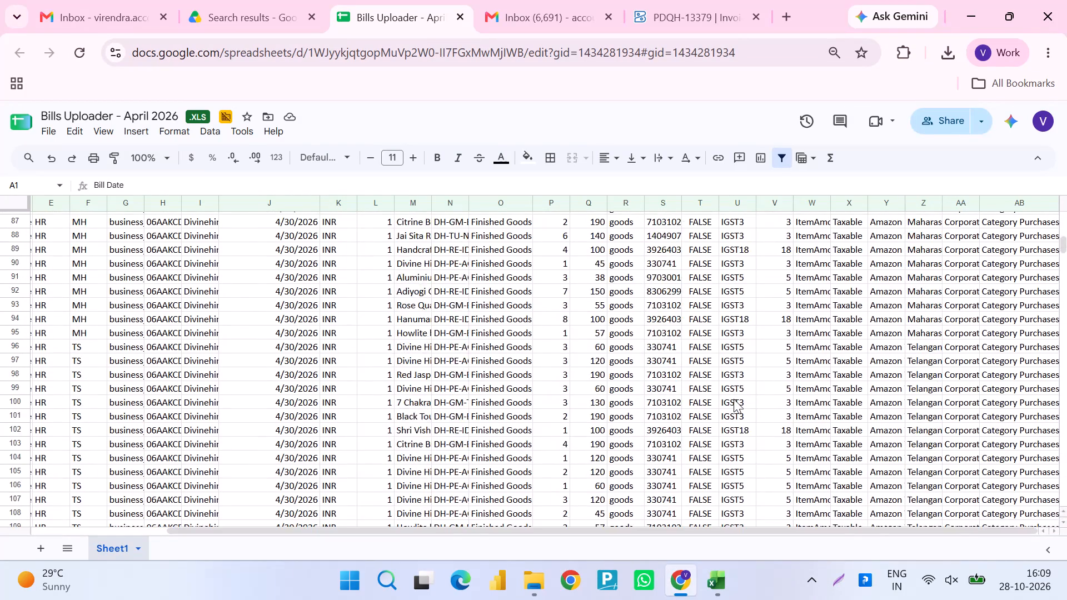
scroll(734, 399, "up", 4)
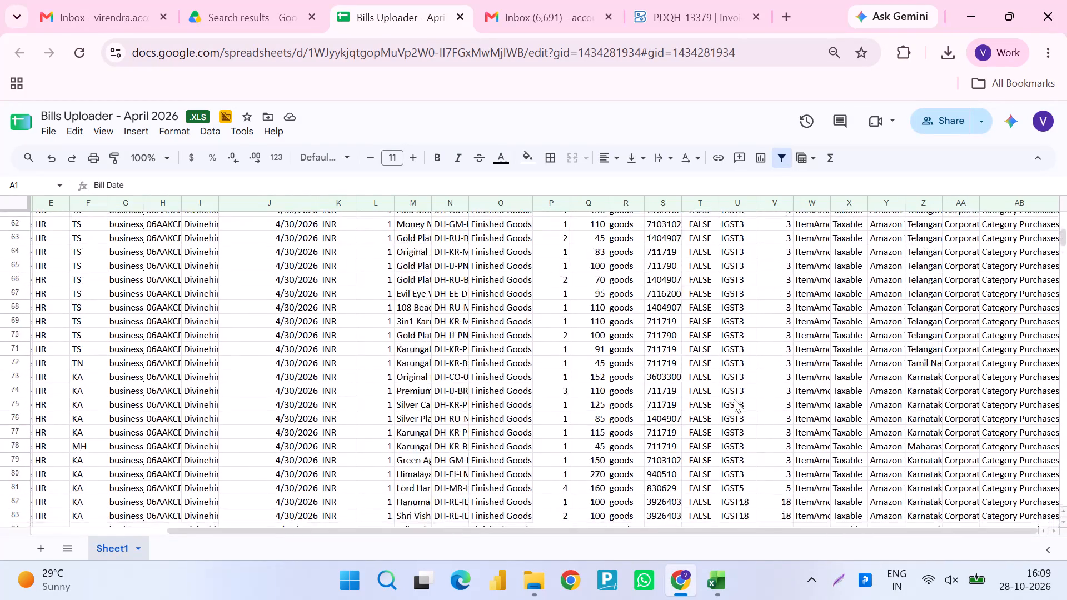
scroll(734, 399, "up", 13)
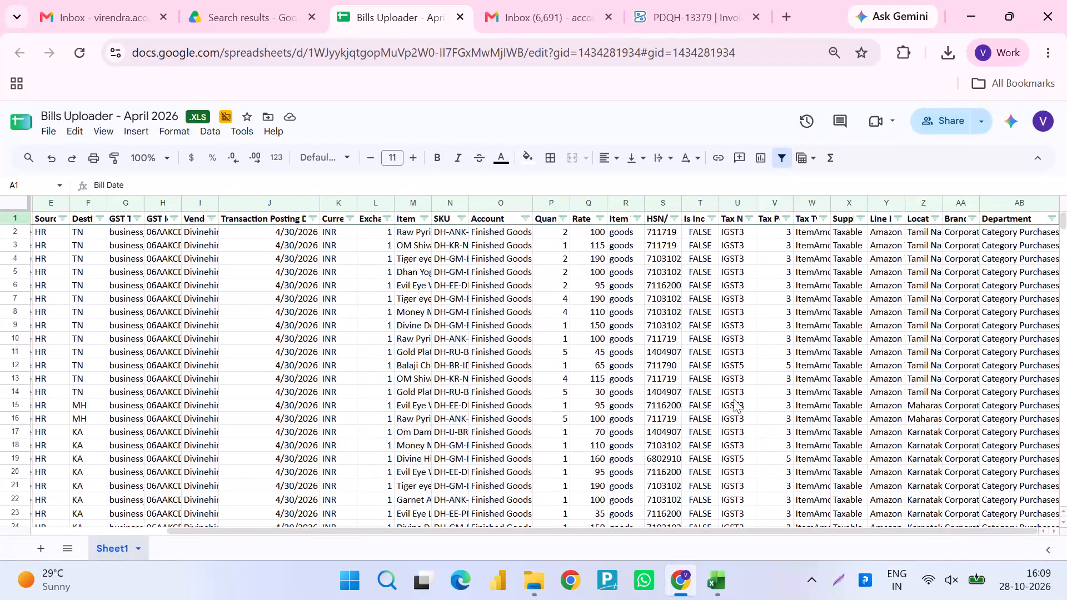
Try to view the distinct Tax Name values through that column's filter, then close the April 2026 Google Sheet.
scroll(734, 399, "left", 2)
left_click(746, 218)
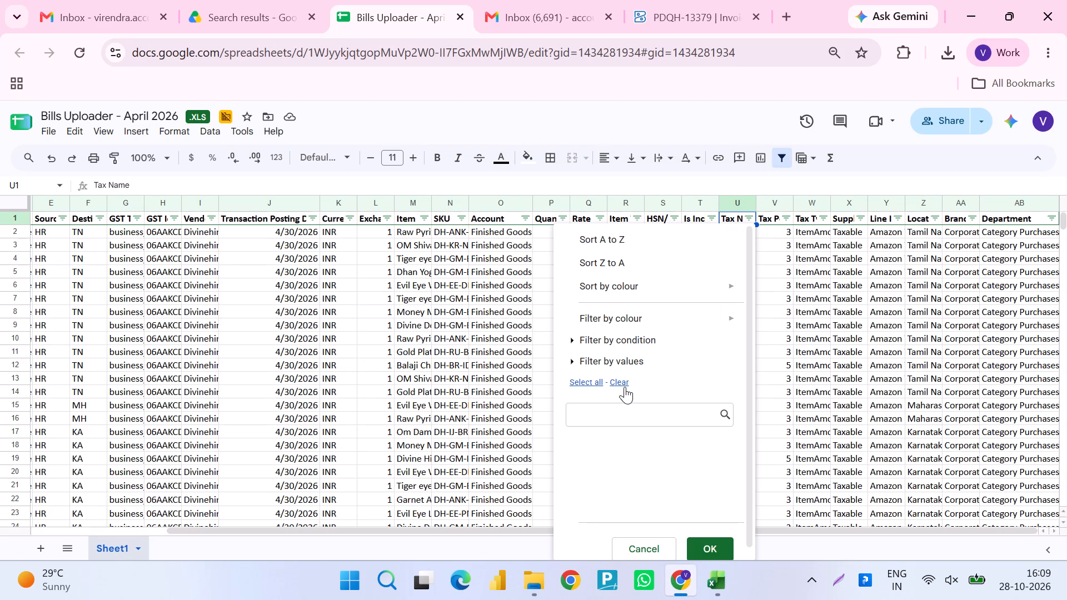
left_click(624, 383)
double_click(587, 383)
key("Escape")
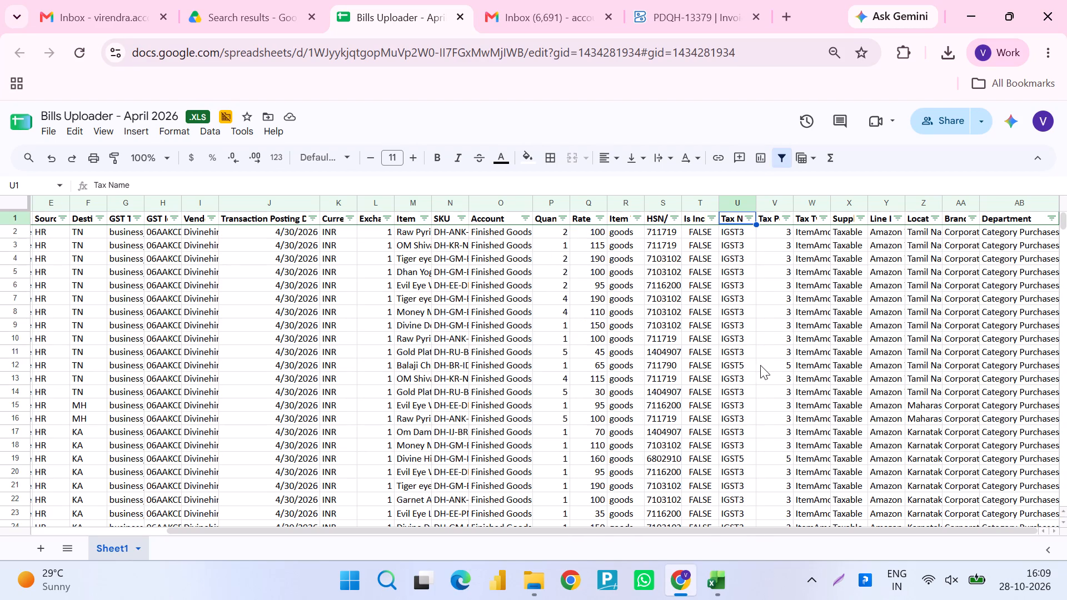
left_click(741, 234)
left_click(748, 212)
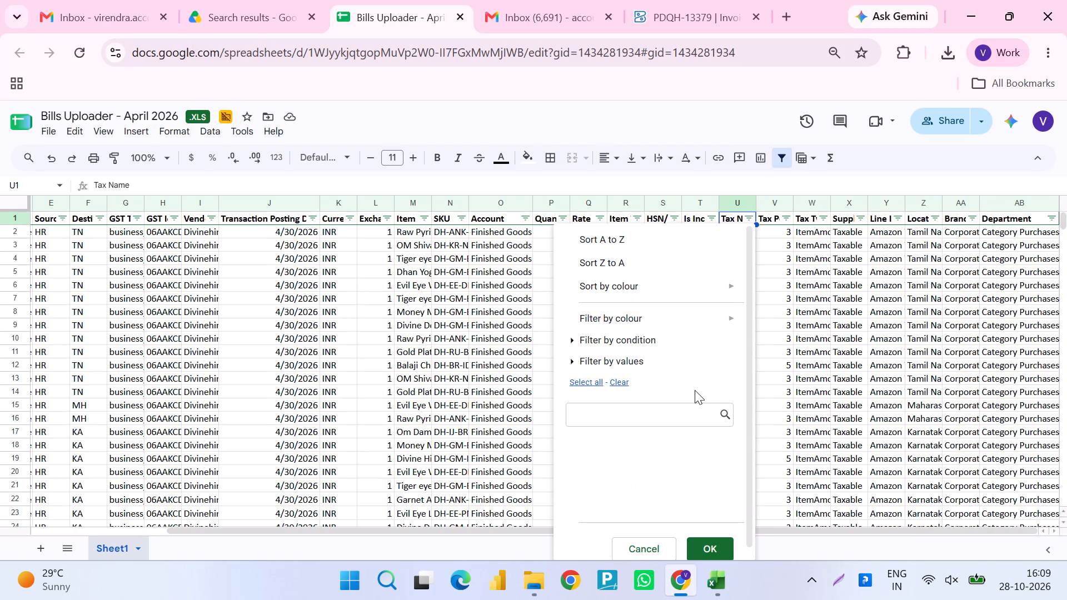
key("Escape")
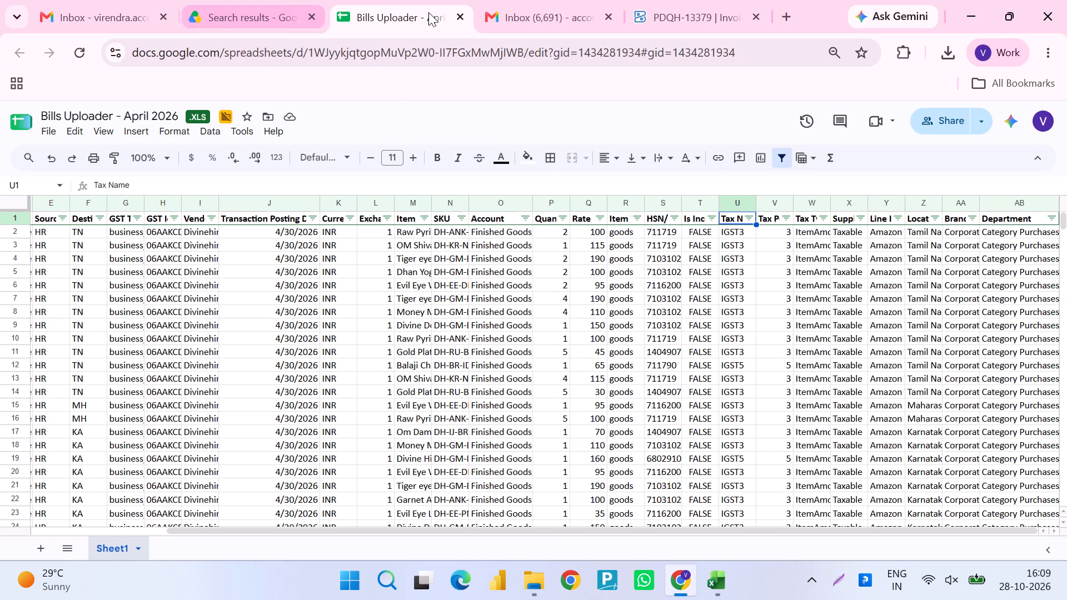
left_click(464, 16)
Return to the Bills Uploader workbook in Excel and fill CGST0 as the Tax Name in all filtered 0% rows.
key("alt+Tab")
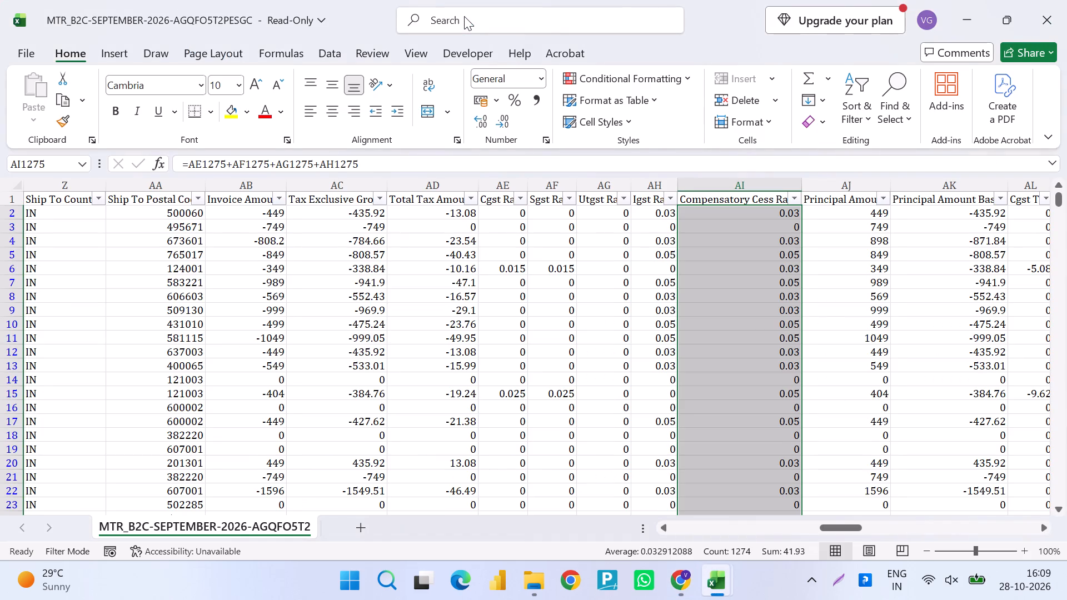
key("Up")
key("Down")
key("ctrl+Up")
key("Right")
key("Left")
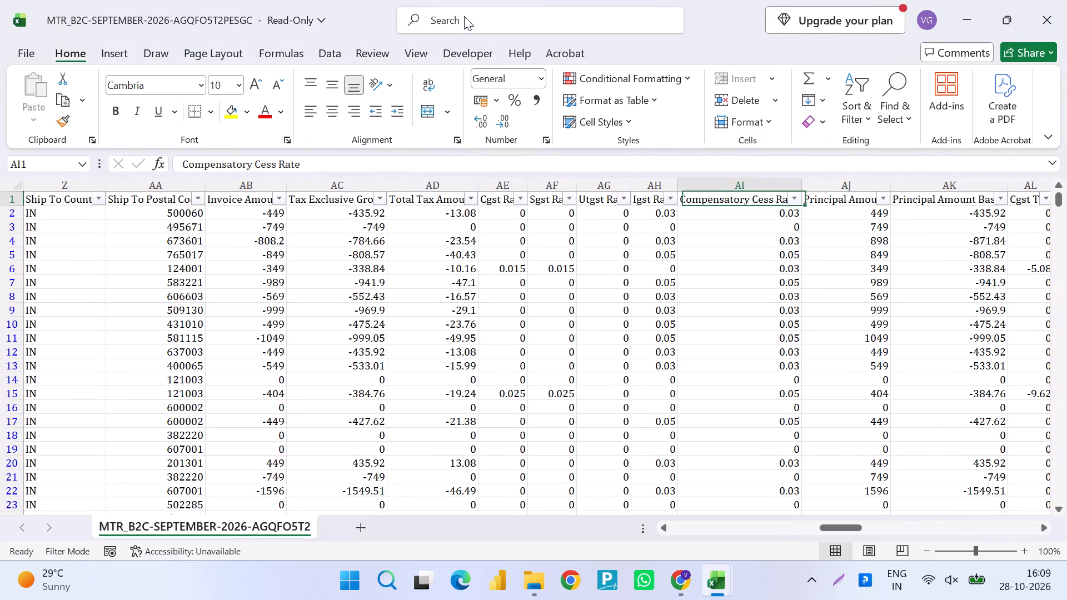
key("alt+Tab")
key("alt+Tab")
key("Up")
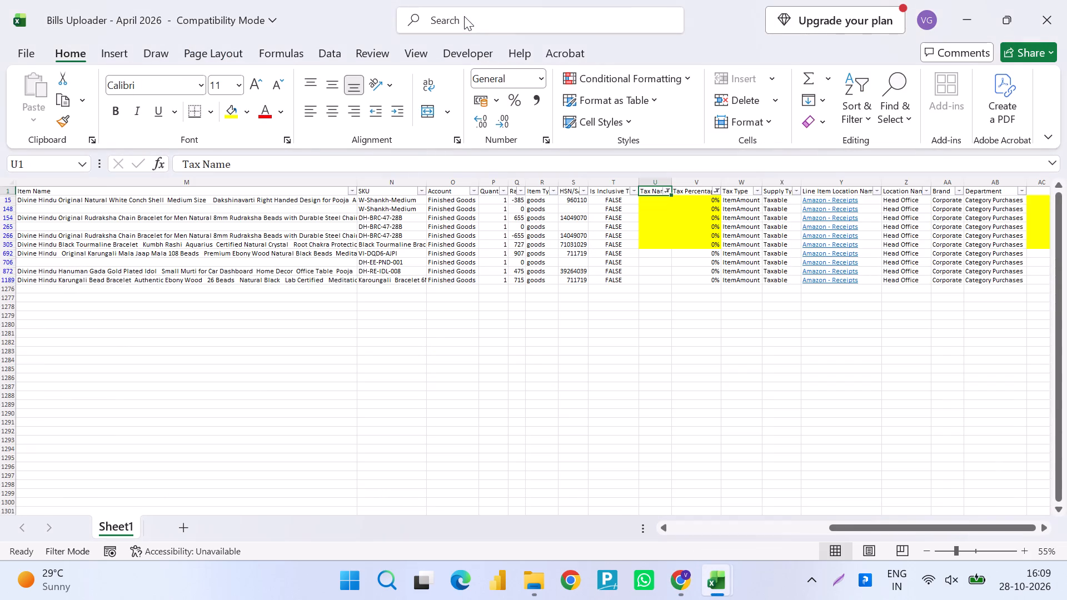
key("Down")
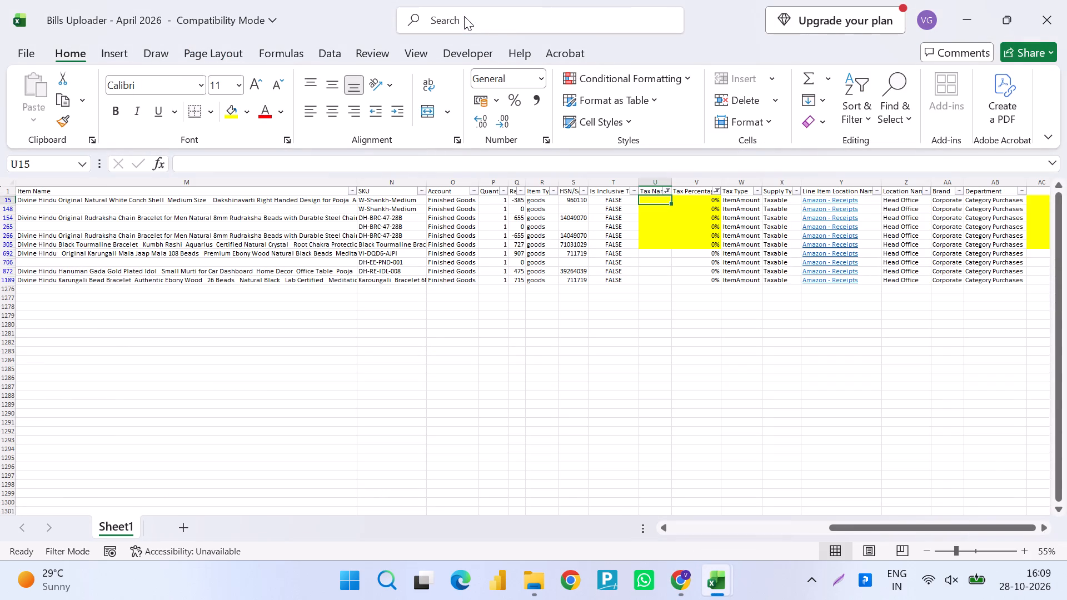
type("CGST")
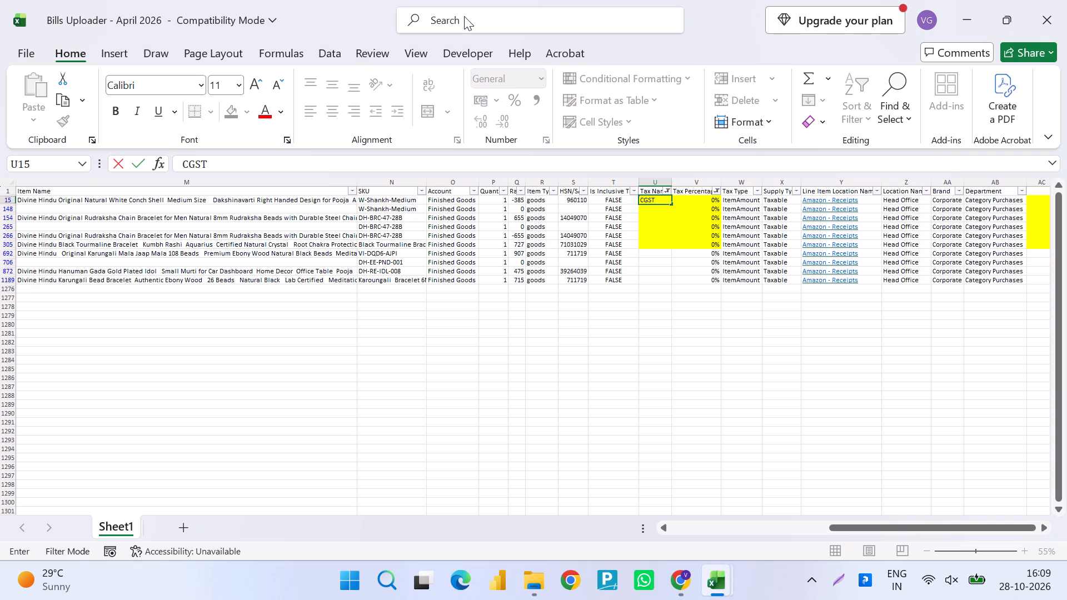
key("0")
key("Return")
key("Left")
key("ctrl+Down")
key("Right")
key("ctrl+shift+Up")
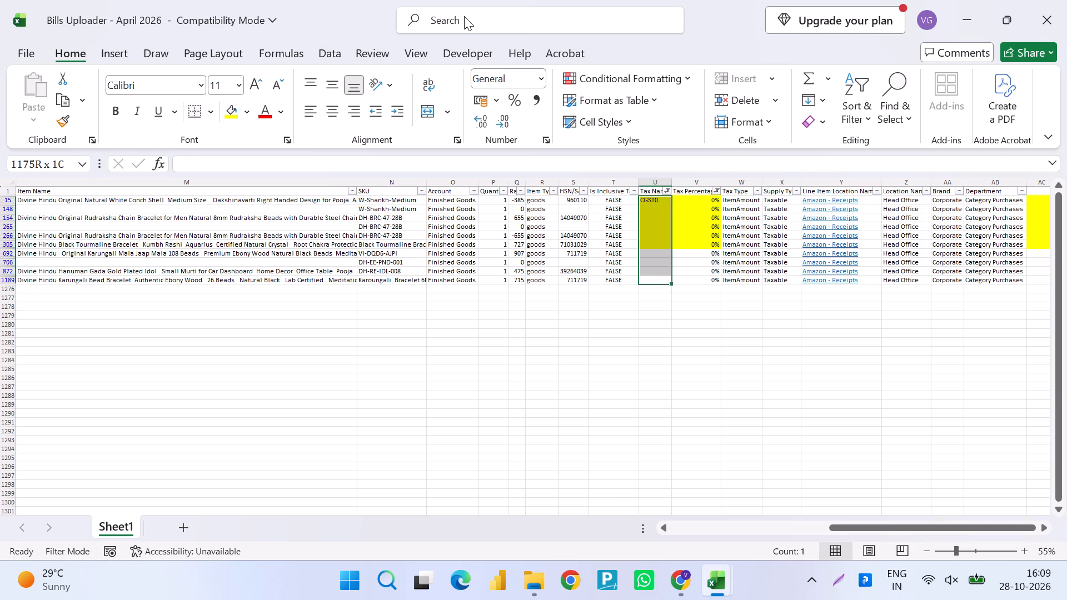
key("ctrl+d")
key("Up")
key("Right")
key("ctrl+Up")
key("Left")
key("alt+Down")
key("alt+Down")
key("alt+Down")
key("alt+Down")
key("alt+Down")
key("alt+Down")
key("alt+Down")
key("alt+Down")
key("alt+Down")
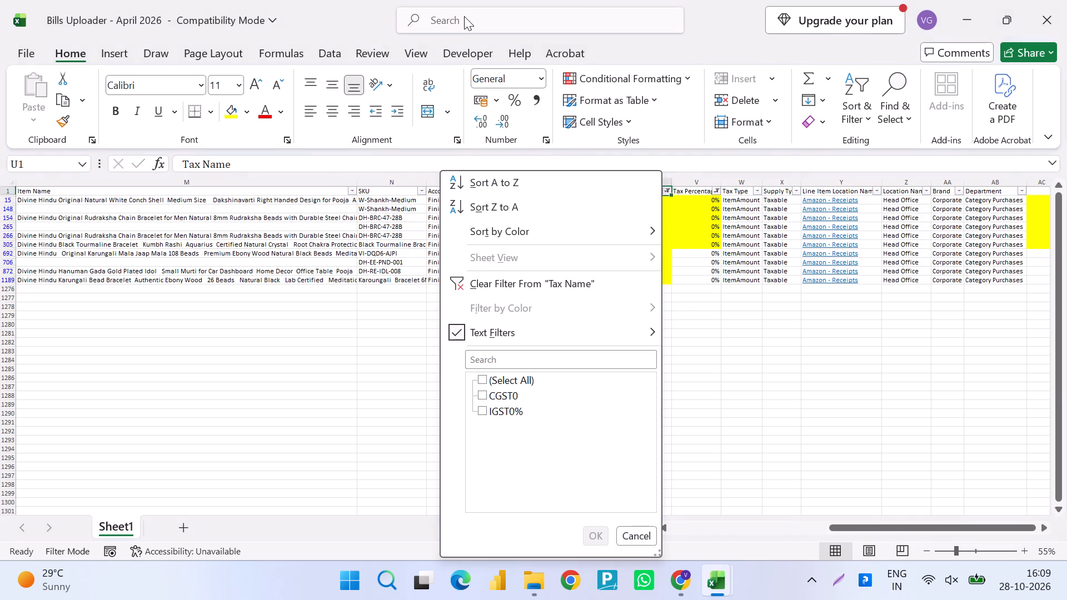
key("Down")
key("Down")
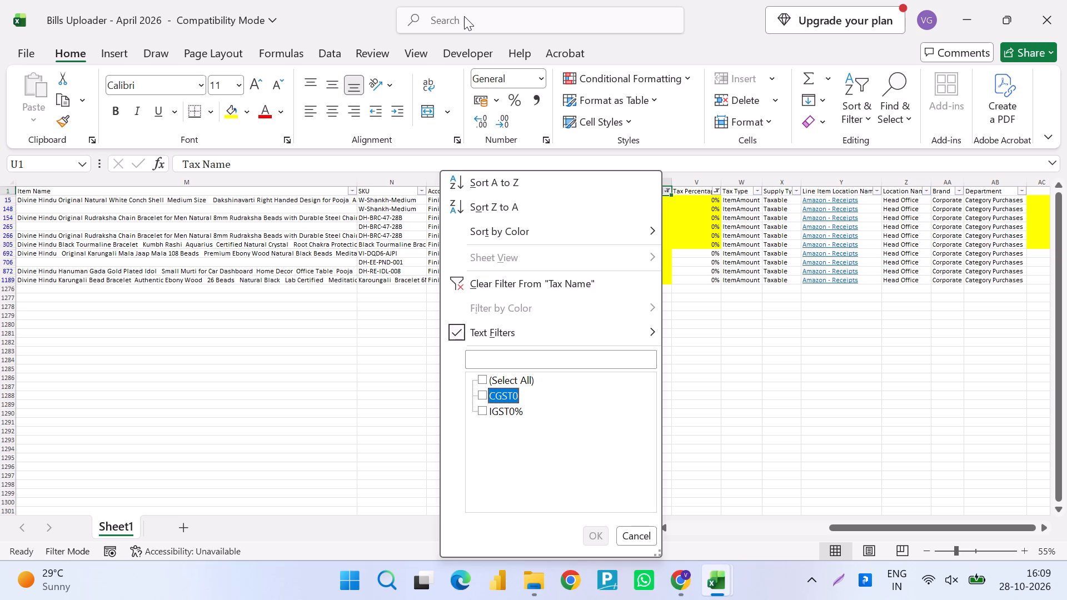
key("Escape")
Change the Tax Percentage filter to 3% and go to the first visible Tax Name cell.
key("Right")
key("alt+Down")
key("alt+Down")
key("alt+Down")
key("alt+Down")
key("alt+Down")
key("alt+Down")
key("alt+Down")
key("alt+Down")
key("alt+Down")
key("alt+Down")
key("alt+Down")
key("alt+Down")
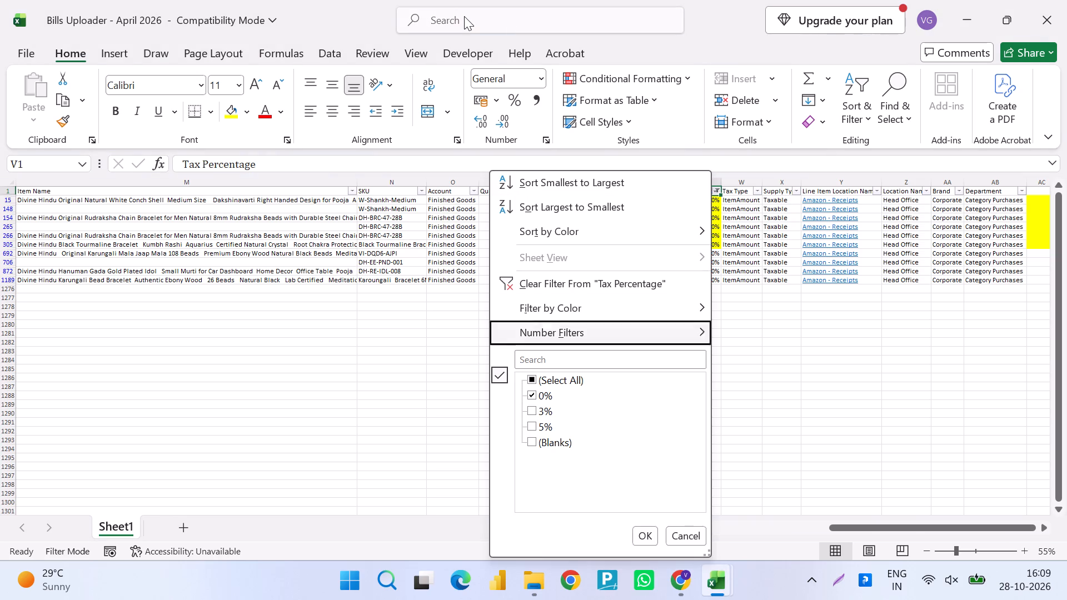
key("space")
key("Return")
key("Left")
key("Down")
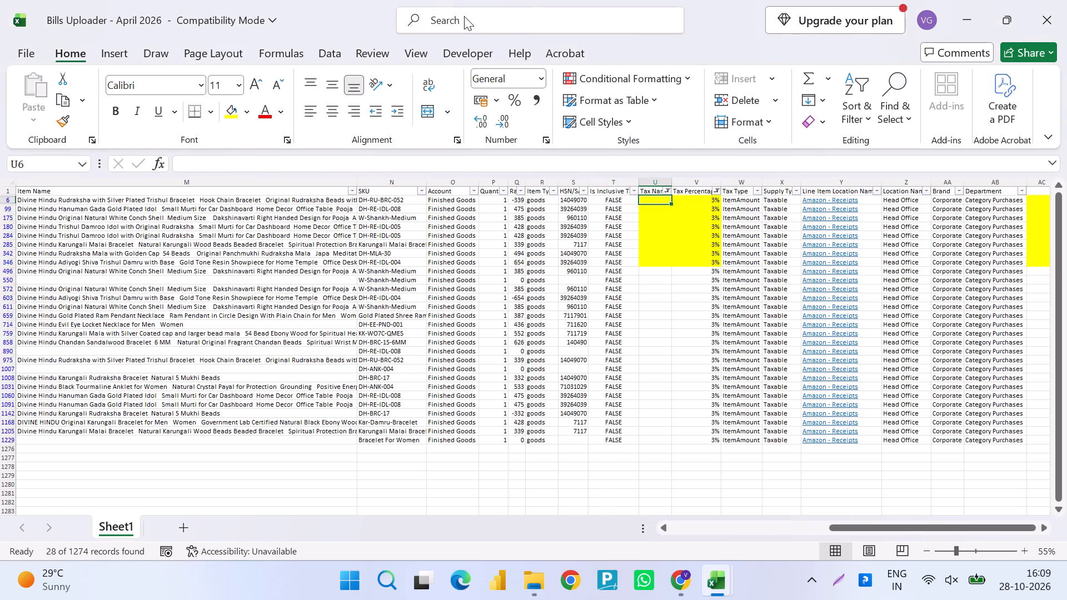
Enter CGST3 in the first Tax Name cell and fill it down through all filtered 3% rows.
type("CGST")
key("3")
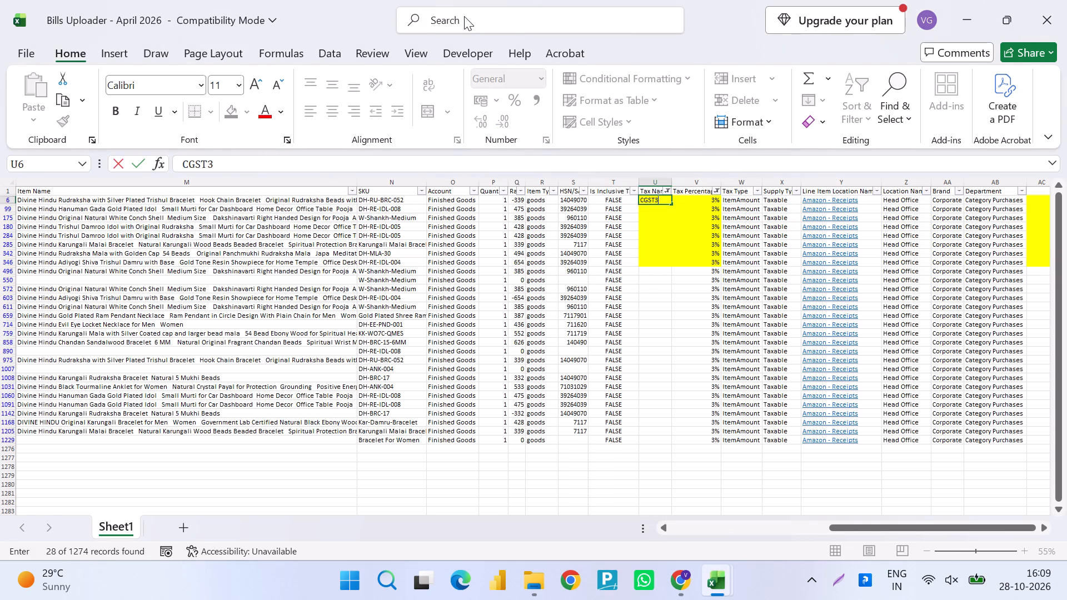
key("Return")
key("Left")
key("ctrl+Down")
key("Right")
key("ctrl+shift+Up")
key("ctrl+d")
Change the Tax Percentage filter to 5%.
key("ctrl+Up")
key("Right")
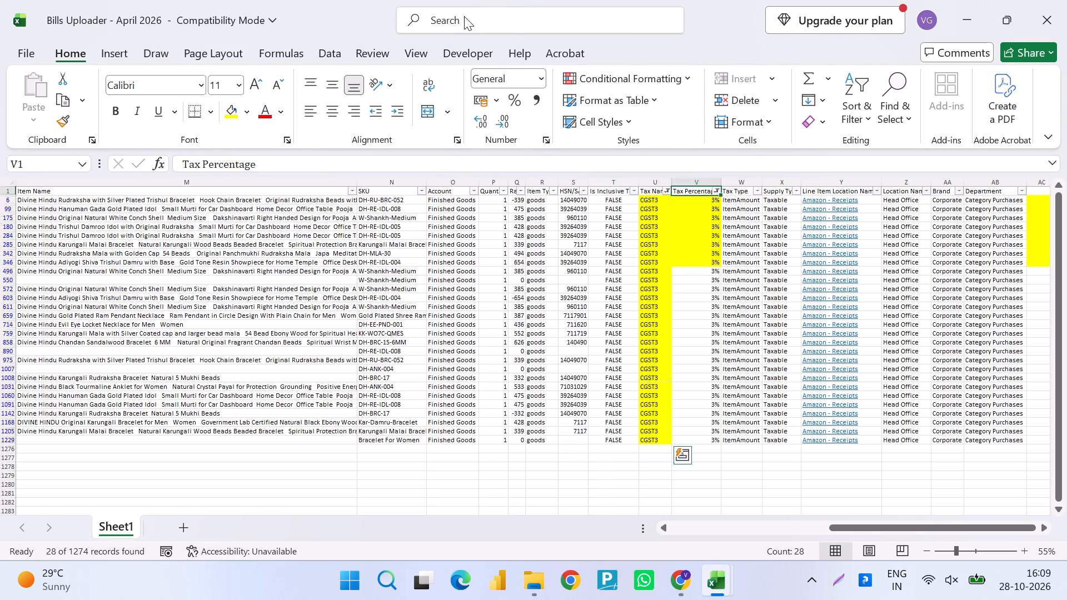
key("alt+Down")
key("alt+Down")
key("alt+Down")
key("alt+Down")
key("alt+Down")
key("alt+Down")
key("alt+Down")
key("alt+Down")
key("alt+Down")
key("alt+Down")
key("alt+Down")
key("Down")
key("space")
key("Return")
key("Left")
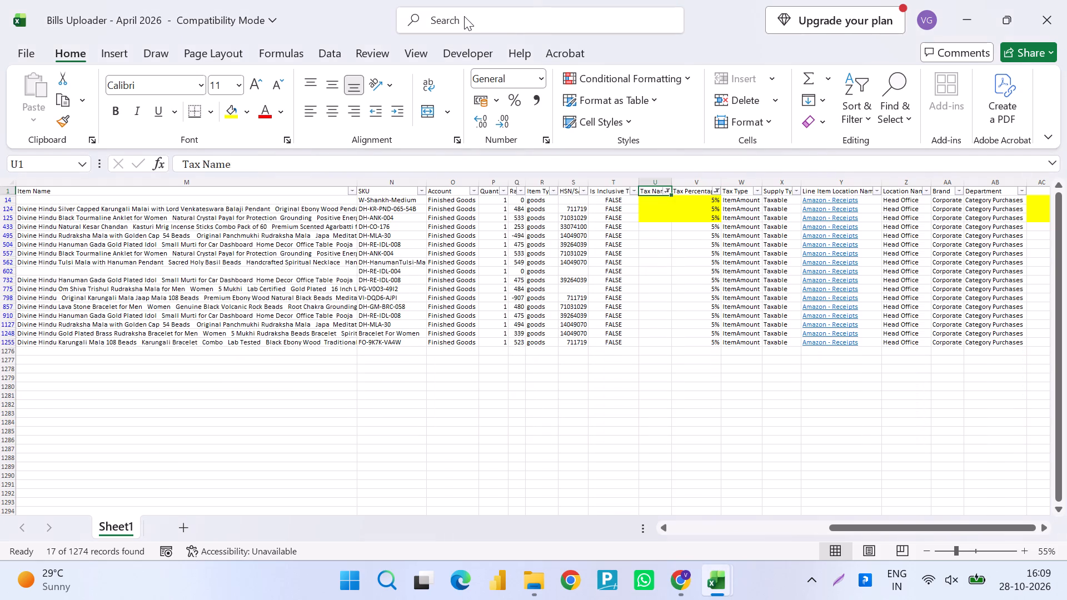
Enter CGST5 in the first Tax Name cell and fill it down through all filtered 5% rows.
key("Down")
type("CGST5")
key("Return")
key("Left")
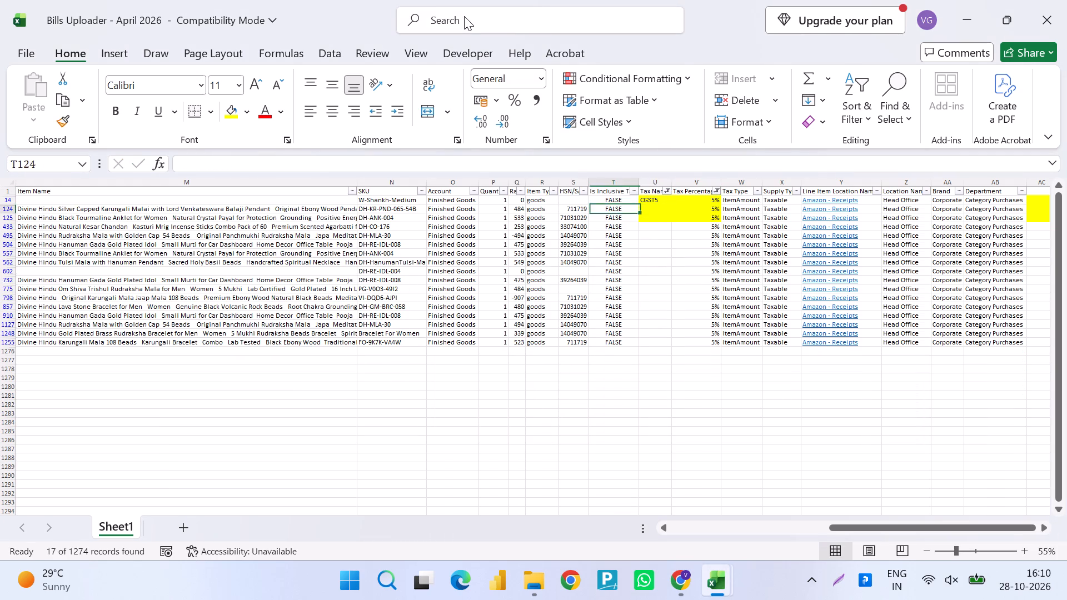
key("ctrl+Down")
key("Right")
key("ctrl+shift+Up")
key("ctrl+d")
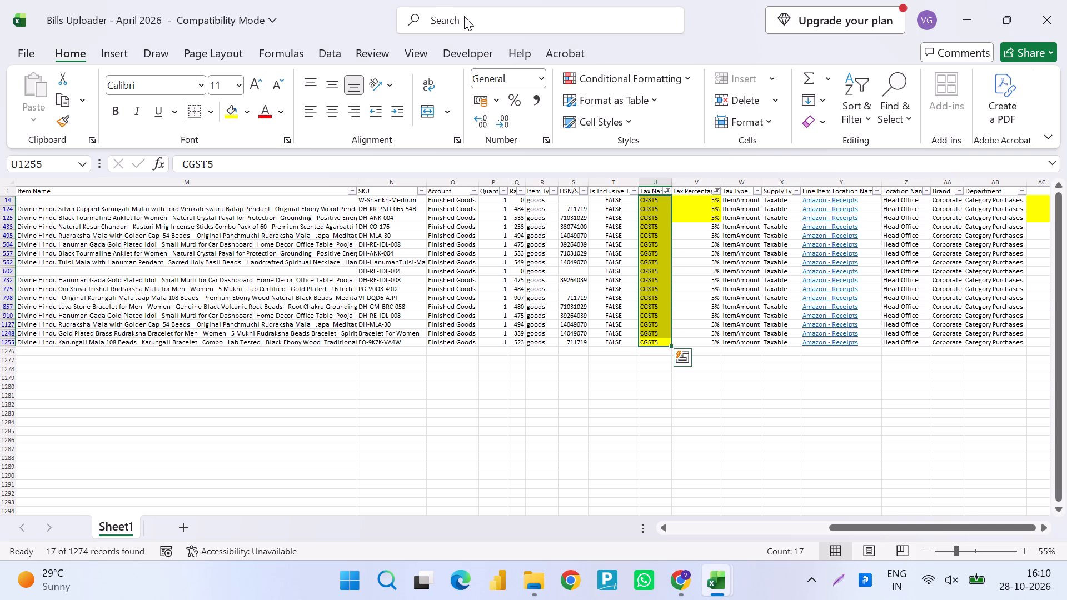
Turn off the filters and replace every % with nothing in the Tax Name column using Replace All.
key("ctrl+shift+l")
key("ctrl+Up")
key("Down")
key("ctrl+space")
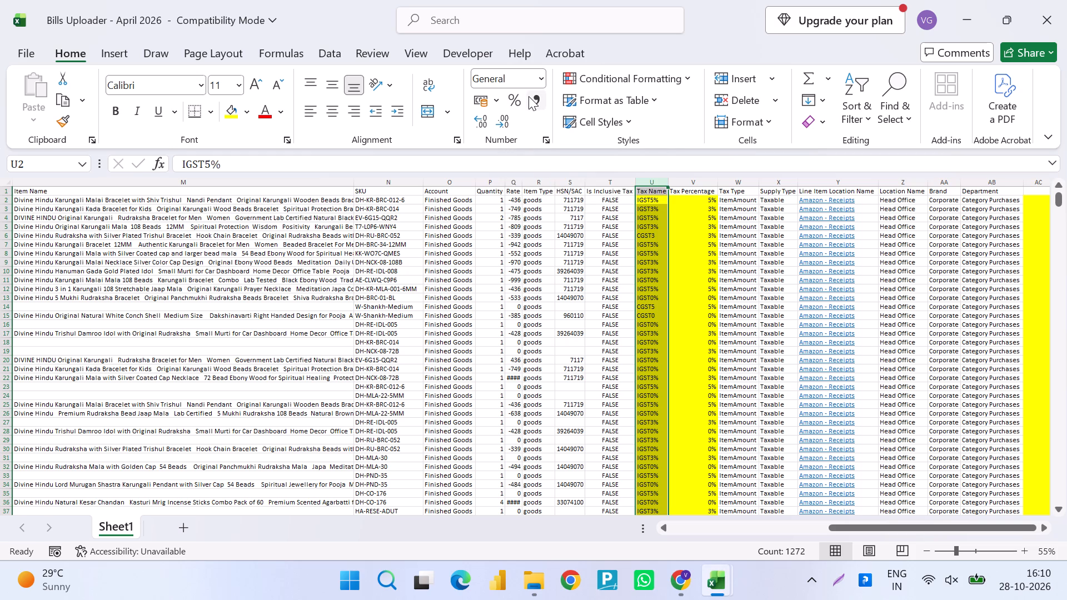
key("ctrl+h")
key("shift+Tab")
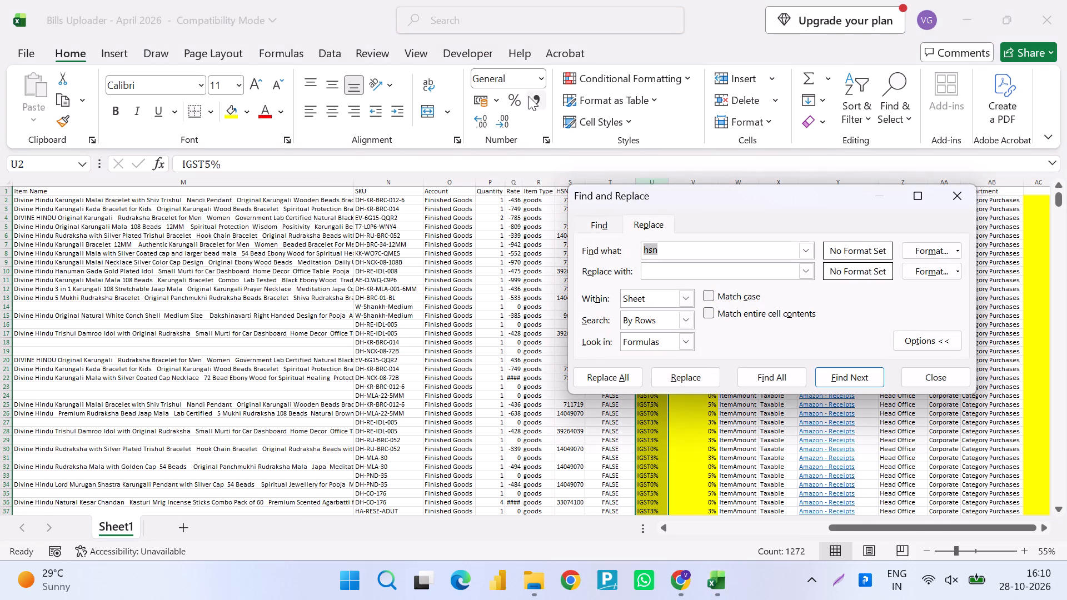
key("shift+percent")
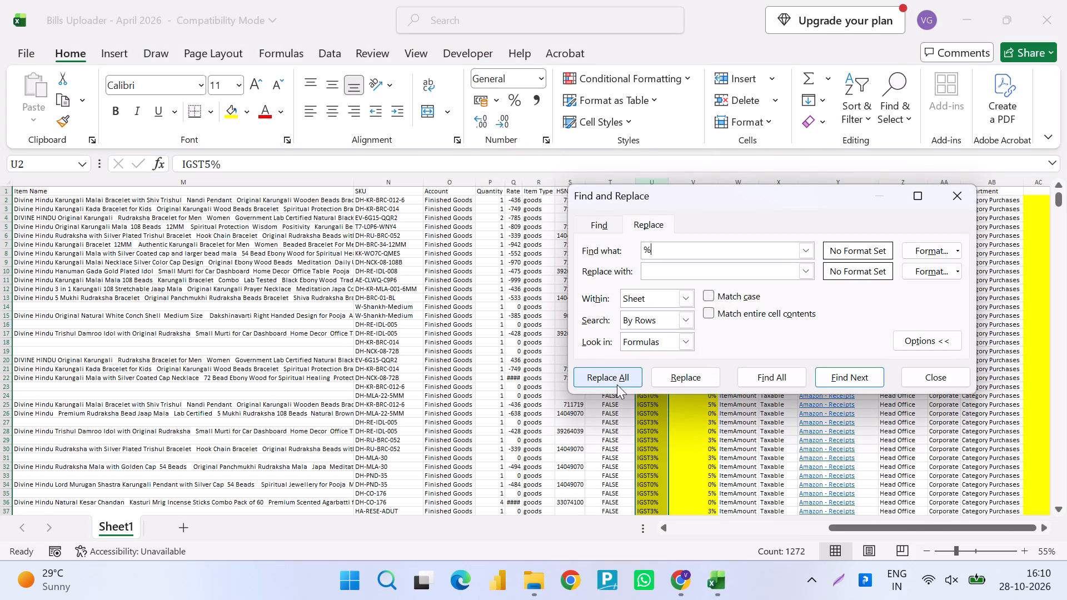
left_click(616, 384)
key("Escape")
key("Escape")
key("Escape")
Switch to Chrome, reopen Bills Uploader - April 2026 from Drive for a quick check, and close its tab.
key("alt+Tab")
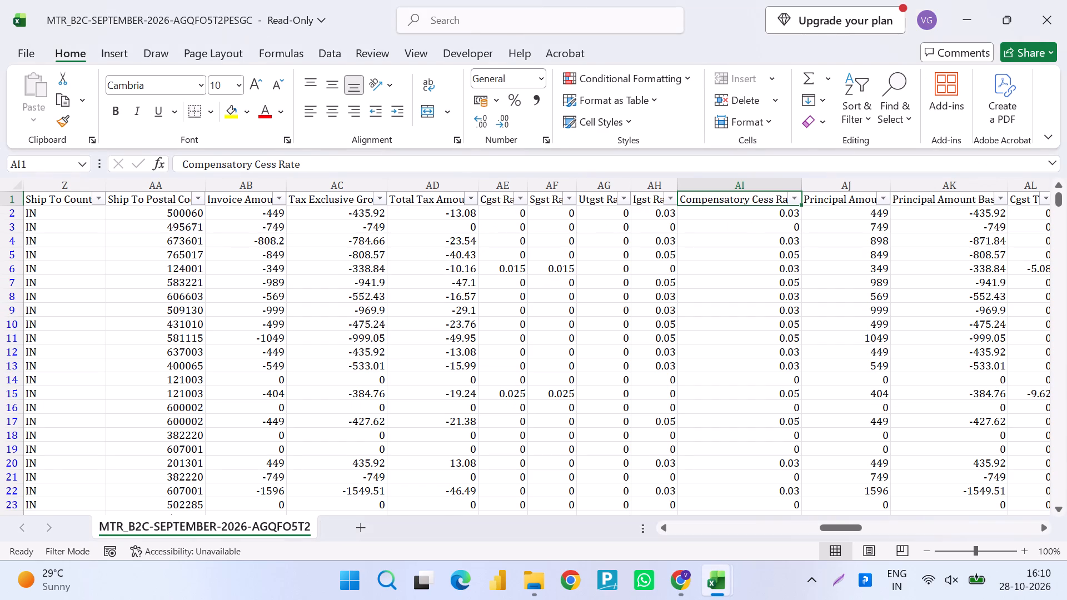
key("alt+Tab")
key("alt+Tab")
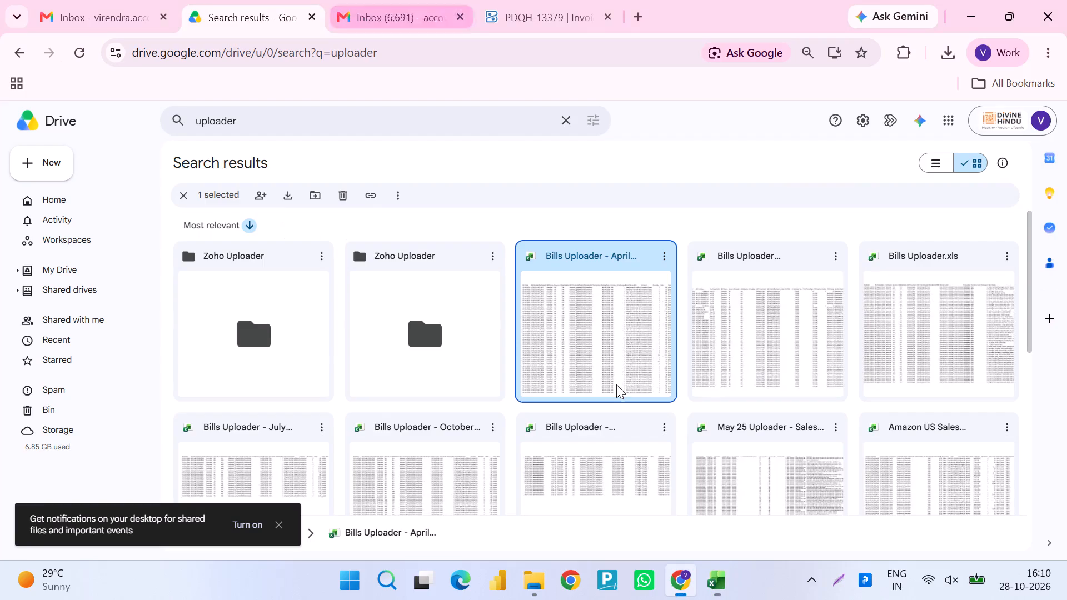
double_click(615, 293)
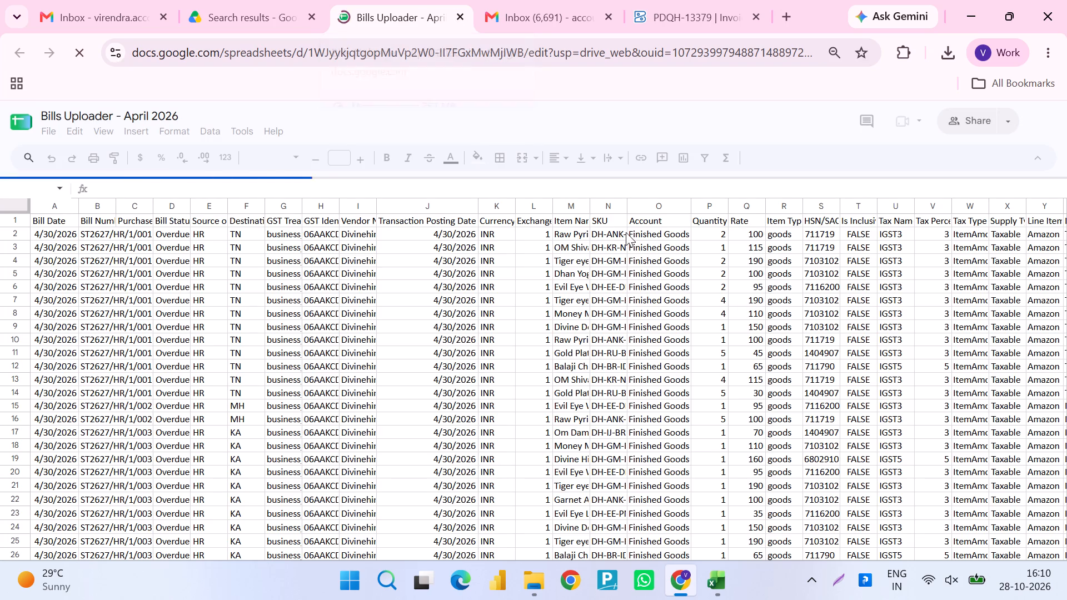
scroll(626, 232, "left", 1)
left_click(465, 18)
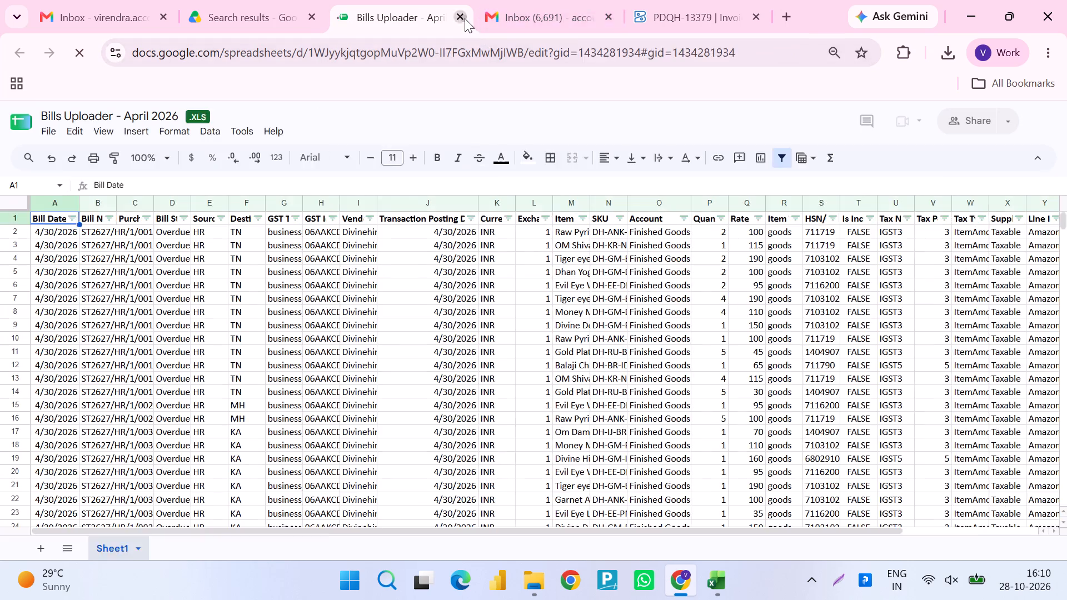
Return to the Bills Uploader - April 2026 workbook in Excel and replace every % with nothing throughout the Tax Percentage column.
key("alt+Tab")
key("alt+Tab")
key("alt+Tab")
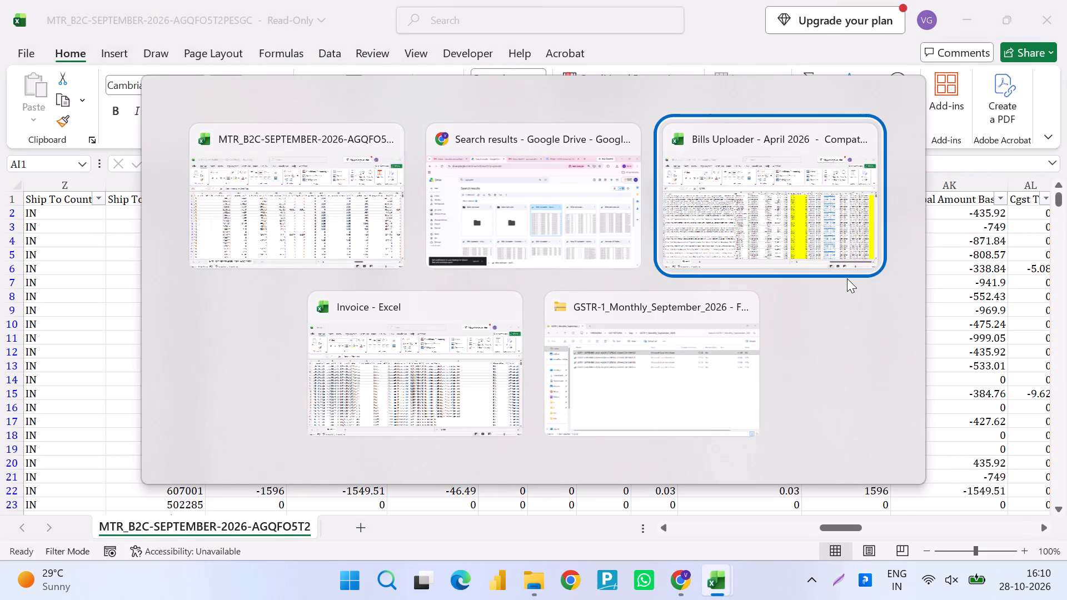
key("Up")
key("Down")
key("Right")
key("F2")
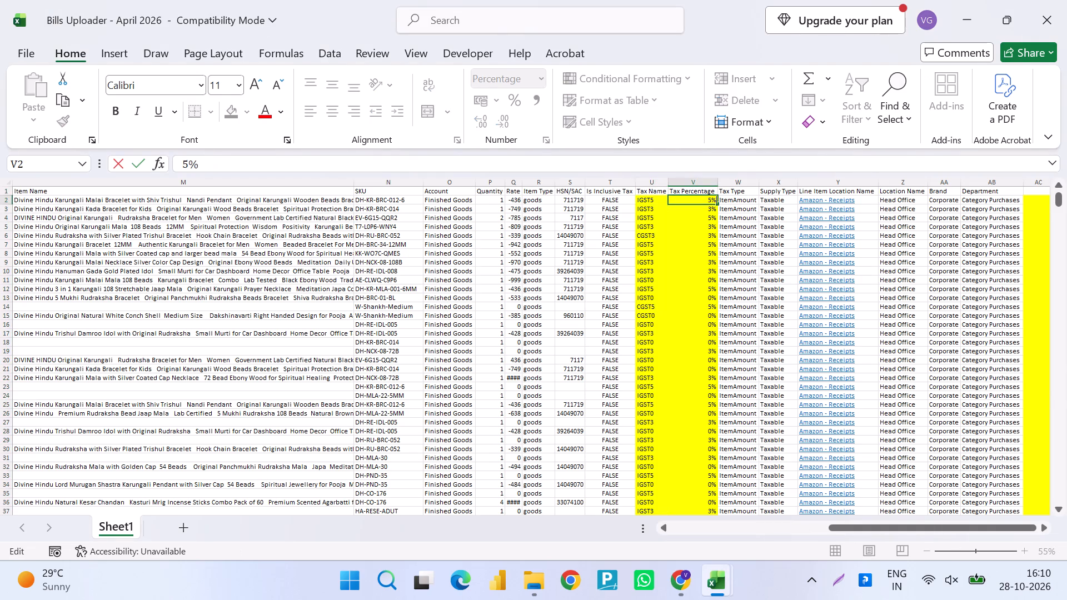
key("Escape")
key("ctrl+shift+Down")
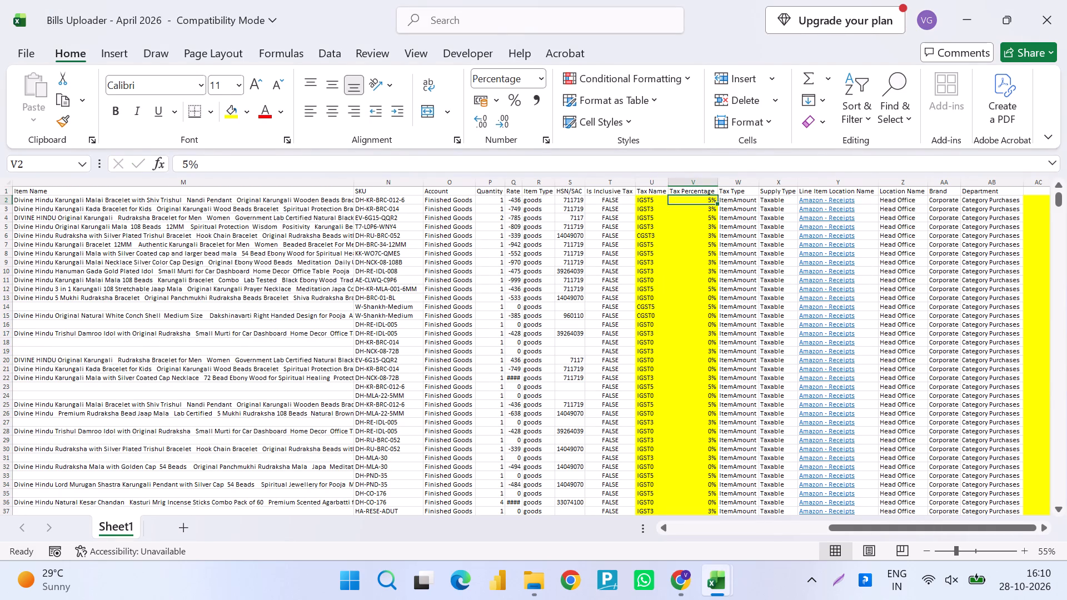
key("ctrl+h")
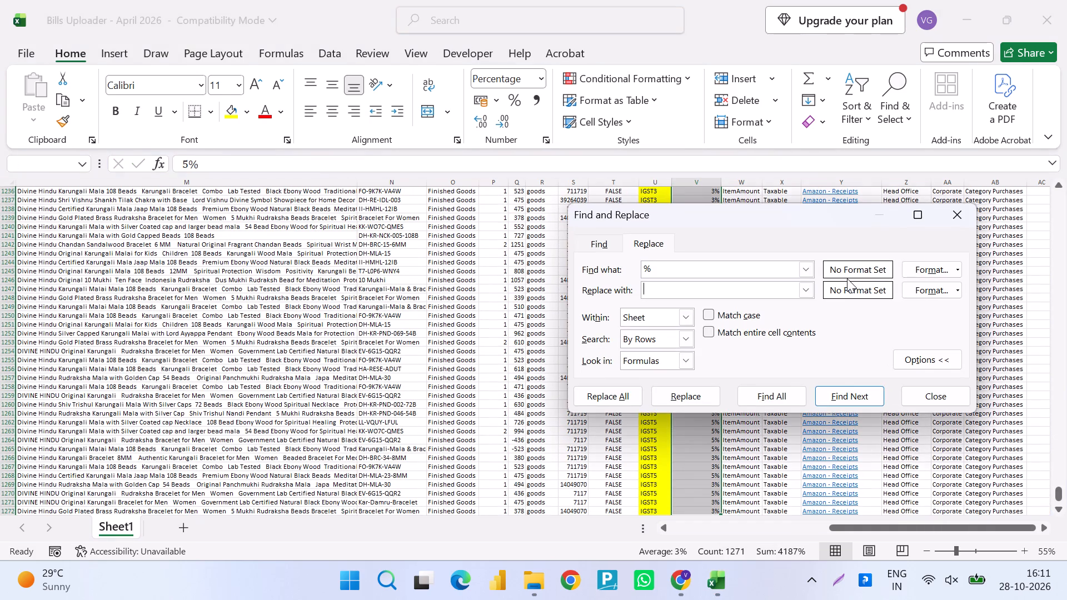
left_click(625, 393)
key("Escape")
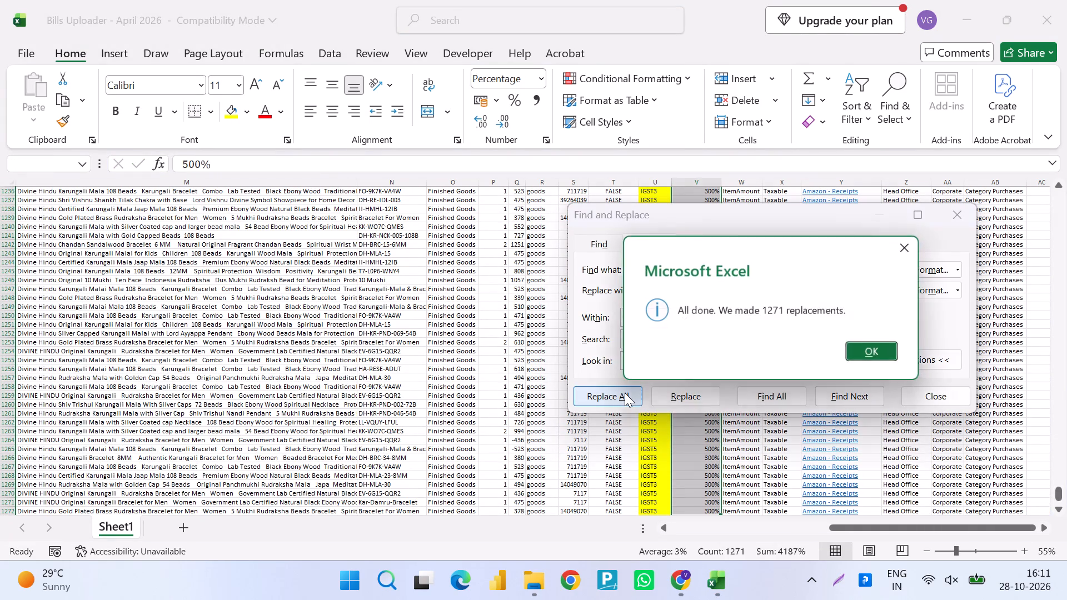
key("Escape")
key("Escape")
key("Escape")
key("ctrl+Up")
key("ctrl+z")
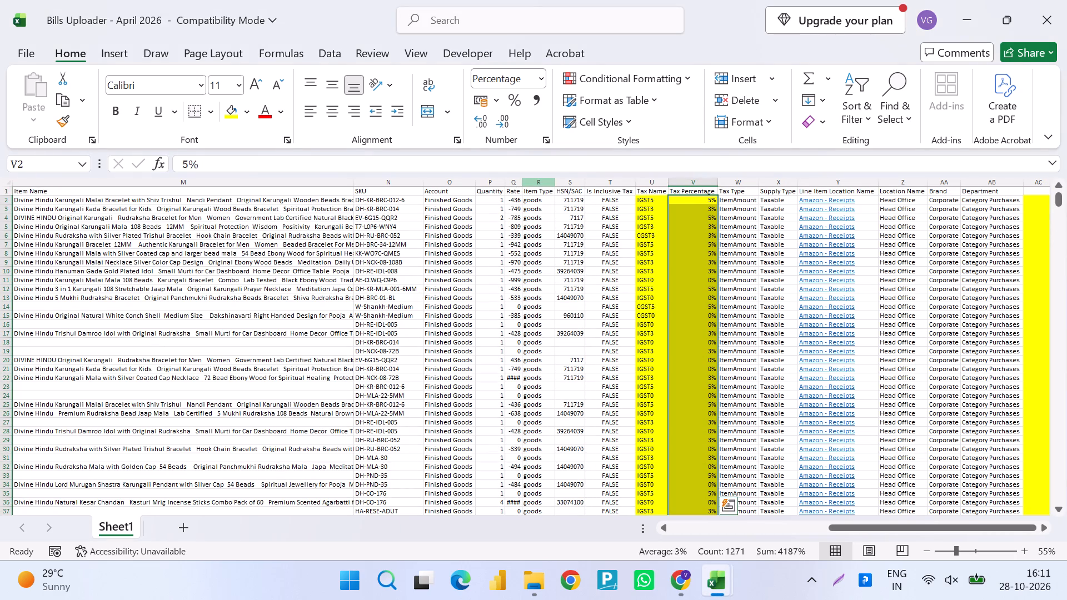
key("ctrl+y")
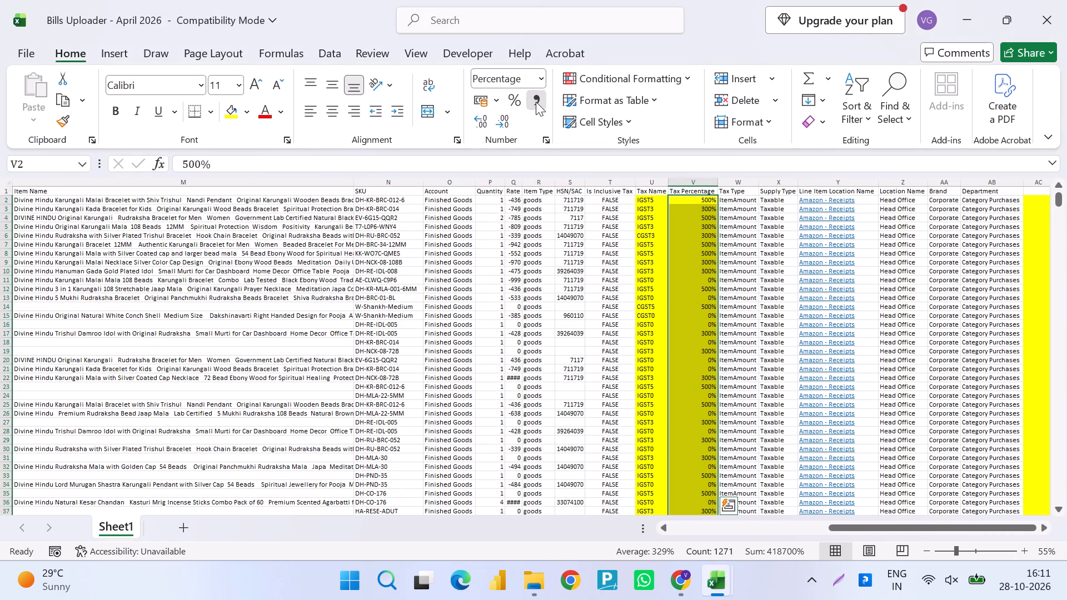
Format the Tax Percentage values in comma style with no decimal places.
left_click(536, 102)
double_click(507, 128)
Save the Bills Uploader workbook with the cursor back at the Bild Date header in cell A1.
key("ctrl+s")
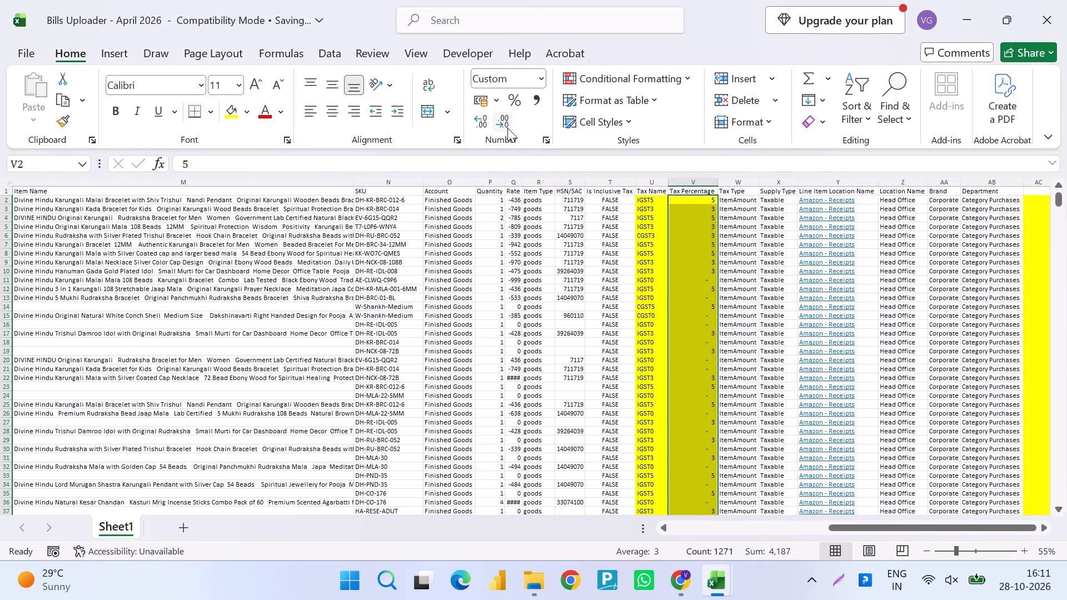
key("ctrl+s")
key("Return")
key("Left")
key("ctrl+Left")
key("ctrl+Up")
key("ctrl+Left")
key("ctrl+Up")
key("ctrl+Left")
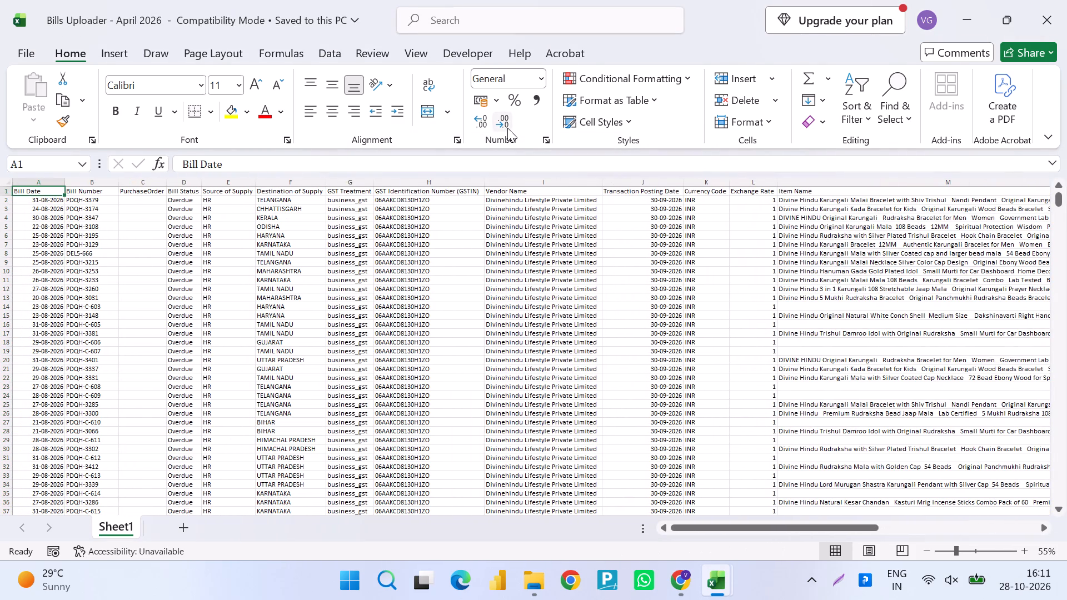
key("ctrl+s")
key("Return")
Switch to Chrome, reopen Bills Uploader - April 2026 from Drive, and examine its columns across to Department for comparison.
key("alt+Tab")
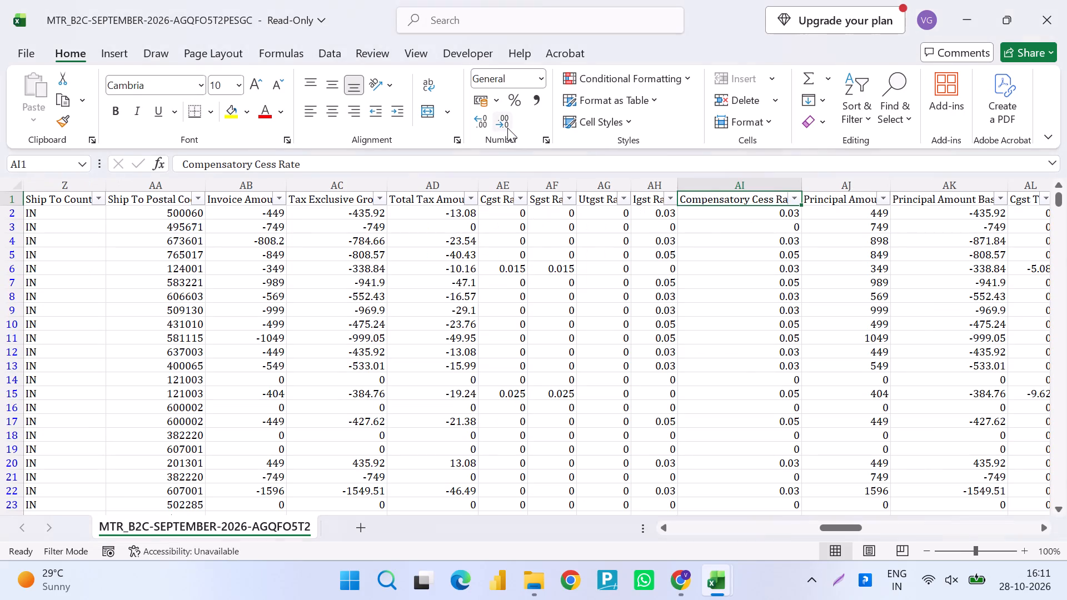
key("alt+Tab")
key("alt+Tab")
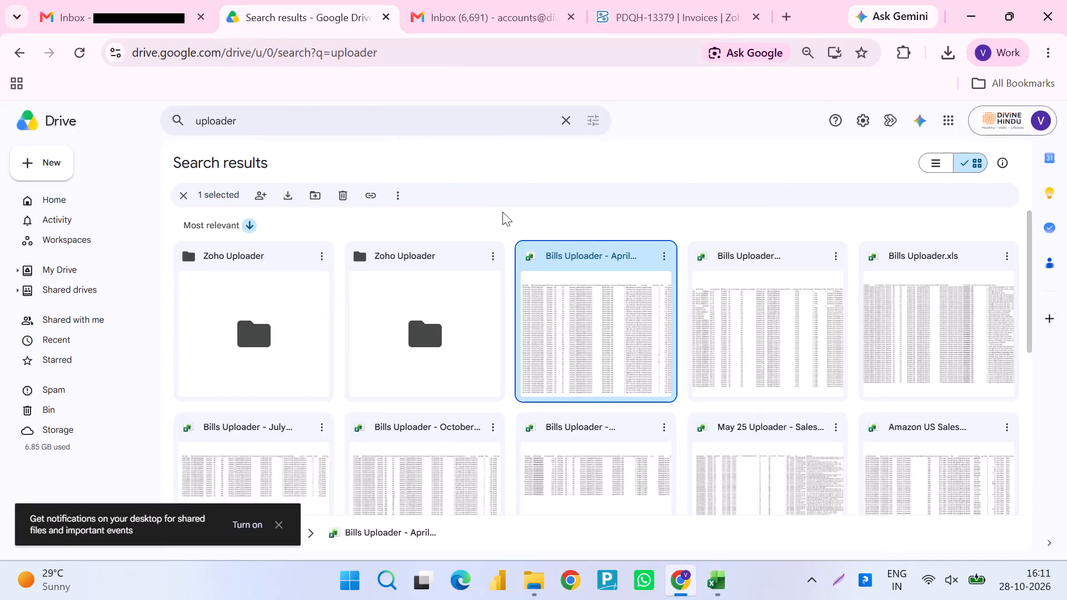
double_click(594, 246)
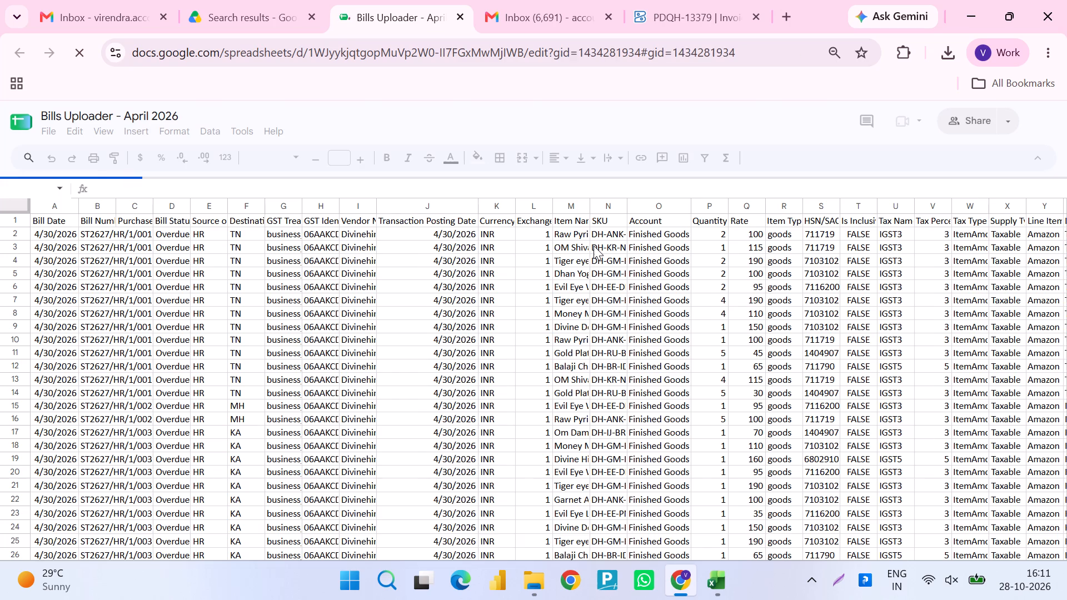
scroll(594, 246, "left", 6)
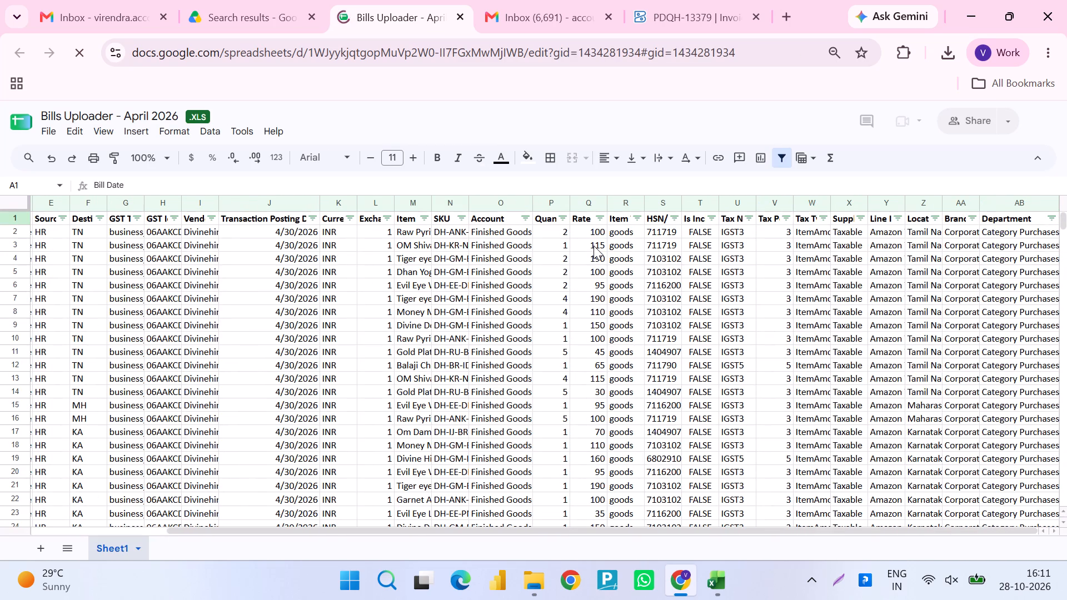
scroll(594, 246, "left", 1)
scroll(929, 337, "left", 6)
scroll(929, 337, "right", 4)
scroll(929, 337, "left", 17)
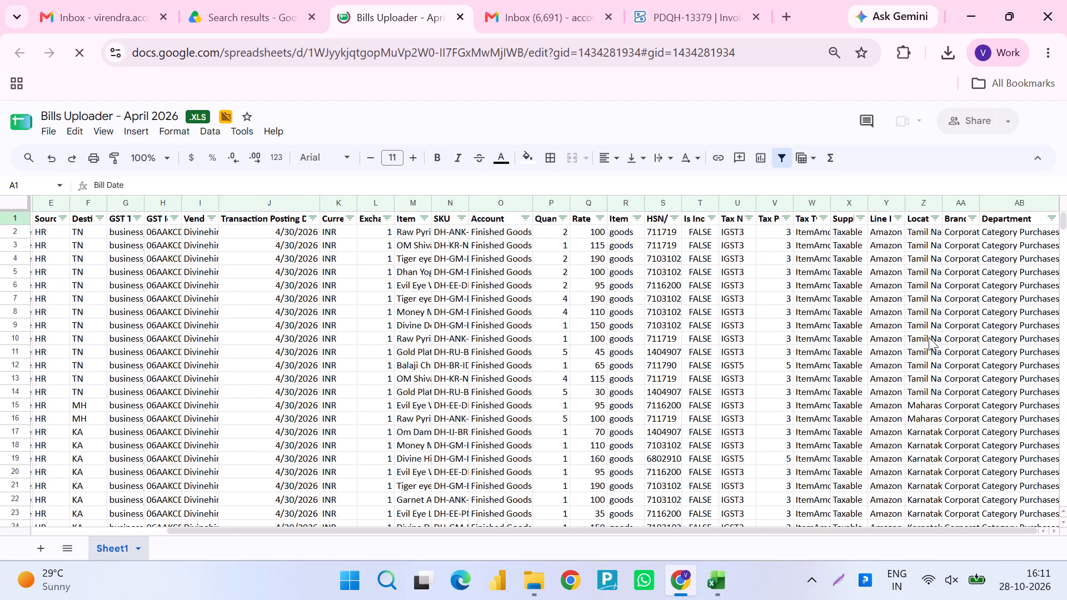
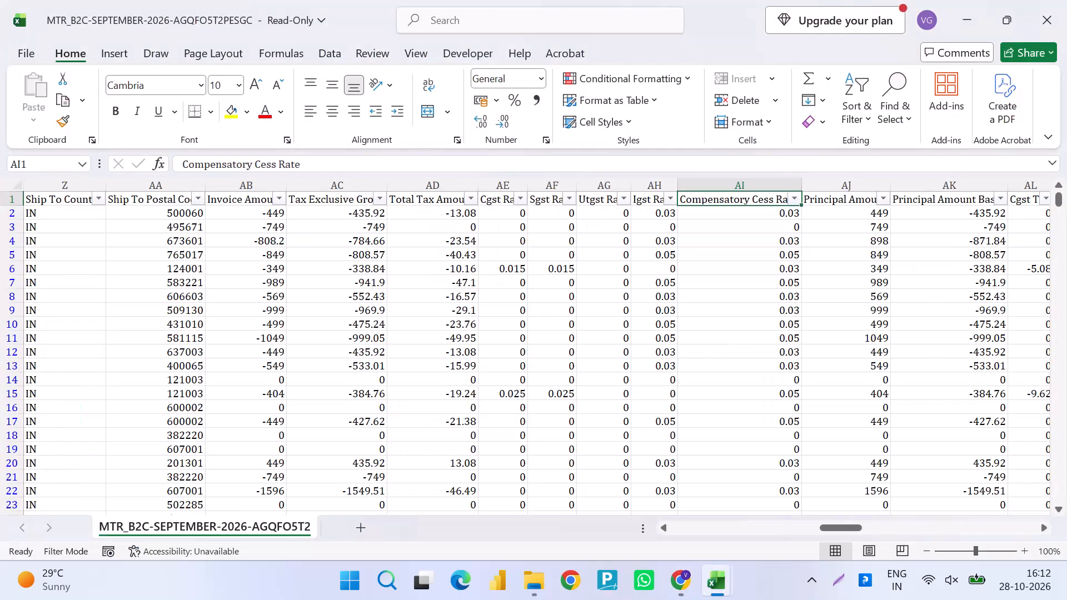
Switch from the MTR B2C September 2026 workbook to the Bills Uploader - April 2026 workbook in Excel.
key("alt+Tab")
key("alt+Tab")
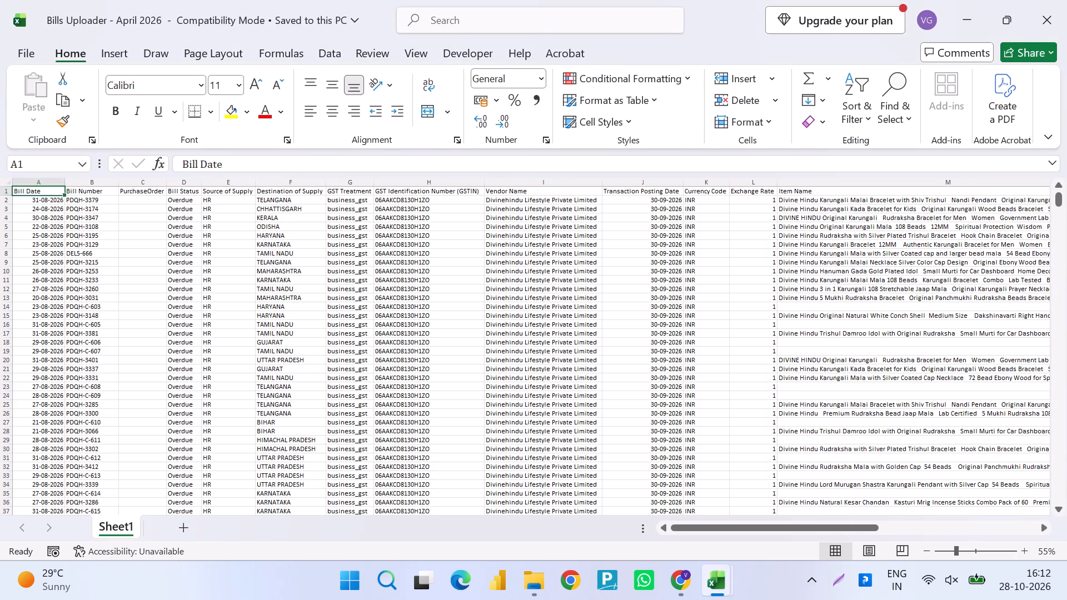
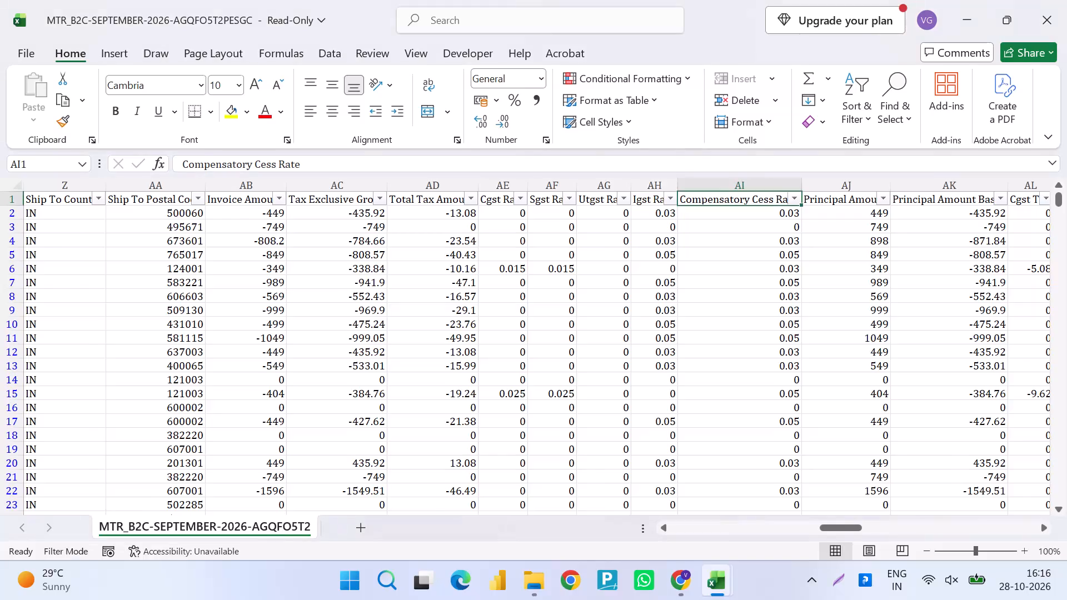
Save the Bills Uploader - April 2026 workbook with its completed bill rows.
key("ctrl+s")
key("ctrl+s")
key("ctrl+s")
key("Return")
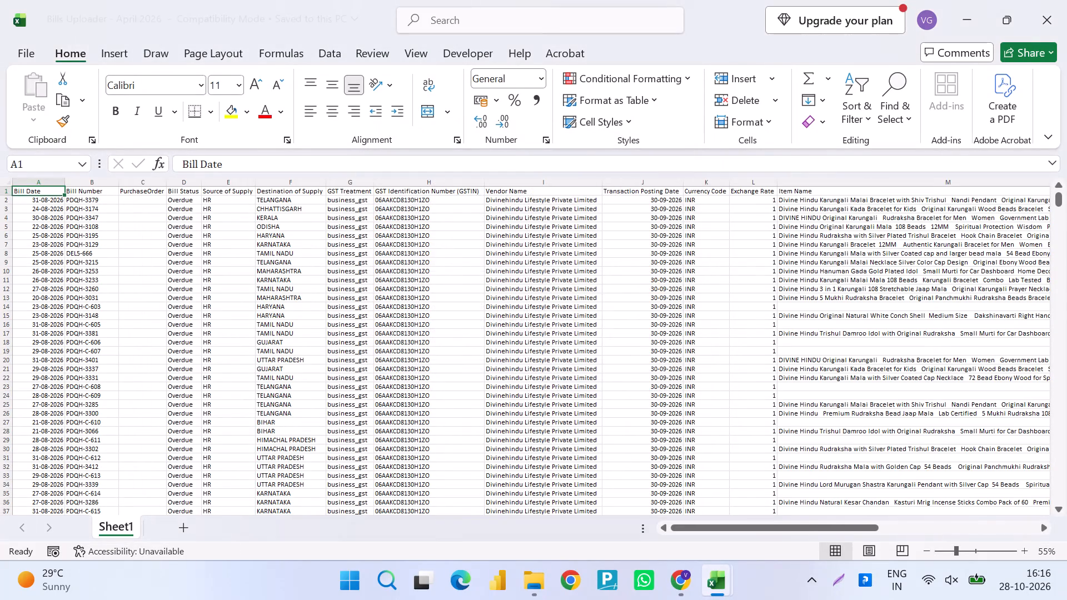
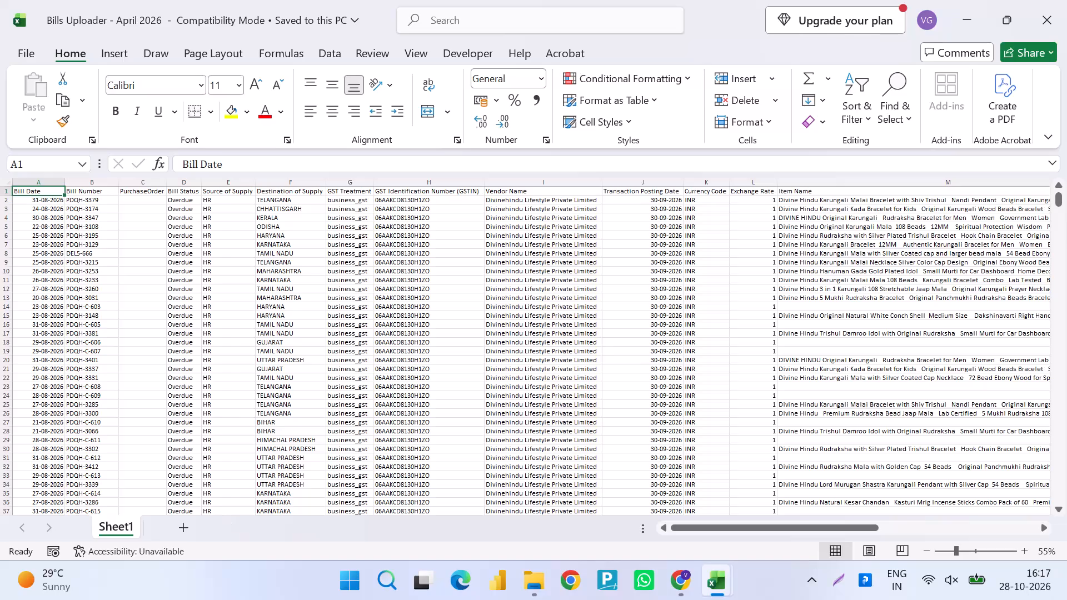
Calculate 141-123 with a formula in cell AC10, the blank column beside Department in the bill rows.
left_click(750, 269)
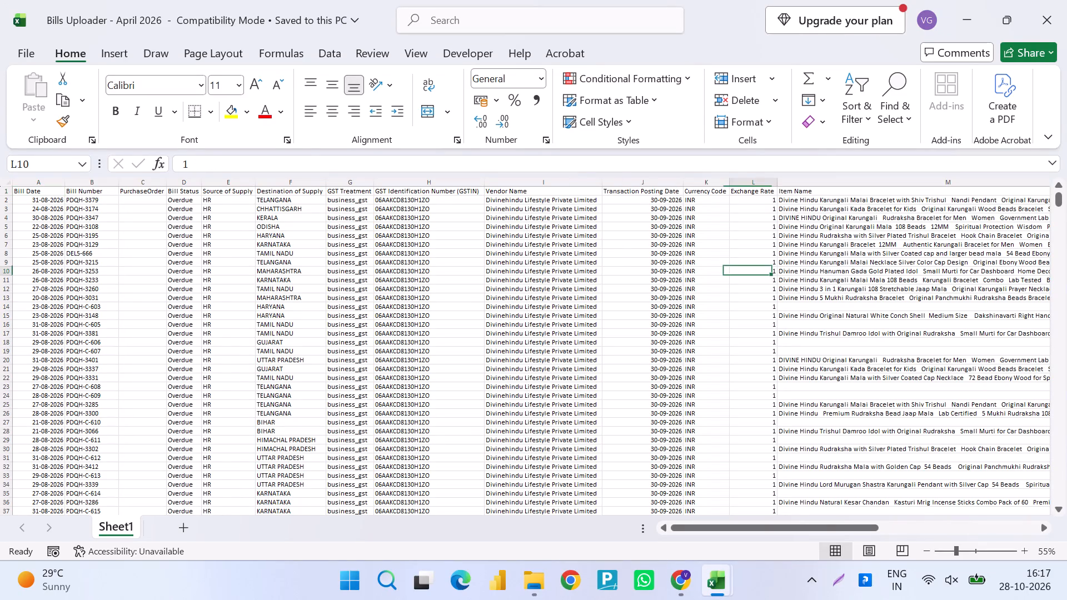
key("ctrl+Right")
key("Right")
key("Right")
key("Right")
key("Left")
key("Left")
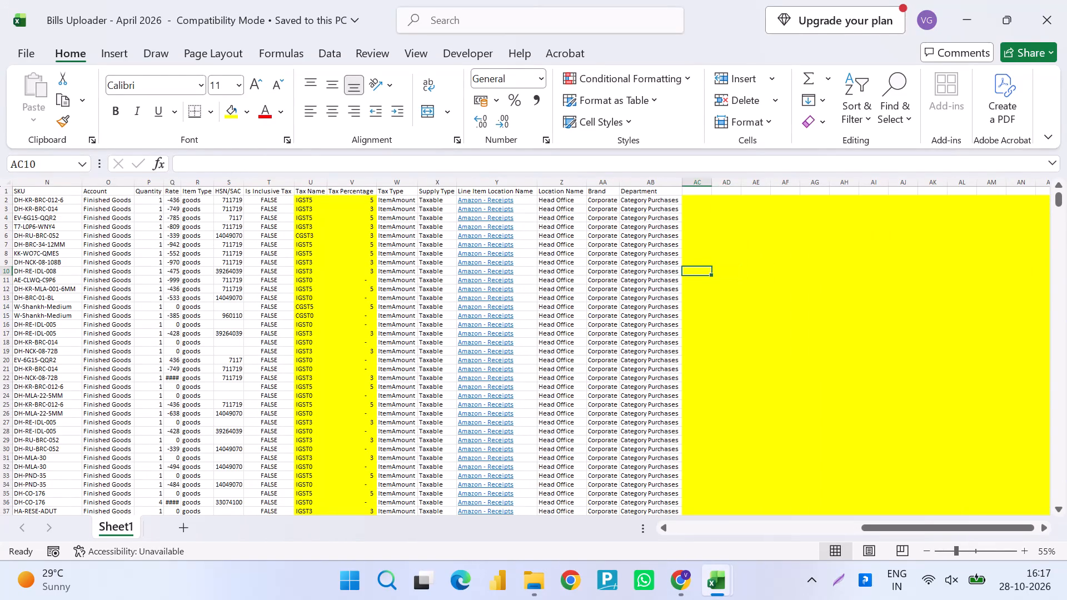
type("=141-123")
key("Return")
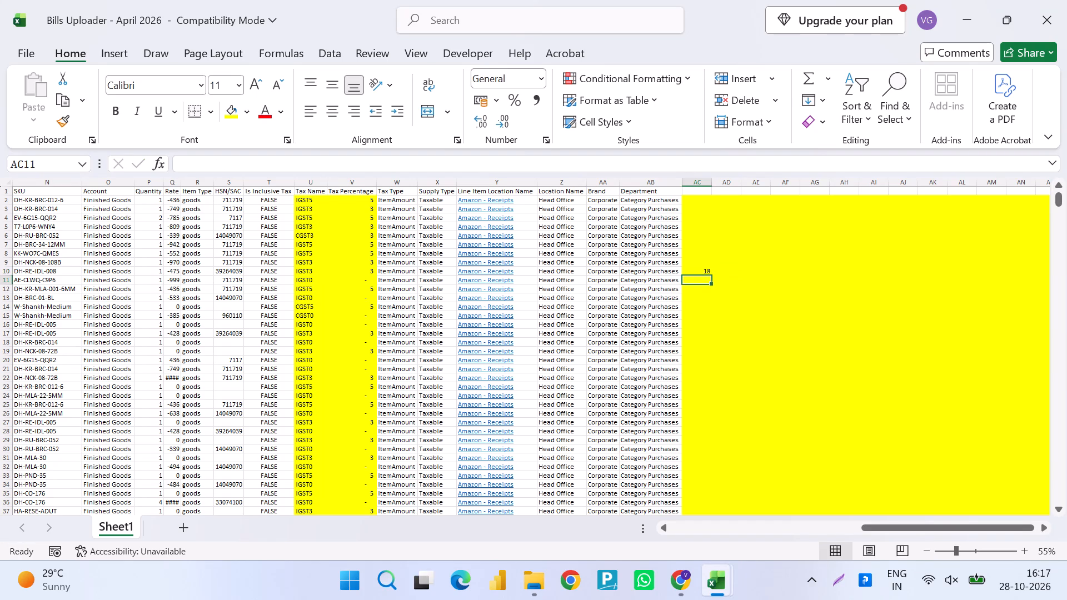
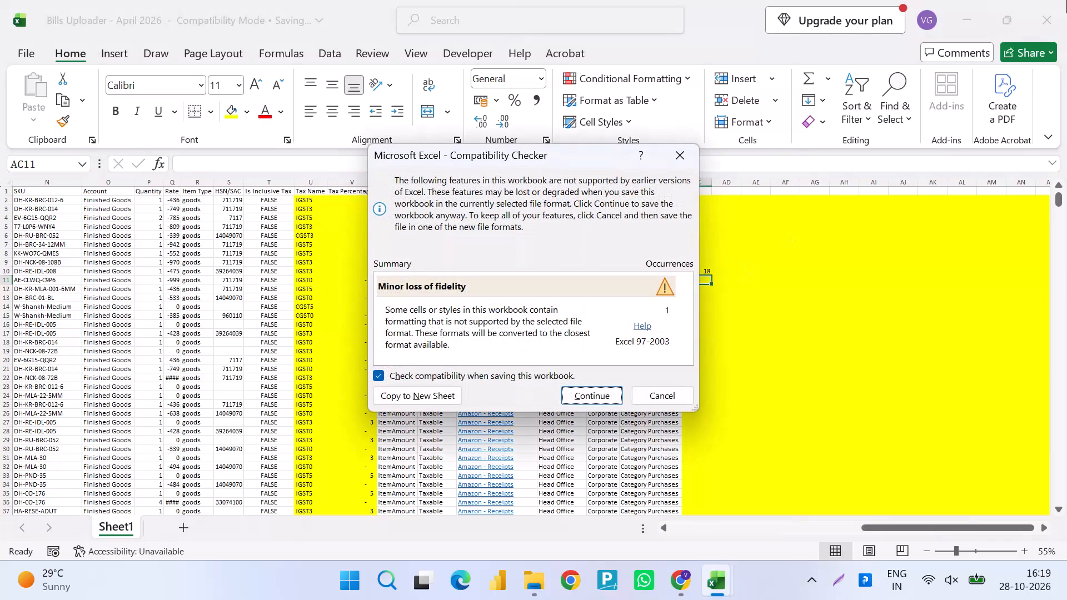
Finish saving the Bills Uploader - April 2026 workbook in its current Excel 97-2003 format and close it.
key("Return")
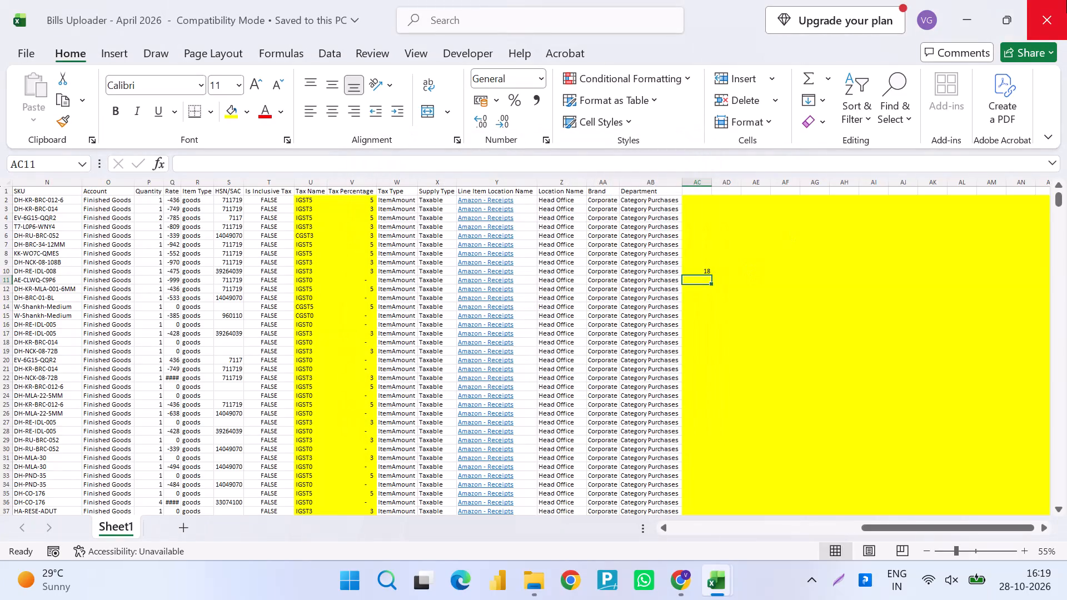
left_click(1066, 0)
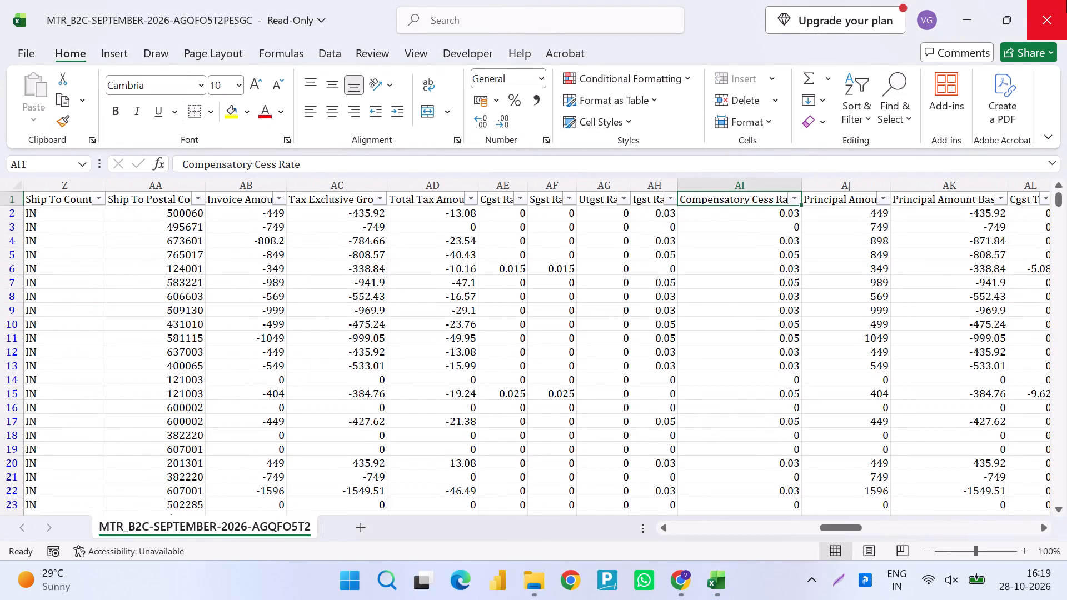
Close the September 2026 MTR B2C workbook and the Invoice workbook without saving their changes.
key("alt+F4")
key("Tab")
key("Return")
key("alt+Tab")
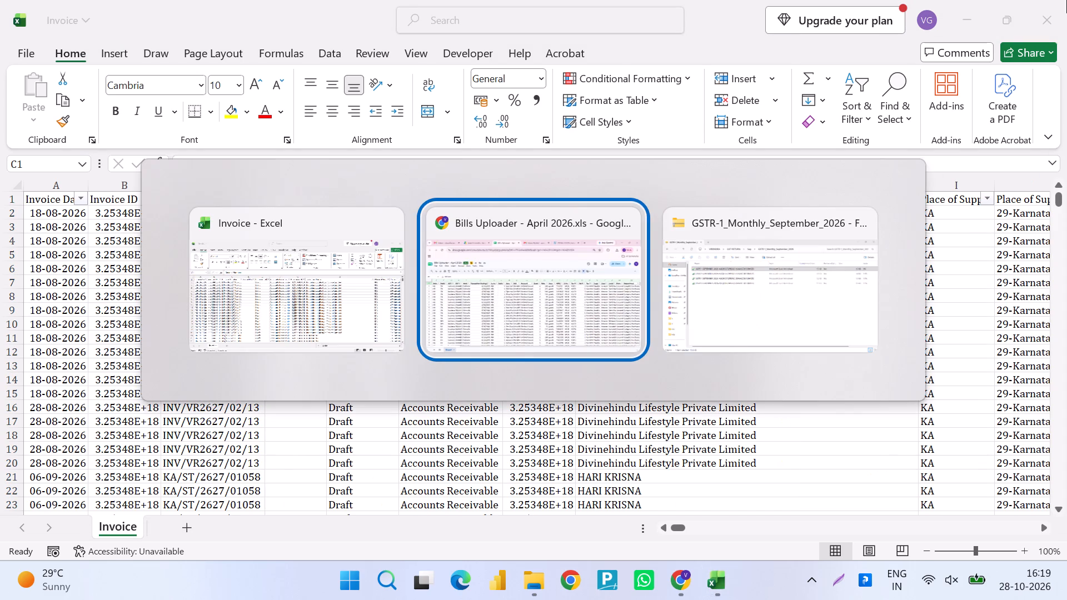
key("alt+Left")
key("alt+F4")
key("Tab")
key("Return")
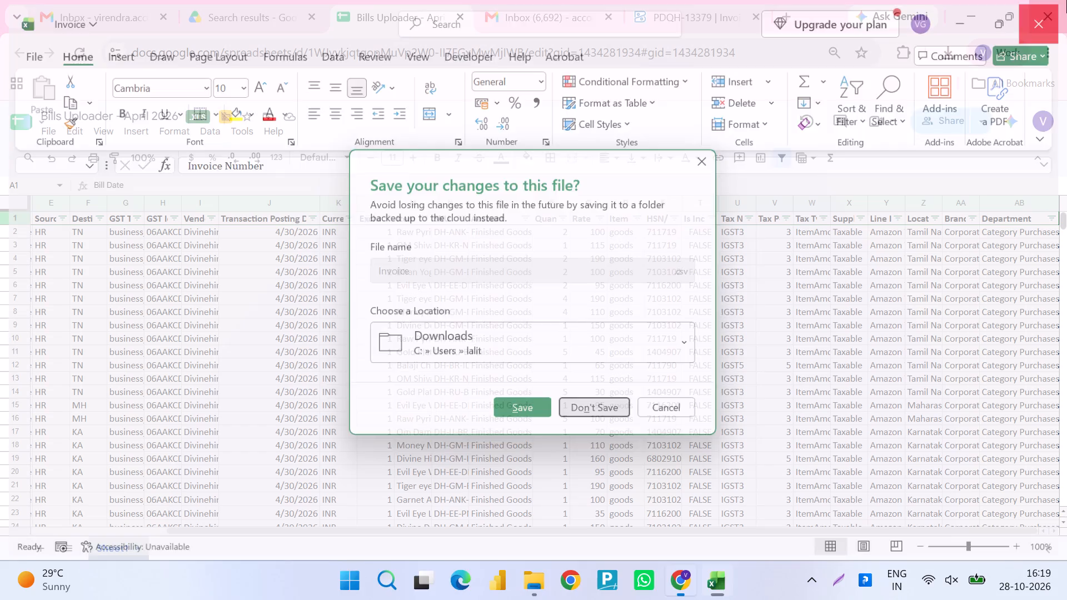
In the Downloads folder, rename the Bills Uploader - April 2026 file as "Bills Uploader - Amazon B2C Sep 26".
key("alt+Tab")
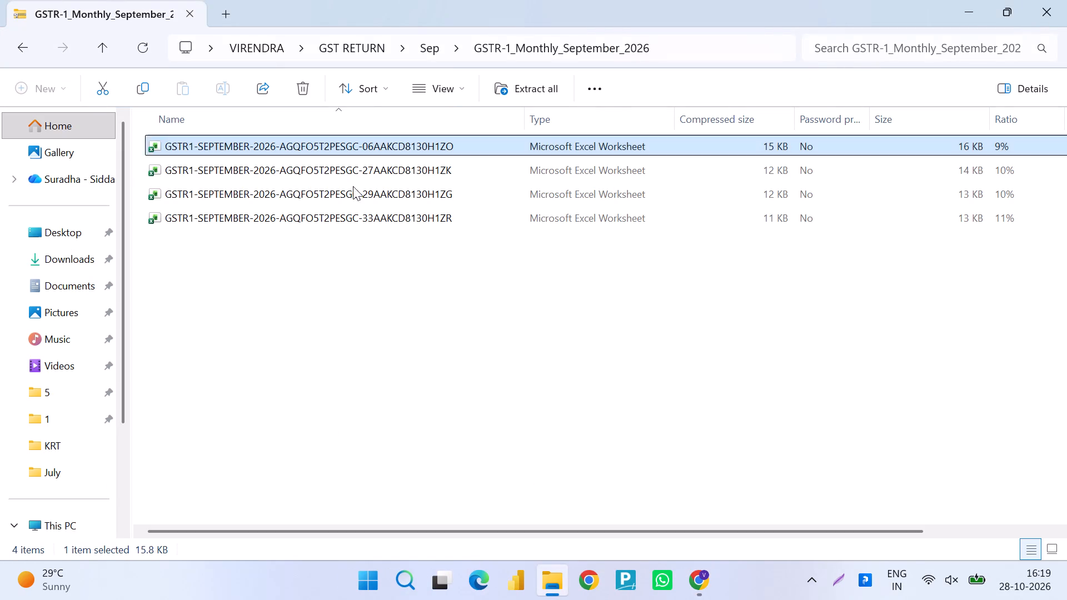
left_click(39, 253)
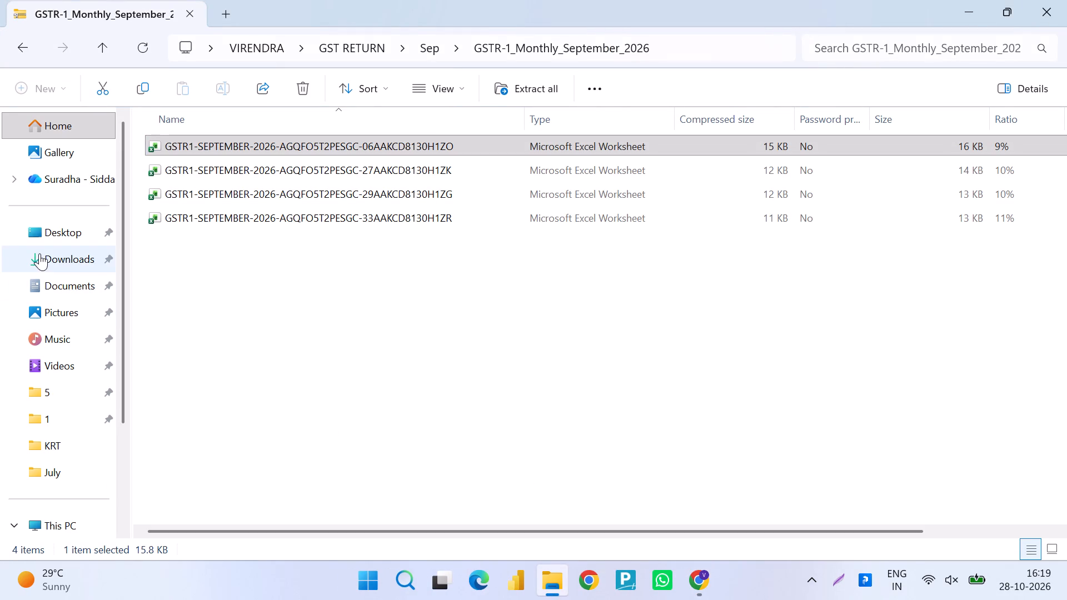
left_click(224, 168)
key("F2")
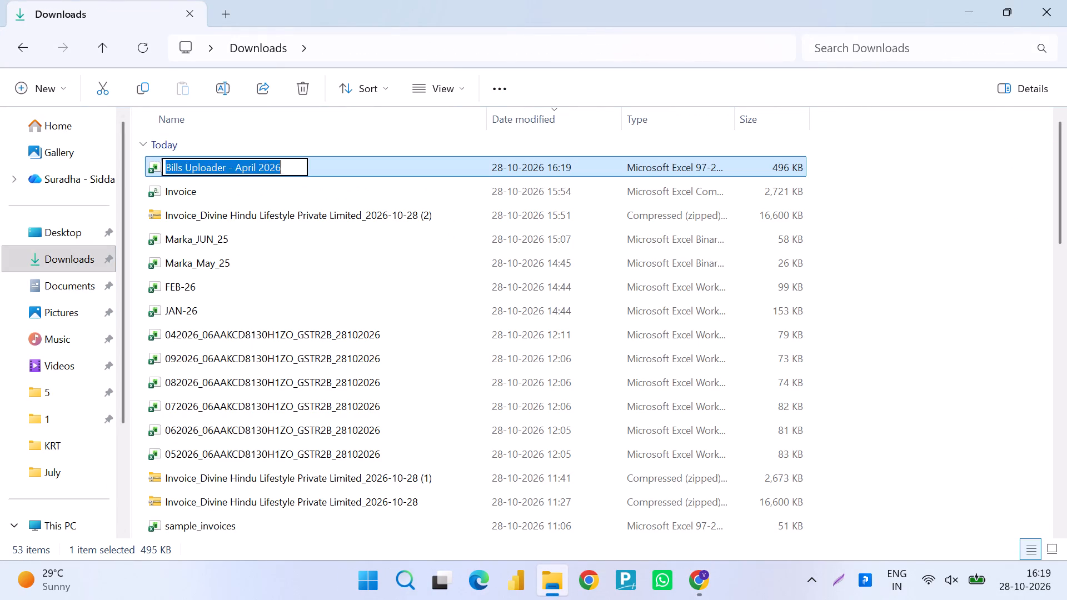
key("Right")
key("Left")
key("Left")
key("Left")
key("Left")
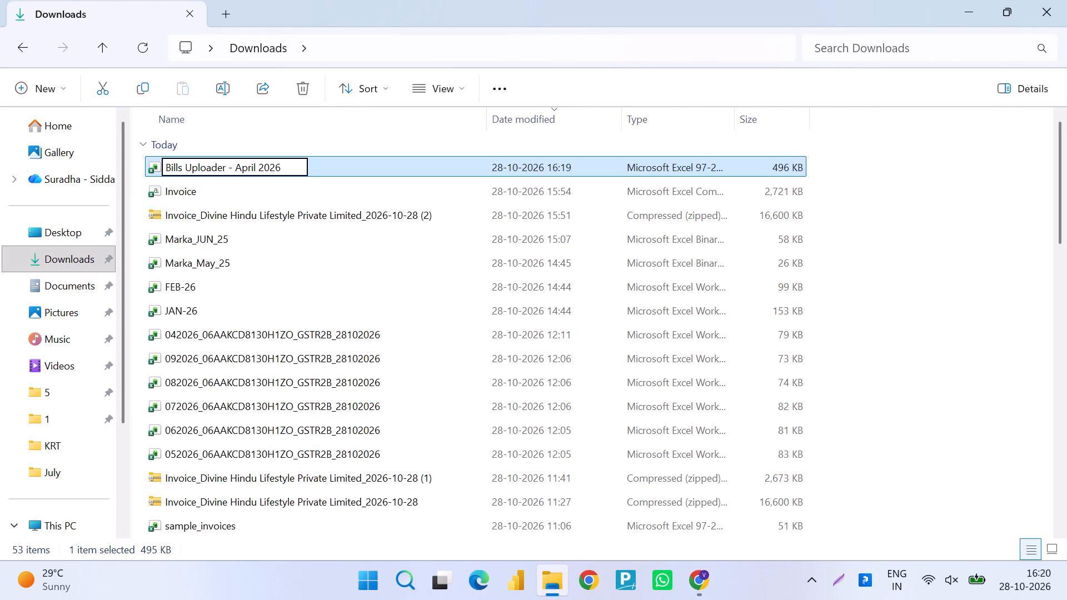
key("Left")
key("Left")
key("Left")
key("Left")
key("Left")
key("Left")
key("ctrl+shift+Right")
key("ctrl+shift+Right")
key("ctrl+shift+Right")
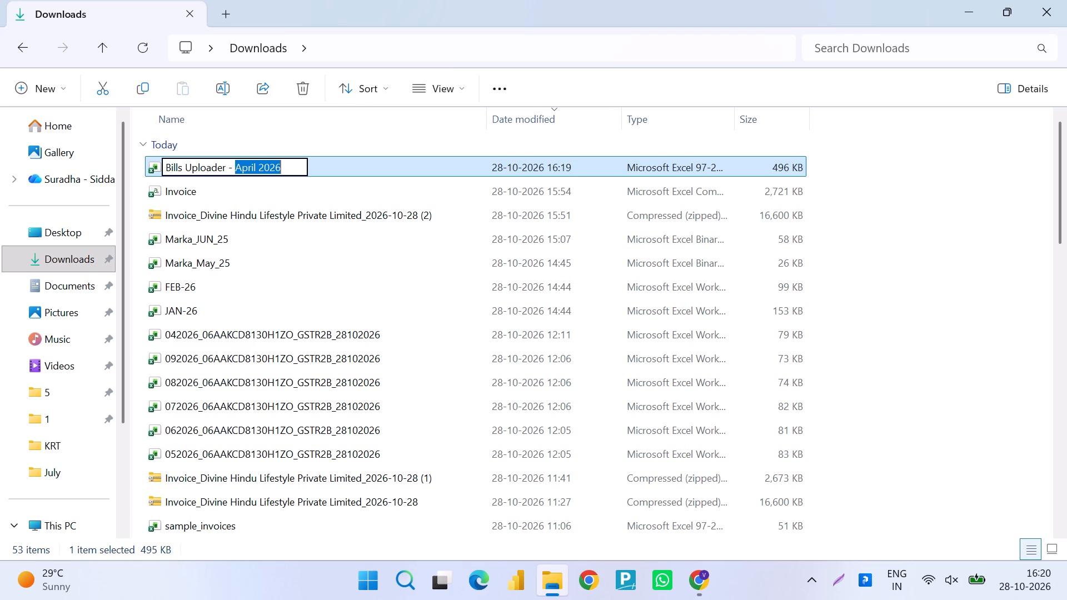
key("ctrl+shift+Right")
type("Amazon B")
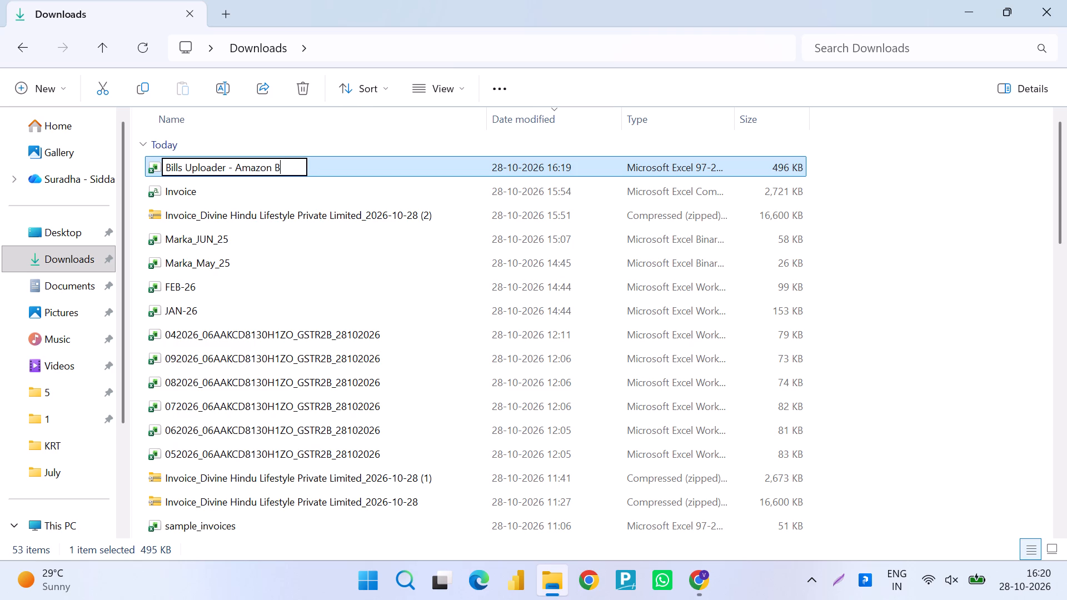
key("2")
type("C Sep")
key("space")
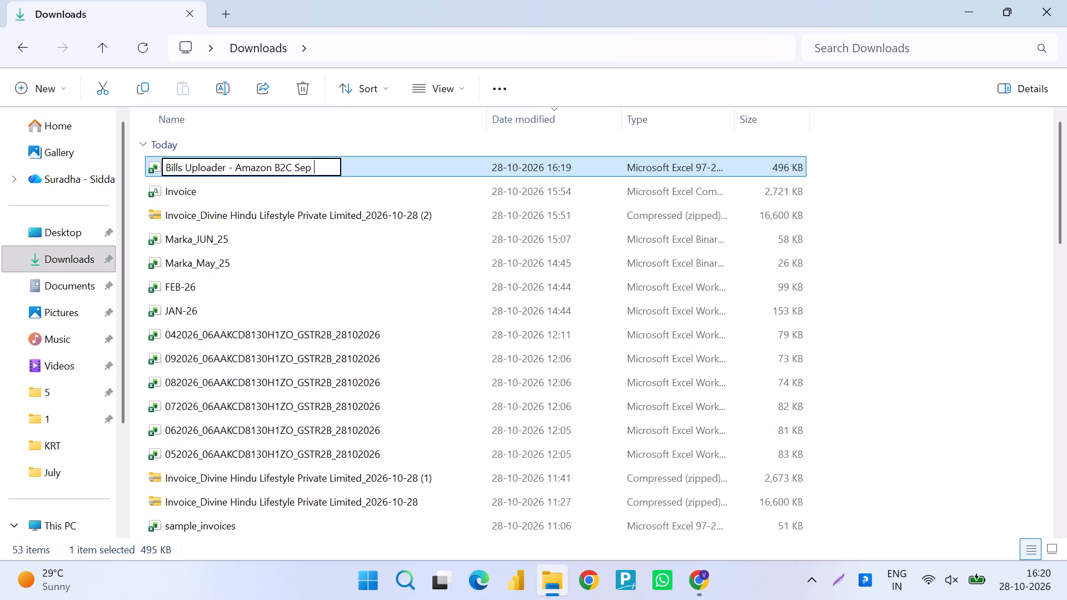
type("26")
key("Return")
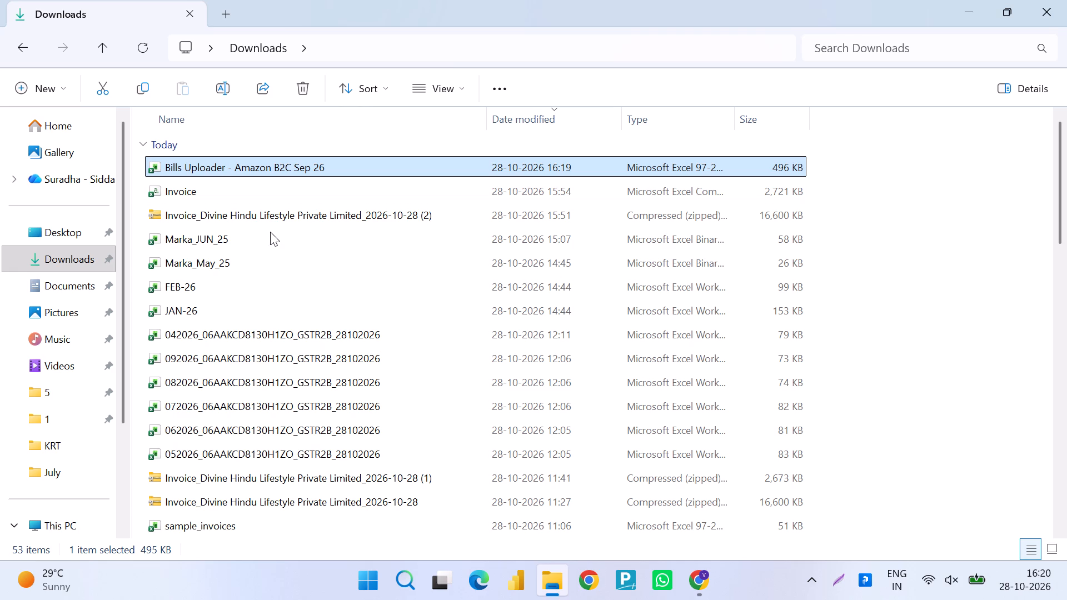
Move the renamed Bills Uploader file from Downloads to the desktop.
key("ctrl+x")
key("super+d")
key("ctrl+v")
Open the Invoice file from Downloads in Excel and autofit the column widths of its whole data range.
key("alt+Tab")
key("Down")
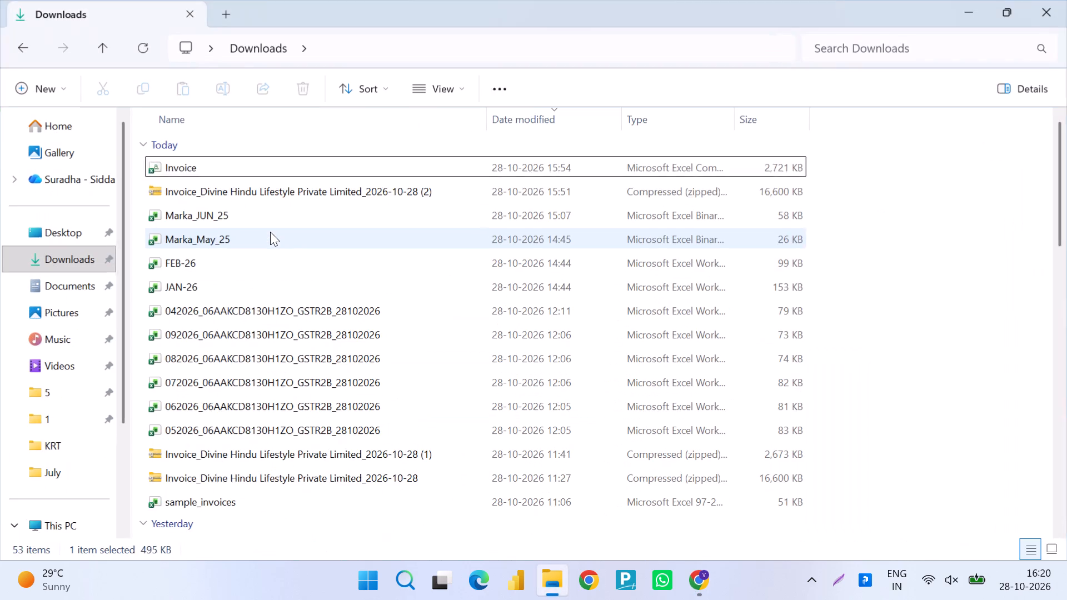
key("Up")
key("Return")
key("Left")
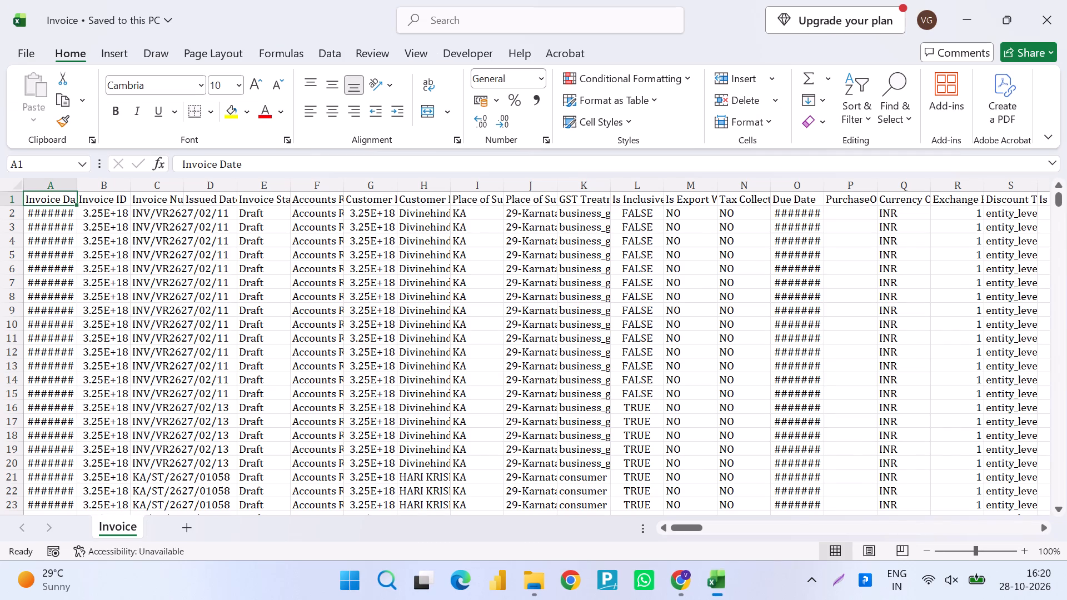
key("ctrl+shift+Right")
key("ctrl+shift+Down")
key("alt+h")
type("oi")
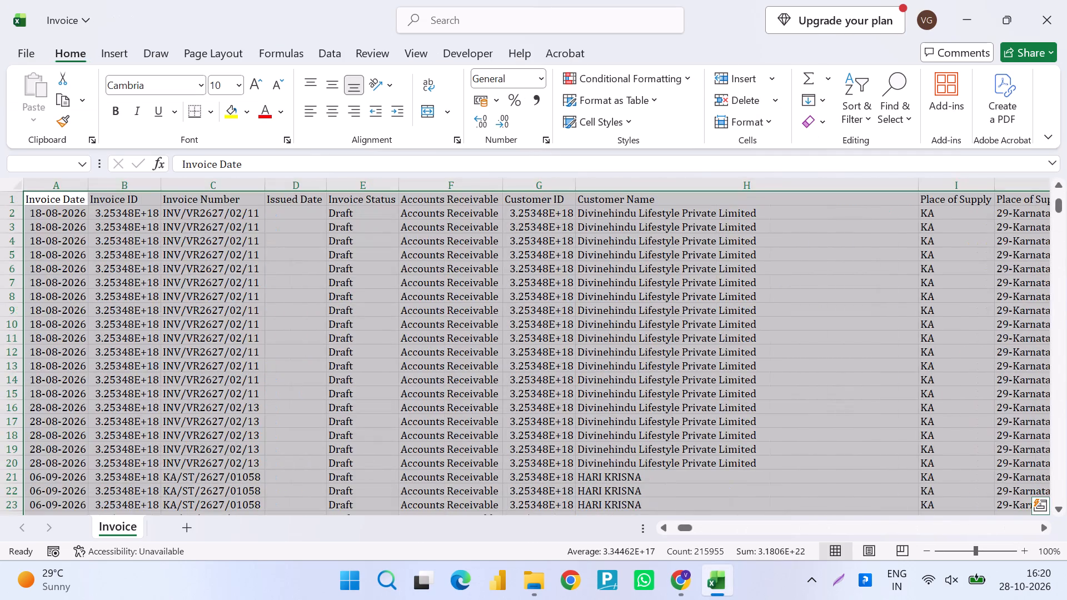
Save the Invoice file and close it.
key("ctrl+s")
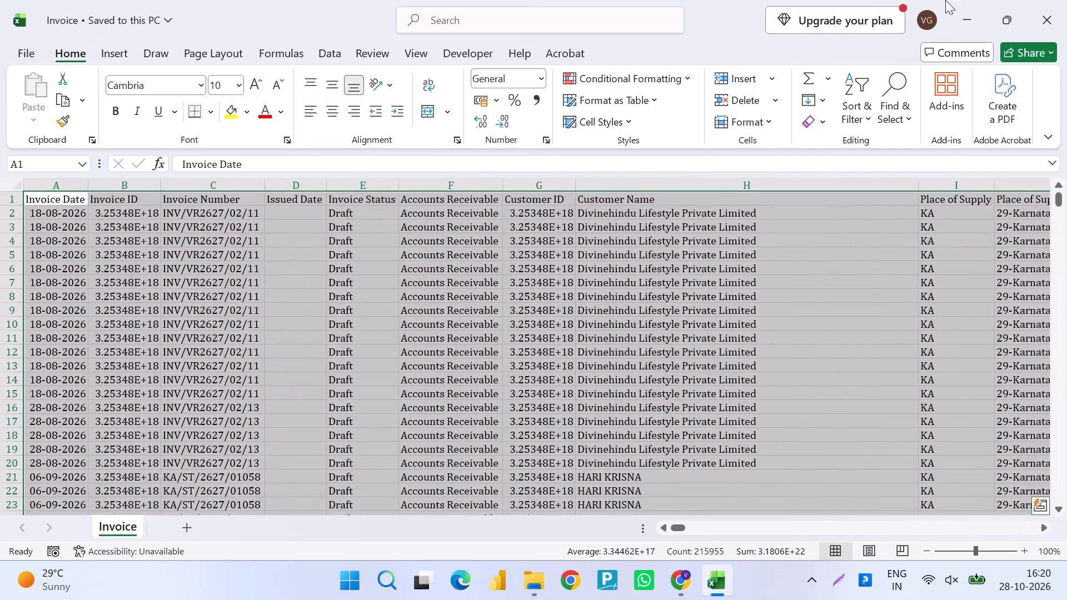
left_click(1066, 0)
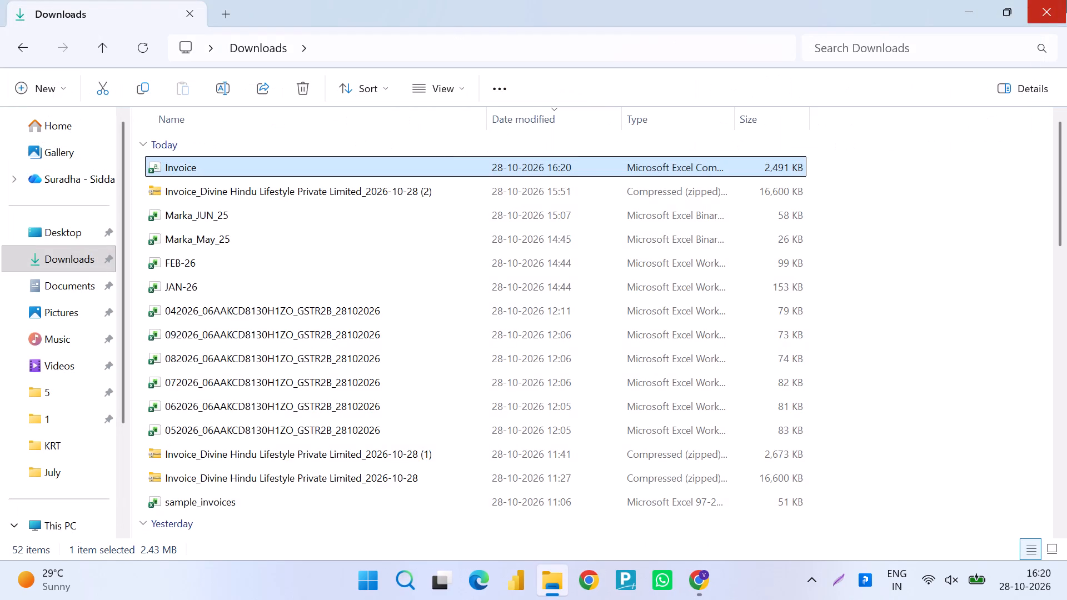
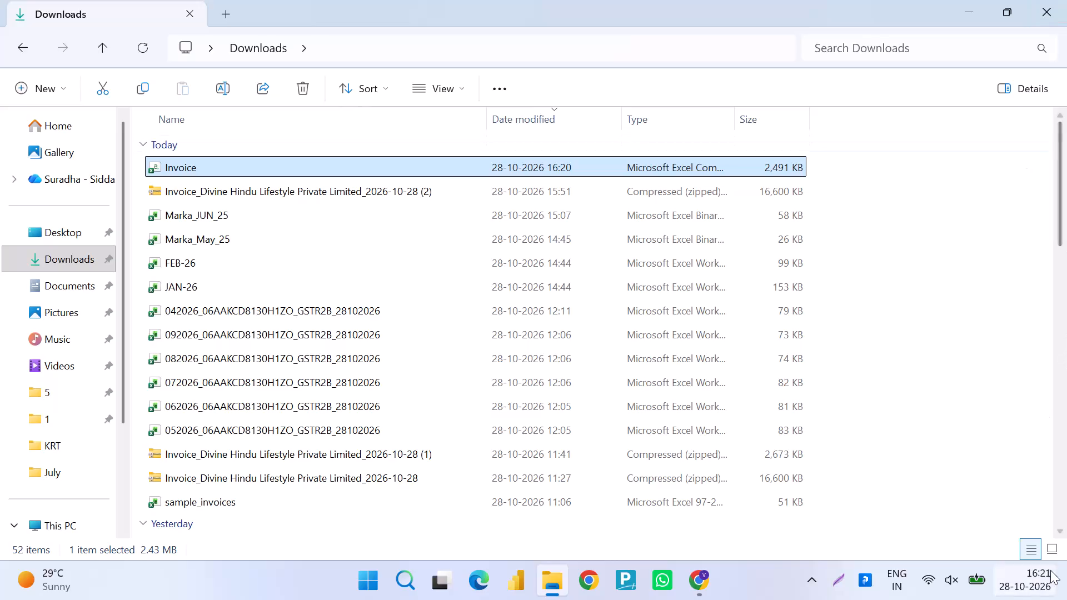
Switch to Chrome, where the Bills Uploader - April 2026 spreadsheet is open.
left_click(694, 579)
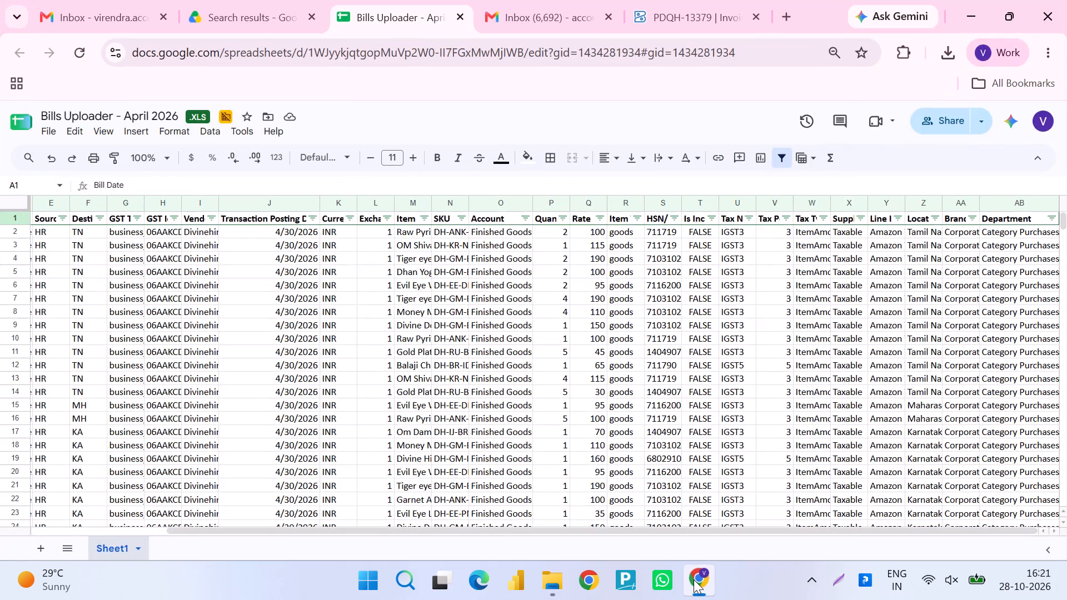
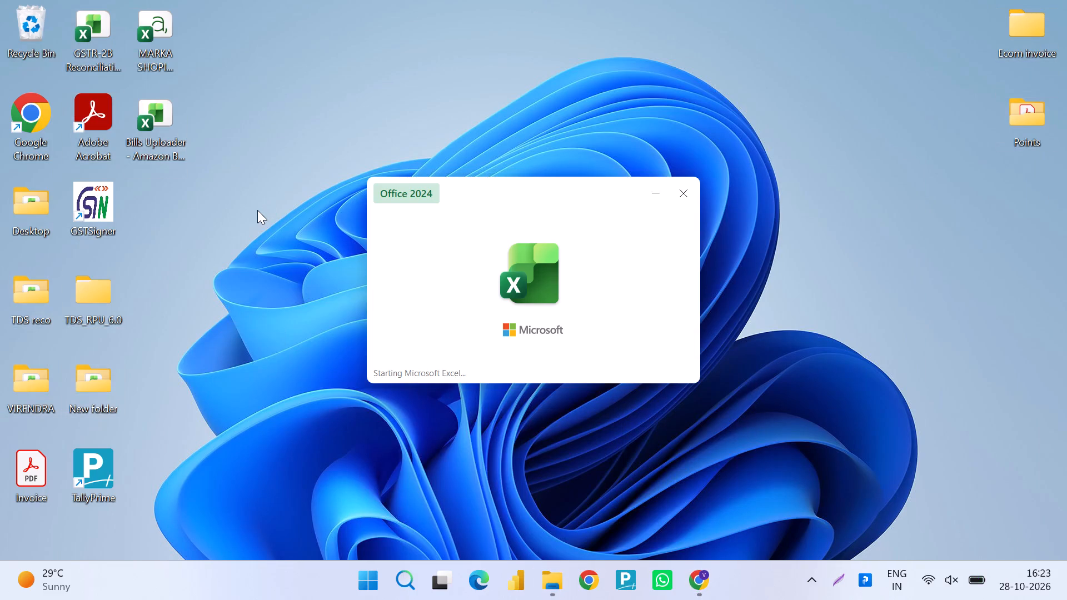
Maximise the Bills Uploader - Amazon B2C Sep 26 workbook and enable editing in it.
key("super+Up")
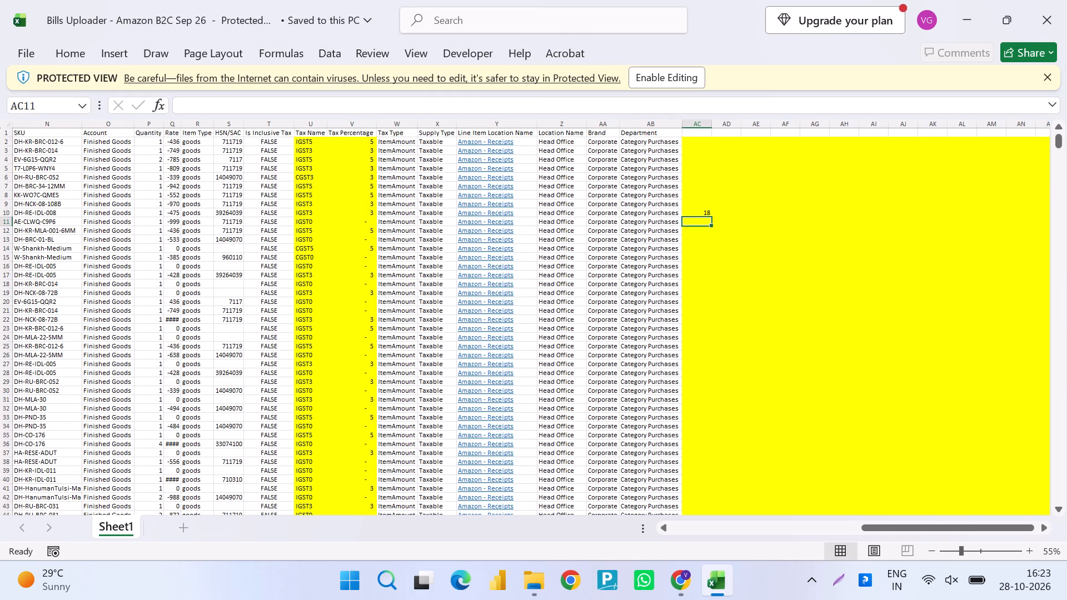
key("F2")
key("Left")
key("Return")
Clear the stray calculation in cell AC10 and save the workbook in its current file format.
key("Up")
key("Down")
key("Up")
key("Up")
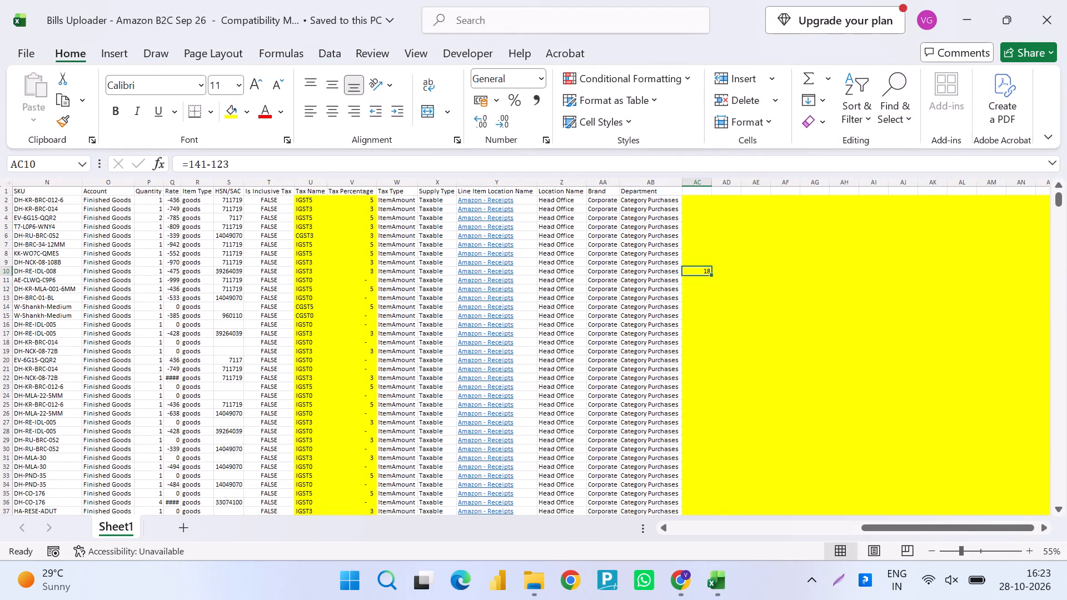
key("Up")
key("Down")
key("Delete")
key("ctrl+s")
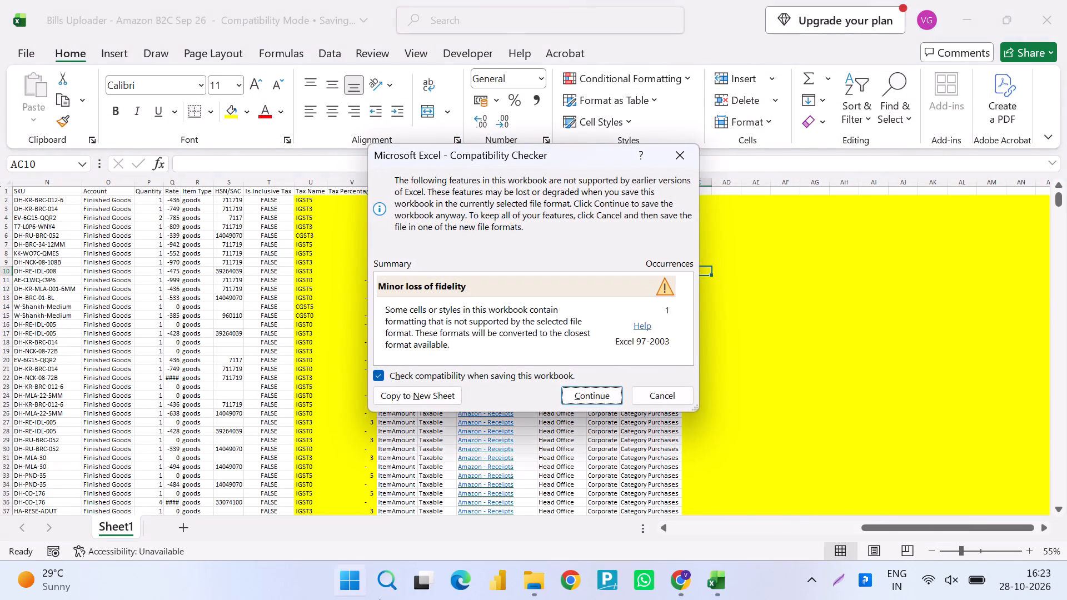
key("Return")
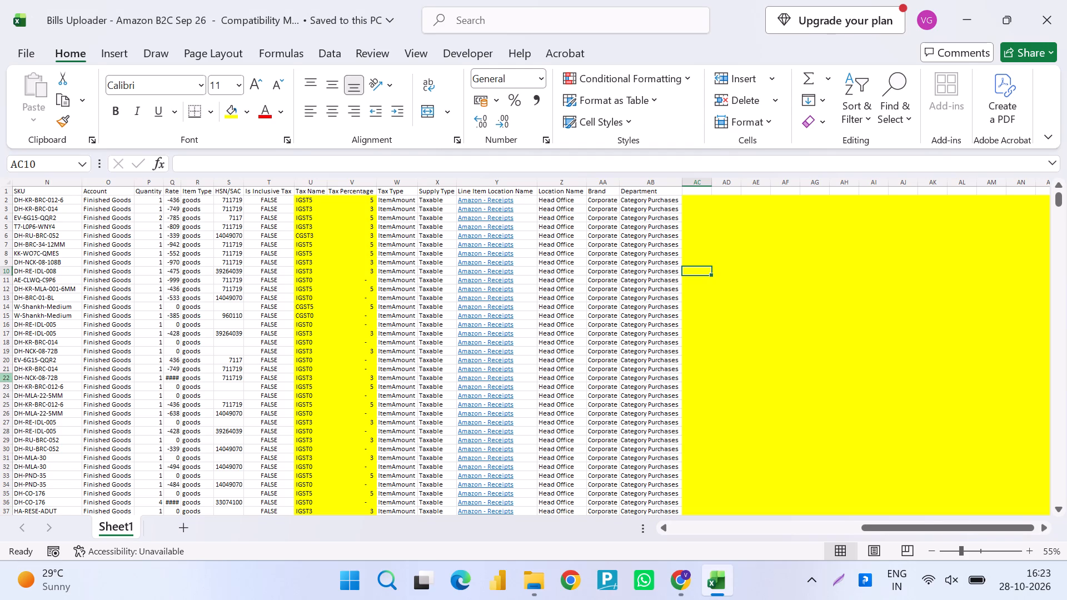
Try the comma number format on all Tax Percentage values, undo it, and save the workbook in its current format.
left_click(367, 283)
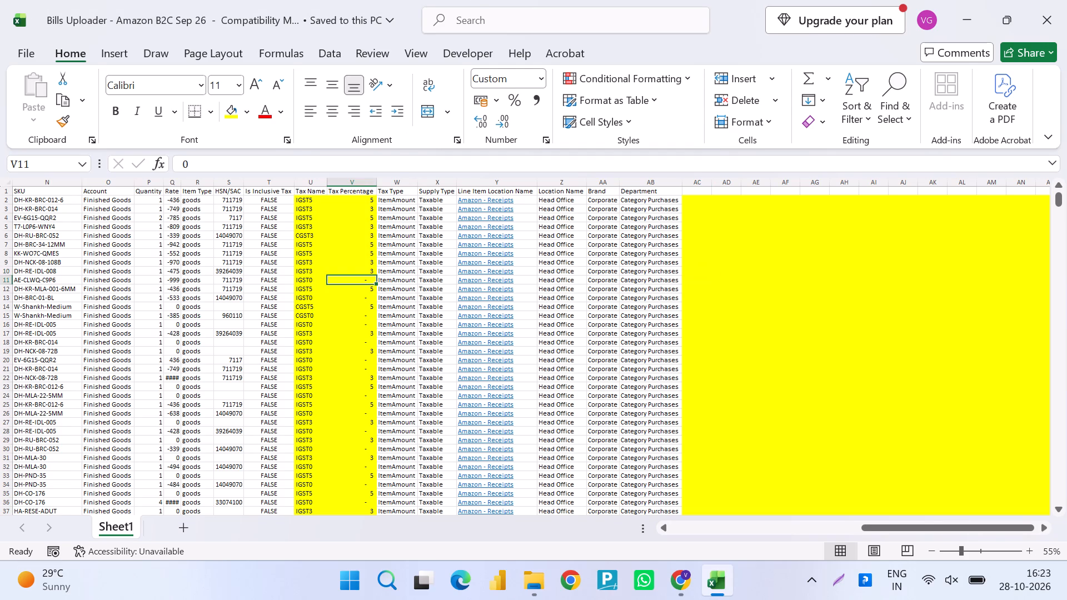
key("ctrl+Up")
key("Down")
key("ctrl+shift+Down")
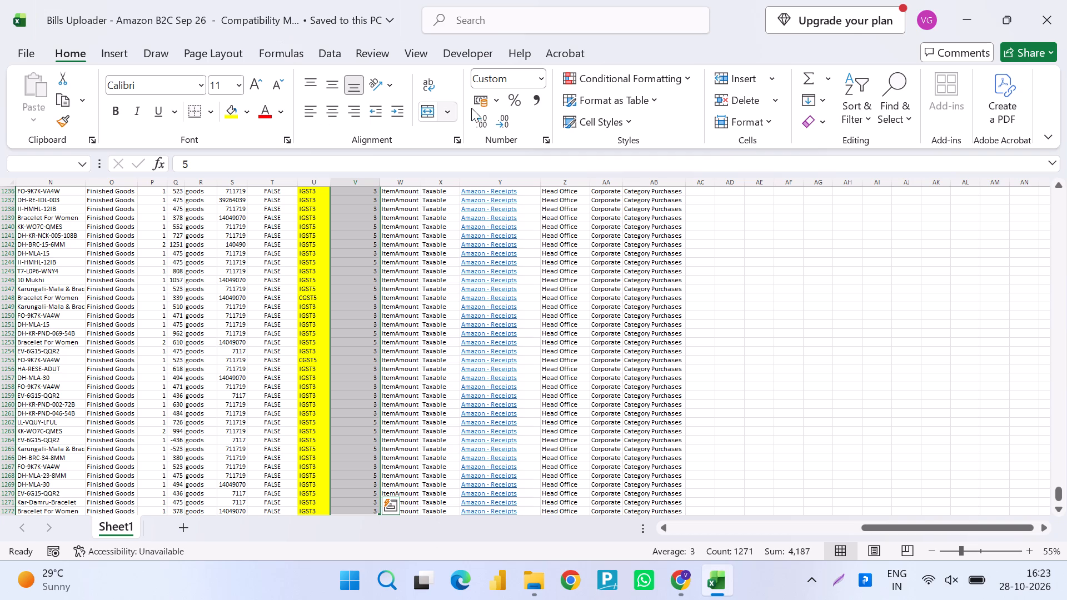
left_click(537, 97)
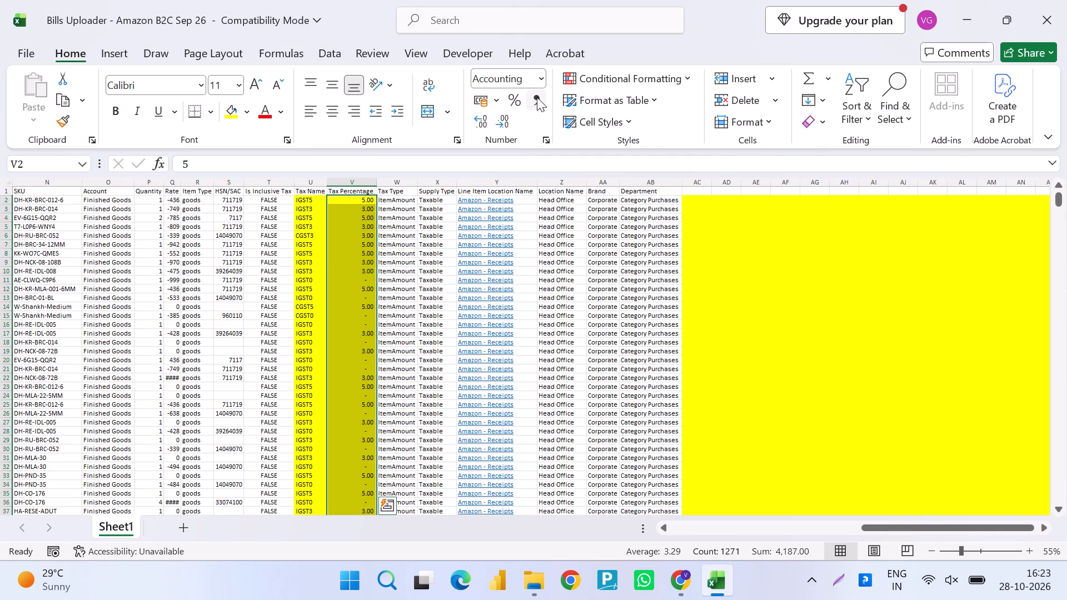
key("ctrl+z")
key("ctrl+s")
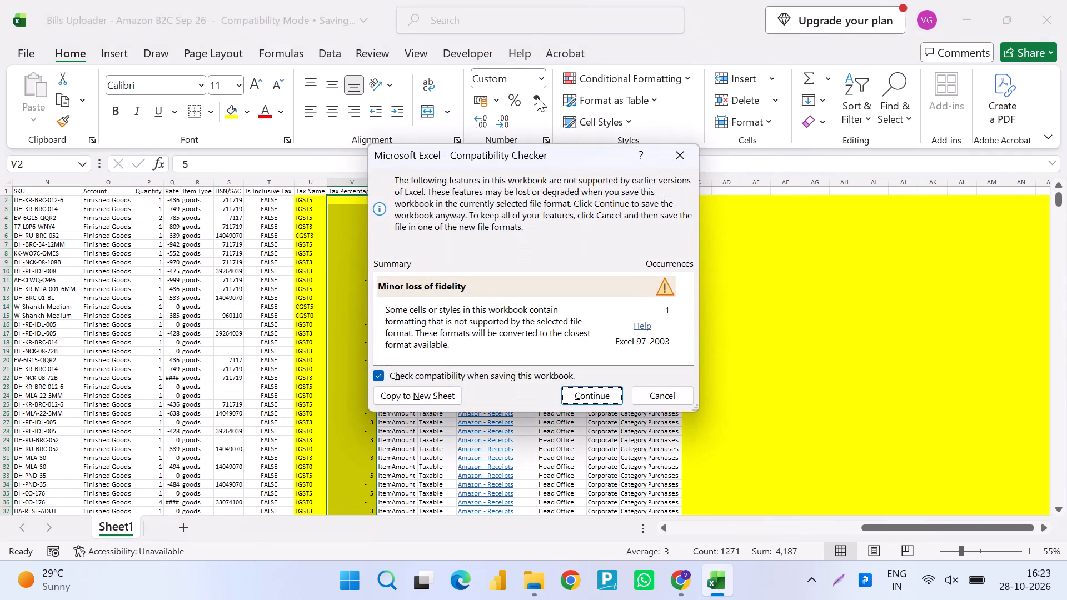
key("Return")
Apply a filter to the bill data, selecting whole rows from the header row down to row 50.
key("Left")
key("Up")
key("Left")
key("Up")
key("Right")
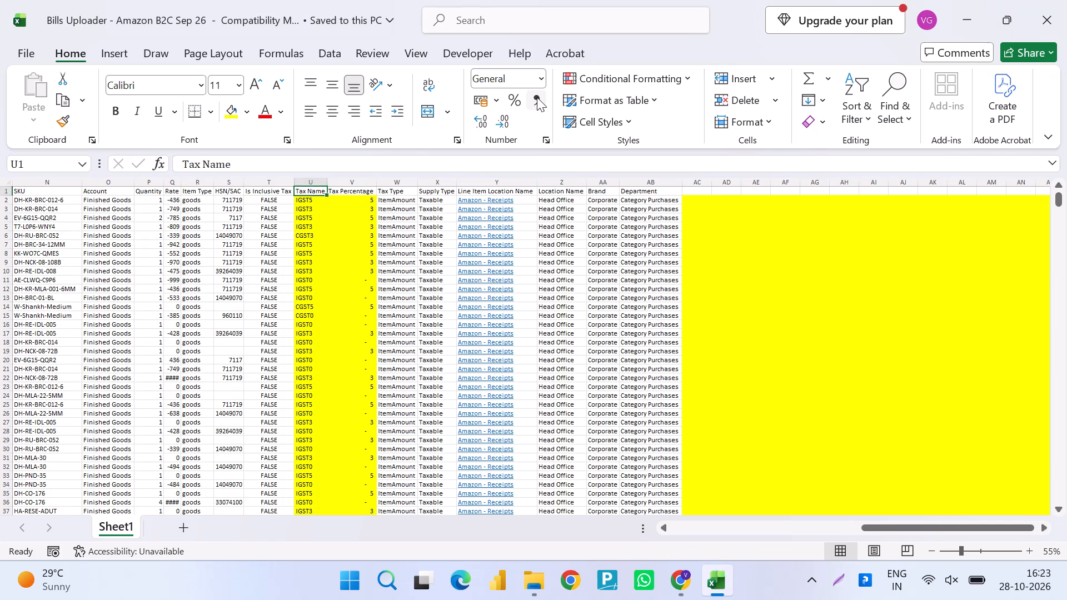
key("Left")
key("ctrl+Left")
key("ctrl+Left")
key("Right")
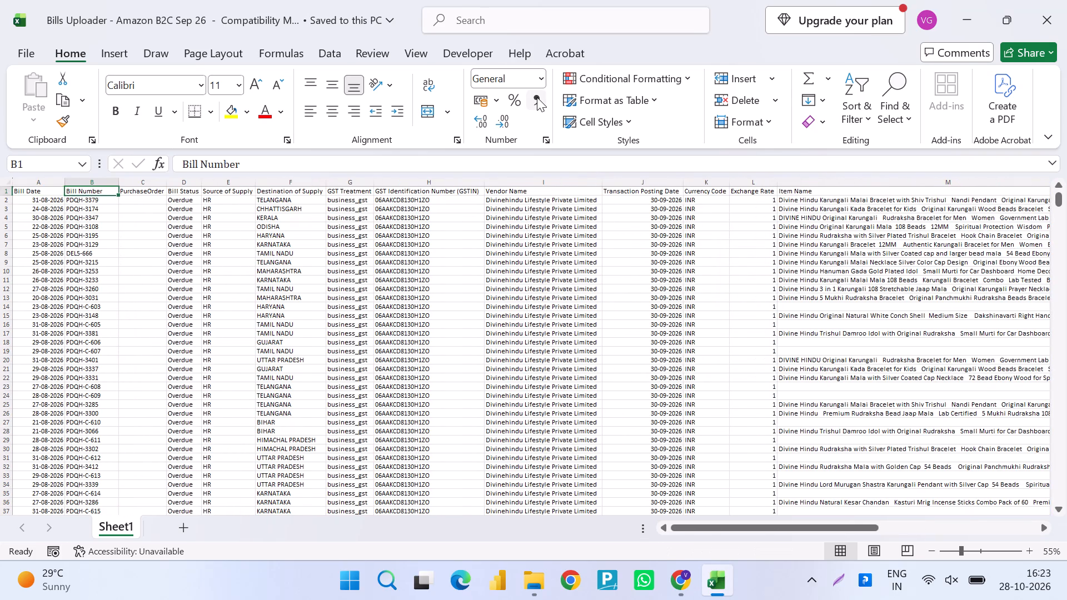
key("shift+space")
key("ctrl+shift+Down")
key("ctrl+shift+l")
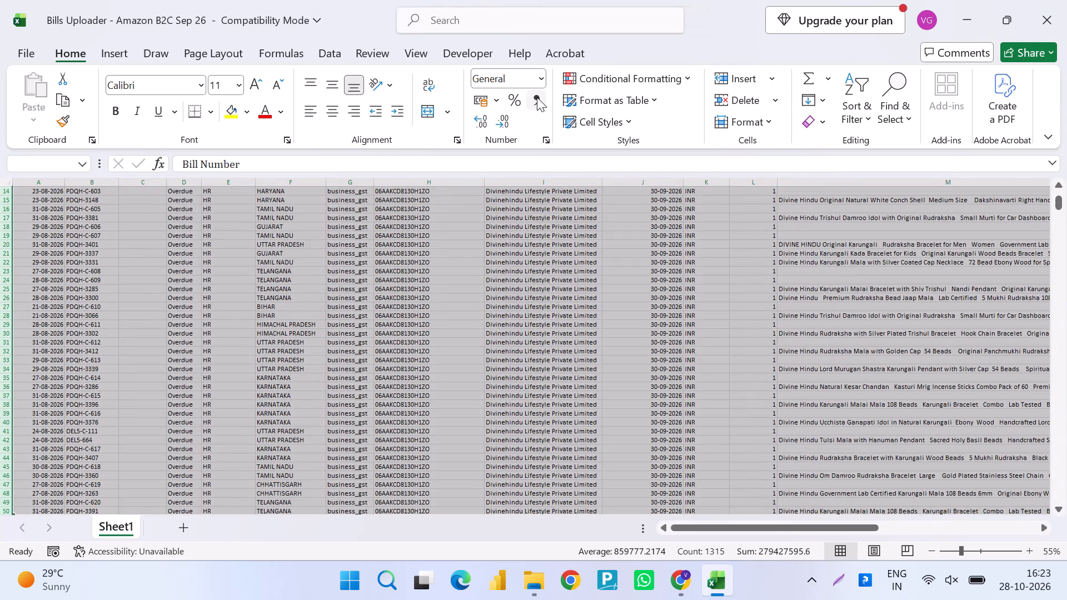
Examine the Bill Number column from the end of its filled entries down through the rows below.
key("Up")
key("Down")
key("Down")
key("ctrl+Down")
key("Down")
key("Down")
key("Down")
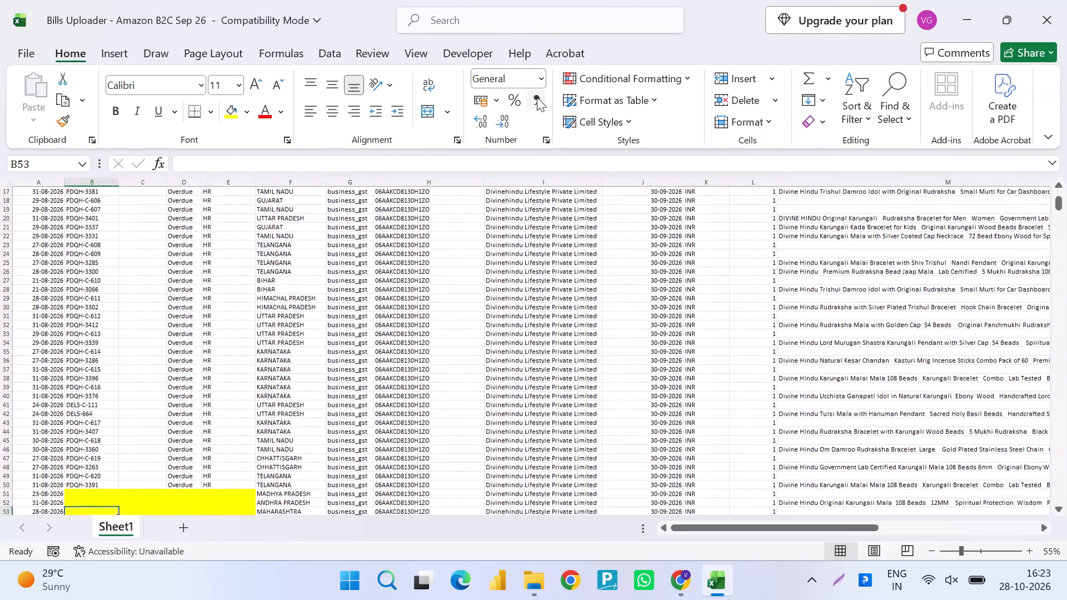
key("Up")
key("Down")
key("Down")
key("Down")
key("Down")
key("Down")
key("Down")
key("Down")
key("Down")
key("Down")
key("Down")
key("Down")
key("Down")
key("Down")
key("Down")
key("Down")
key("Down")
key("Down")
key("Down")
key("Down")
key("Down")
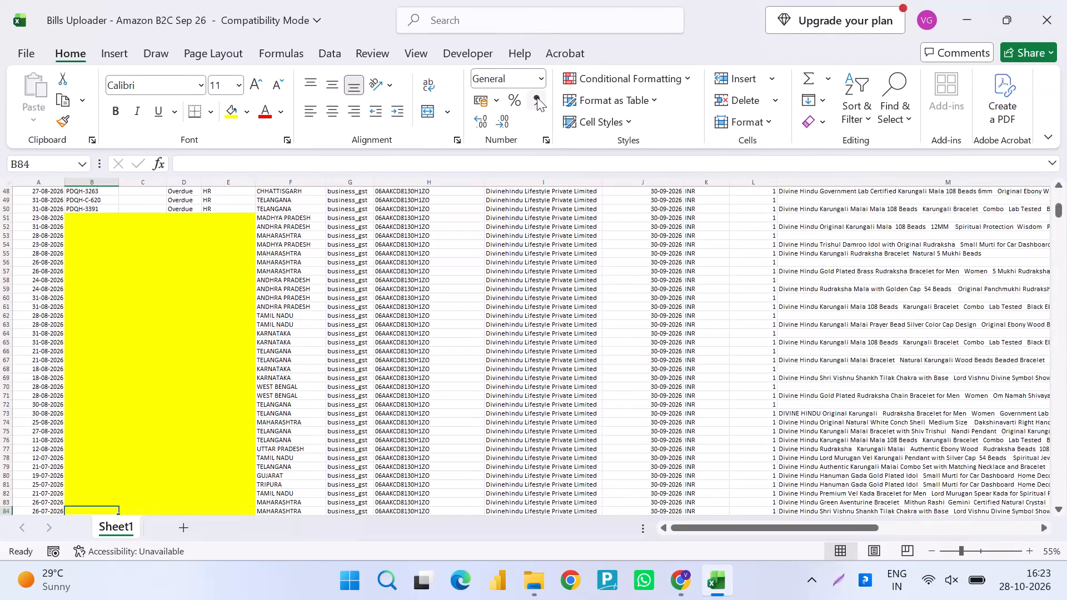
Examine the last rows of the bill data down to row 1275, checking the tax name and tax percentage columns for missing entries.
key("Left")
key("ctrl+Down")
key("Right")
key("Right")
key("Right")
key("Right")
key("Right")
key("Right")
key("Right")
key("Right")
key("Right")
key("Right")
key("Right")
key("Right")
key("Right")
key("Right")
key("Right")
key("Right")
key("Right")
key("Right")
key("Right")
key("Right")
key("Right")
key("Right")
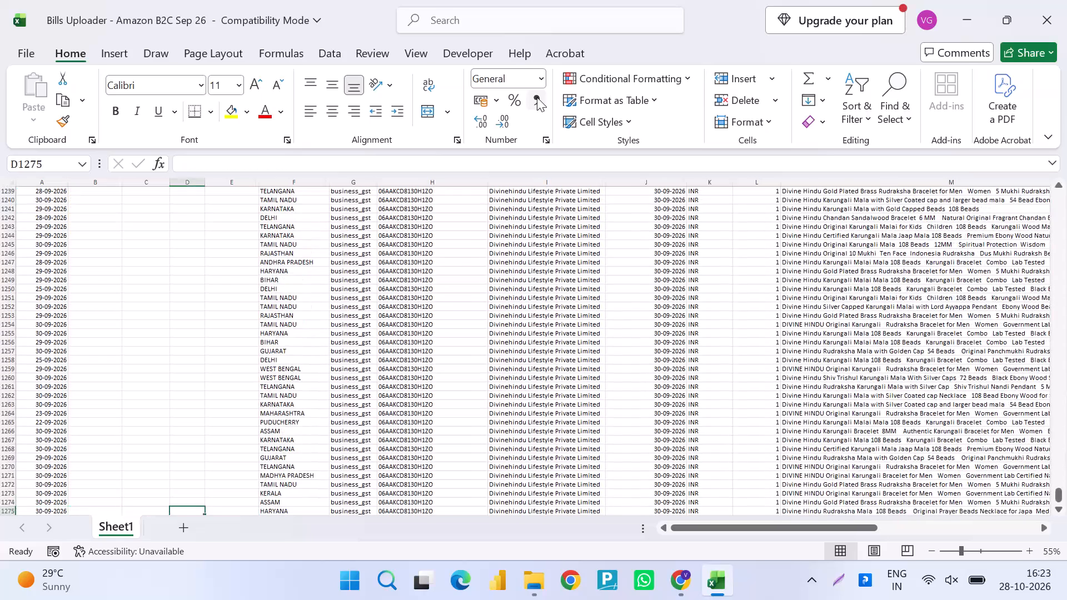
key("Down")
key("Down")
key("Down")
key("Down")
key("Down")
key("Down")
key("Down")
key("Down")
key("Down")
key("Down")
key("Down")
key("Down")
key("Down")
key("Down")
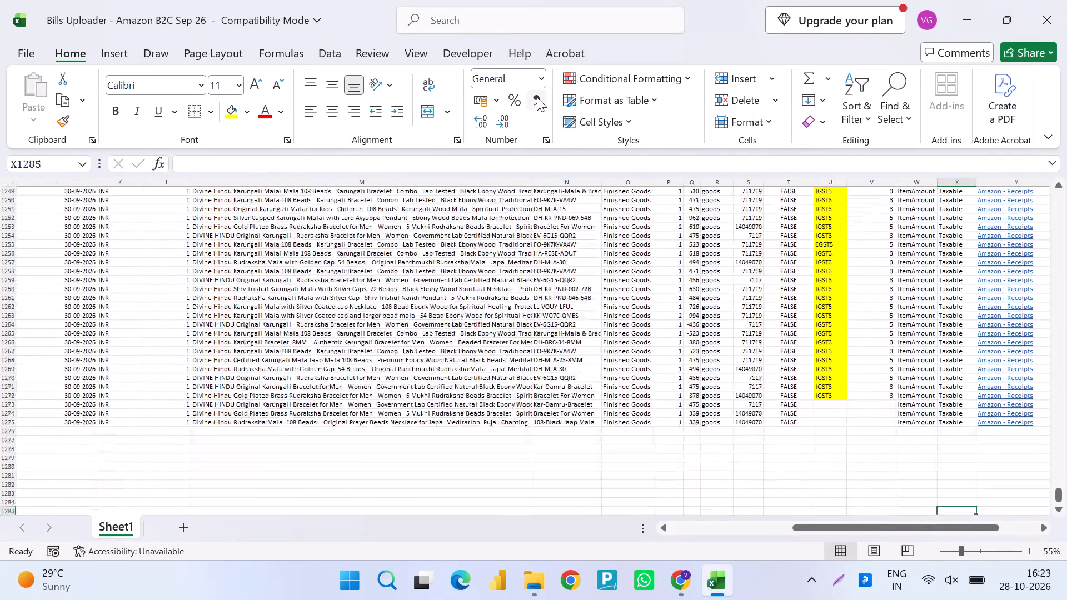
key("Left")
key("Up")
key("Up")
key("Up")
key("Up")
key("Up")
key("Up")
key("Up")
key("Up")
key("Up")
key("Up")
key("Up")
key("Up")
key("Up")
key("Up")
key("Left")
key("Up")
key("Left")
key("Up")
key("Right")
key("Right")
key("Right")
key("Right")
key("Right")
key("Right")
key("Right")
key("Right")
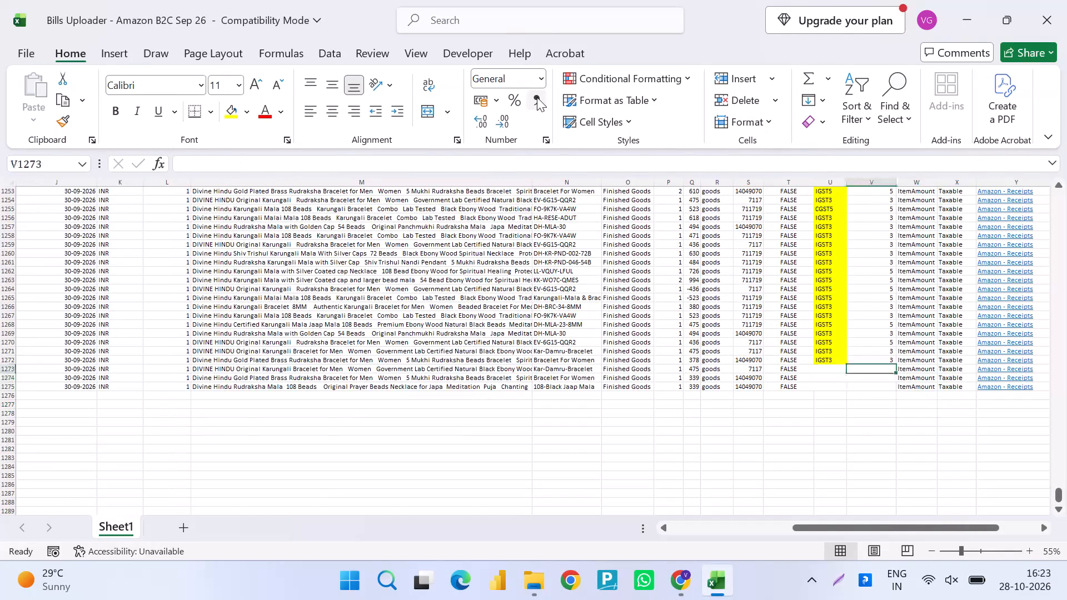
Review row 1273 of the bill data across its item, HSN and GST columns.
key("Left")
key("Left")
key("Left")
key("Left")
key("Left")
key("Left")
key("Left")
key("Left")
key("Left")
key("Left")
key("Left")
key("Left")
key("Left")
key("Left")
key("Left")
key("Left")
key("Left")
key("Left")
key("Left")
key("Left")
key("Left")
key("Left")
key("Left")
key("Left")
key("Left")
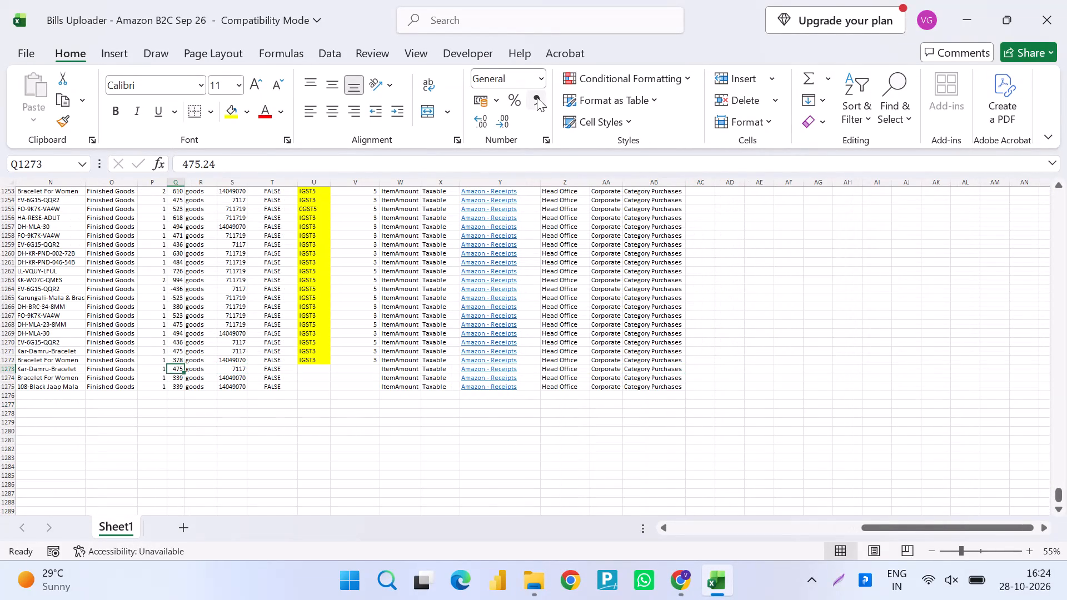
key("Right")
key("Right")
key("Right")
key("Right")
key("Right")
key("Right")
key("Right")
key("Right")
key("Right")
key("Right")
key("Right")
key("Right")
key("Right")
key("Right")
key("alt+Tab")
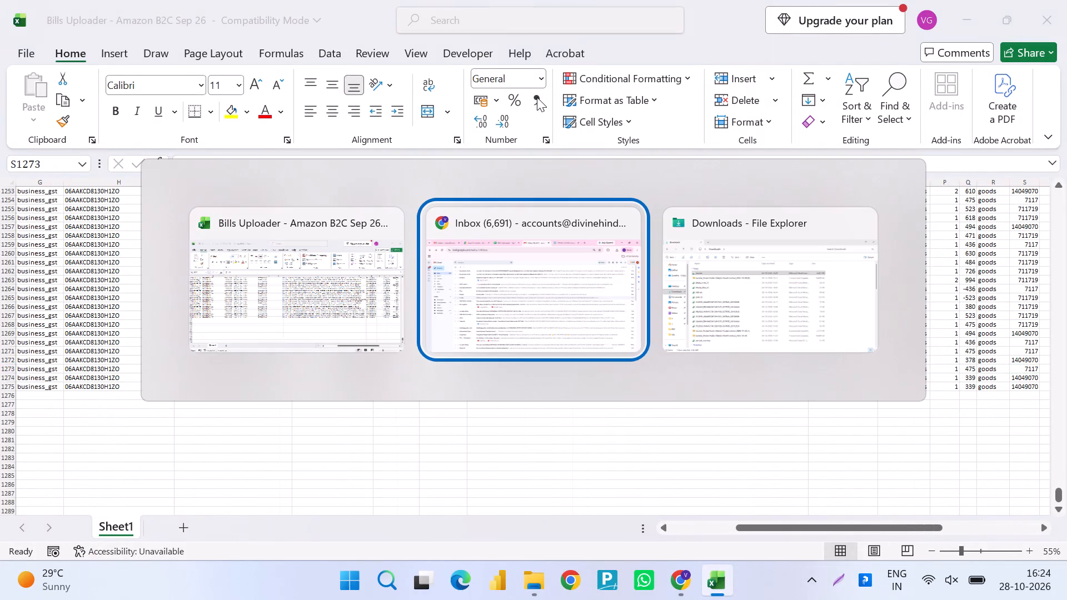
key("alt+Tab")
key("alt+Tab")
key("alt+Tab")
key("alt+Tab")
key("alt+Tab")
Switch to the desktop and open the VIRENDRA folder.
key("super+d")
key("Up")
key("Left")
key("Down")
key("Down")
key("Down")
key("Down")
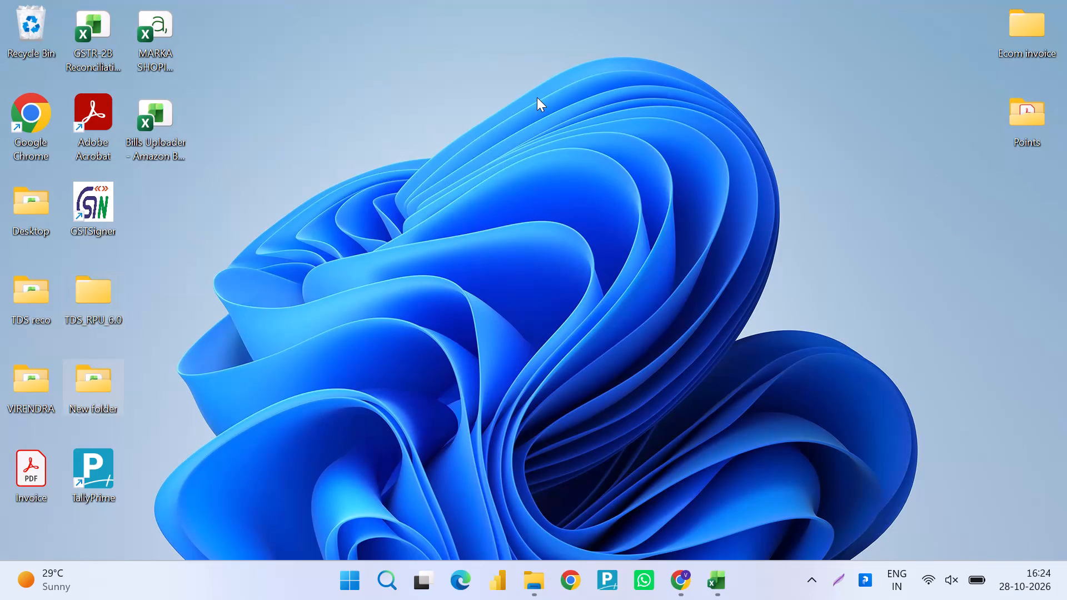
key("Return")
key("alt+F4")
key("Left")
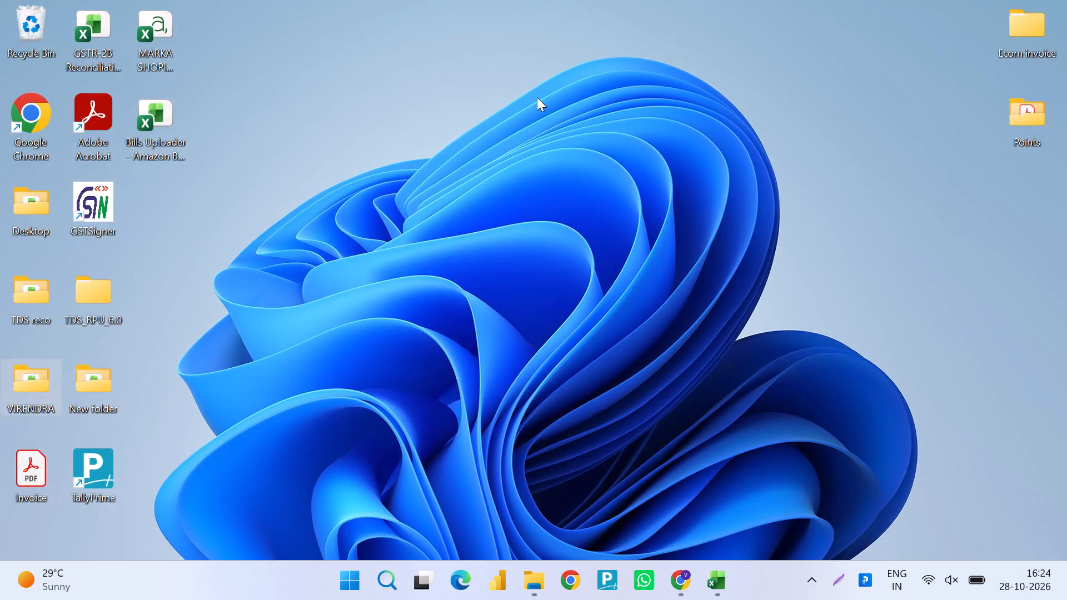
key("Return")
Open the Sep folder inside the GST RETURN folder.
key("Down")
key("Up")
key("Down")
key("Down")
key("Down")
key("Down")
key("Up")
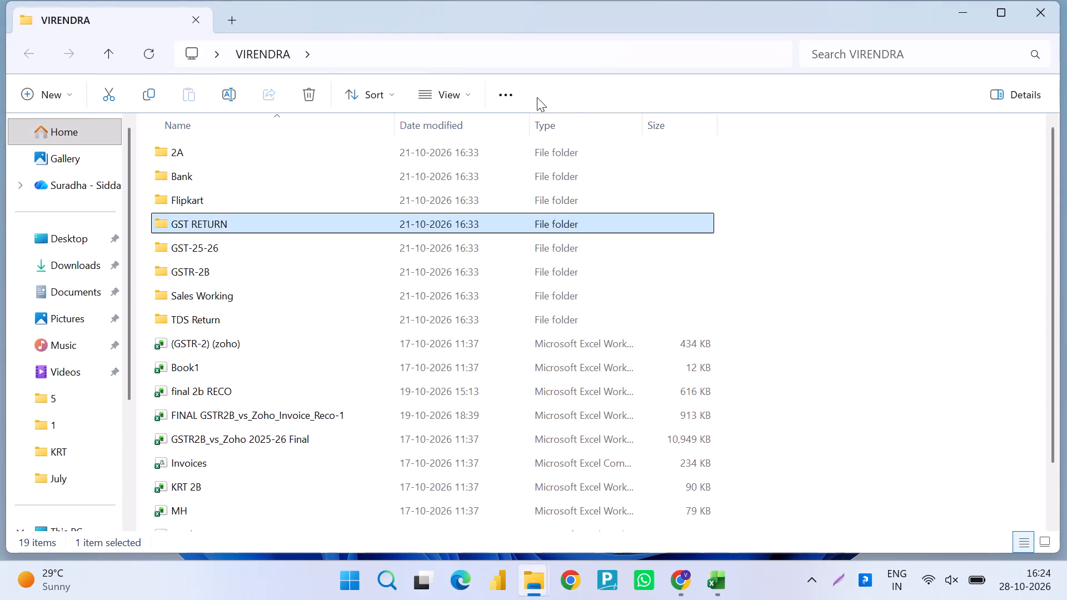
key("Return")
key("Down")
key("Down")
key("Return")
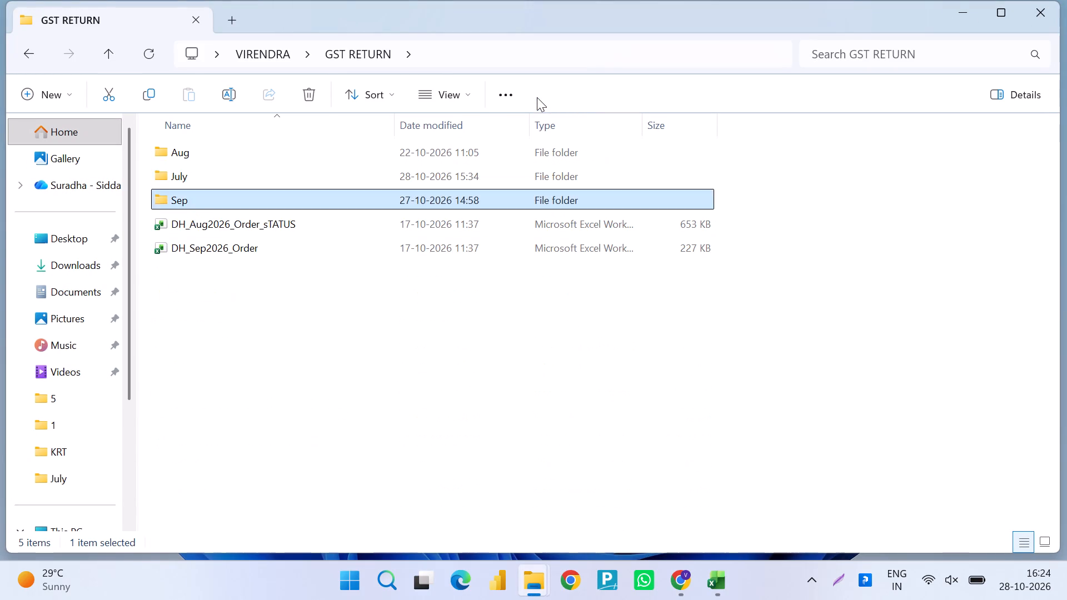
Open the MTR_B2C-SEPTEMBER-2026 report from the b2cReport_September_2026 zip archive in Excel.
key("Down")
key("Down")
key("Down")
key("Down")
key("Down")
key("Up")
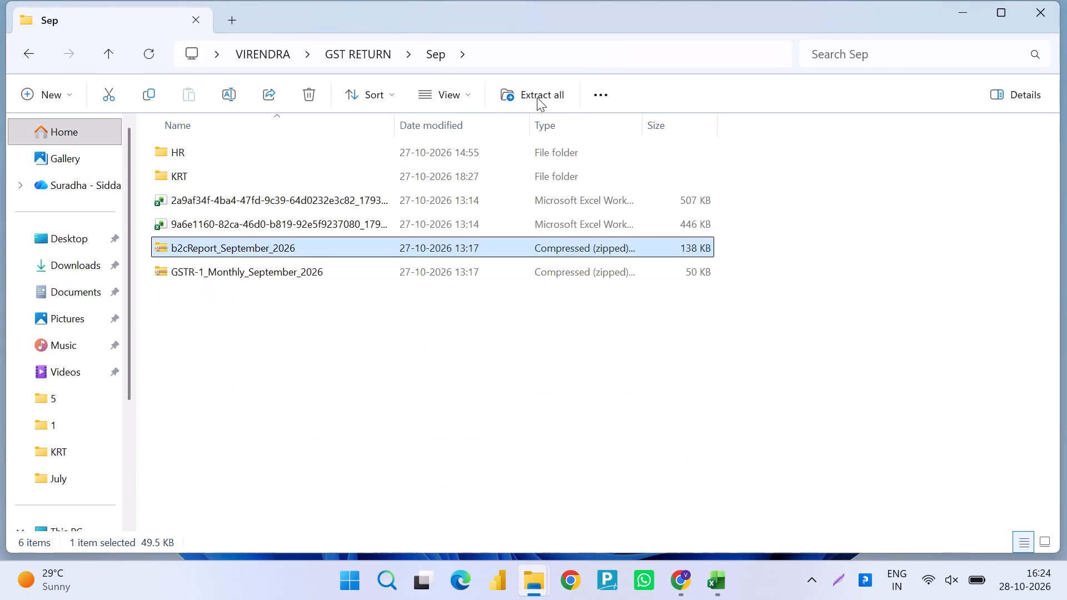
key("Return")
key("Down")
key("Return")
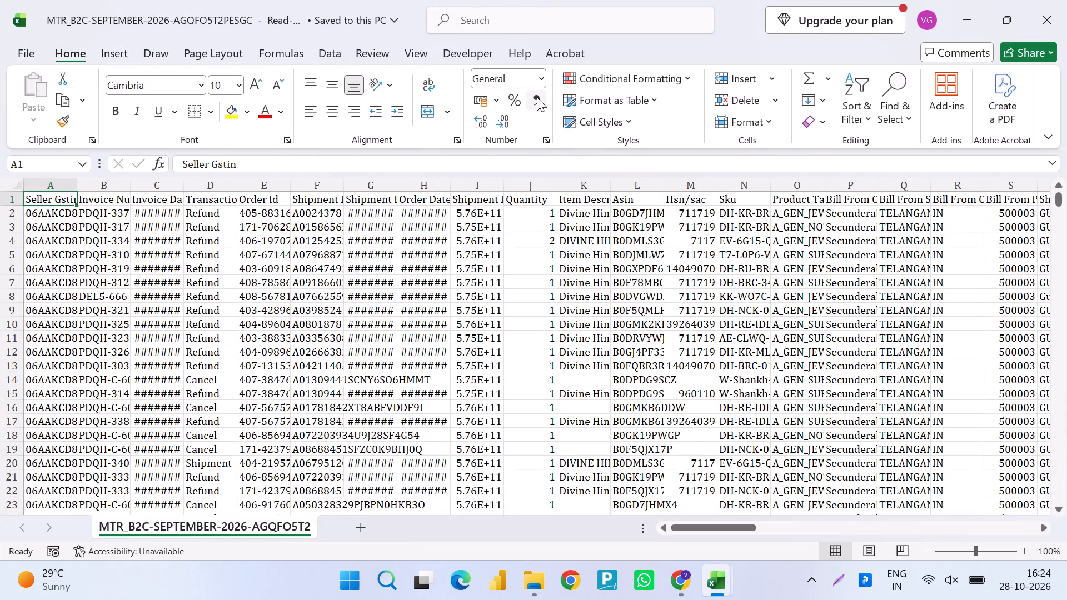
Turn on filters for the MTR B2C September report and autofit the widths of all its data columns.
key("ctrl+space")
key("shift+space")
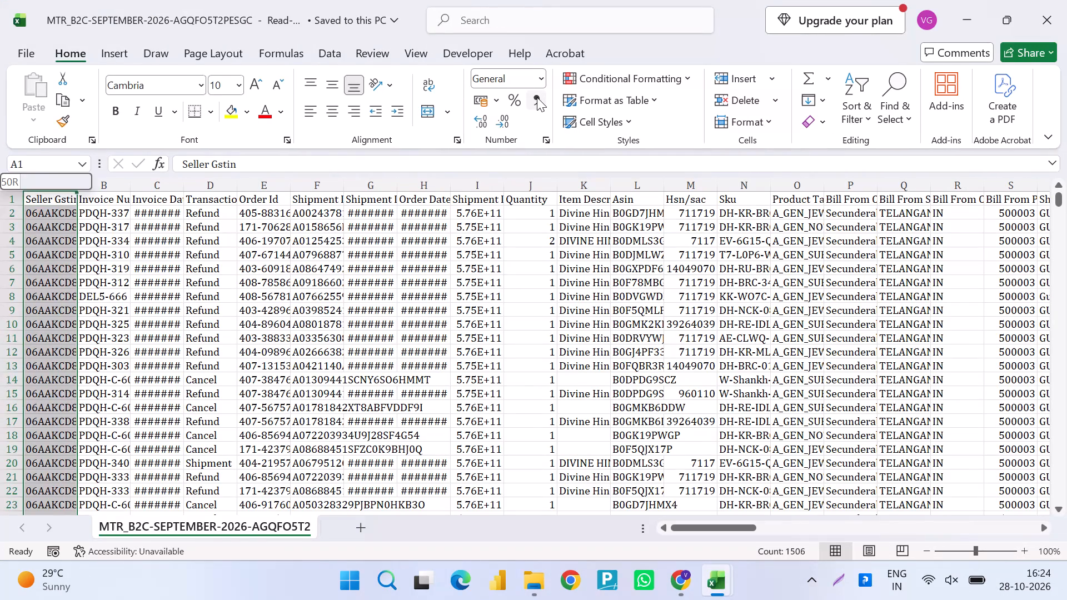
key("ctrl+shift+l")
key("ctrl+Up")
key("ctrl+a")
key("alt+h")
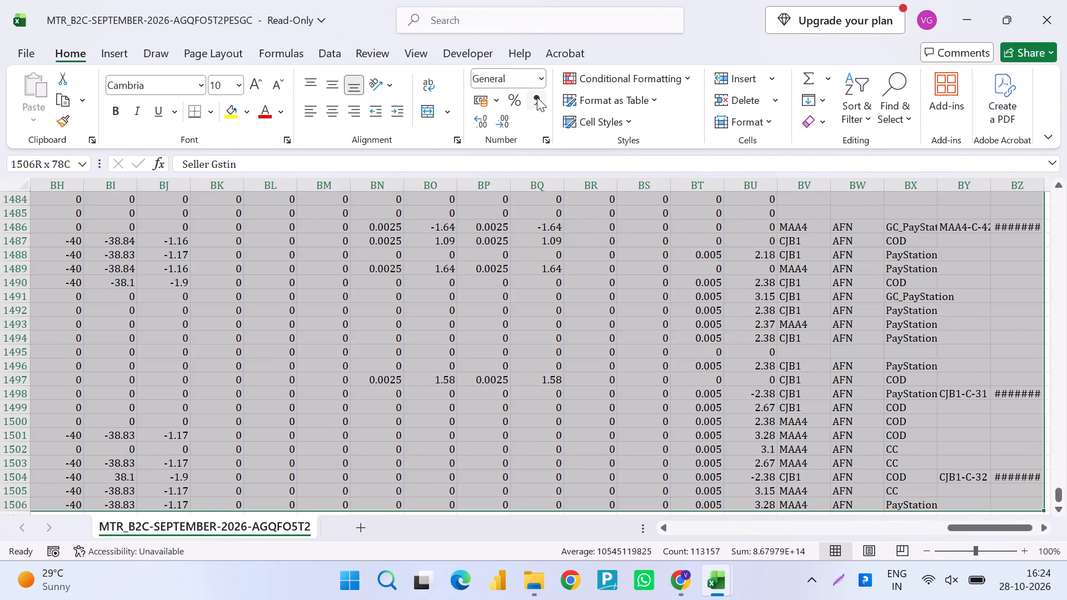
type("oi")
Filter the Seller Gstin column to show only the registration that starts with 06.
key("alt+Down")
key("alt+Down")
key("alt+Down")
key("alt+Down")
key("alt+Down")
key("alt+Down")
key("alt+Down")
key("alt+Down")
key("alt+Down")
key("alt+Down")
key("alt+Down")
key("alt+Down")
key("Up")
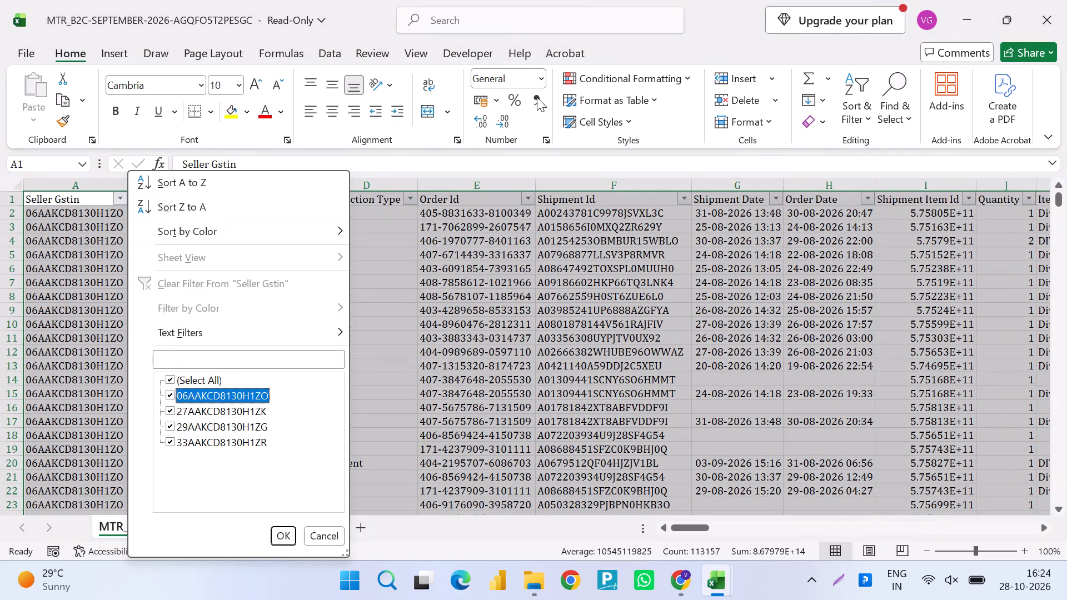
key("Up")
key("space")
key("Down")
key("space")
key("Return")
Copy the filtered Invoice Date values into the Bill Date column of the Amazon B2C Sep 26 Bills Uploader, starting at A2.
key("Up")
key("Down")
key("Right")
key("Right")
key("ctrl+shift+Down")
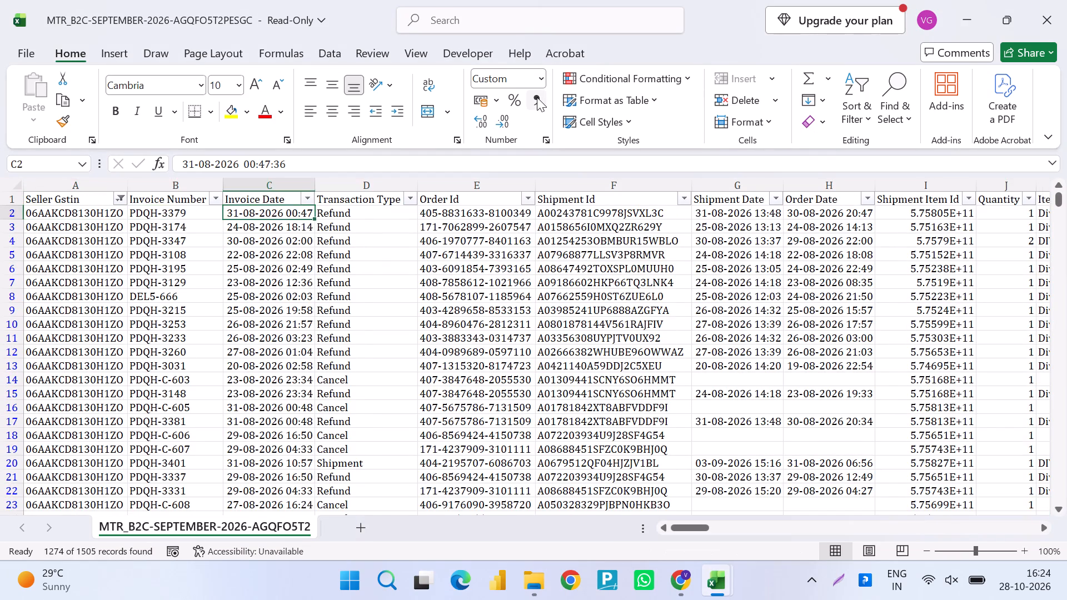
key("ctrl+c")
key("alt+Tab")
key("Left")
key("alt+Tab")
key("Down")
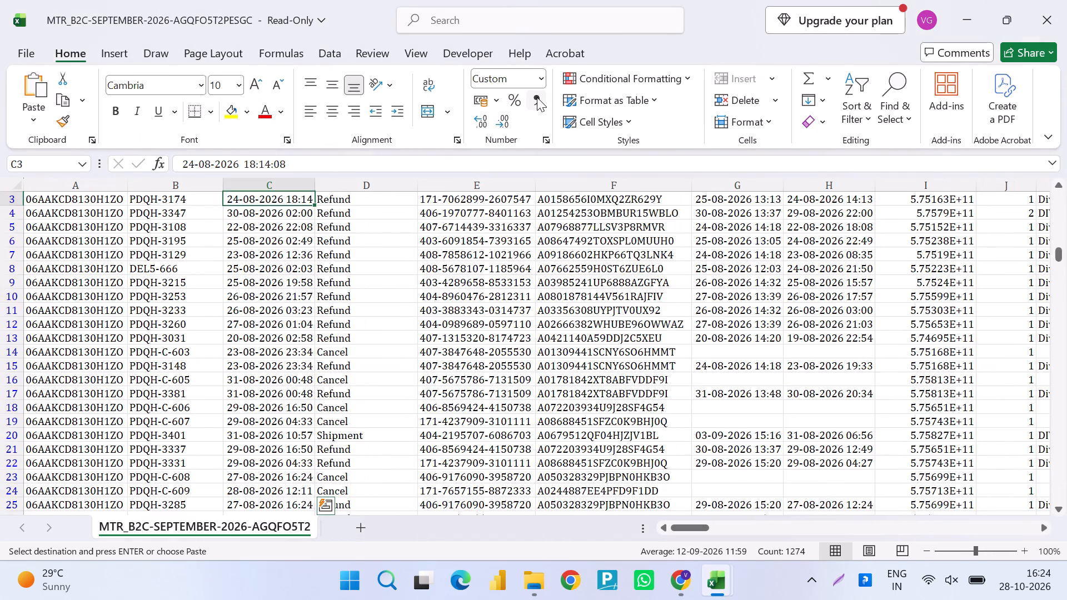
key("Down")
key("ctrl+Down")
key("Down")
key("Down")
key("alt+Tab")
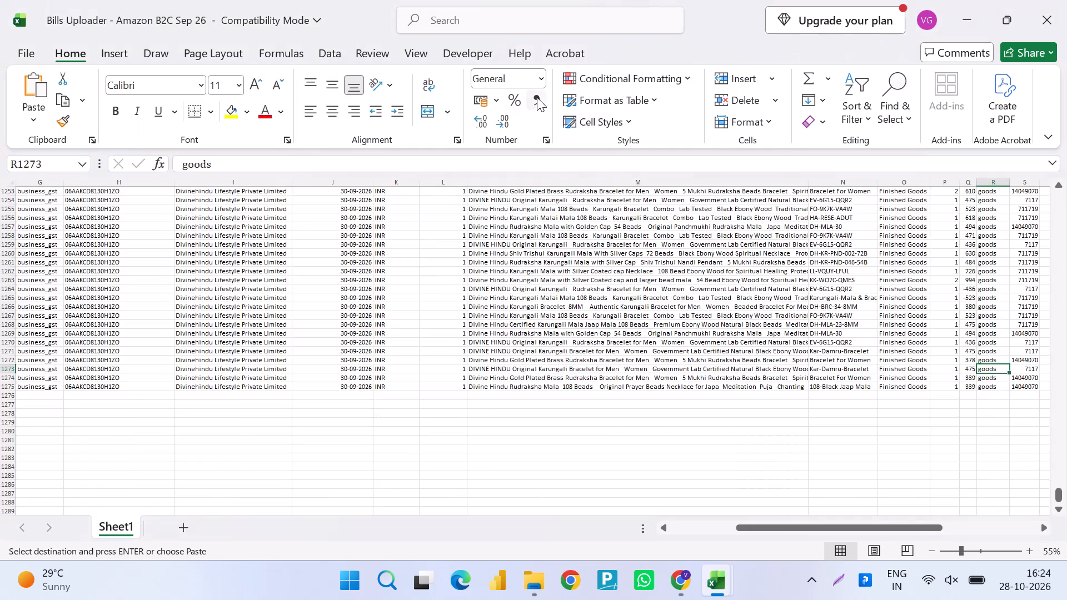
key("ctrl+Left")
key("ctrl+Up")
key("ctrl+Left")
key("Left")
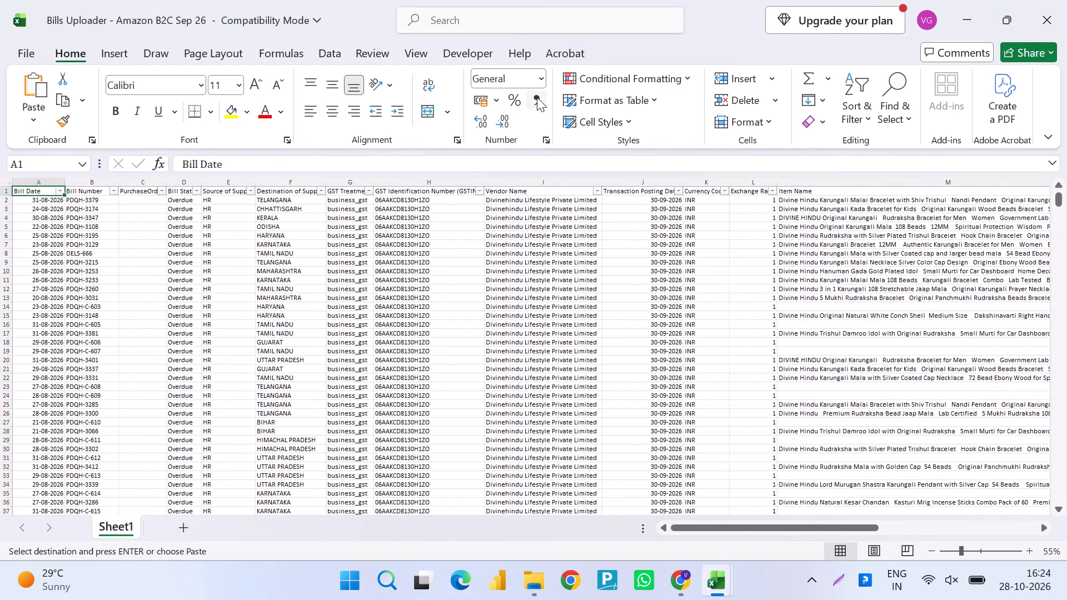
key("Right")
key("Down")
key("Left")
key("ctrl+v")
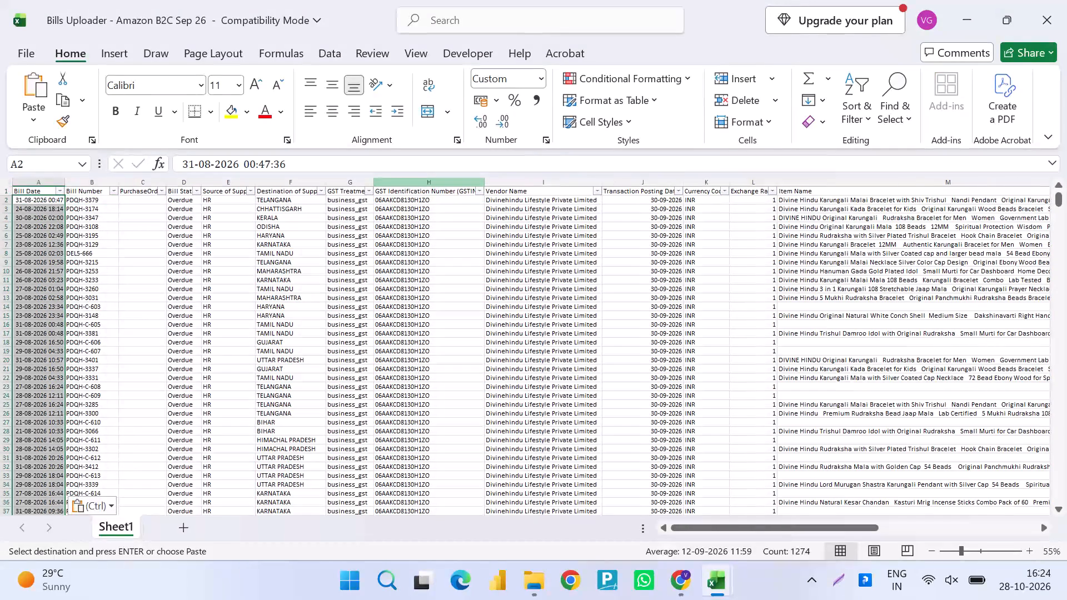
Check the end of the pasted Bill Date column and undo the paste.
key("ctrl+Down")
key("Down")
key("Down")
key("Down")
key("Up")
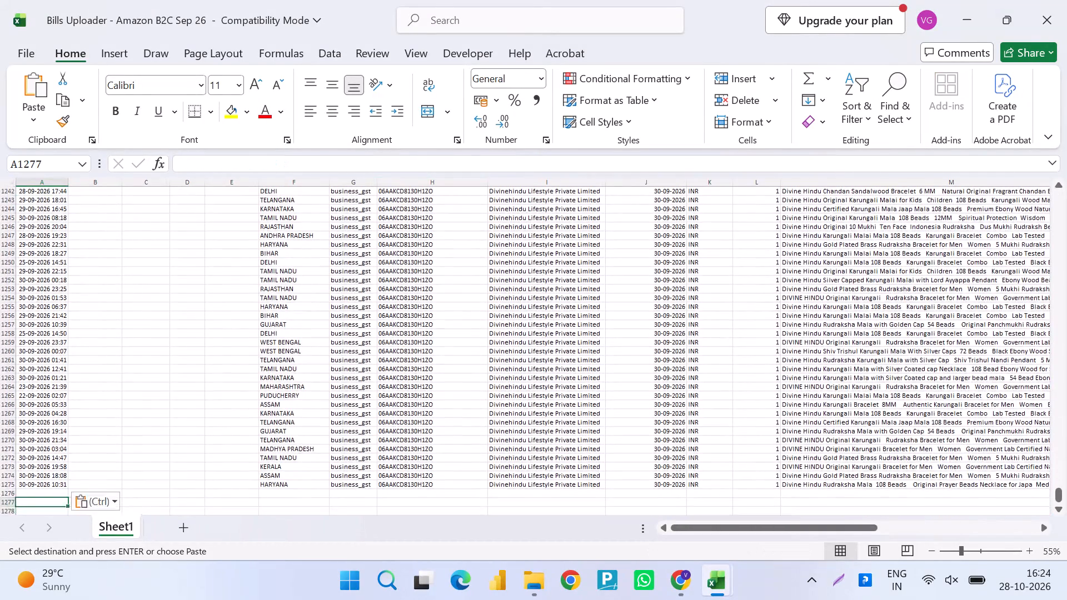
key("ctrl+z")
Fill Bill Status with Overdue and Source of Supply with HR from row 50 down to row 1275.
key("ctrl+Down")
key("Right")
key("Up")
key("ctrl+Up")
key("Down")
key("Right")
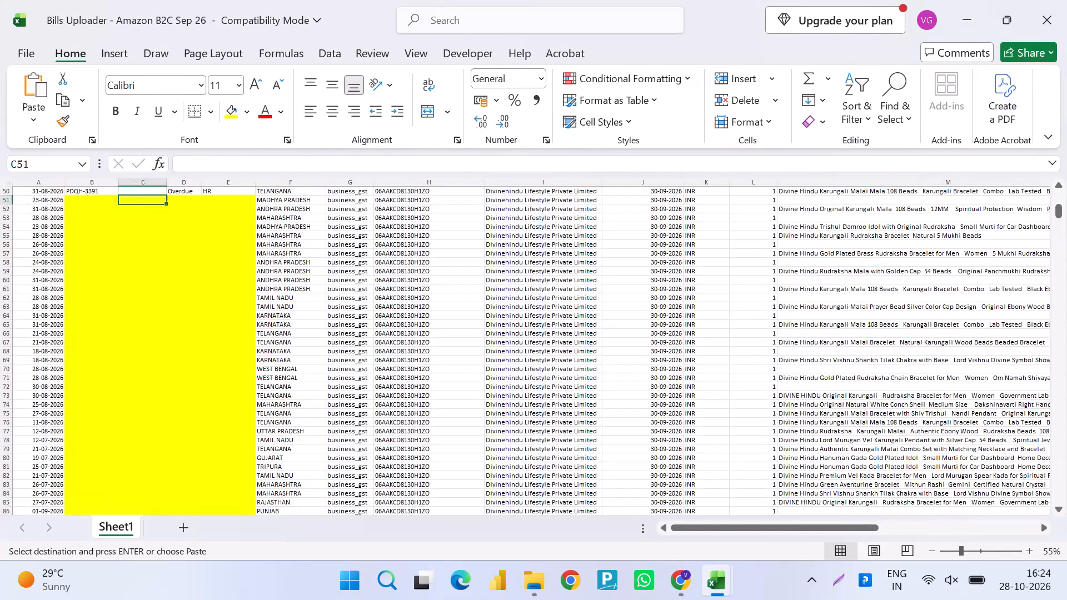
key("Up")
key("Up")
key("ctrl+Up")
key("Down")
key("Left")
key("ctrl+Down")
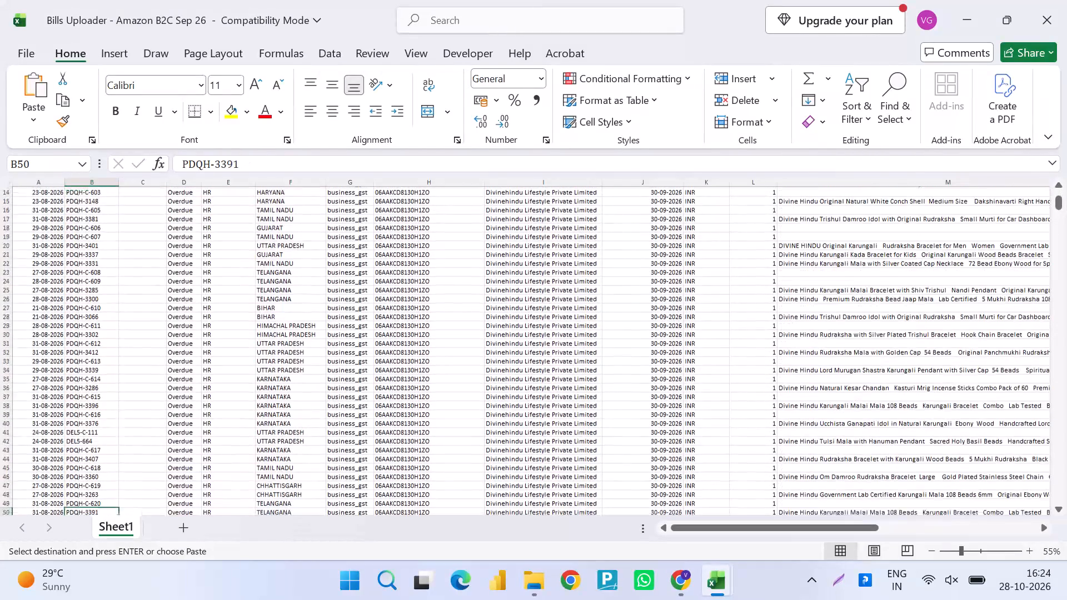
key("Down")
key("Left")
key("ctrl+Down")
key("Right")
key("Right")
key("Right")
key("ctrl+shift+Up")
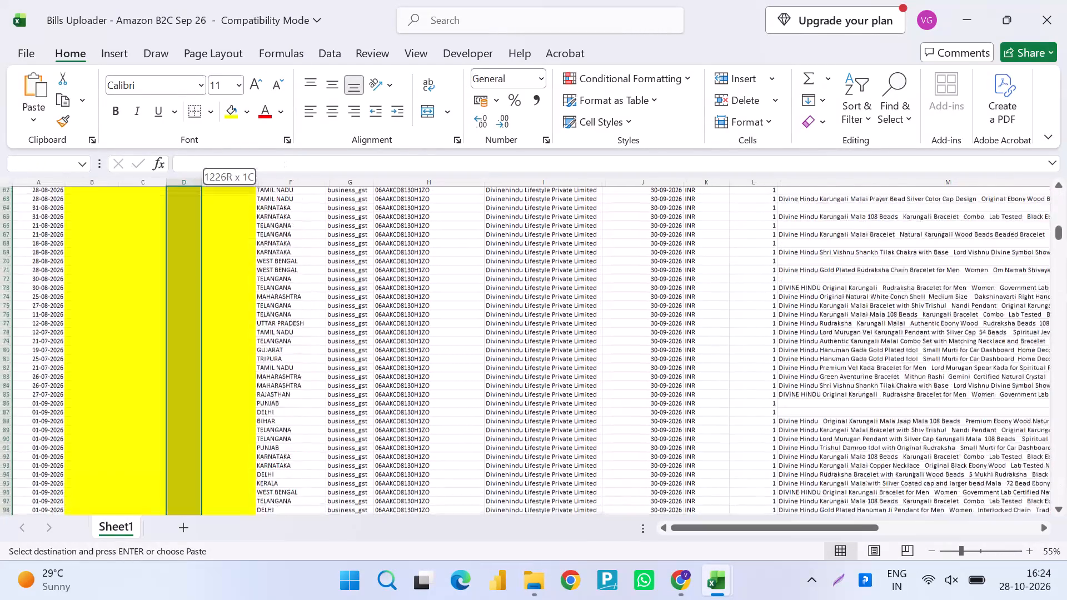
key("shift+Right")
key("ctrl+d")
Copy all filtered Invoice Number values from B2 down to the last record in the MTR B2C September report.
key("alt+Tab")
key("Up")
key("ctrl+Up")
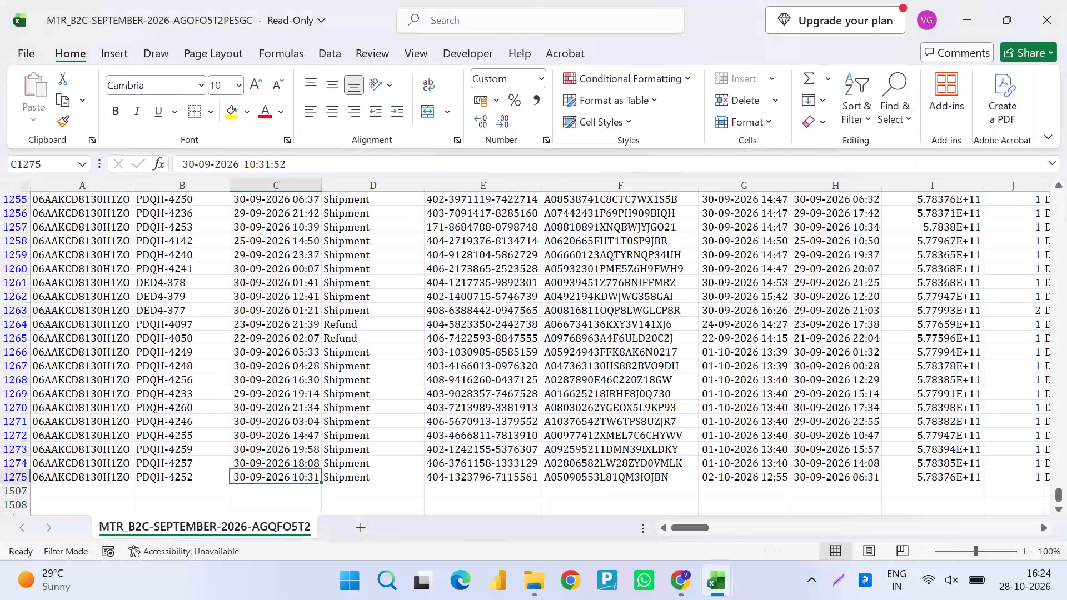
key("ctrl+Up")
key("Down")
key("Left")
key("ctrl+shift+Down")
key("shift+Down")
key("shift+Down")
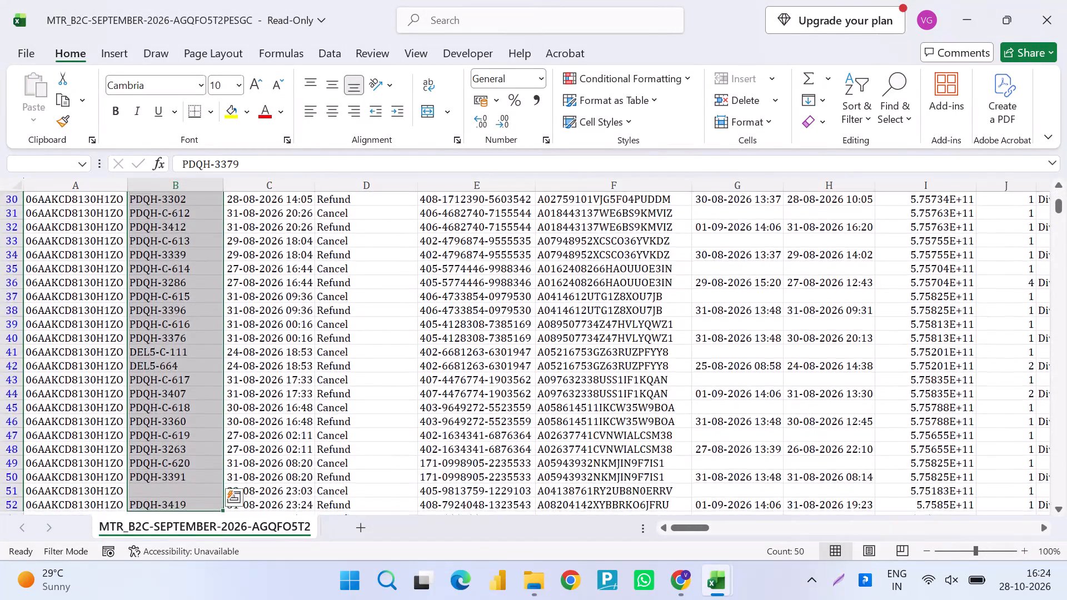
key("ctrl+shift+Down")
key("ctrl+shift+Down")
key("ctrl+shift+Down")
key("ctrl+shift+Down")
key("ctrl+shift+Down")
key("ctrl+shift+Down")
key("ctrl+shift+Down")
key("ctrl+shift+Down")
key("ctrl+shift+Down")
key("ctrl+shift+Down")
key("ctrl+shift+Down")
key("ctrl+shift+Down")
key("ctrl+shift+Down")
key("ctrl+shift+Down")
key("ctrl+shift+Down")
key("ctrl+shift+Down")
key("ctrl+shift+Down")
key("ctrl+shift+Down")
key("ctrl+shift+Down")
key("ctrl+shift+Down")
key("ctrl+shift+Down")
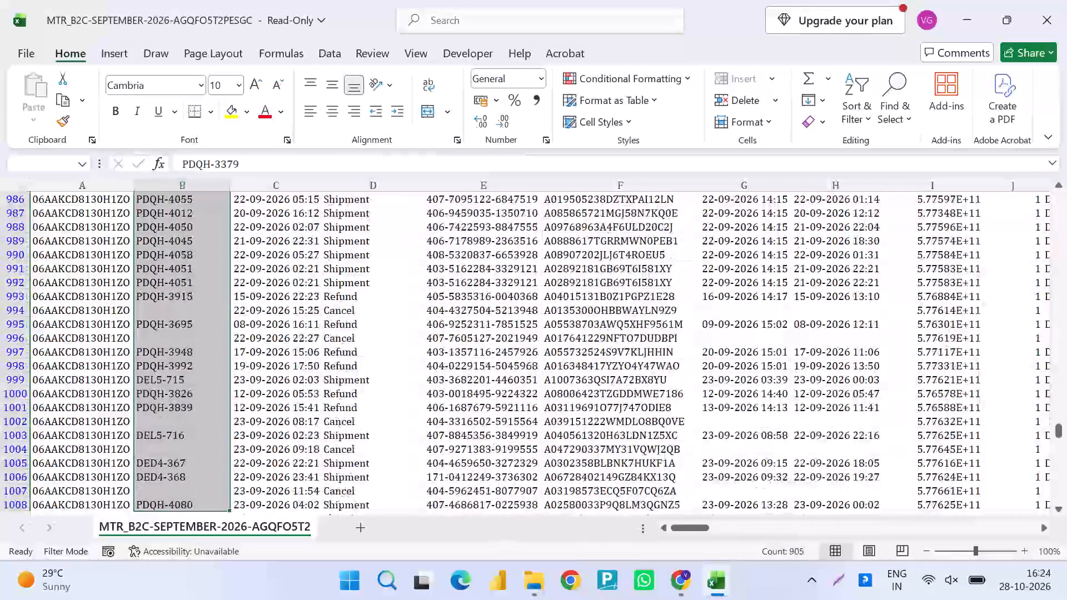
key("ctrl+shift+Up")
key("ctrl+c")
Paste the copied invoice numbers into the Bills Uploader's Bill Number column, starting at B2.
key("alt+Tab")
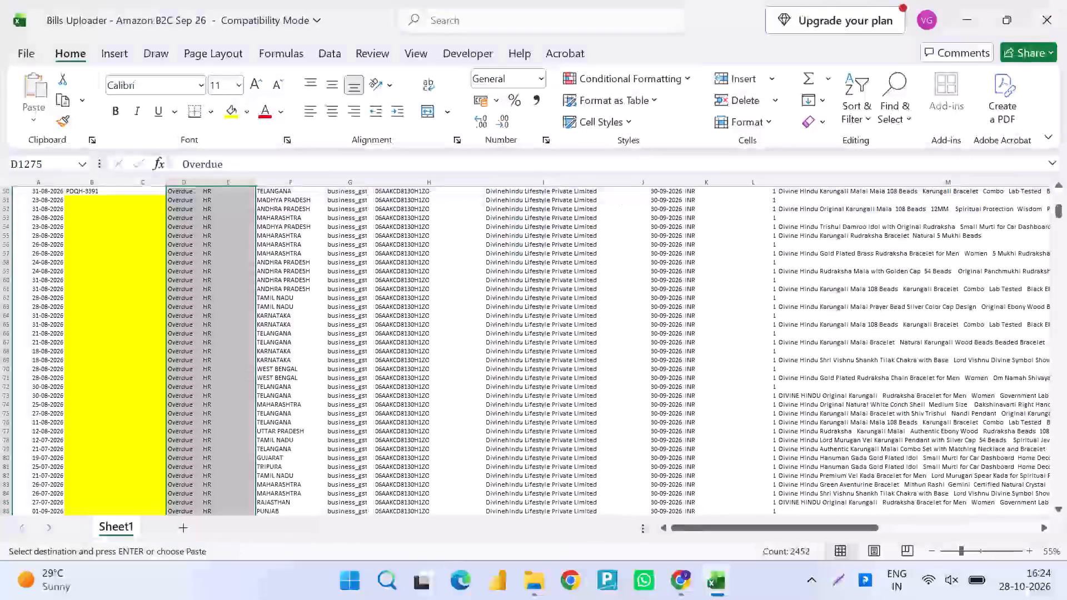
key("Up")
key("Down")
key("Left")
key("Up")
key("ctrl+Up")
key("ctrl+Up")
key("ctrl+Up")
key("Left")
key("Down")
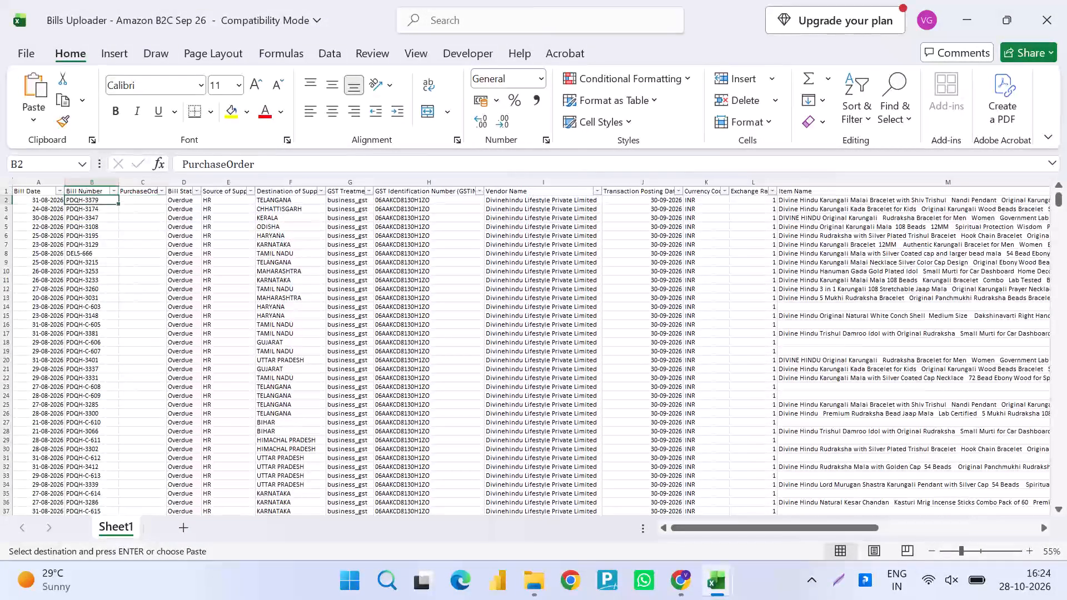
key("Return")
Check the Bill Number column around rows 51 to 55 and down to the last bill row.
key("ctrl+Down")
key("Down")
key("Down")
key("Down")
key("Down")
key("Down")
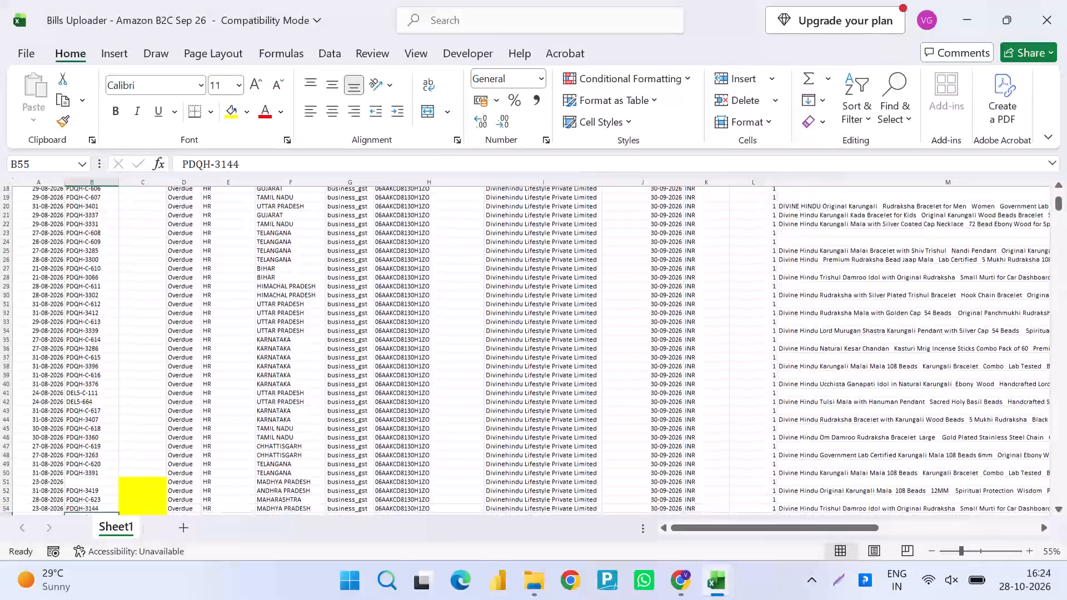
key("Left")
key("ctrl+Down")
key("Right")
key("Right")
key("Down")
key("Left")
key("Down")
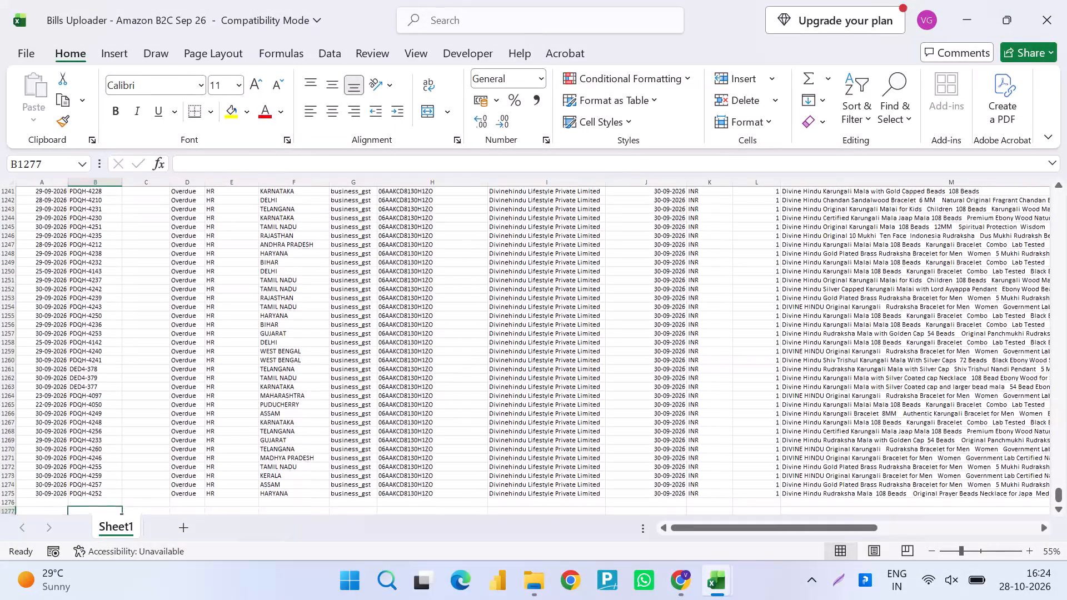
Examine the last bill rows of the Bills Uploader across all columns, checking which fields, including the tax columns, still need filling.
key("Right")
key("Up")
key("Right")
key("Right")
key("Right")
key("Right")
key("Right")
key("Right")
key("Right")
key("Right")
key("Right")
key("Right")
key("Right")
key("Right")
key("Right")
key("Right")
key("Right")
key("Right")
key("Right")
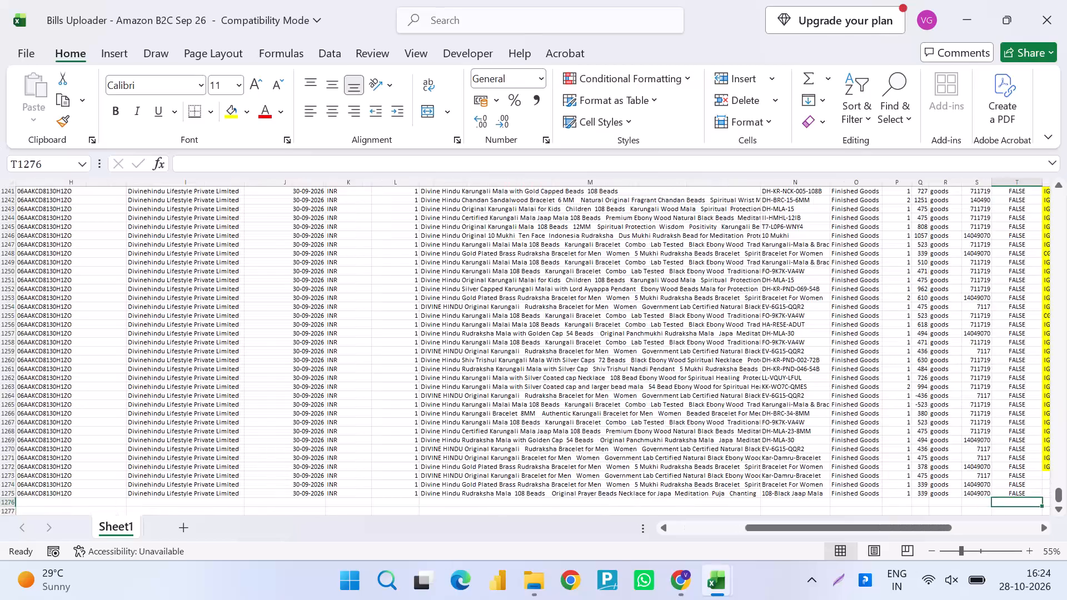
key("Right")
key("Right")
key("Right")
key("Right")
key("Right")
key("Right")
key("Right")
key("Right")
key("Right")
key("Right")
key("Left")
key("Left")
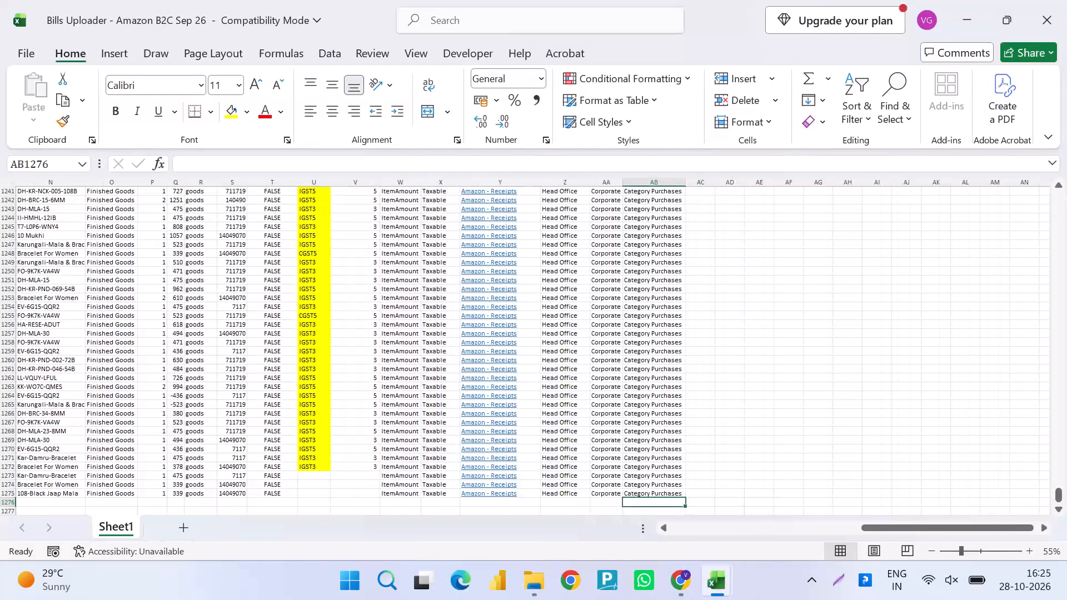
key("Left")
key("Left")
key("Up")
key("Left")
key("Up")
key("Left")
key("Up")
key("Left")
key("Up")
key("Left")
Switch to the MTR B2C September report and look through its columns from Invoice Date across to the tax amount and rate columns.
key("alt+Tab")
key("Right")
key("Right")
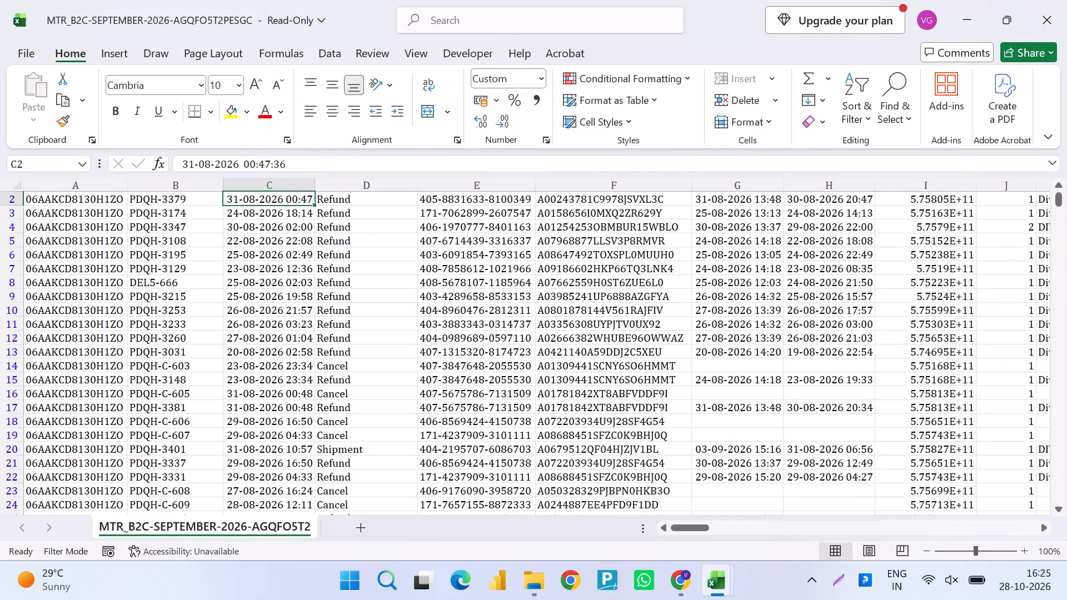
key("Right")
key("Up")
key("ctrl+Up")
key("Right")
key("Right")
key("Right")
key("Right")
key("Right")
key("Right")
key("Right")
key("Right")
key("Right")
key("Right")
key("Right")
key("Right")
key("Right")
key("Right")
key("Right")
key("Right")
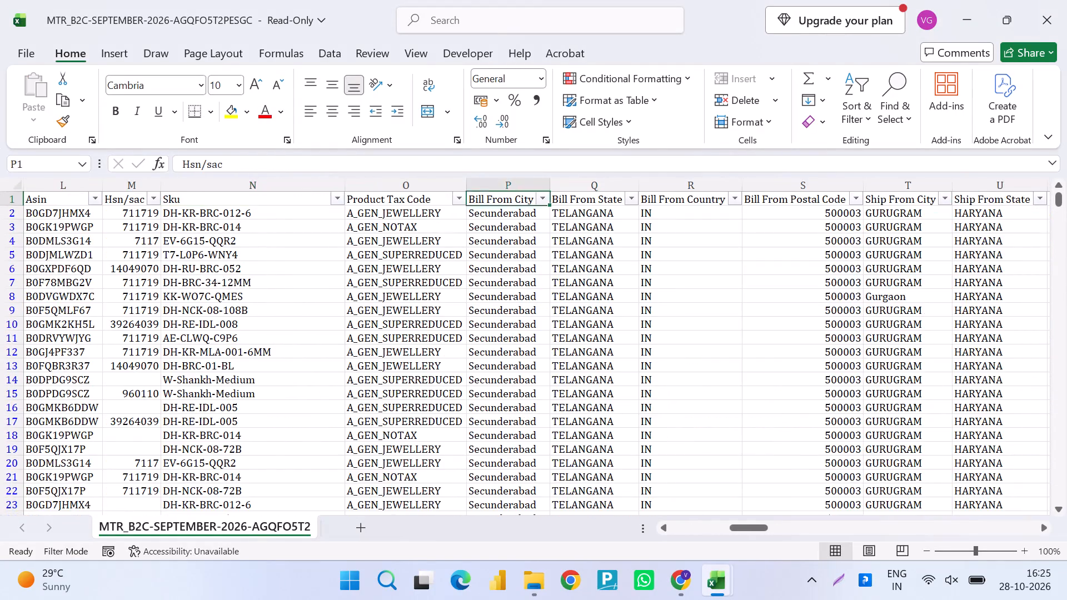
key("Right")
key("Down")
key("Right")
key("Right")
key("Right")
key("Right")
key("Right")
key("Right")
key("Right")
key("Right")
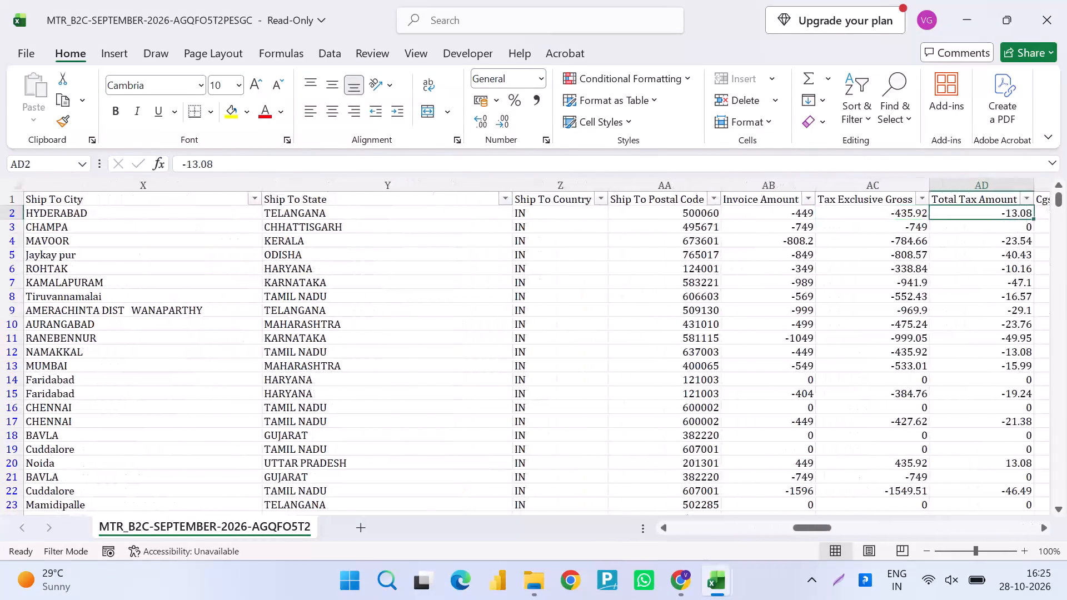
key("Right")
Return to the Bills Uploader and recheck the fields of row 1273 from the tax columns back to the date in column A.
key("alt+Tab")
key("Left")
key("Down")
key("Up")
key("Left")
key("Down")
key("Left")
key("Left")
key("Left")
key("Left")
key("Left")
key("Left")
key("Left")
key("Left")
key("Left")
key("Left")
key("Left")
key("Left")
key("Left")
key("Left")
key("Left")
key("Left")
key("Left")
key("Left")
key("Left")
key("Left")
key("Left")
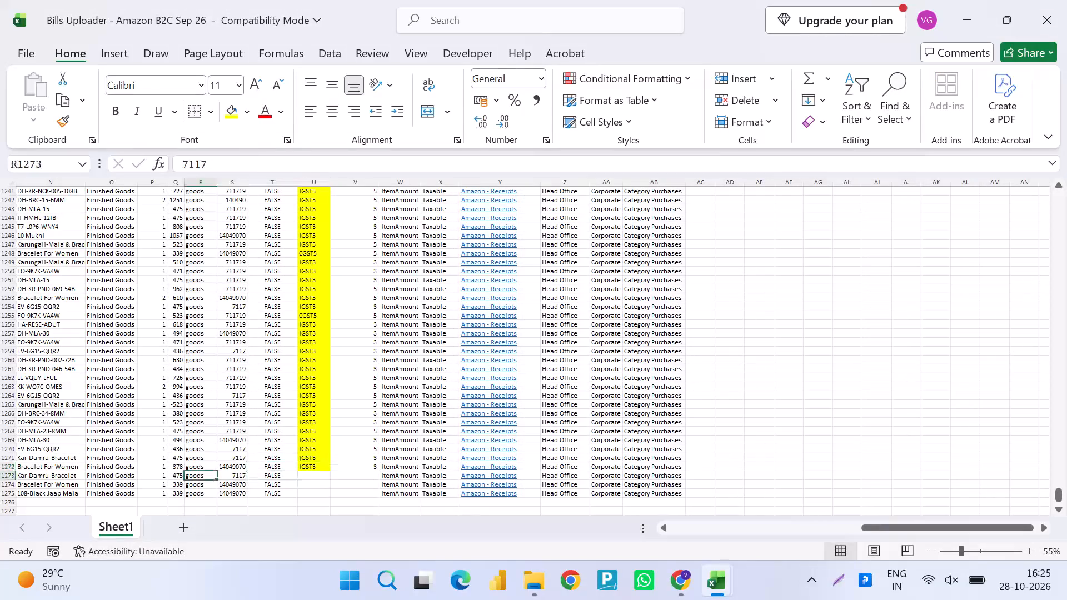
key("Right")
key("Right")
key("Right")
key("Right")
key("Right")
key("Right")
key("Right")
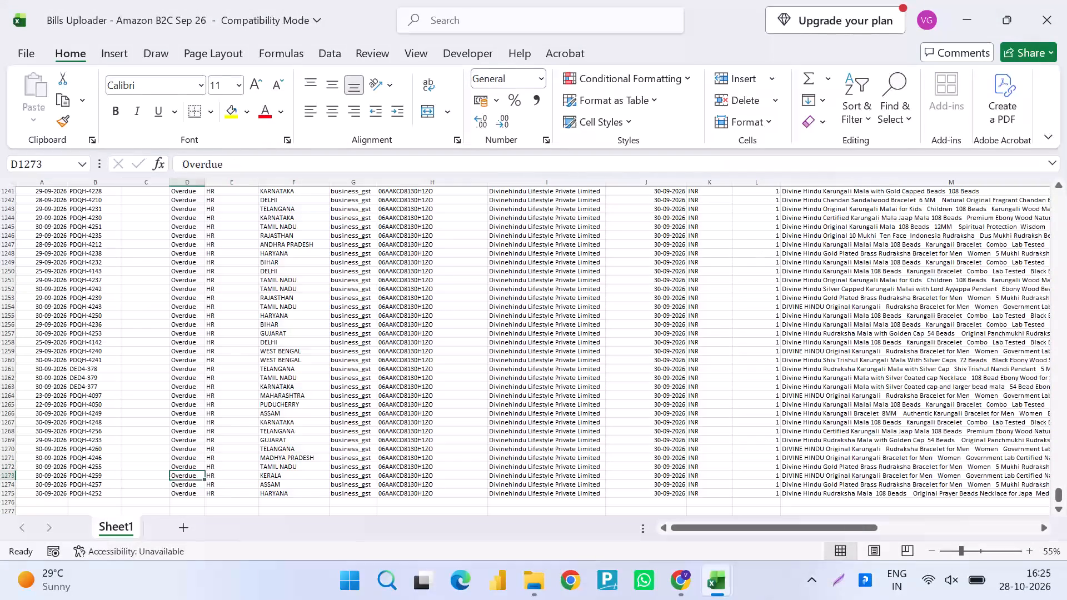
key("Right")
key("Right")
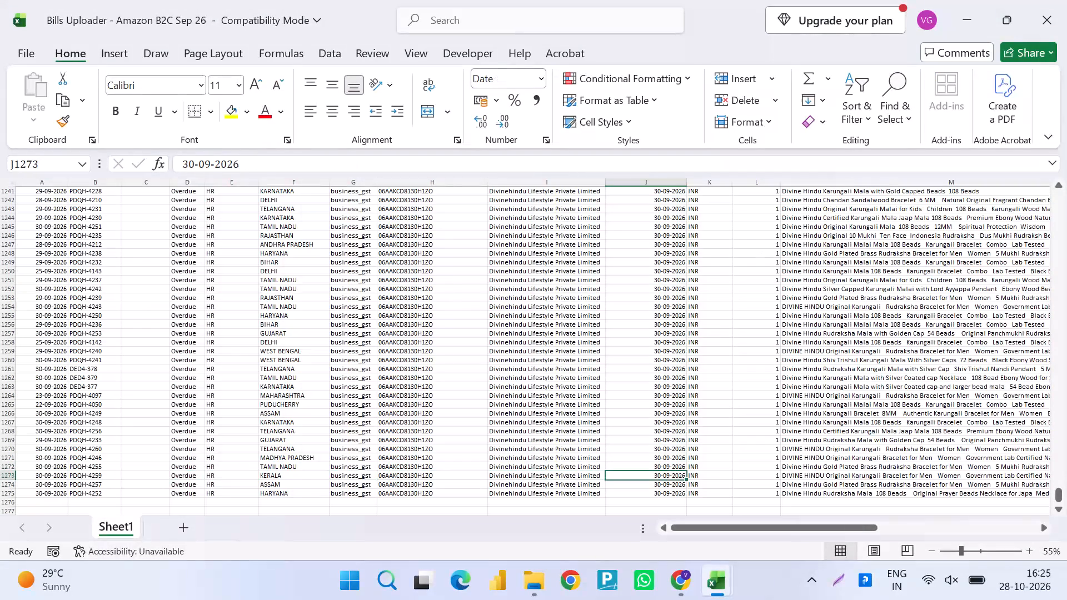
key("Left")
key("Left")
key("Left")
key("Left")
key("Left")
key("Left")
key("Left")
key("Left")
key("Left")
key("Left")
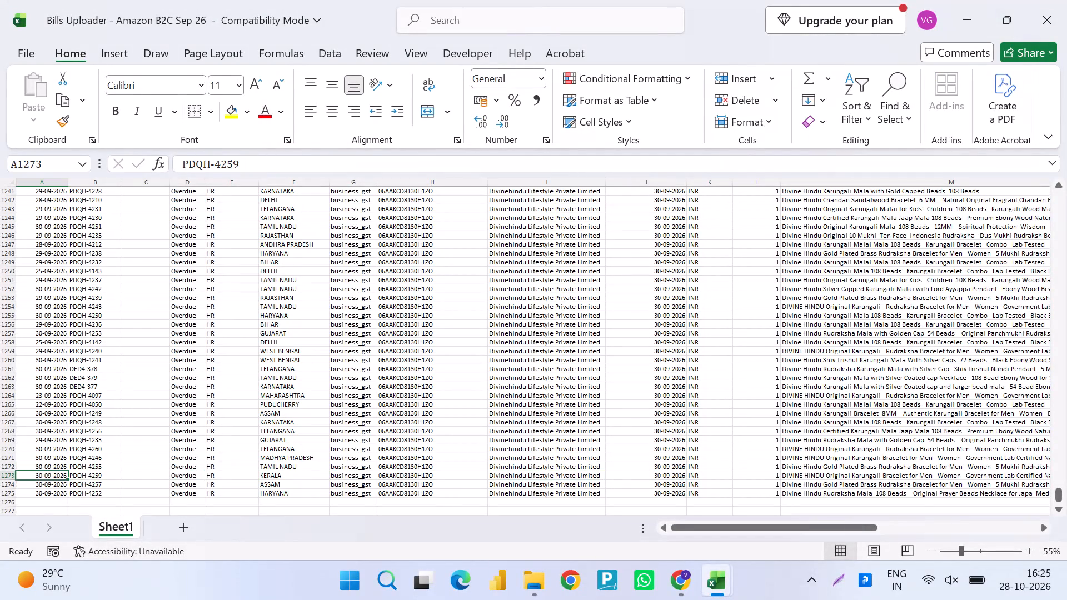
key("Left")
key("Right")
Look through the MTR B2C September report's tax rate, TCS, Warehouse Id and Credit Note columns, comparing with the Bills Uploader.
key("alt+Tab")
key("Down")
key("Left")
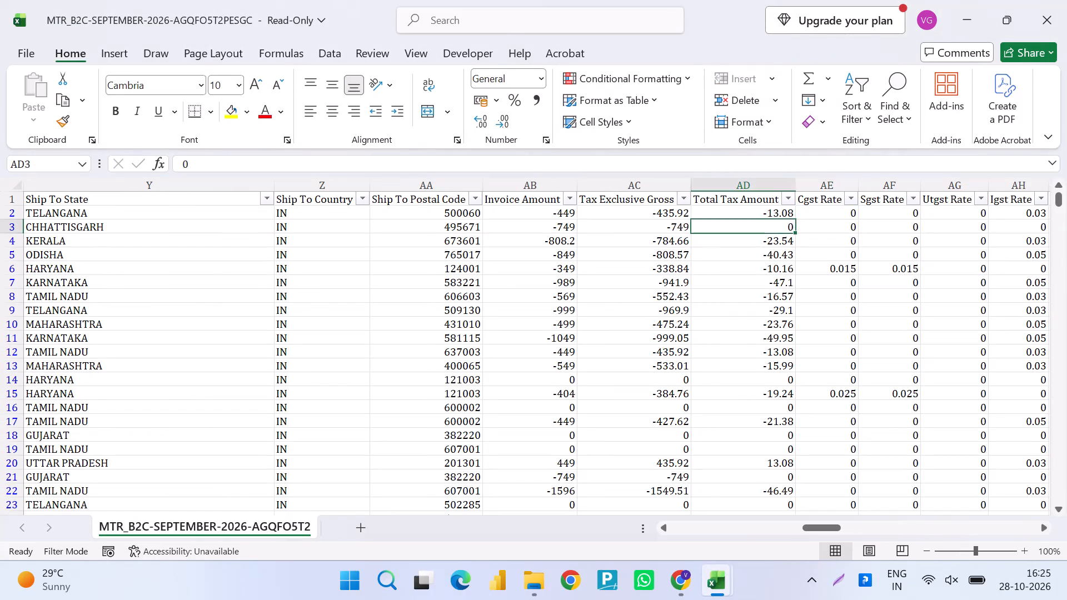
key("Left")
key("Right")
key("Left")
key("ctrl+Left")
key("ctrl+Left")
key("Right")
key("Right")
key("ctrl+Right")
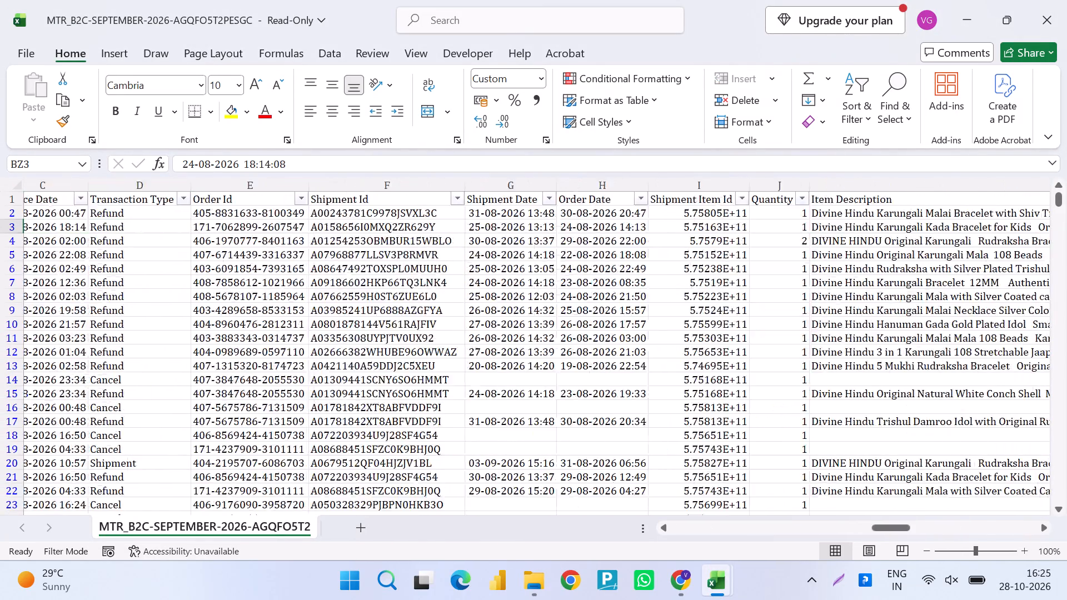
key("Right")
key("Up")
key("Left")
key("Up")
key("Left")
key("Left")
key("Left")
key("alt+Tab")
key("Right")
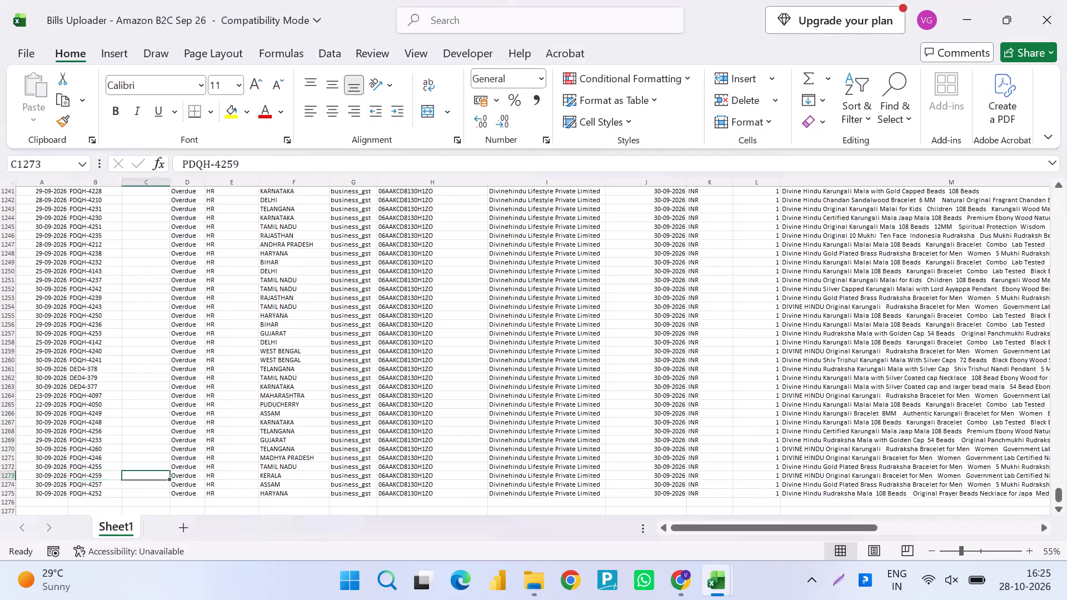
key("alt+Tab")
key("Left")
scroll(431, 245, "right", 2)
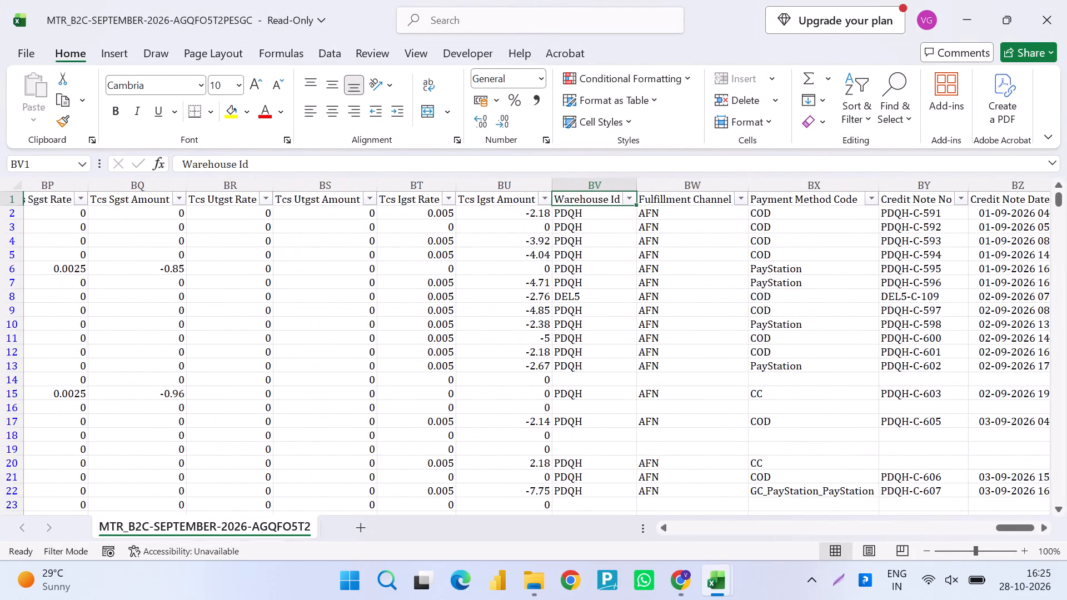
Examine the TCS tax columns of the MTR B2C report down at the last filtered record, row 1275.
scroll(506, 239, "right", 2)
left_click(207, 270)
key("ctrl+Down")
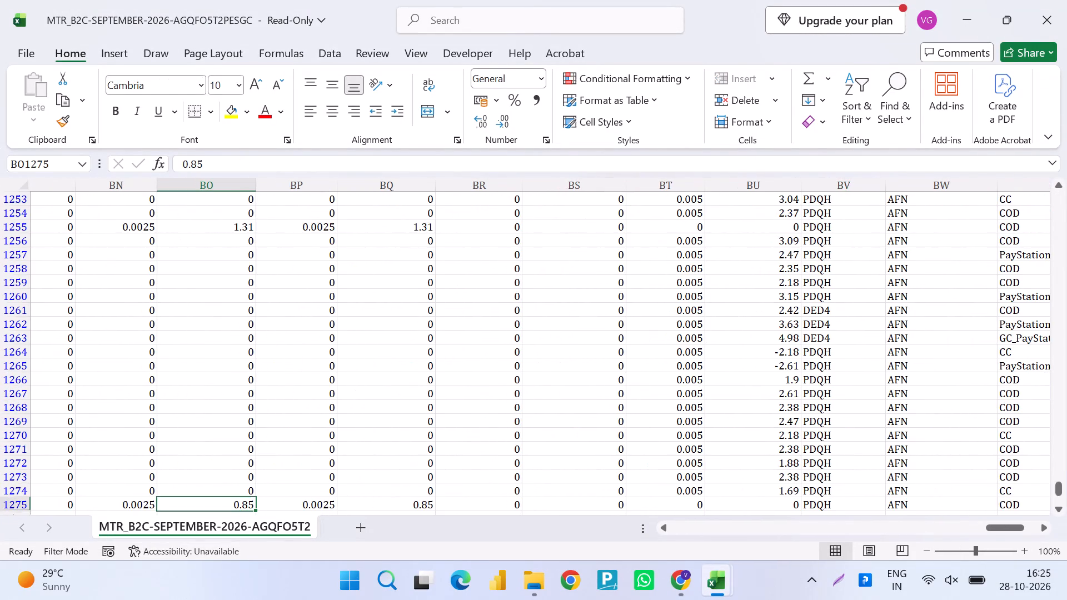
key("Down")
key("Down")
key("Up")
key("Up")
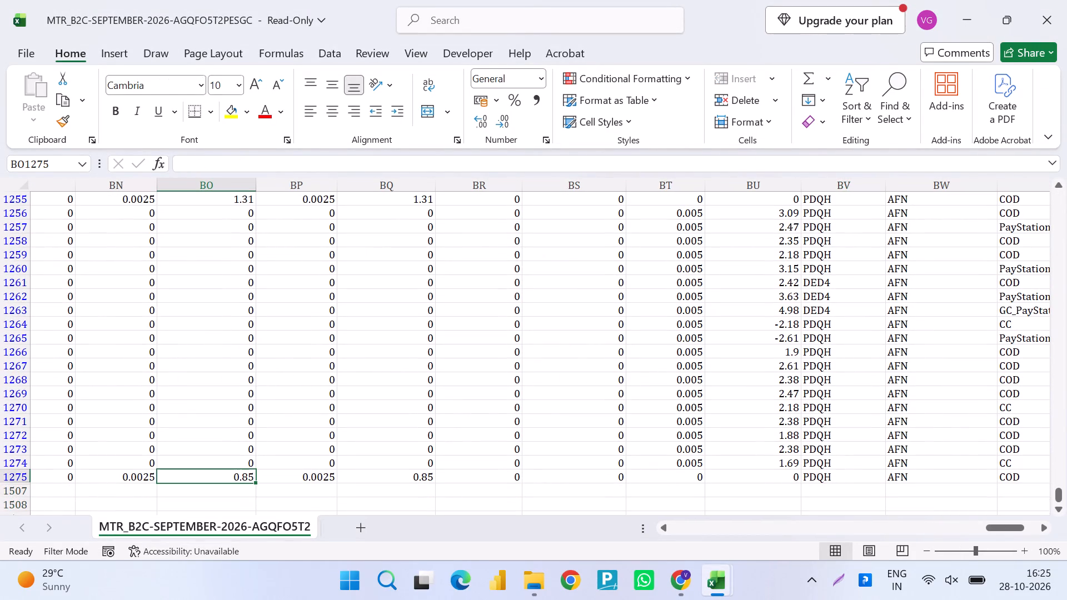
key("Left")
key("Left")
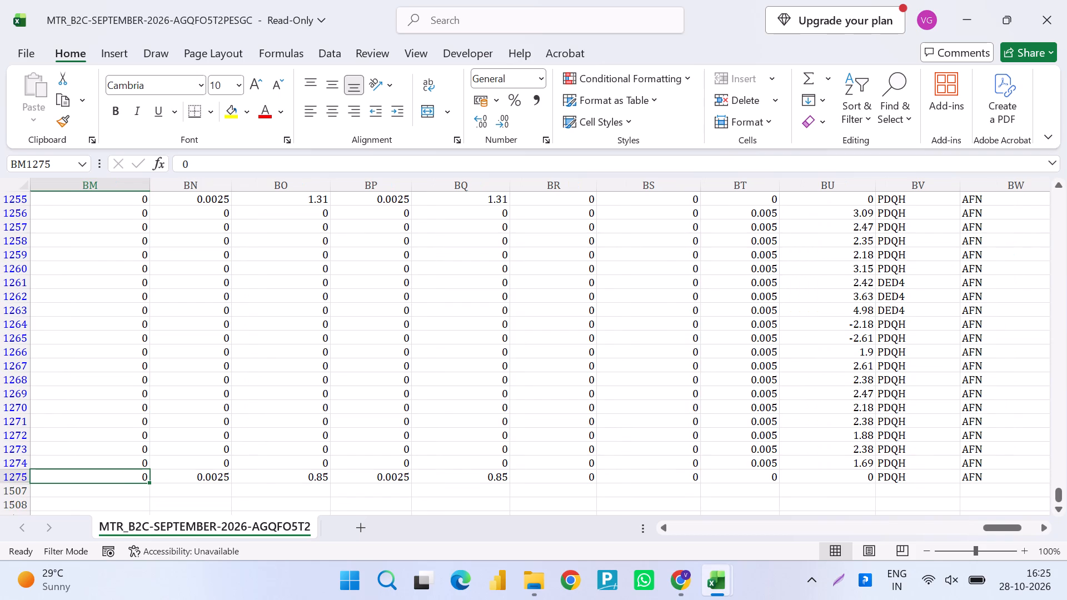
Examine the TCS CGST and SGST columns of the MTR B2C report at row 1275 and against their headers.
key("Right")
key("Left")
key("Left")
key("Right")
key("Right")
key("Right")
key("Left")
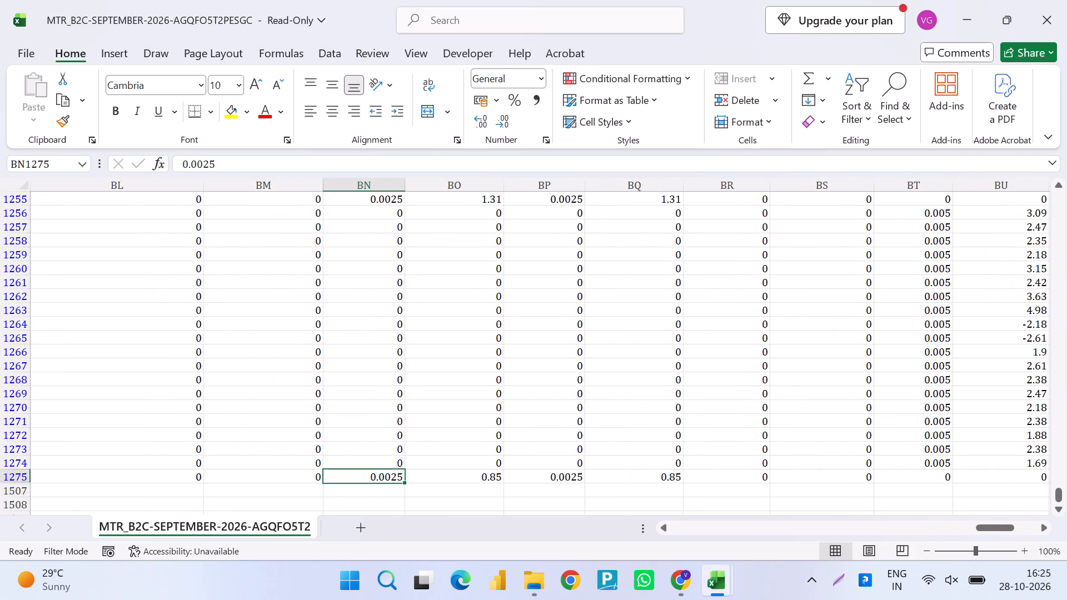
key("Right")
key("Up")
key("ctrl+Up")
key("Down")
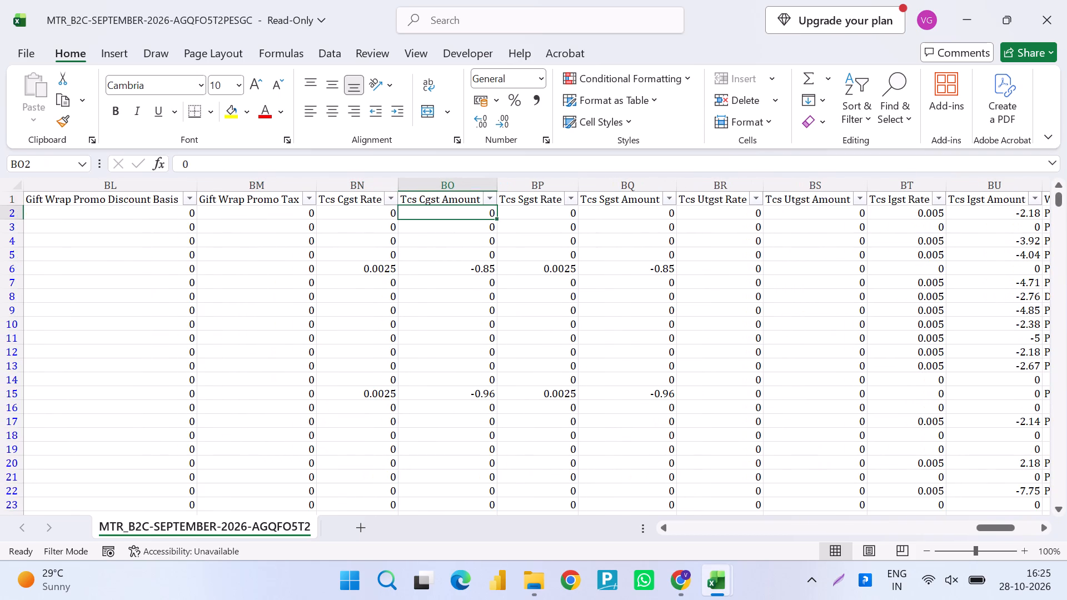
key("Down")
key("ctrl+Down")
Look back through row 1275 of the MTR B2C report, from the TCS columns to the shipping amount and shipping tax columns.
key("Left")
key("Left")
key("Left")
key("Left")
key("Left")
key("Left")
key("Left")
key("Left")
key("Left")
key("Left")
key("Left")
key("Left")
key("Left")
key("Left")
key("Left")
key("Left")
key("Left")
key("Left")
key("Left")
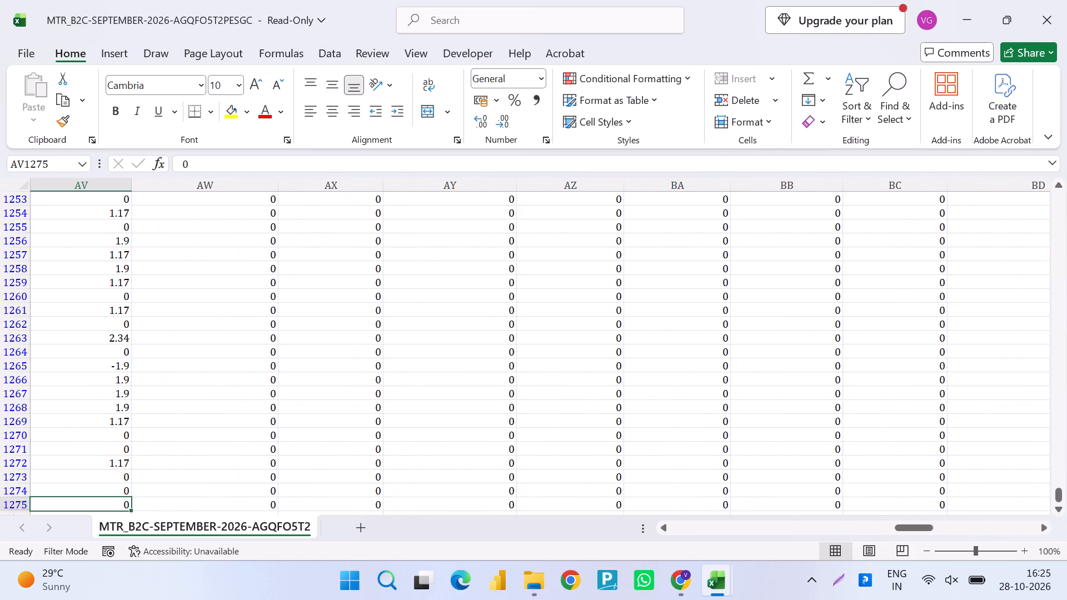
key("Right")
key("Left")
key("Left")
key("Left")
key("Left")
key("Left")
key("Left")
key("Left")
key("Right")
key("Right")
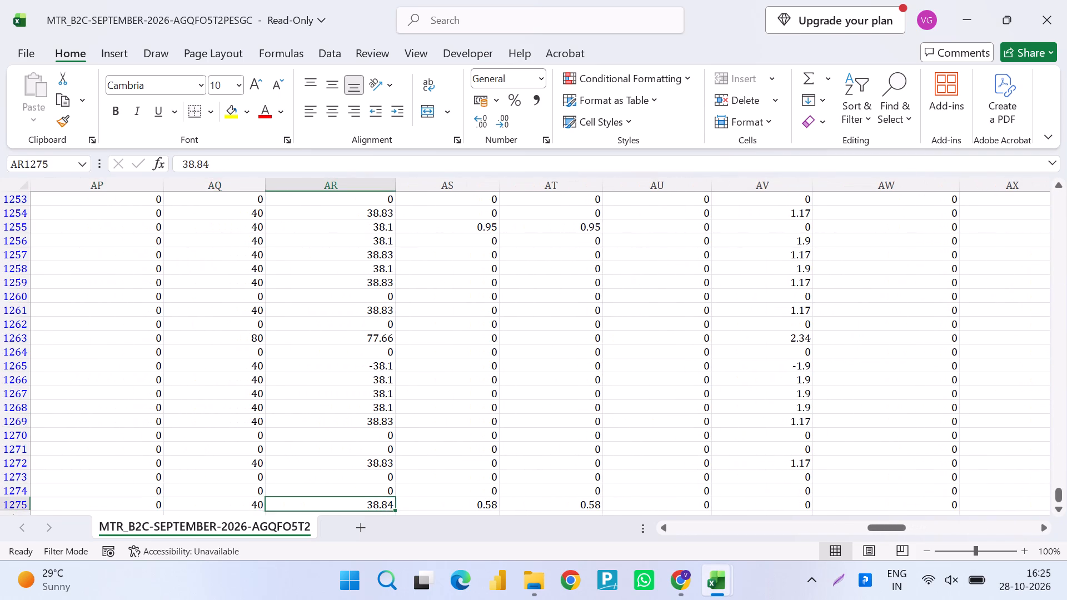
Check the MTR B2C report's headers and first records from the shipping tax columns back to Principal Amount.
key("ctrl+Up")
key("Down")
key("Right")
key("Right")
key("Right")
key("Right")
key("Right")
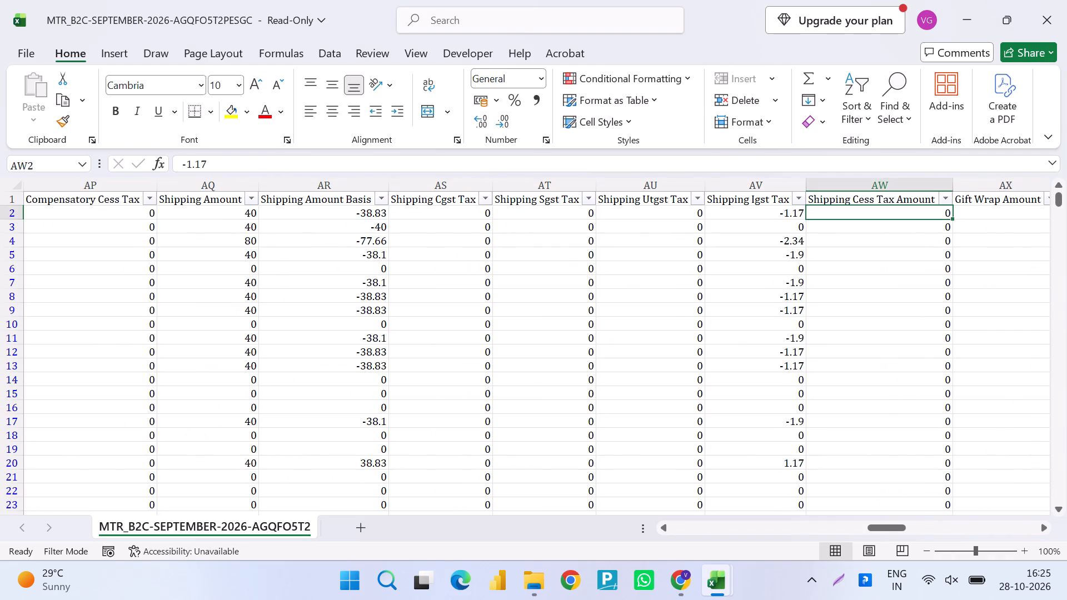
key("Right")
key("Left")
key("Left")
key("Left")
key("Left")
key("Left")
key("Left")
key("Left")
key("Left")
key("Left")
key("Left")
key("Left")
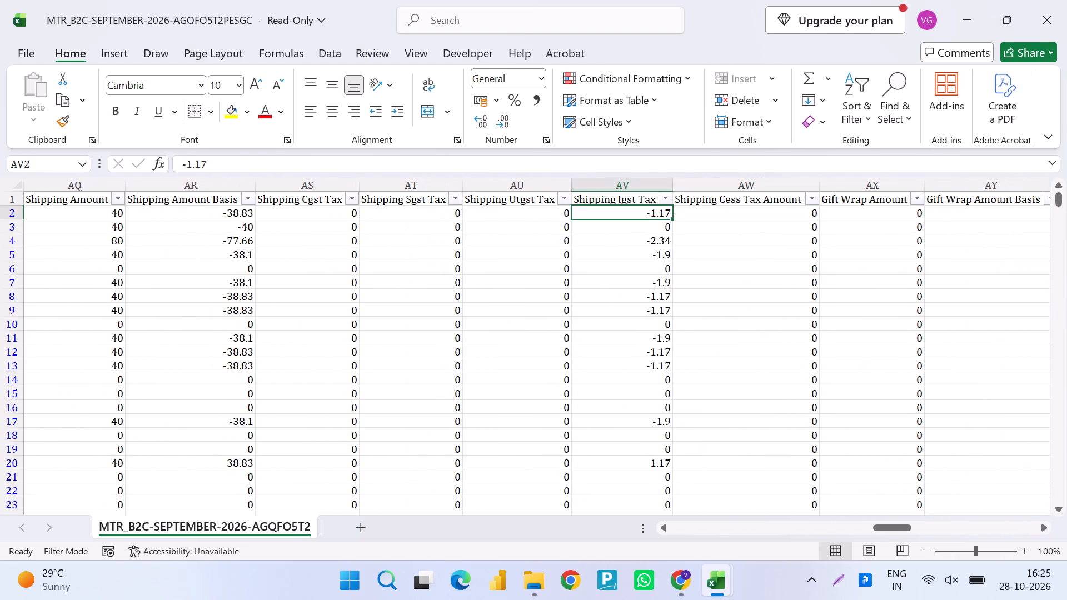
key("Left")
key("Left")
key("Left")
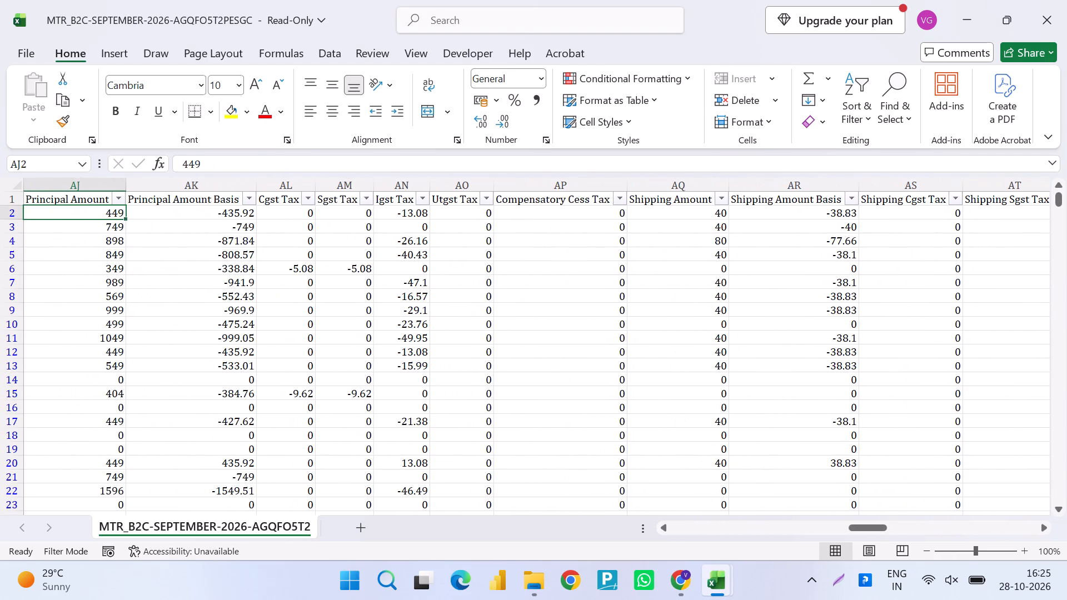
Examine the MTR B2C report's CGST, SGST and IGST rate columns, then the rates of the last filtered records, rows 1273 to 1275.
key("Right")
key("Left")
key("Left")
key("Left")
key("Left")
key("Left")
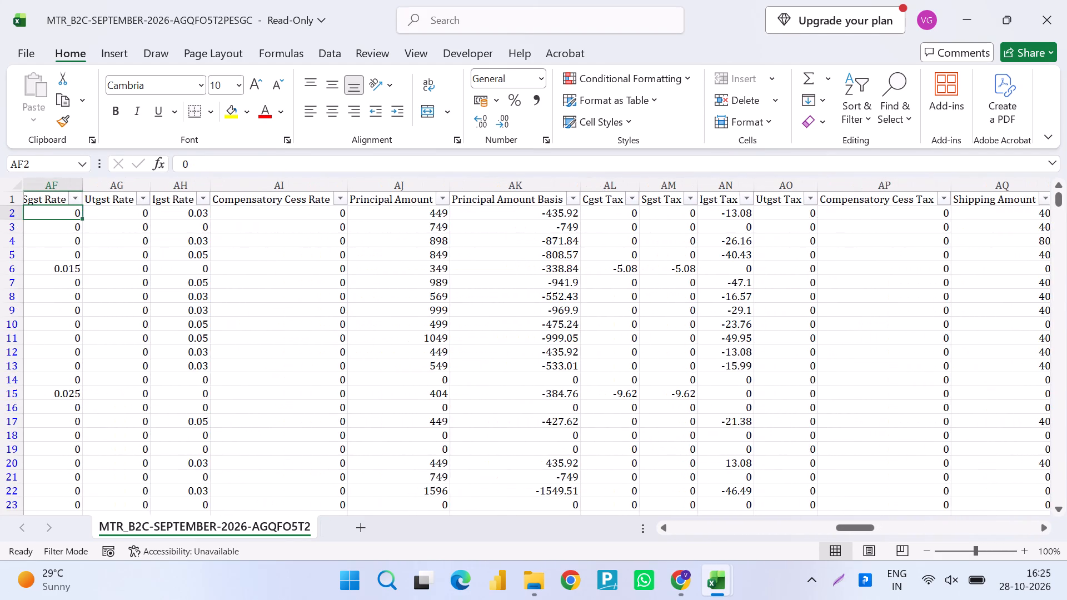
key("Left")
key("Left")
key("Left")
key("ctrl+Down")
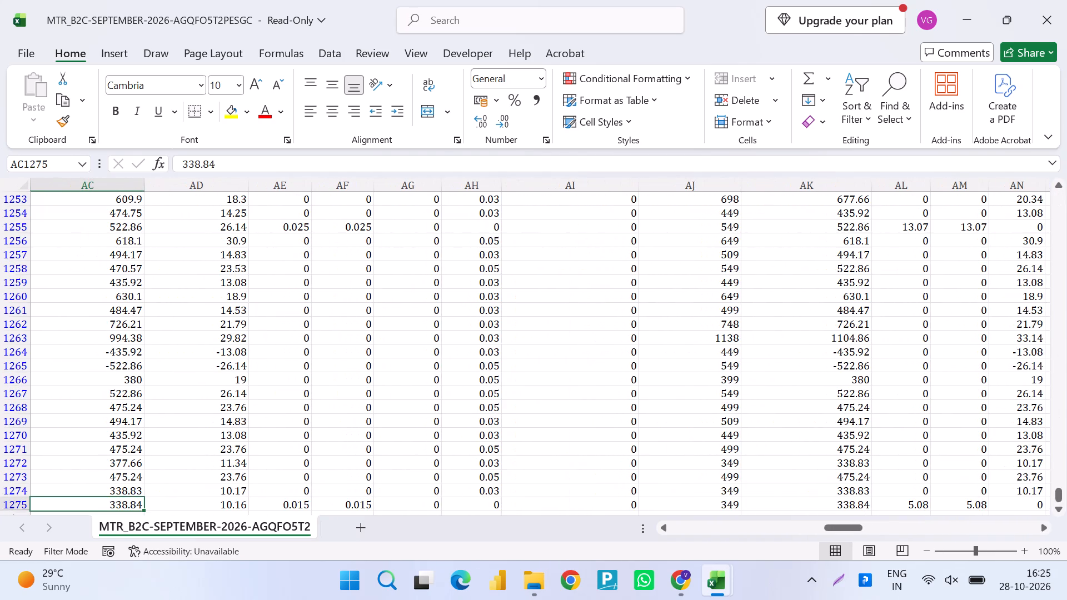
key("Down")
key("Down")
key("Up")
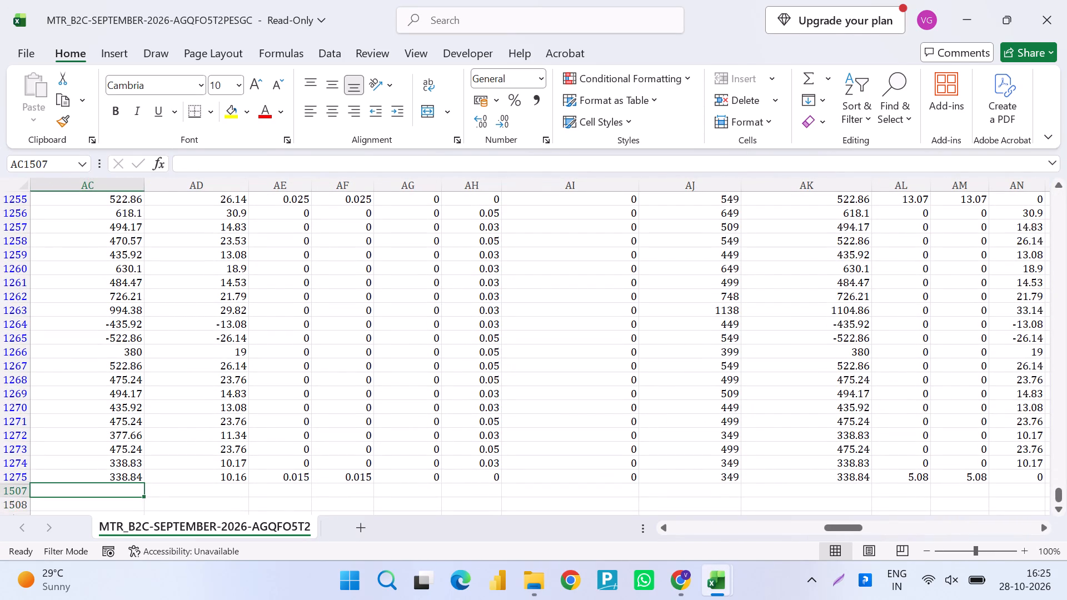
key("Left")
Return to the Bills Uploader and look through row 1275 up to the item code in column N, switching briefly to the MTR report.
key("alt+Tab")
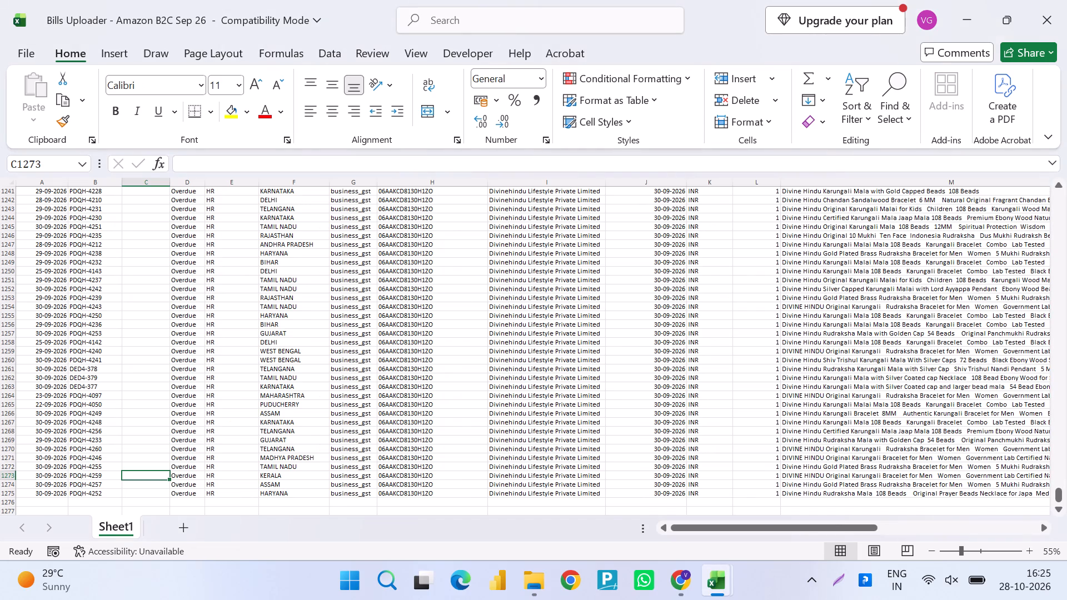
key("Right")
key("Right")
key("Down")
key("Right")
key("Right")
key("Right")
key("Down")
key("Right")
key("Right")
key("Right")
key("Right")
key("Right")
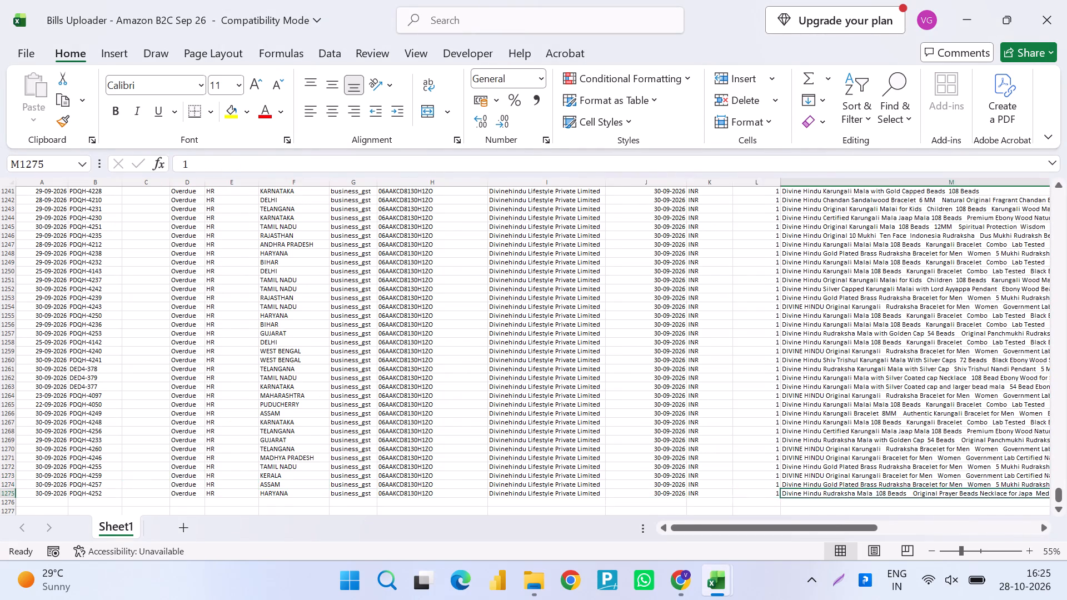
key("Right")
key("alt+Tab")
key("Right")
key("Right")
key("Right")
key("Right")
key("Up")
key("Right")
key("Right")
key("Up")
key("alt+Tab")
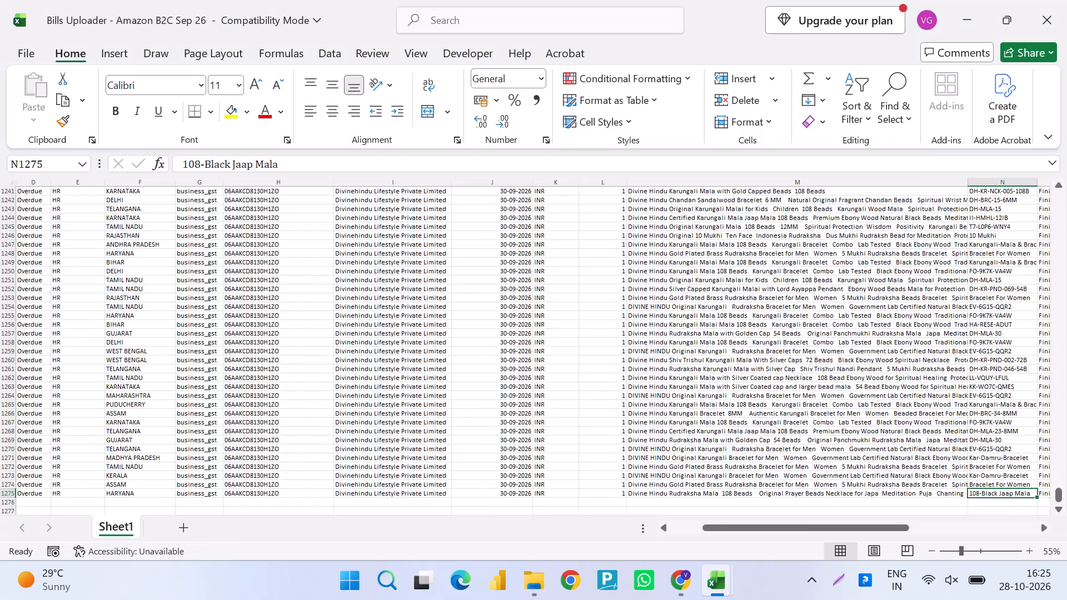
Enter the missing tax percentages in column V of the Bills Uploader: 5 in row 1273, 3 in rows 1274 and 1275.
key("Right")
key("Right")
key("Right")
key("Right")
key("Right")
key("Right")
key("Right")
key("Right")
key("Right")
key("Up")
key("Left")
key("Left")
key("Up")
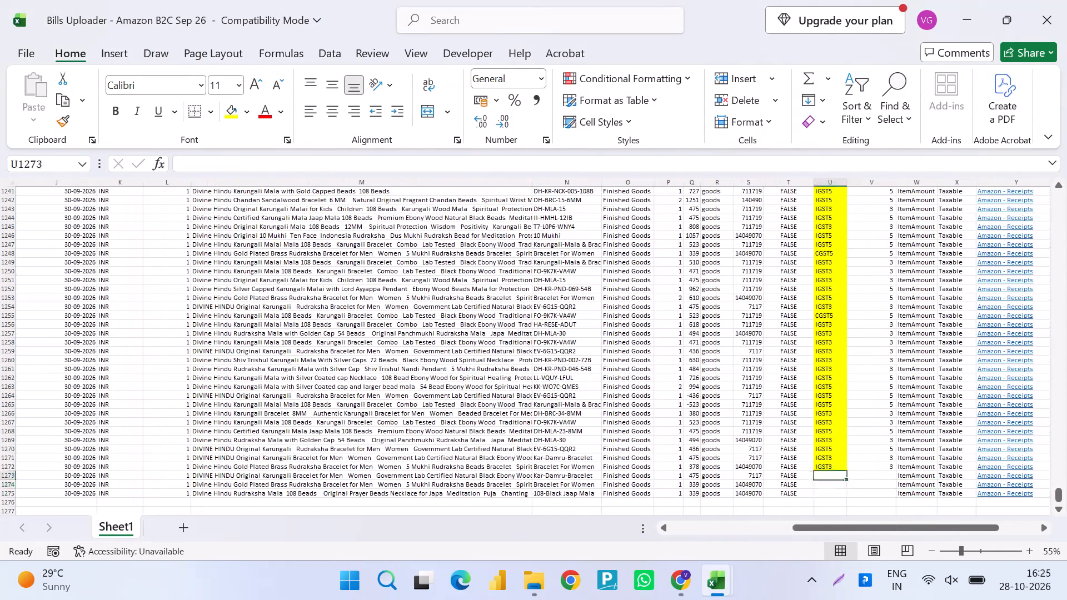
key("Right")
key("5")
key("Return")
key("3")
key("Return")
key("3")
key("Return")
key("Up")
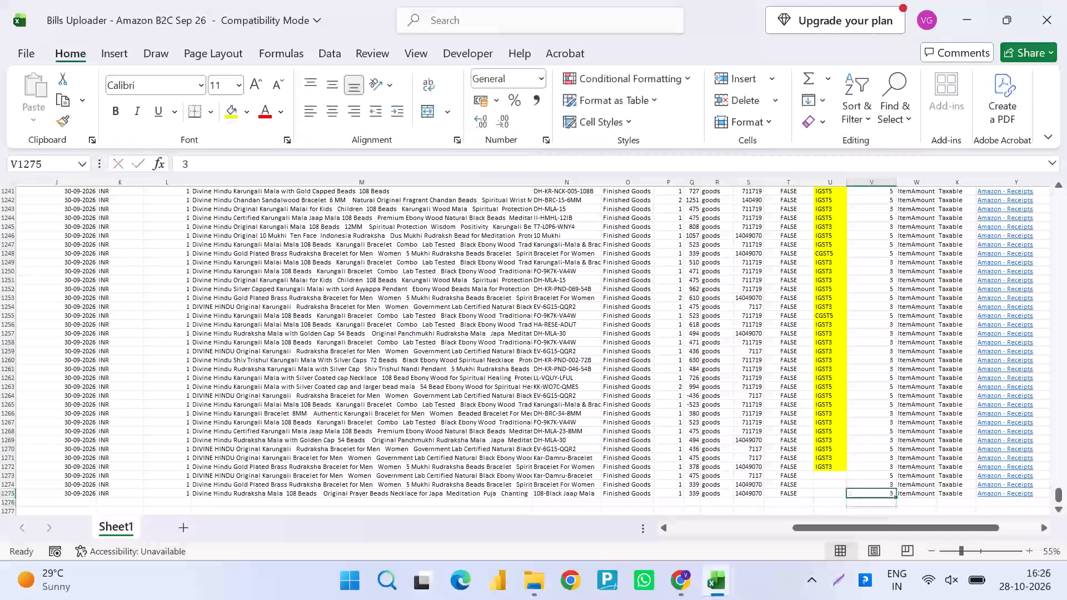
Fill the tax name IGST3 down column U of the Bills Uploader into rows 1273, 1274 and 1275.
key("Left")
key("Left")
key("Up")
key("Right")
key("Up")
key("ctrl+d")
key("Down")
key("ctrl+d")
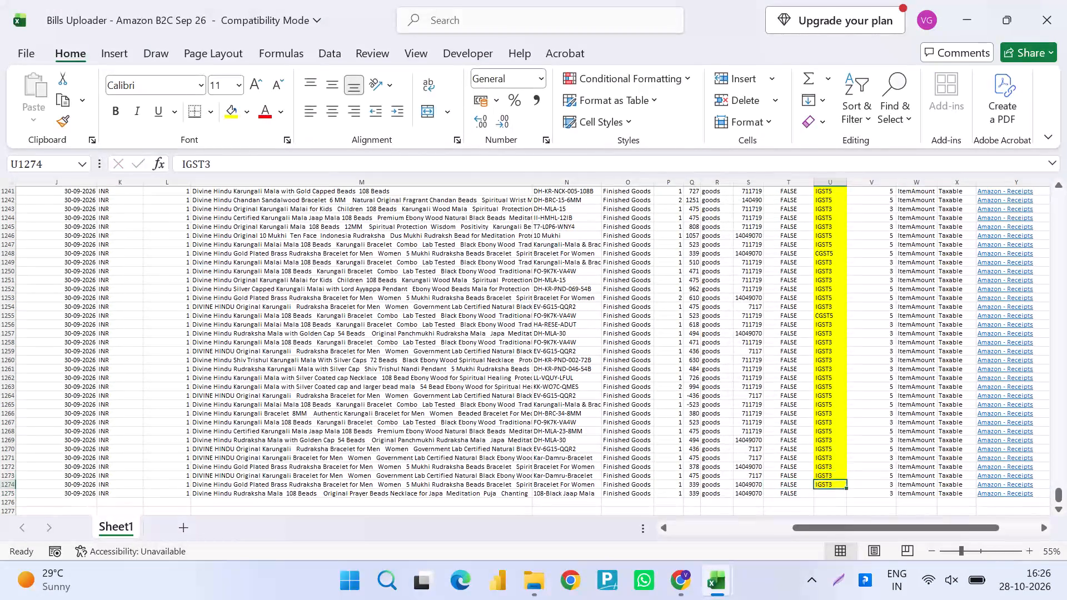
key("Down")
key("ctrl+d")
Change the tax name in cell U1273 to IGST5.
key("Up")
key("Up")
key("F2")
key("BackSpace")
key("Return")
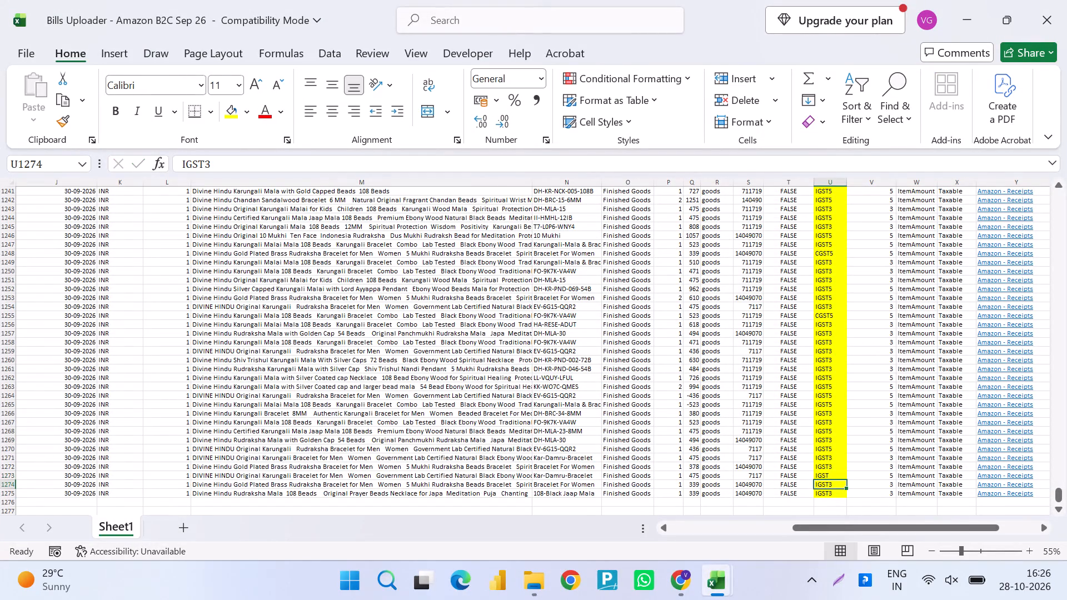
key("Up")
key("F2")
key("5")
key("Return")
Change the tax name in cell U1275 to CGST3, with the first letter in uppercase.
key("Return")
key("F2")
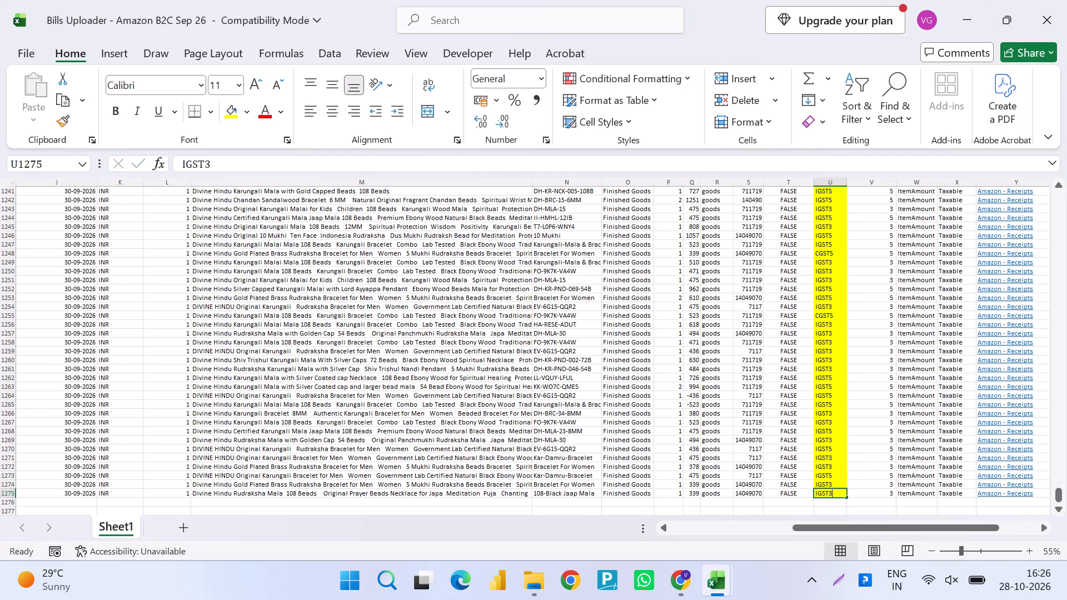
key("BackSpace")
key("Escape")
key("F2")
key("ctrl+Left")
key("ctrl+Left")
key("Right")
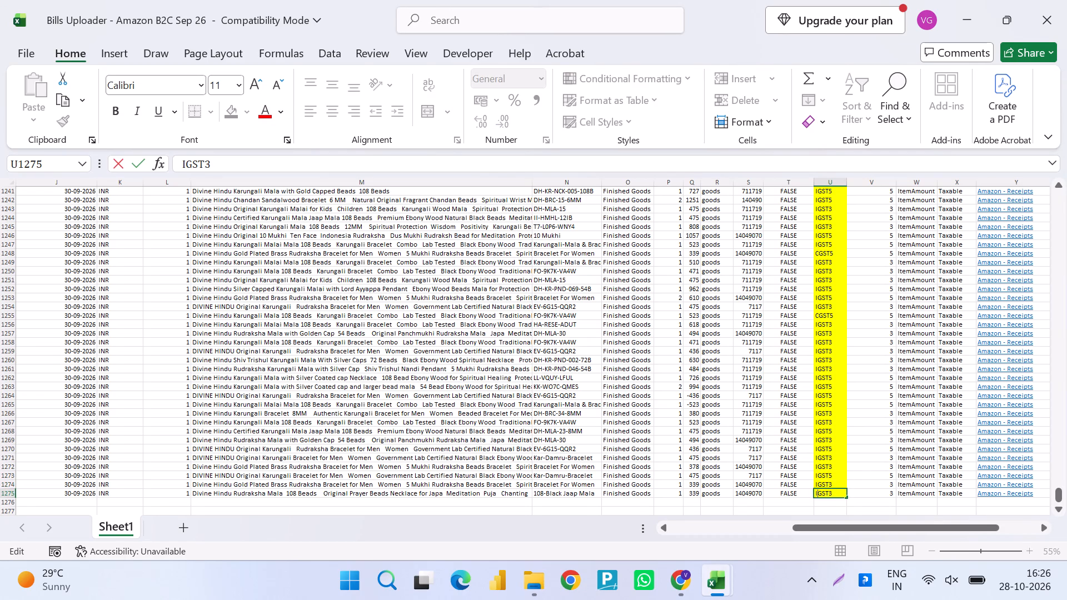
key("BackSpace")
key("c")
key("Return")
key("Up")
key("F2")
key("ctrl+Left")
key("ctrl+Left")
key("shift+Right")
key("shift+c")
Save the Bills Uploader workbook in its current compatibility format.
key("ctrl+s")
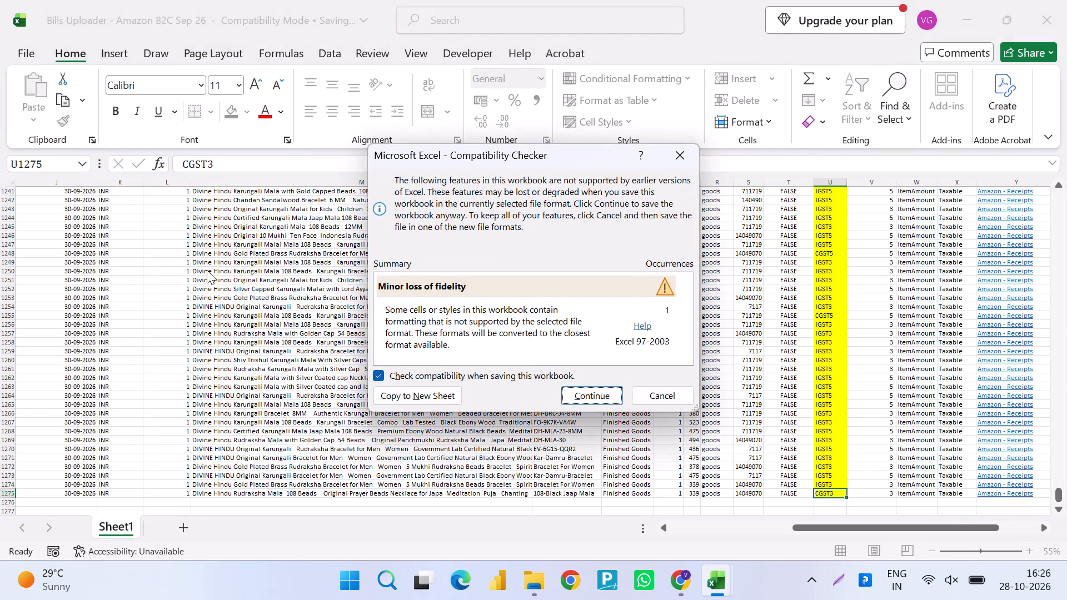
key("Return")
key("ctrl+s")
key("Return")
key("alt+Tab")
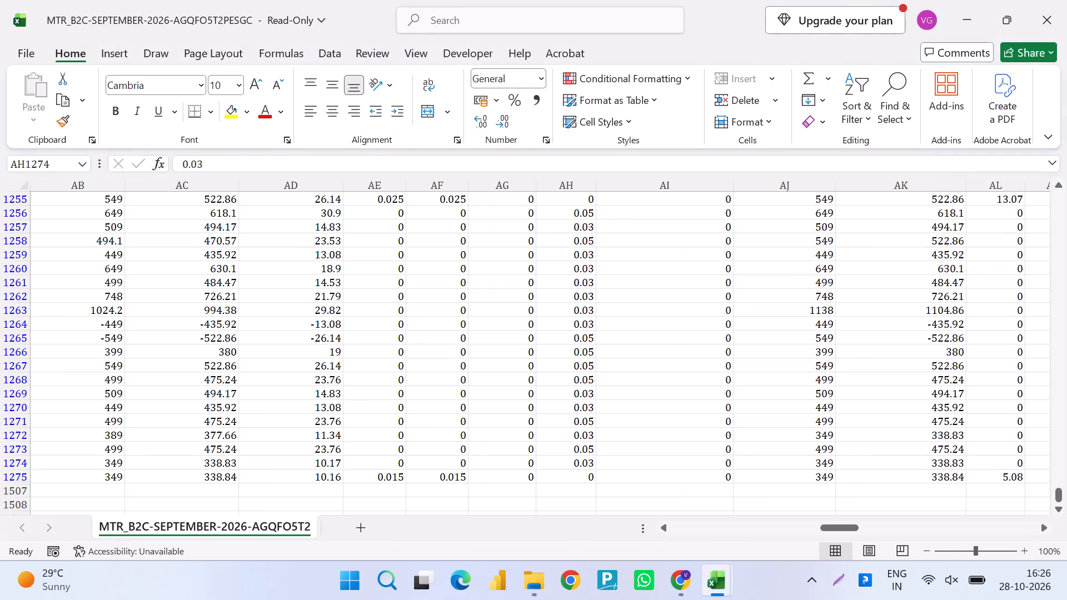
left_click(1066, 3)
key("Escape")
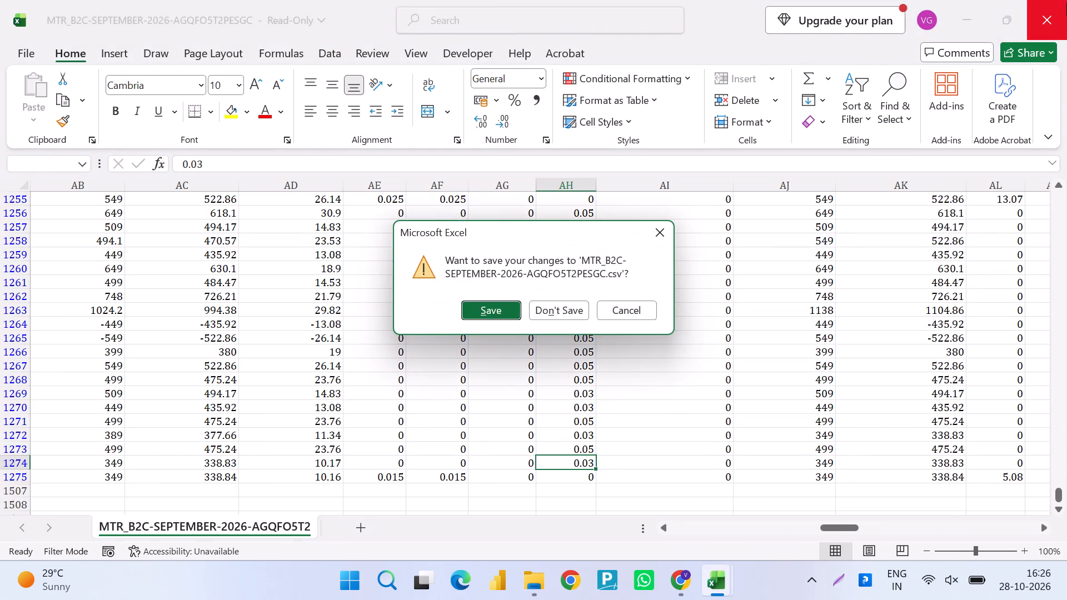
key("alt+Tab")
Return to cell A1 of the Bills Uploader, save the workbook again and remove the column filters.
key("ctrl+Up")
key("ctrl+Left")
key("ctrl+Up")
key("ctrl+Left")
key("ctrl+Left")
key("ctrl+s")
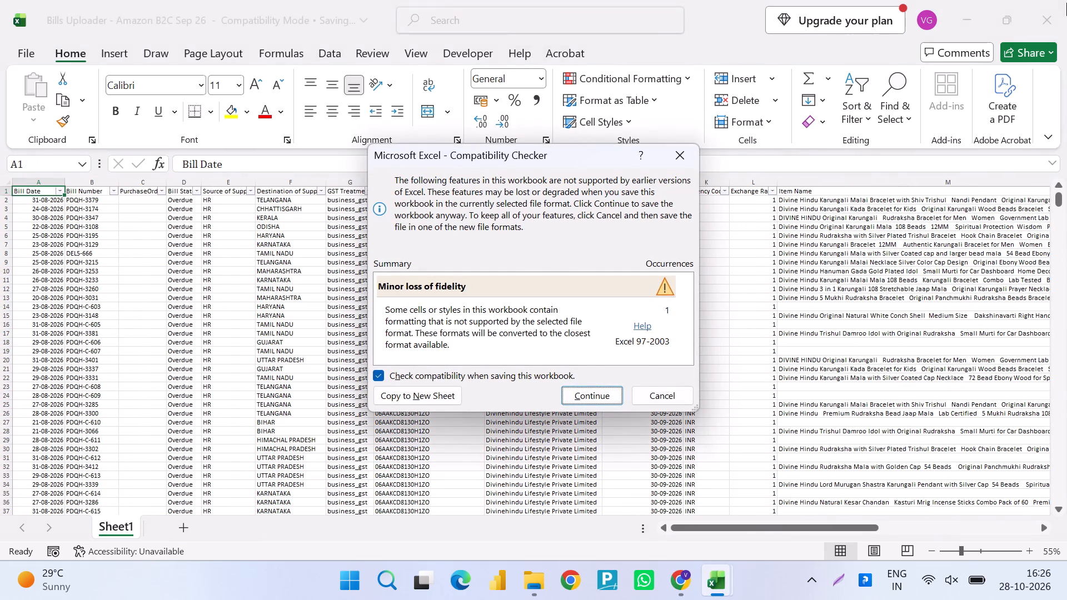
key("Return")
key("ctrl+shift+l")
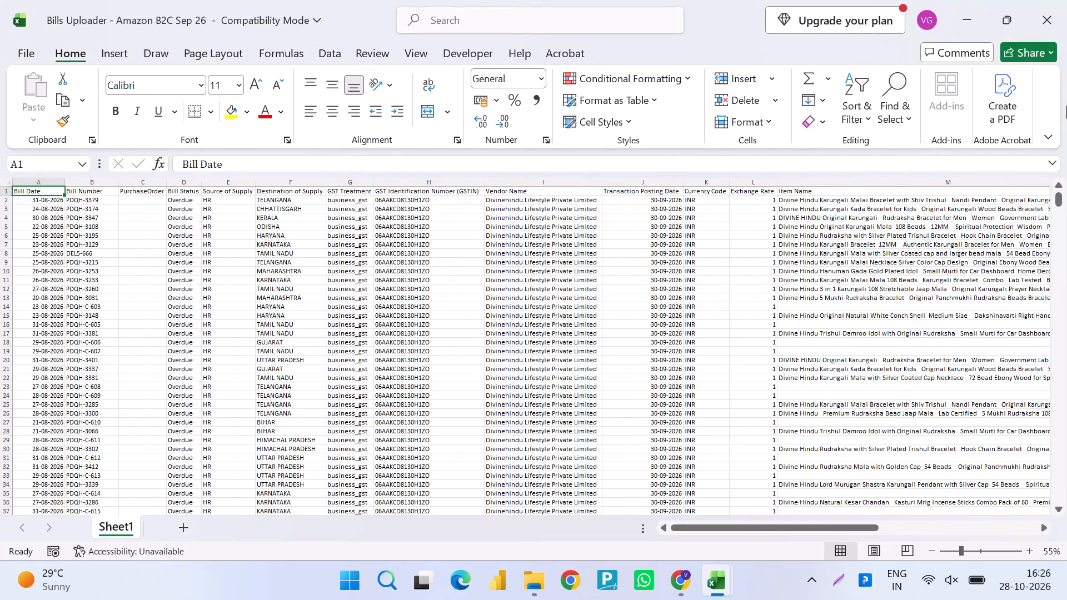
Examine the Bills Uploader for rows without a bill number, checking rows 1072 to 1076 across their item, rate and tax columns.
scroll(655, 363, "down", 7)
scroll(655, 363, "up", 2)
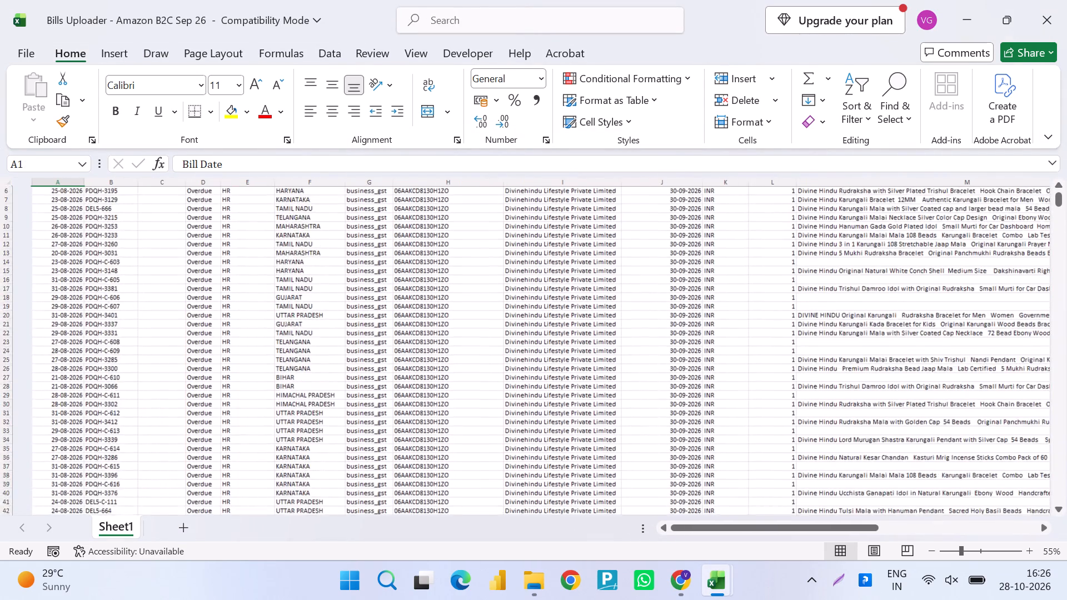
scroll(655, 363, "up", 4)
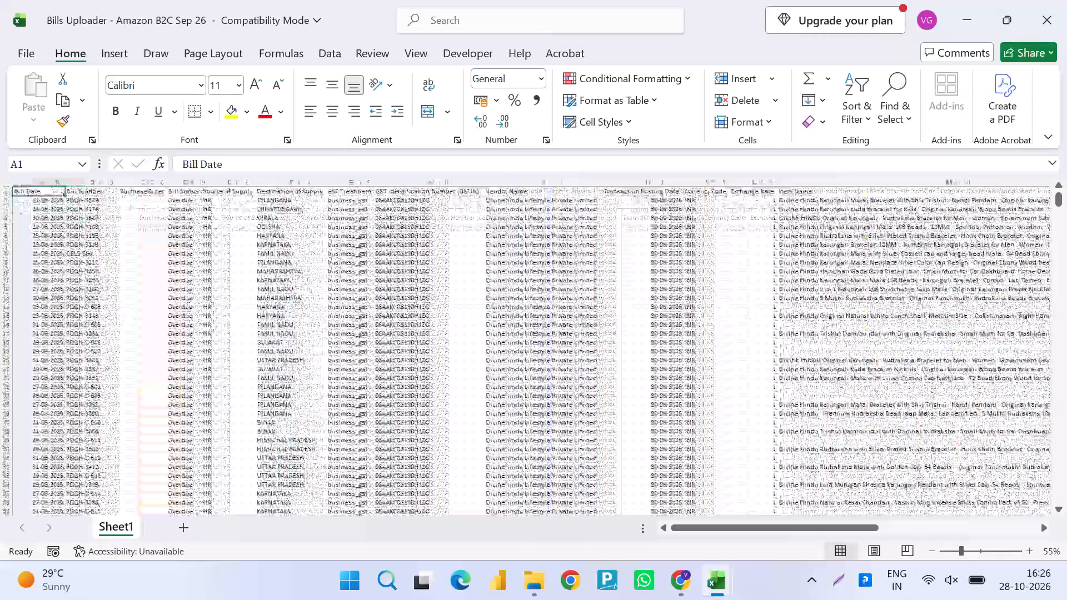
scroll(655, 363, "down", 12)
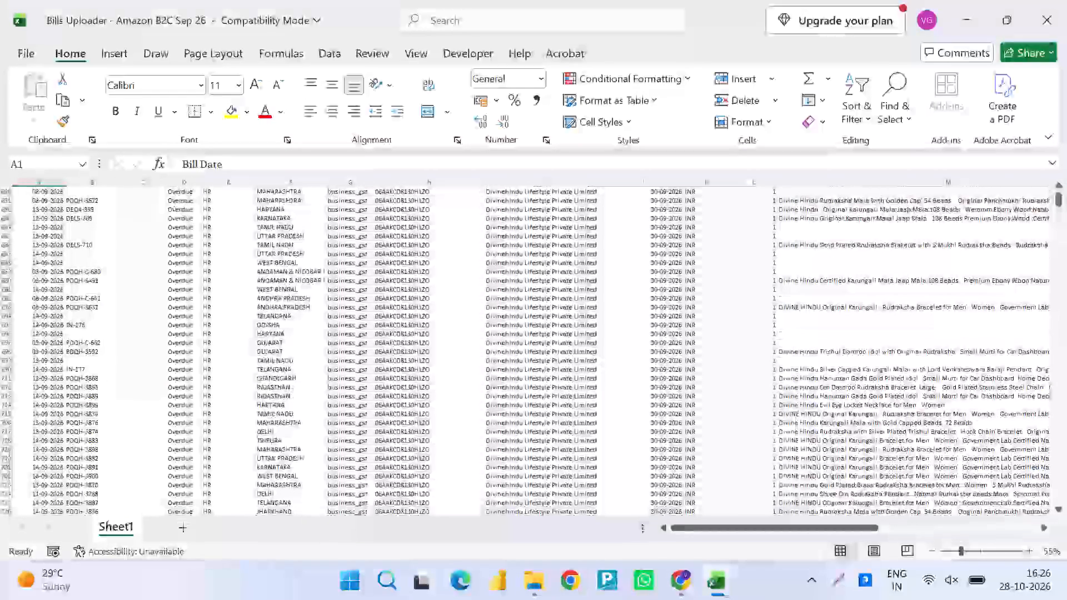
scroll(655, 363, "down", 3)
scroll(655, 363, "up", 3)
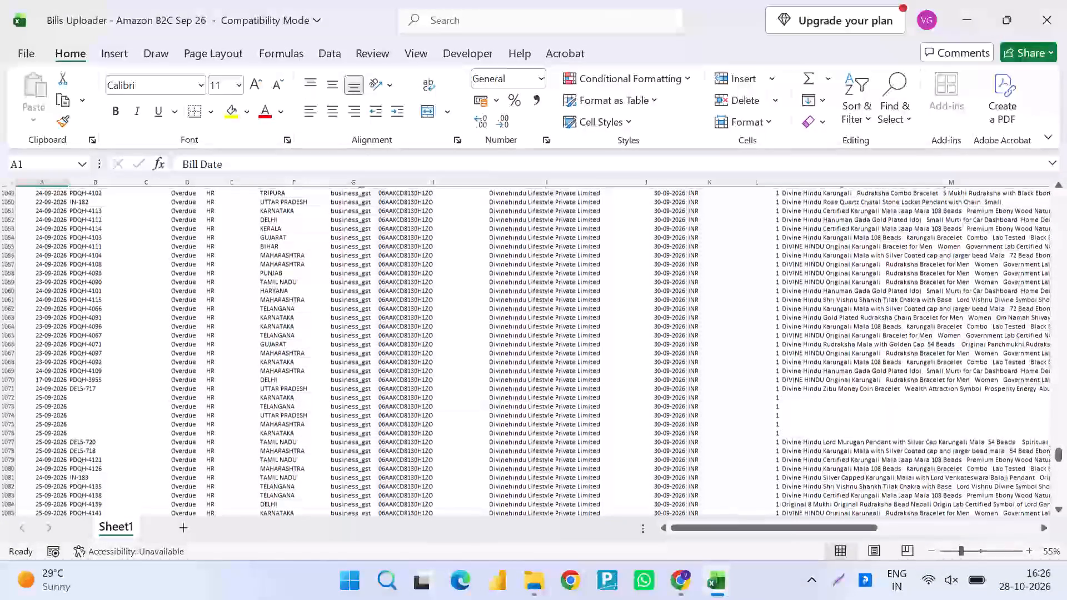
left_click(132, 376)
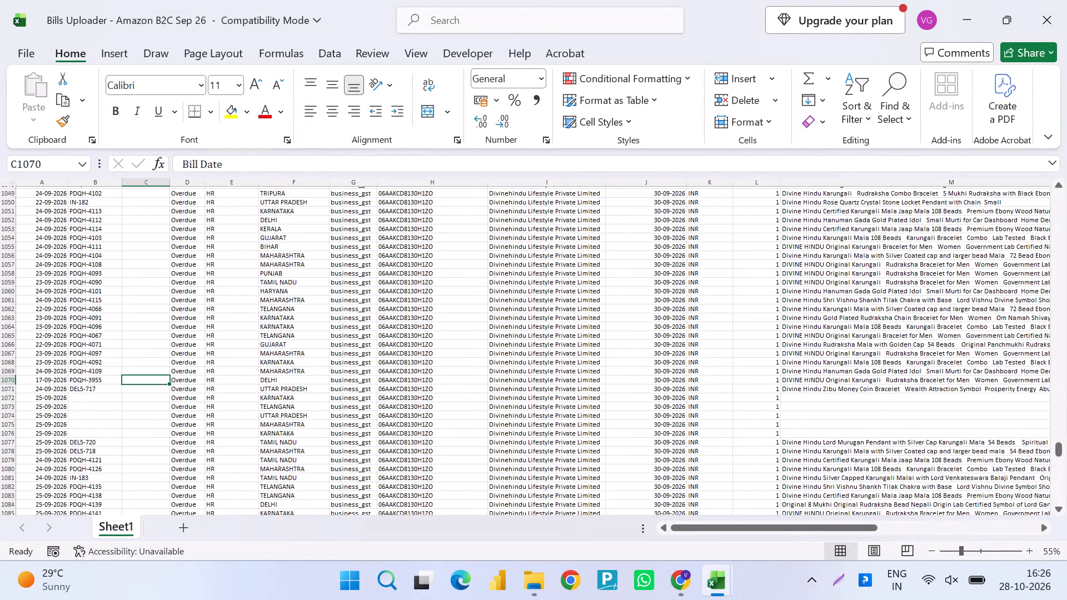
left_click(48, 406)
key("Up")
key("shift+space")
key("shift+Down")
key("shift+Down")
key("shift+Down")
key("shift+Down")
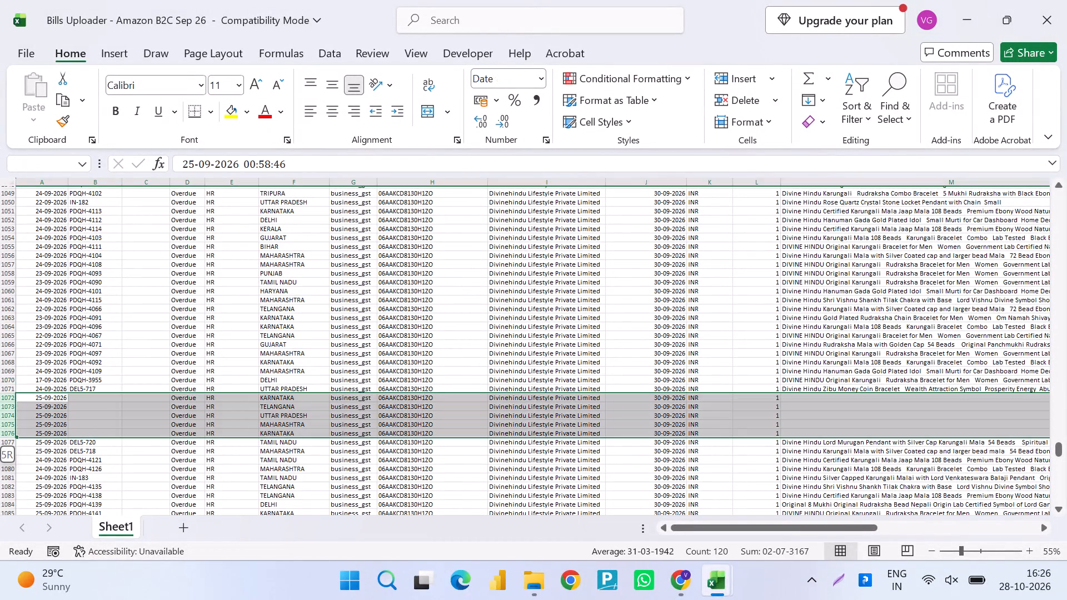
scroll(692, 477, "right", 2)
scroll(704, 474, "left", 4)
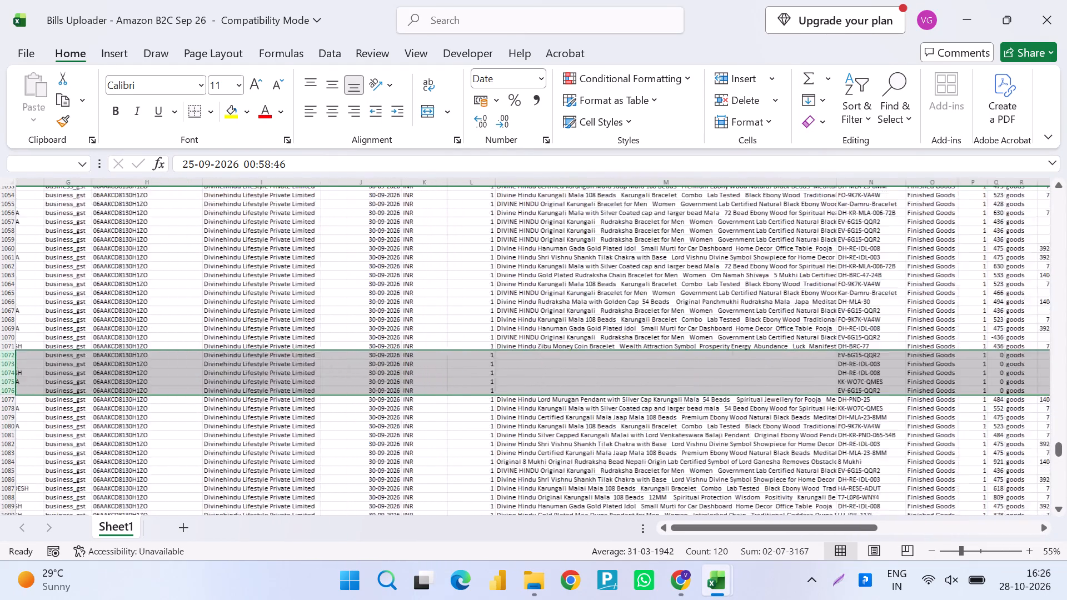
scroll(704, 474, "left", 6)
scroll(704, 474, "right", 6)
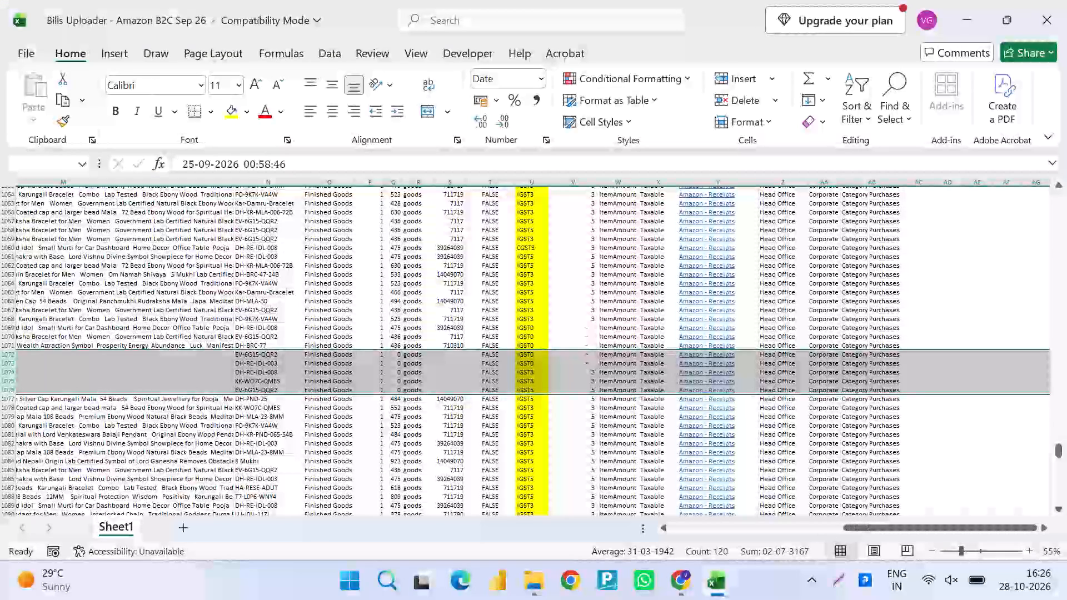
Turn on column filters for all data rows of the Bills Uploader.
key("ctrl+Up")
key("ctrl+Up")
key("ctrl+Left")
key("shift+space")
key("ctrl+shift+Down")
key("ctrl+shift+l")
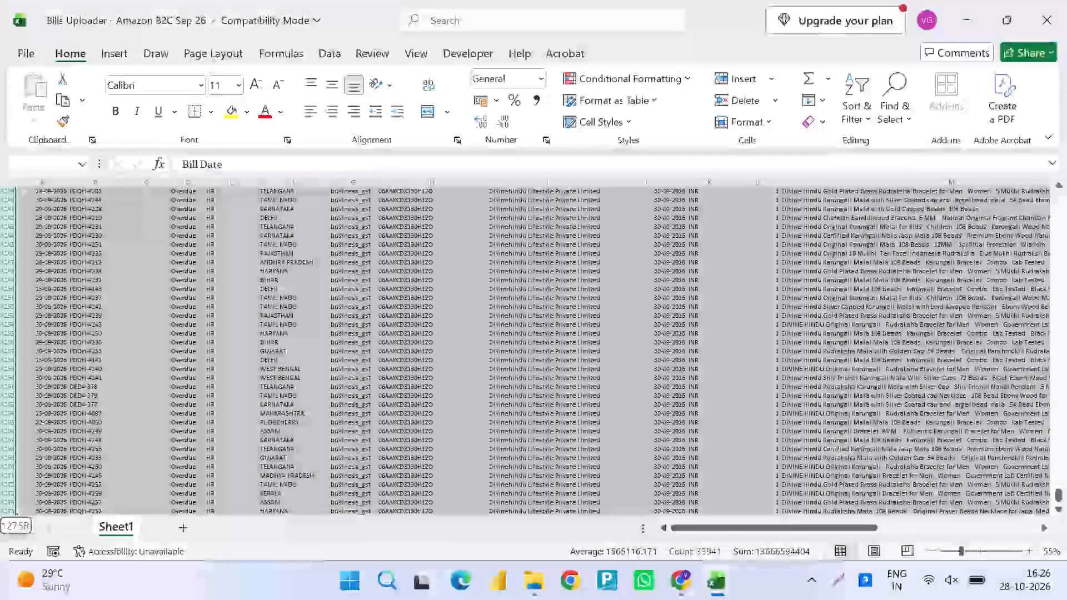
Filter the Bill Number column to show only (Blanks).
key("Up")
key("Right")
key("alt+Down")
key("alt+Down")
key("alt+Down")
key("alt+Down")
key("alt+Down")
key("alt+Down")
key("alt+Down")
key("alt+Down")
key("alt+Down")
key("Down")
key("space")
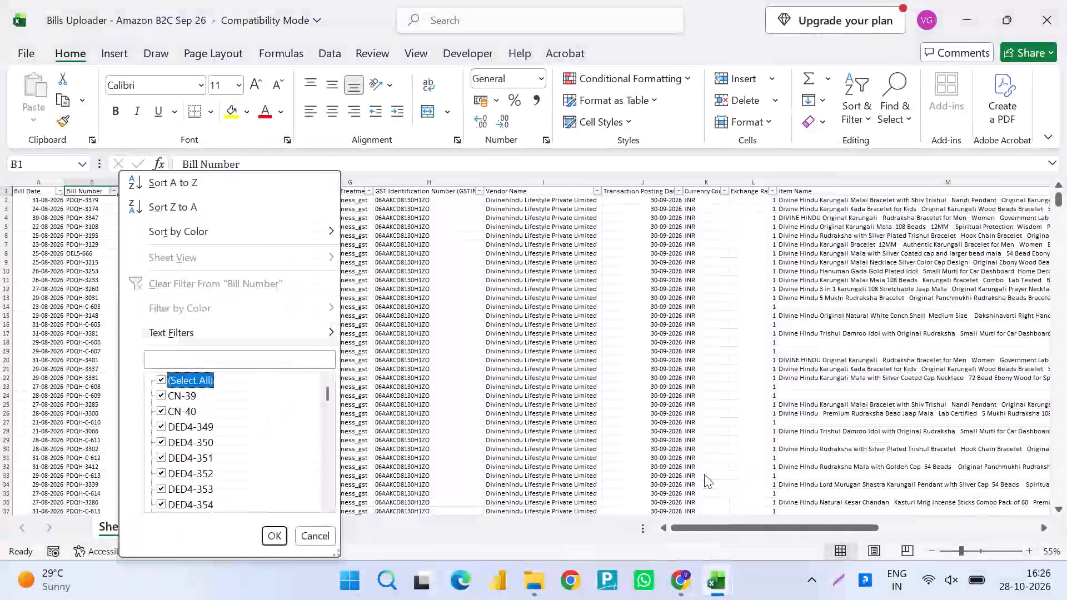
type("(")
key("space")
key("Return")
Check the item name, SKU, quantity, rate and HSN/SAC columns of the rows with blank bill numbers.
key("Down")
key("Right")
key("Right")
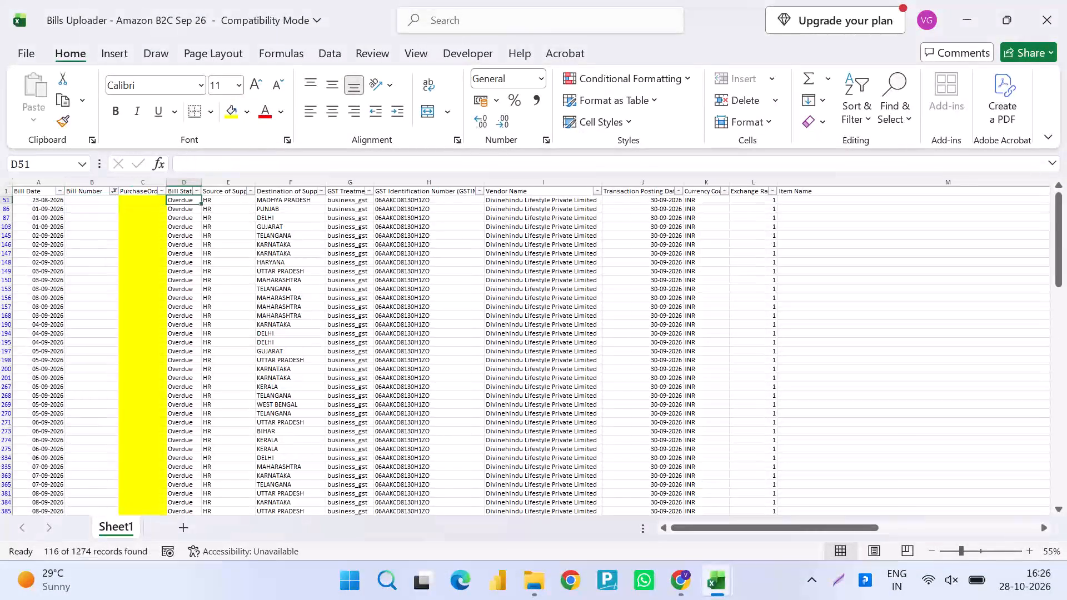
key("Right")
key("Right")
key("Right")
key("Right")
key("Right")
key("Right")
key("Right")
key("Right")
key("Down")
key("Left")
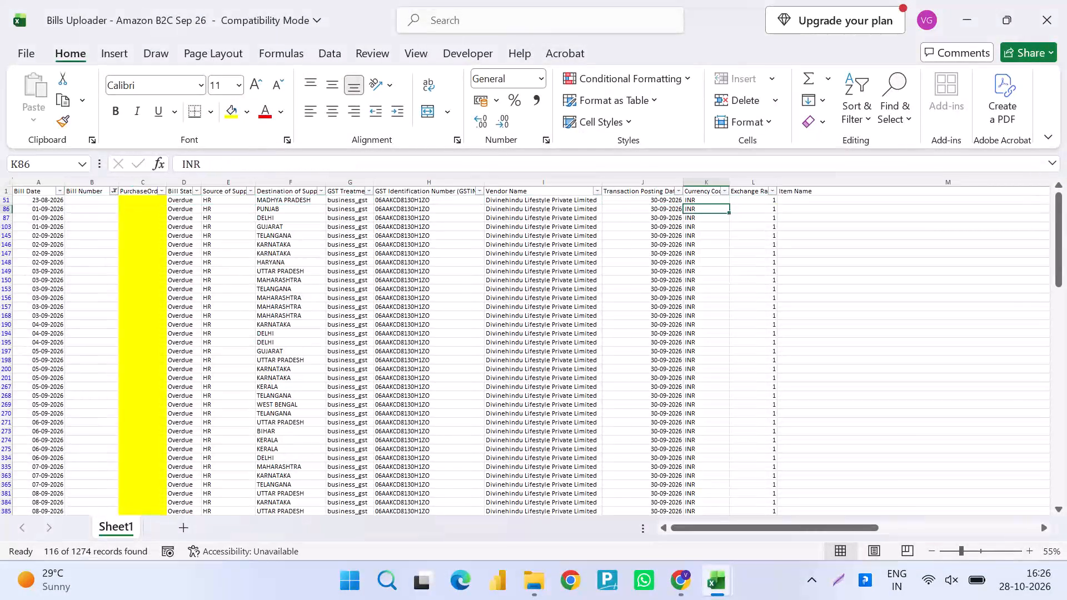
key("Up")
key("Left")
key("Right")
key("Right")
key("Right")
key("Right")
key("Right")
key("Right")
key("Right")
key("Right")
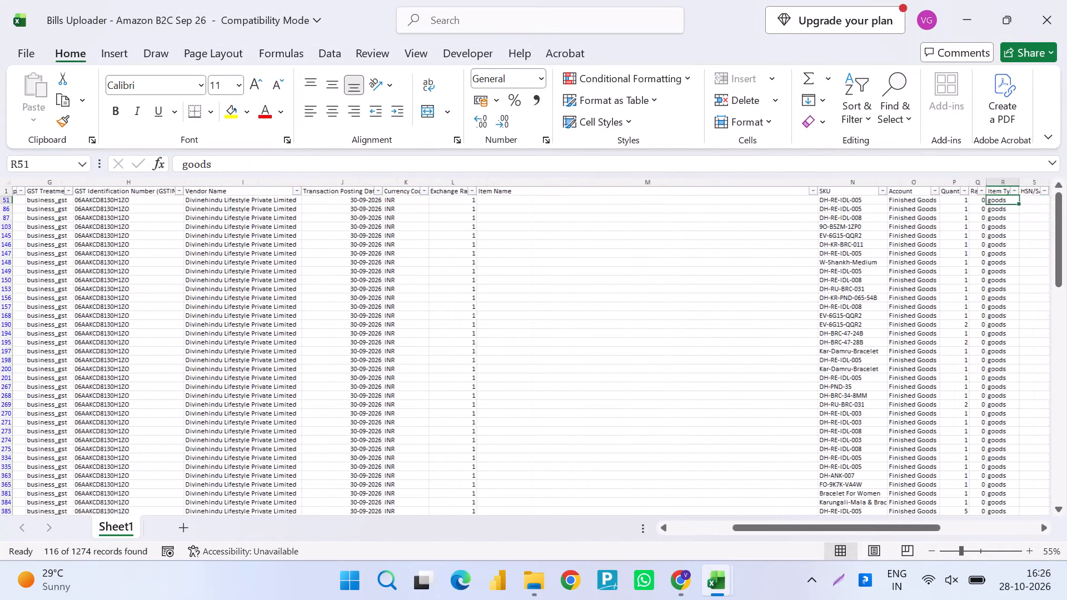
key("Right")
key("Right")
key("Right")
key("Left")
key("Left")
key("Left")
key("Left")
Delete all visible rows with a blank bill number from the Bills Uploader and remove the filter.
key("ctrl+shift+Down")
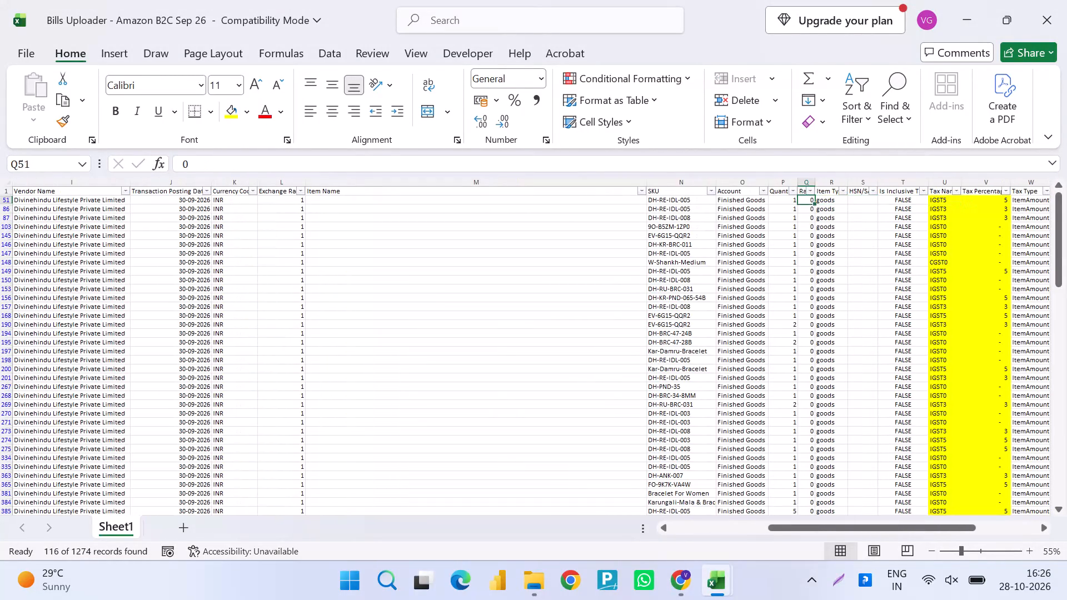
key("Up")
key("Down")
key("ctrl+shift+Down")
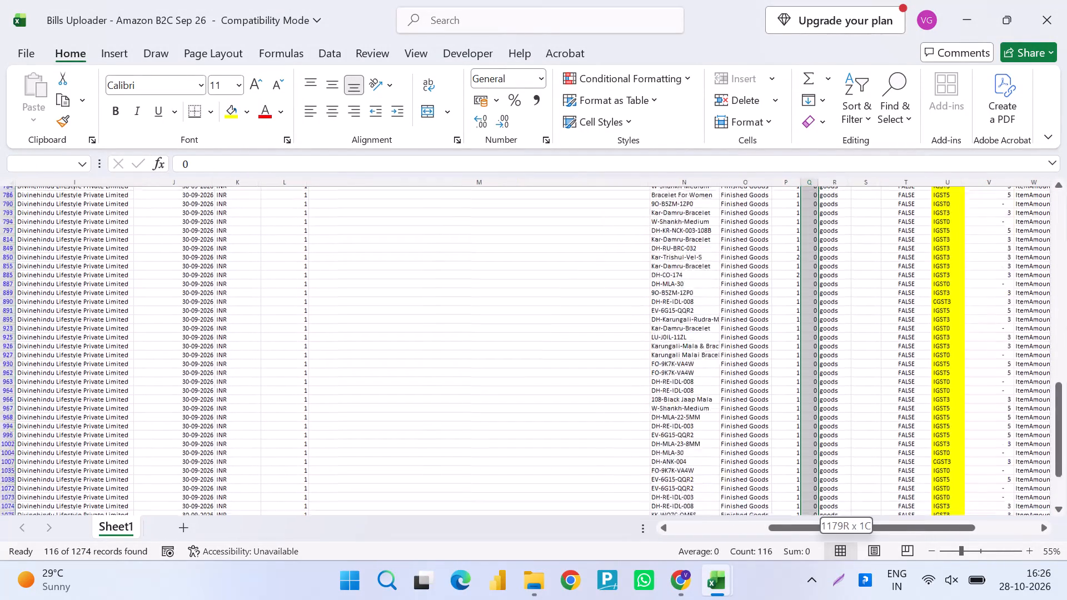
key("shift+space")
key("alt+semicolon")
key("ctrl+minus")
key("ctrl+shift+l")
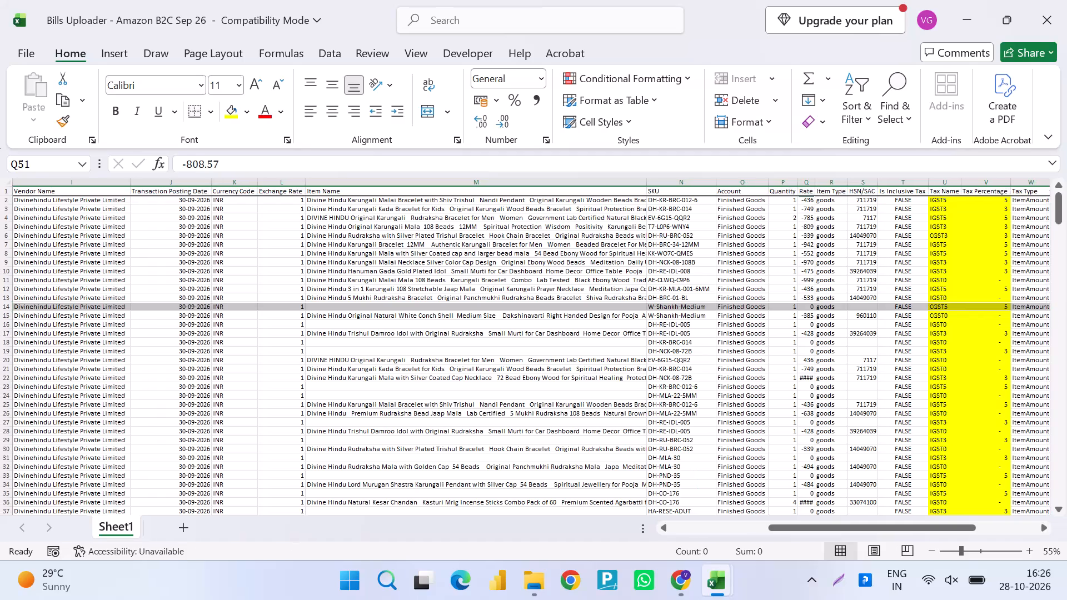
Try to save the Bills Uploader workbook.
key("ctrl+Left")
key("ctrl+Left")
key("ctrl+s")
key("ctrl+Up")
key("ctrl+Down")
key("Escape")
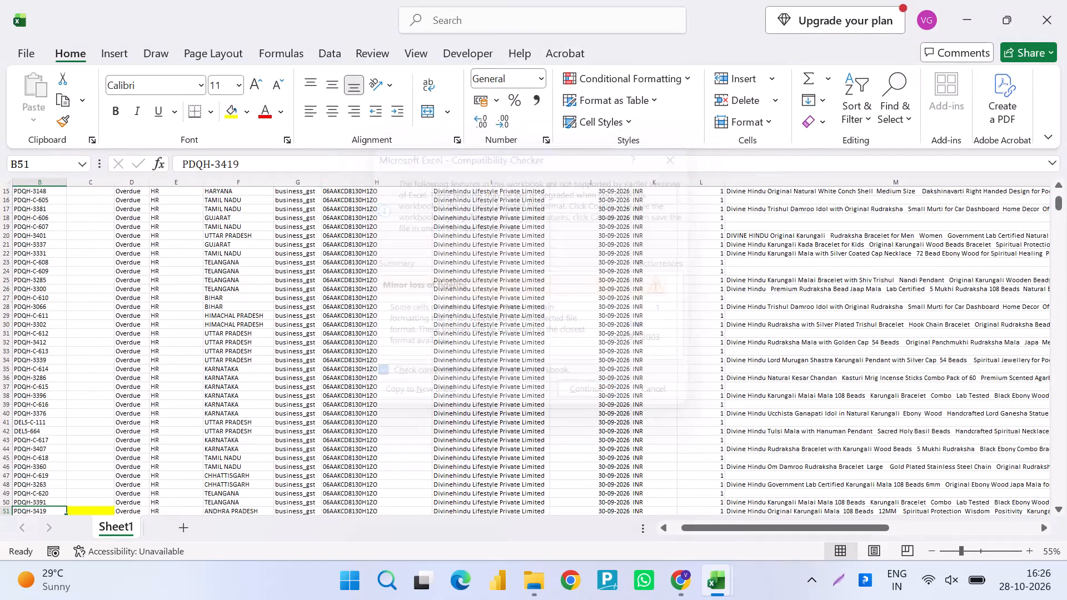
Turn column filters back on for the remaining data rows of the Bills Uploader.
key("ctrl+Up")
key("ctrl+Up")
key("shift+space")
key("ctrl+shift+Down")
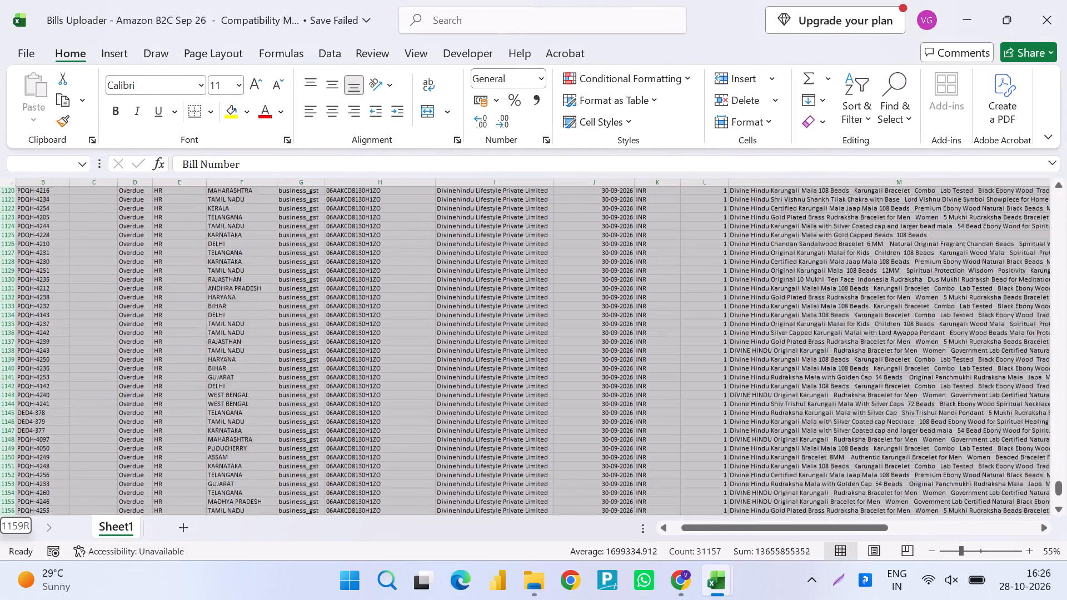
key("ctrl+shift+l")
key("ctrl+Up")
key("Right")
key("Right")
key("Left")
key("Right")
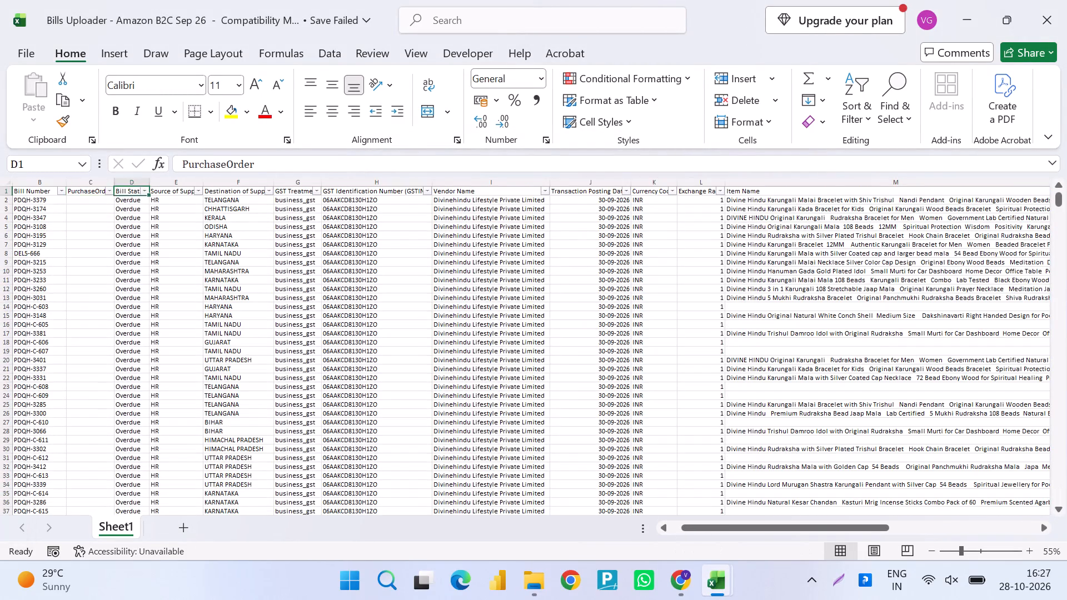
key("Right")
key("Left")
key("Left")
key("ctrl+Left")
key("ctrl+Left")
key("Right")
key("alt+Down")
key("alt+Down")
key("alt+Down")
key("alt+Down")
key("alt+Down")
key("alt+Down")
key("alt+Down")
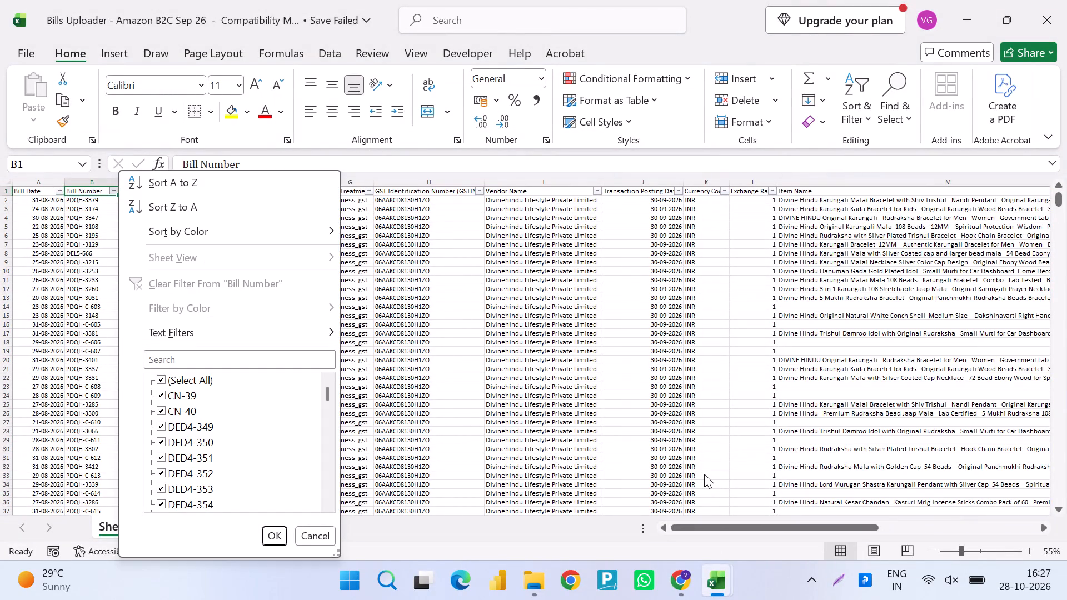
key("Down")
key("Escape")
Filter the Bills Uploader's Item Name column to show only rows with a blank item name.
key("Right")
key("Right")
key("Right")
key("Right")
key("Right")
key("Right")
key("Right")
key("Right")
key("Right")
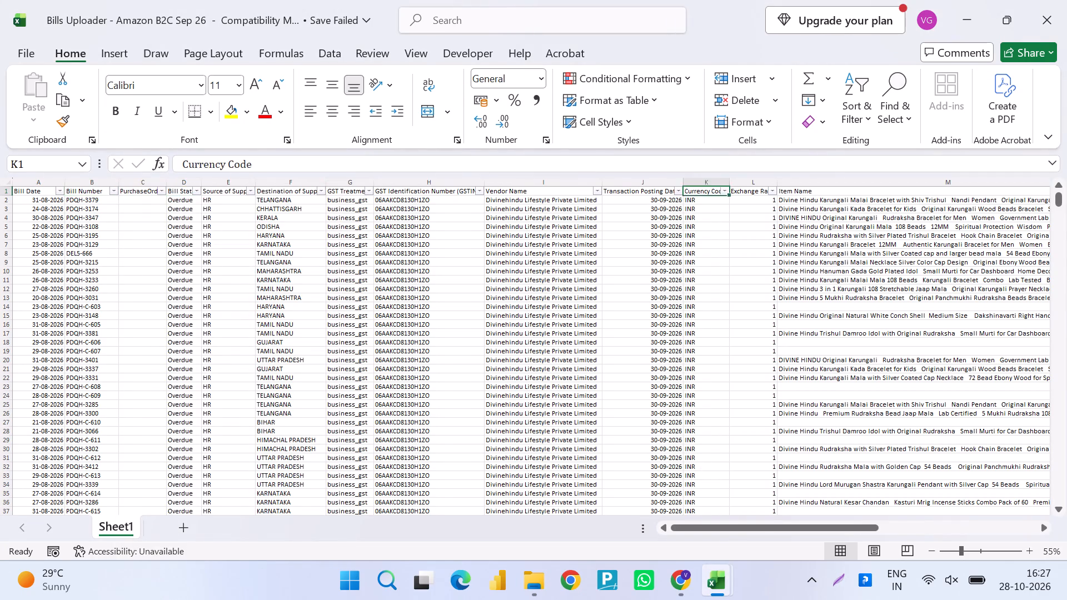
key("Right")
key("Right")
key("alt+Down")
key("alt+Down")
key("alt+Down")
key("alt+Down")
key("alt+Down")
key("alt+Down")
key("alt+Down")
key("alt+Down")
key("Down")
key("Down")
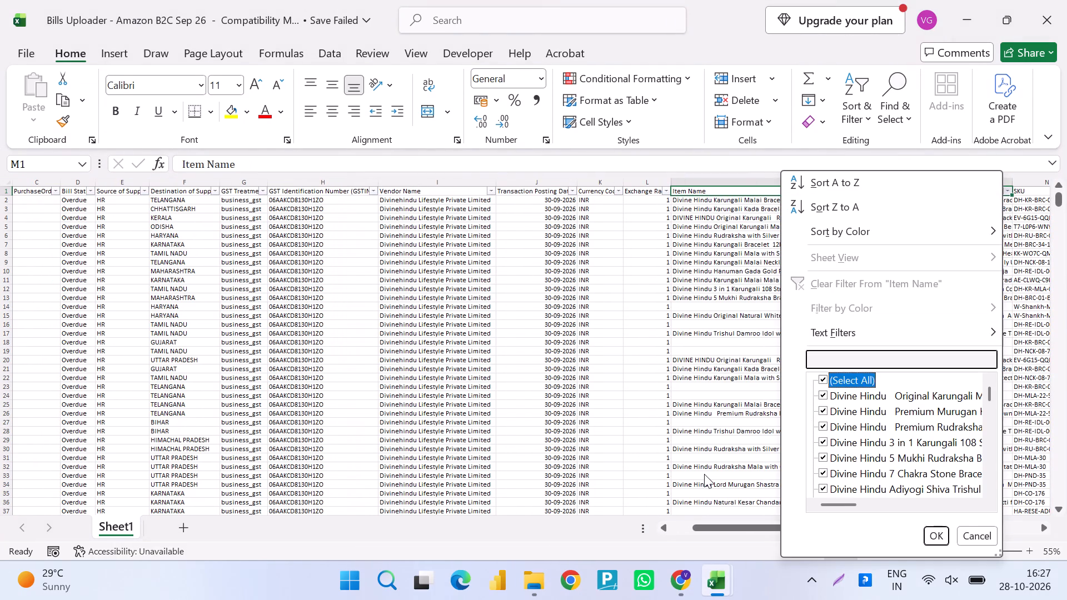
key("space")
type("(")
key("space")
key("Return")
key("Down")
Examine the bill numbers, dates, SKU, quantity, rate and tax columns of the rows with blank item names.
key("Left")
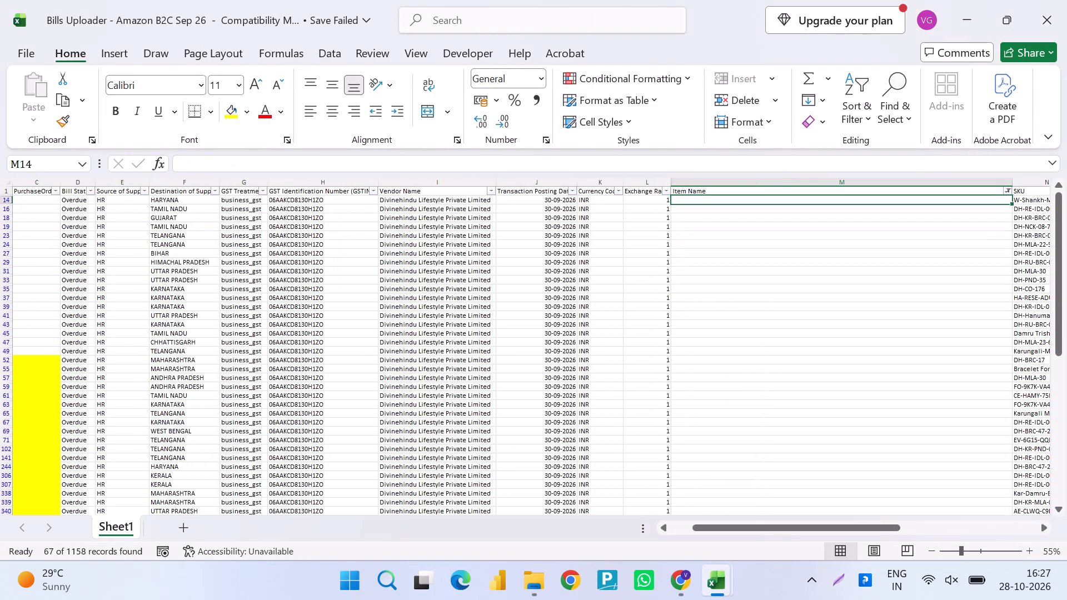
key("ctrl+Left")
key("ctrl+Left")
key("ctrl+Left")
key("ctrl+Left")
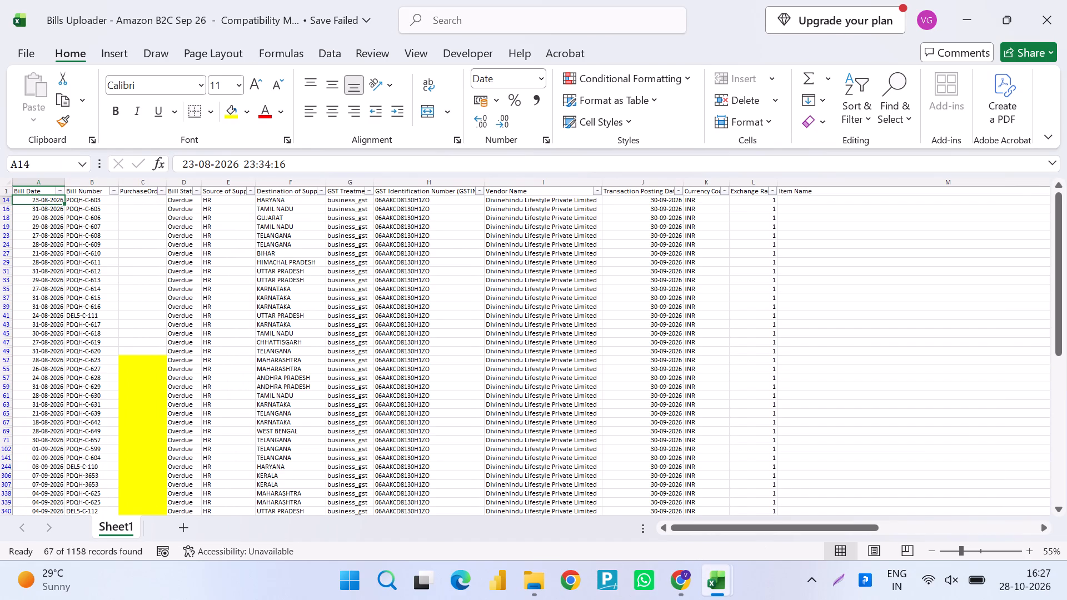
scroll(488, 444, "down", 1)
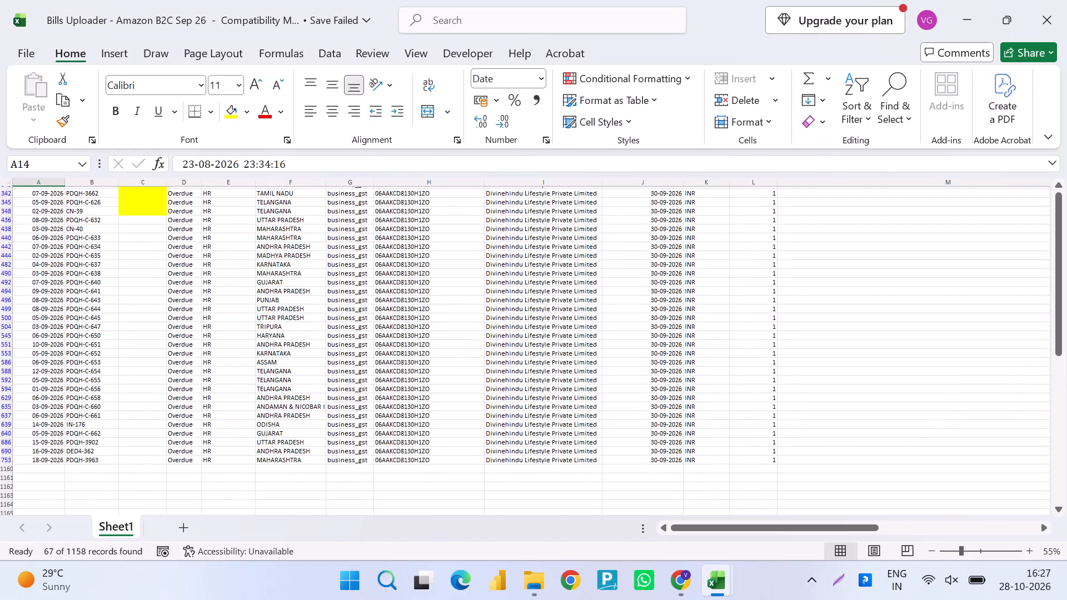
scroll(488, 444, "down", 1)
scroll(488, 444, "up", 3)
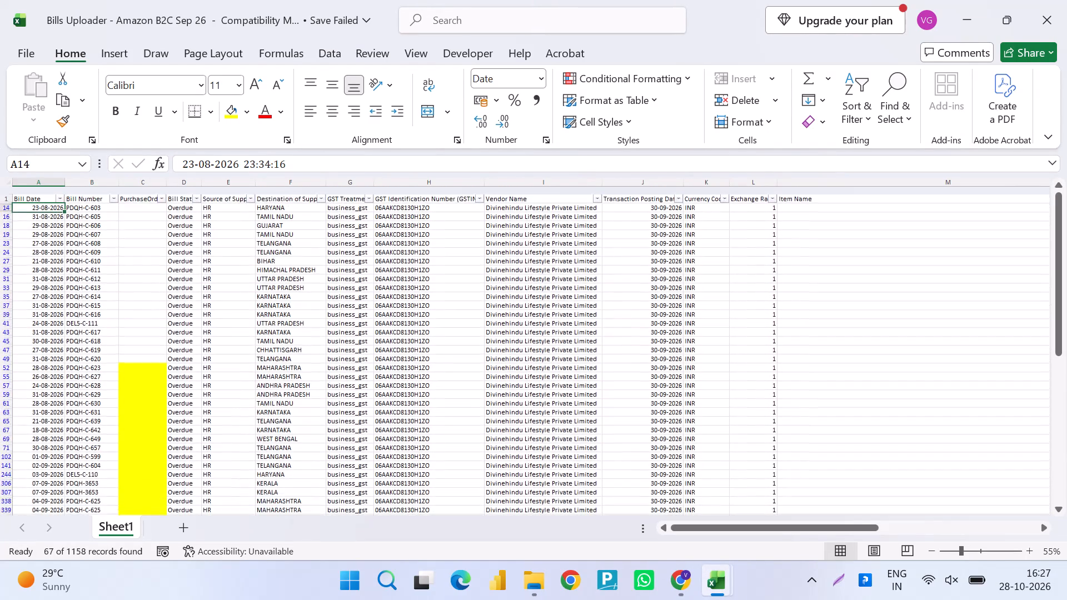
scroll(685, 415, "left", 5)
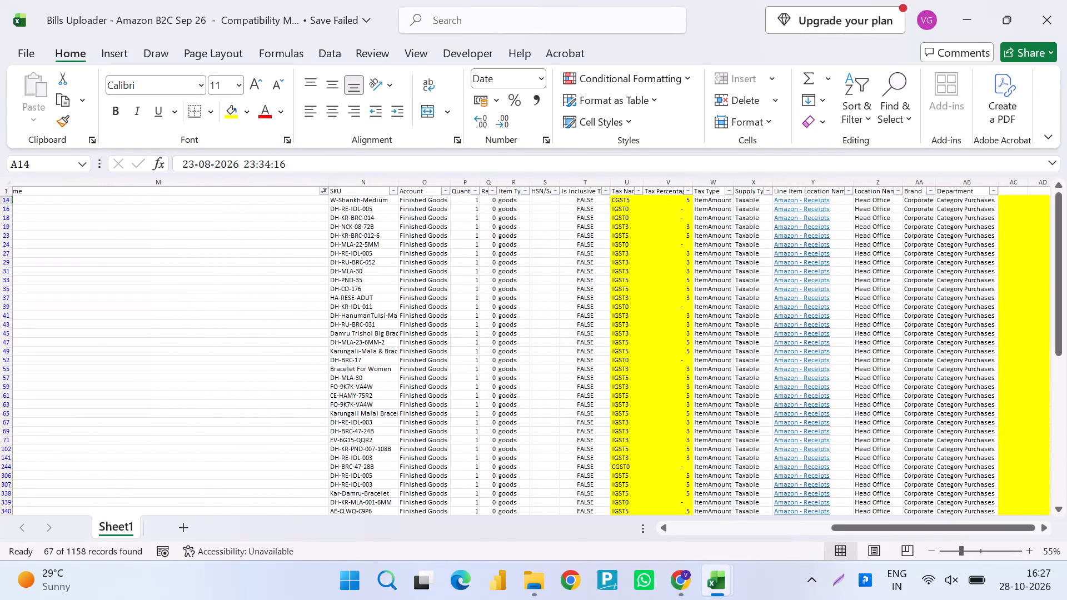
scroll(685, 415, "left", 4)
scroll(685, 415, "right", 3)
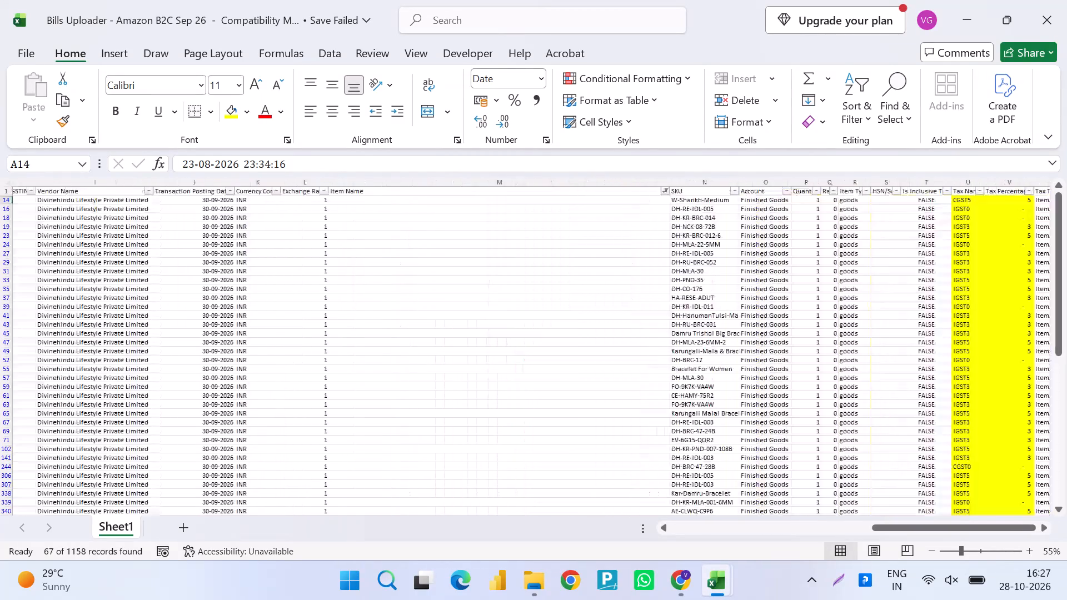
scroll(685, 415, "left", 3)
scroll(494, 381, "right", 6)
scroll(494, 381, "left", 5)
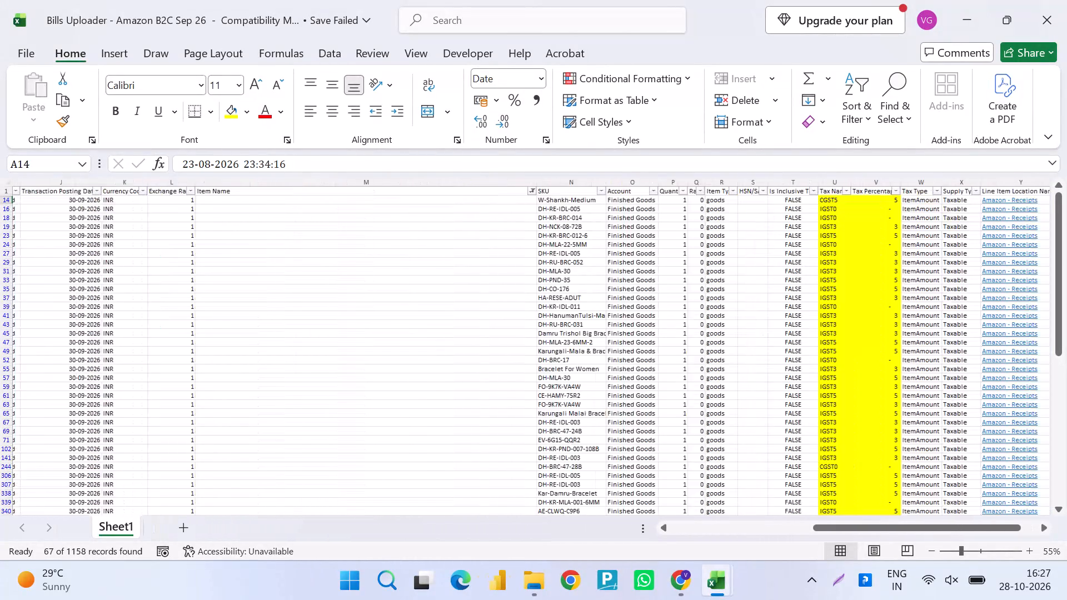
scroll(494, 381, "right", 4)
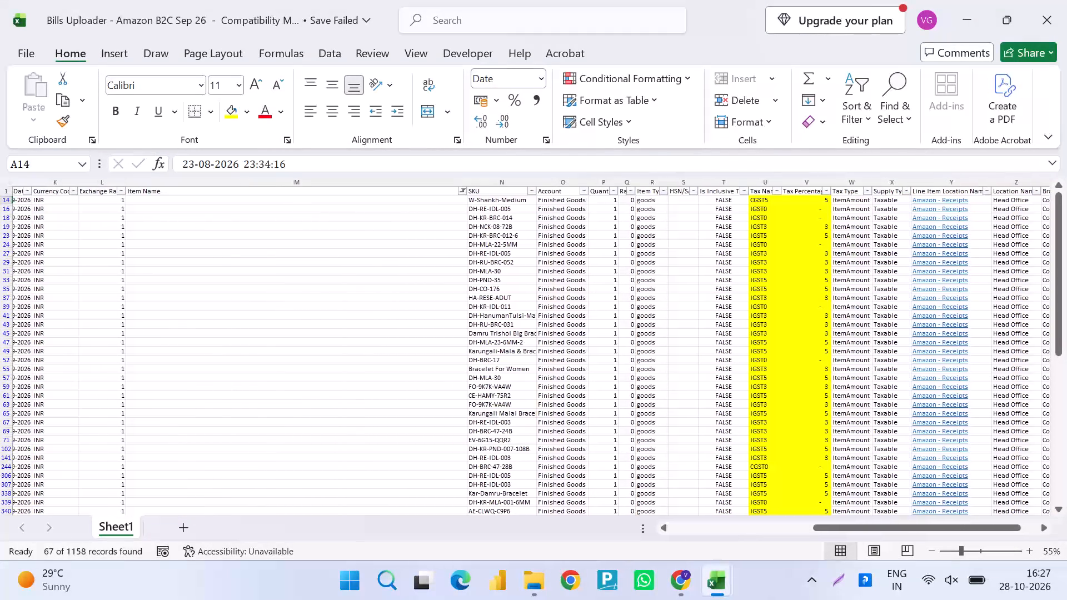
scroll(494, 381, "right", 1)
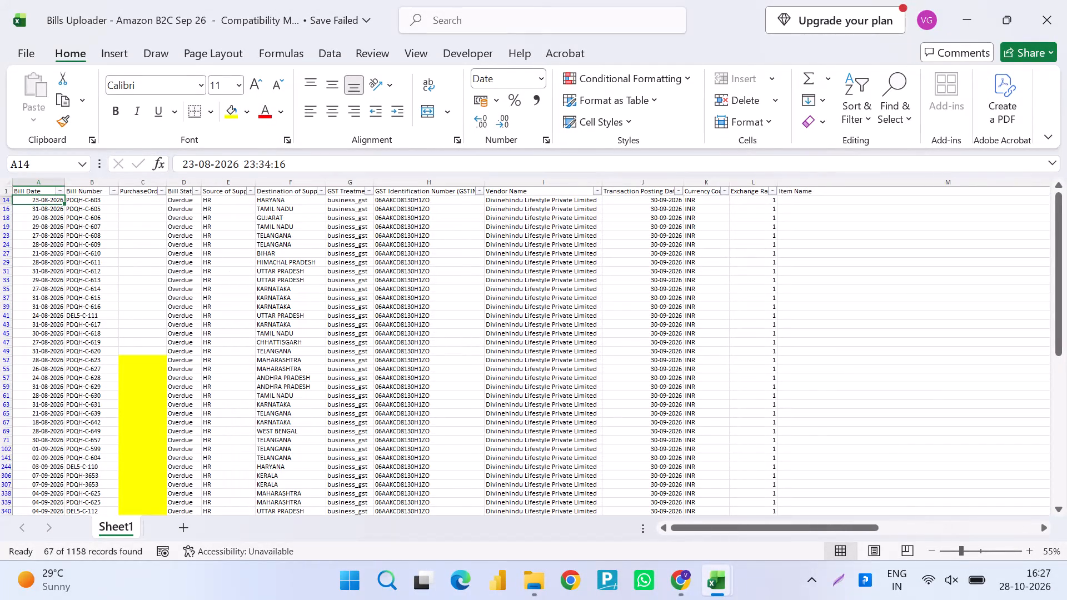
key("Right")
key("ctrl+c")
key("alt+Tab")
key("Down")
key("ctrl+f")
key("ctrl+v")
key("Return")
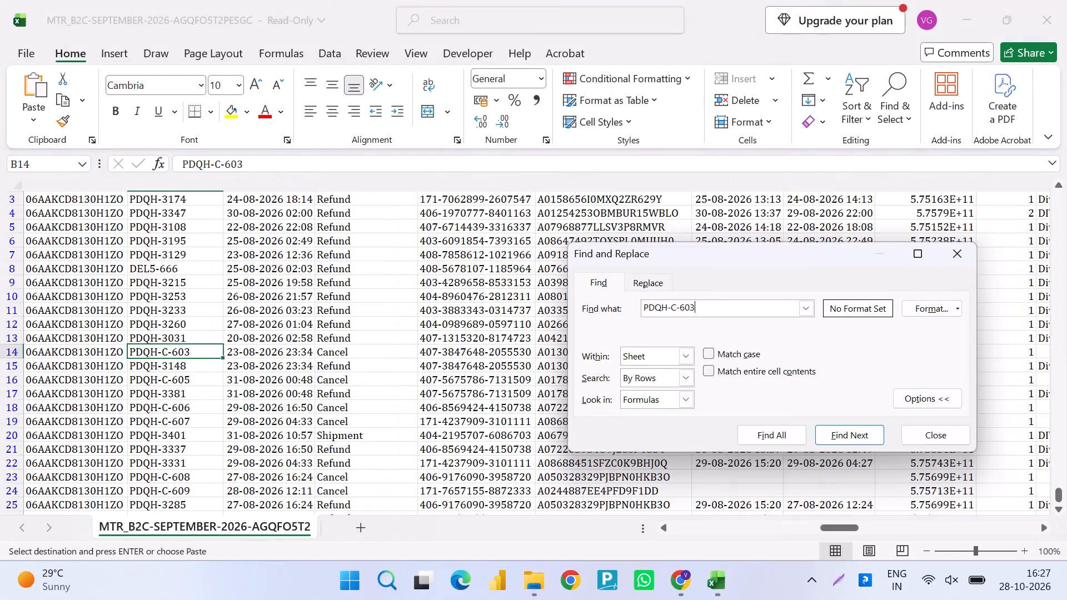
key("Escape")
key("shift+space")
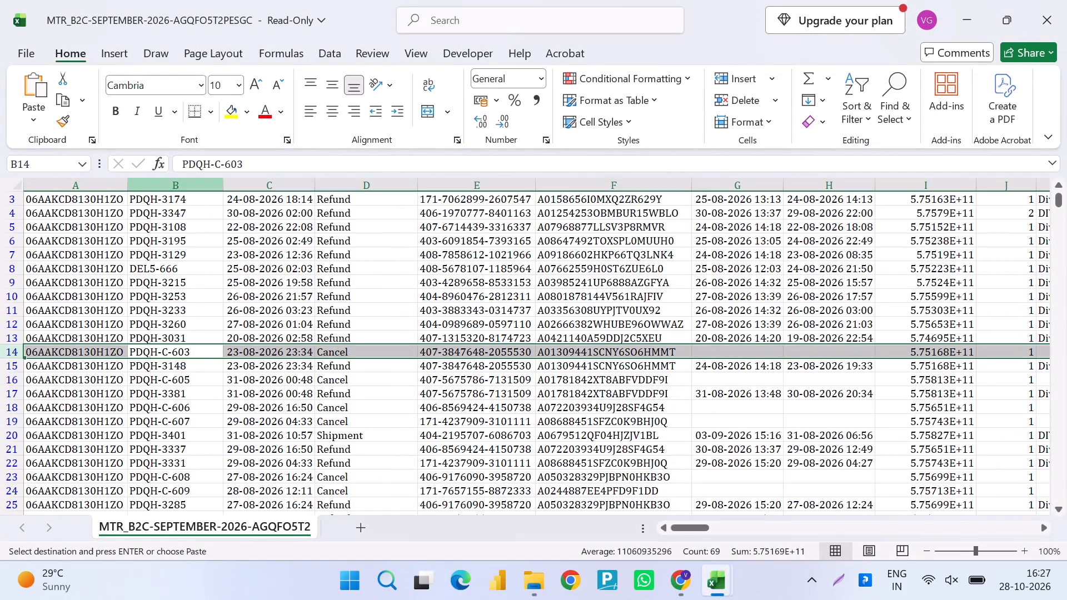
scroll(502, 306, "up", 1)
key("alt+Tab")
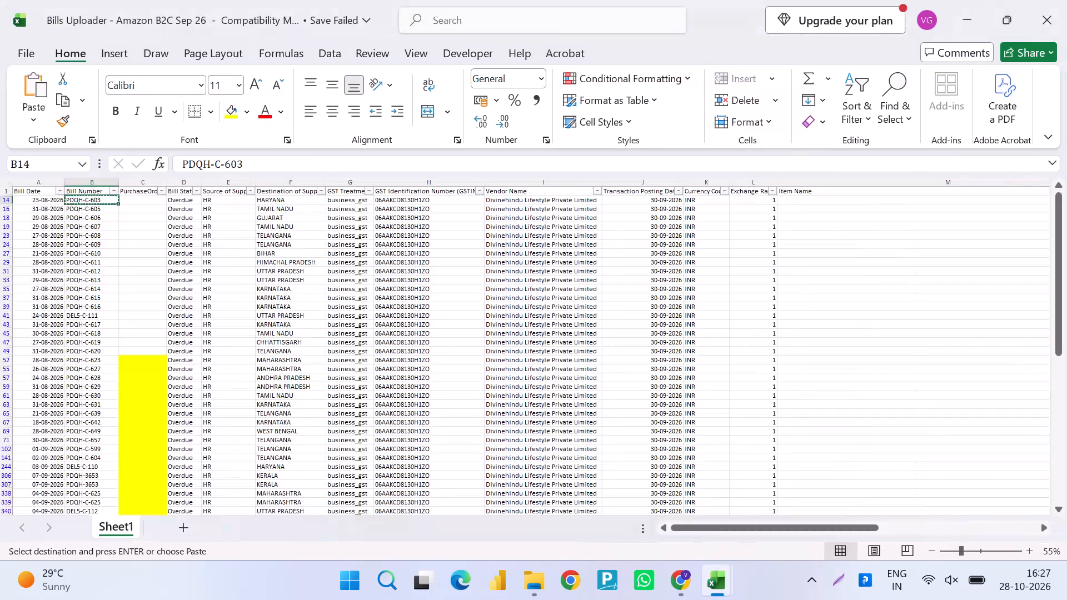
key("alt+Tab")
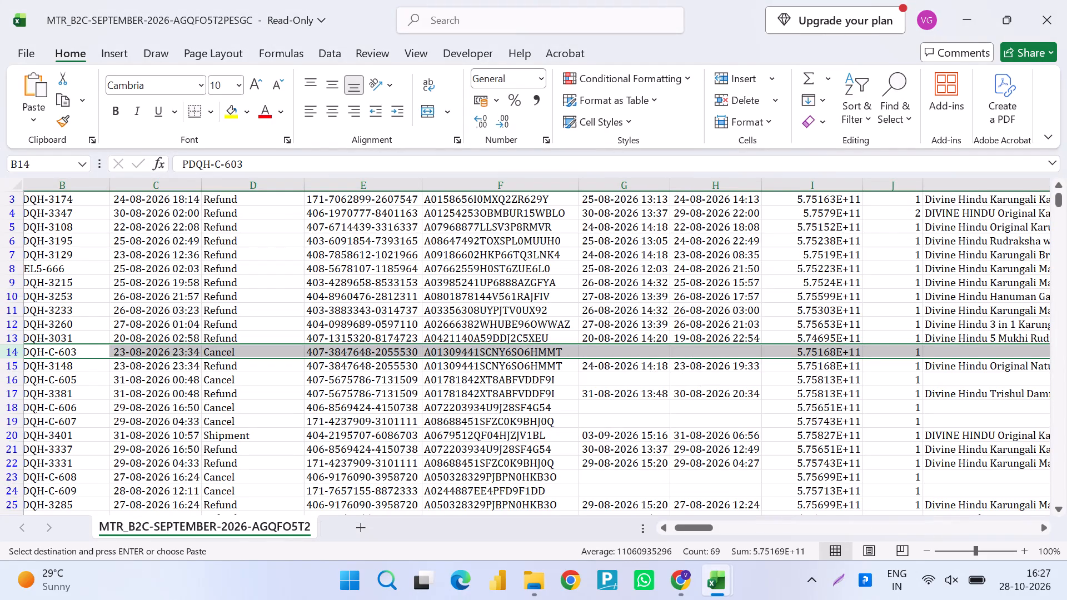
key("alt+Tab")
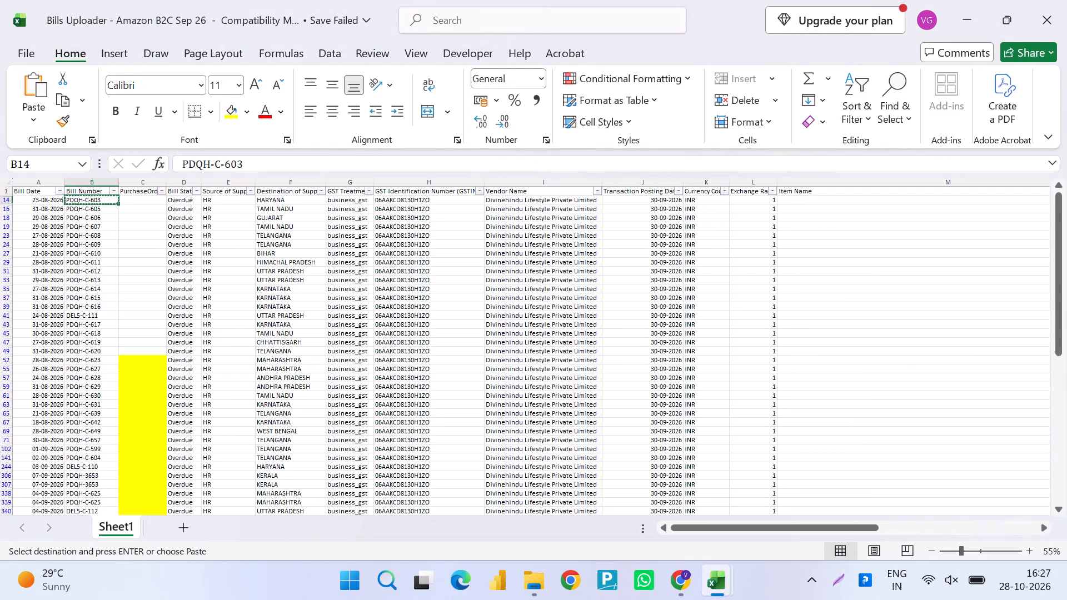
Remove the column filters from the Bills Uploader.
key("ctrl+shift+l")
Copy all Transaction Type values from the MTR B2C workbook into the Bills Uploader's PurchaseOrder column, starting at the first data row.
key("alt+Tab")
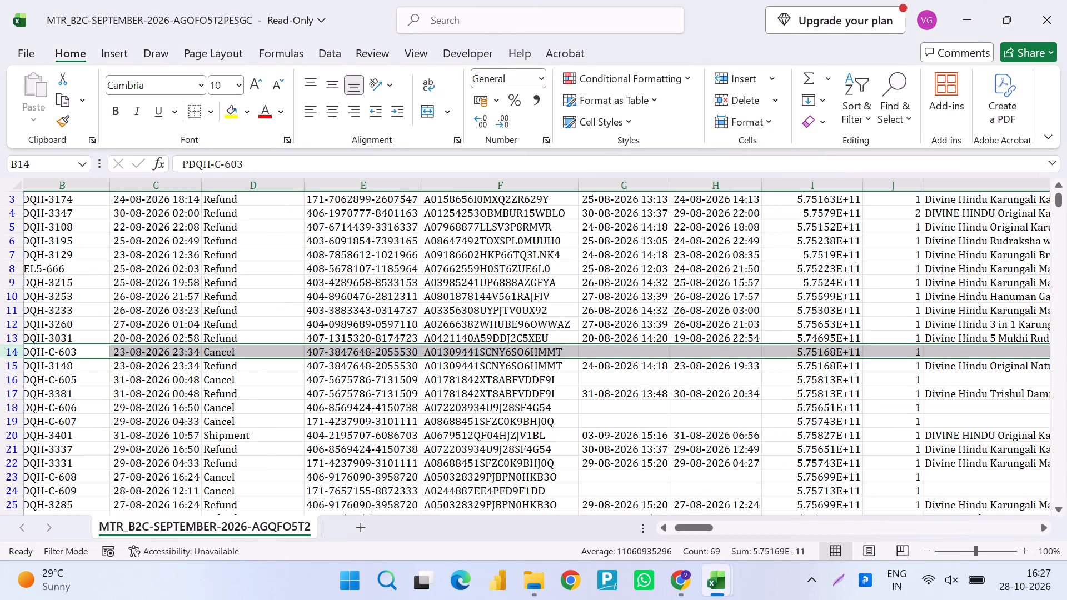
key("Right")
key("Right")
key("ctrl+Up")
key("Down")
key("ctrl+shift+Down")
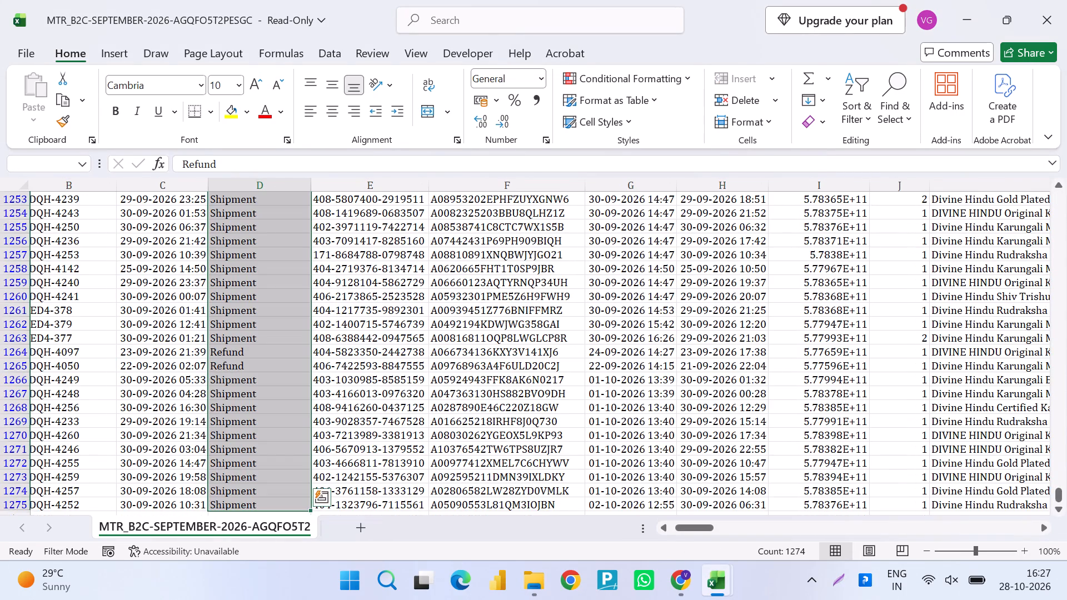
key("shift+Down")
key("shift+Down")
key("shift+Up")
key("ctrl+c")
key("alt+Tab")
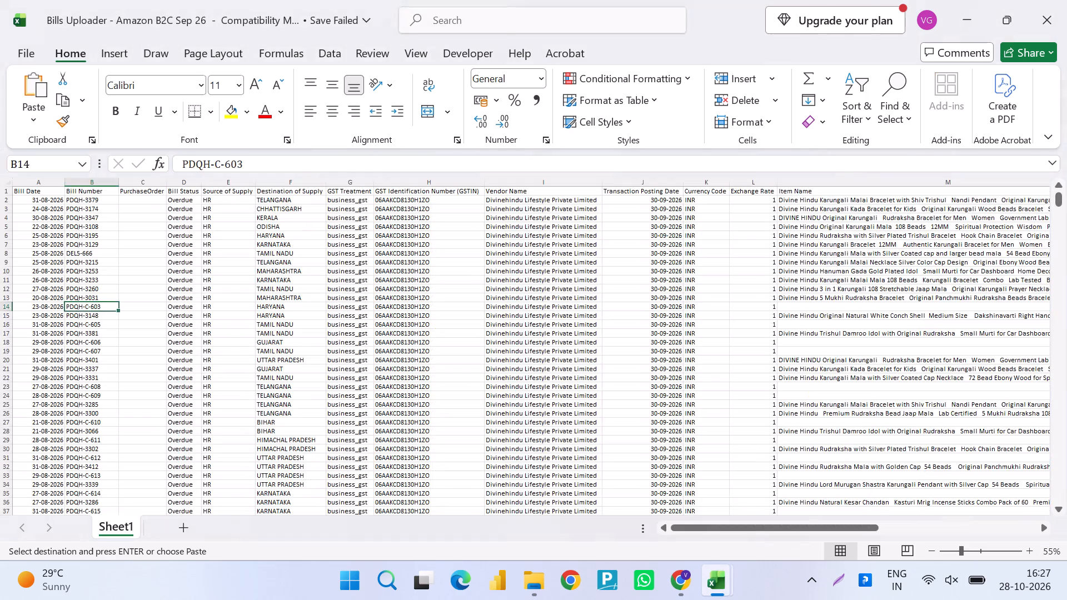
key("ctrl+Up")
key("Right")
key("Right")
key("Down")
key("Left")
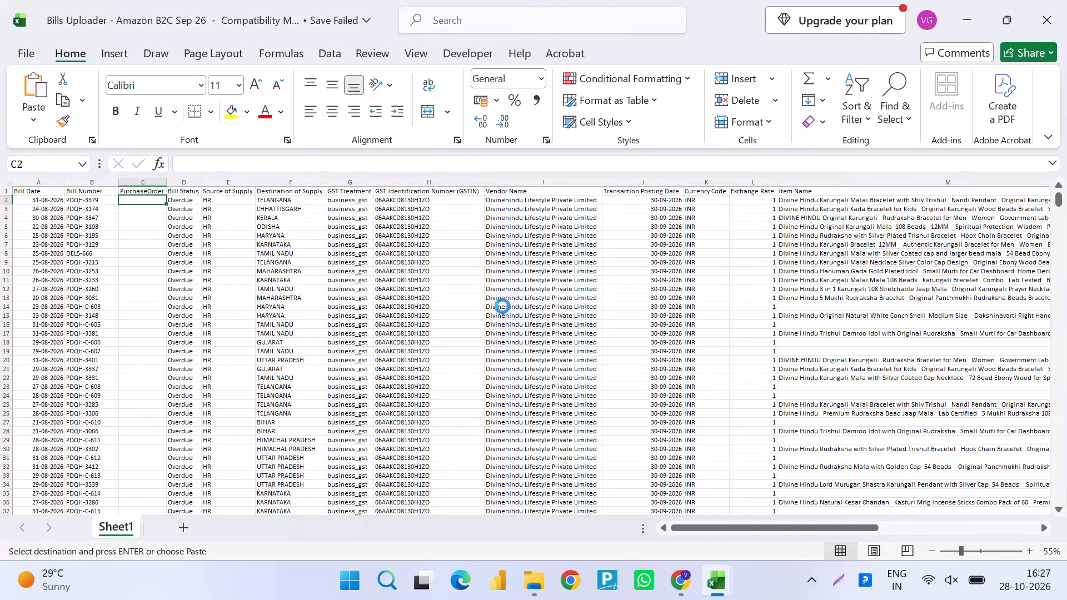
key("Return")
Turn column filters on for the full row range of the Bills Uploader, starting from the header row.
key("Up")
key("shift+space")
key("ctrl+shift+Down")
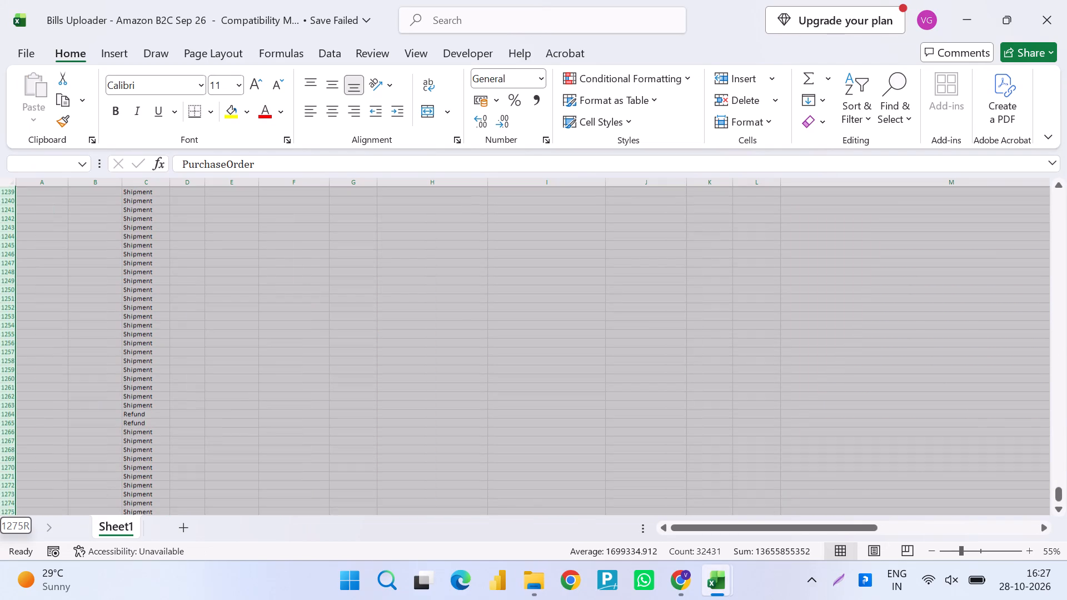
key("ctrl+shift+l")
key("ctrl+Up")
key("Right")
key("Right")
key("Right")
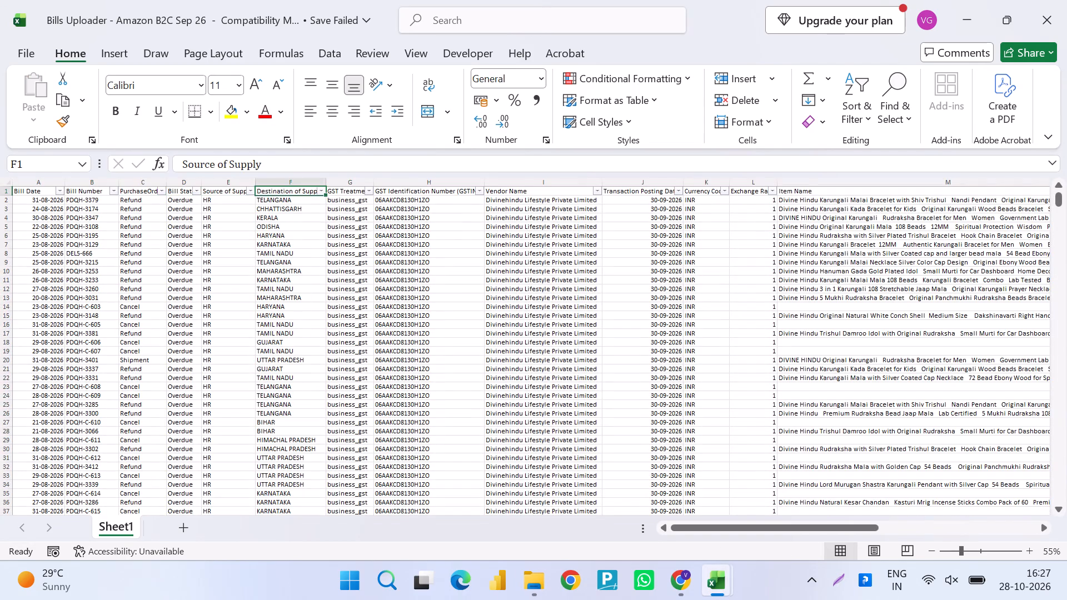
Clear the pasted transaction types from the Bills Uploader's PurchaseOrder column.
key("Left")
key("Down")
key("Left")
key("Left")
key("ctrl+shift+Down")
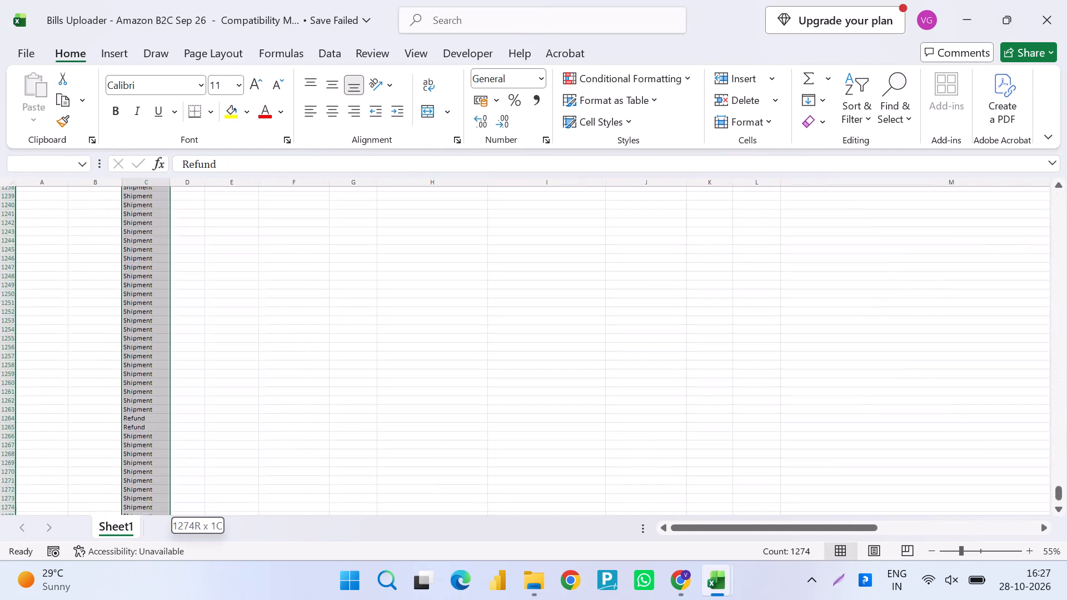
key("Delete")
Check the Seller Gstin filter in the MTR B2C workbook.
key("alt+Tab")
key("ctrl+Up")
key("ctrl+Left")
key("ctrl+Left")
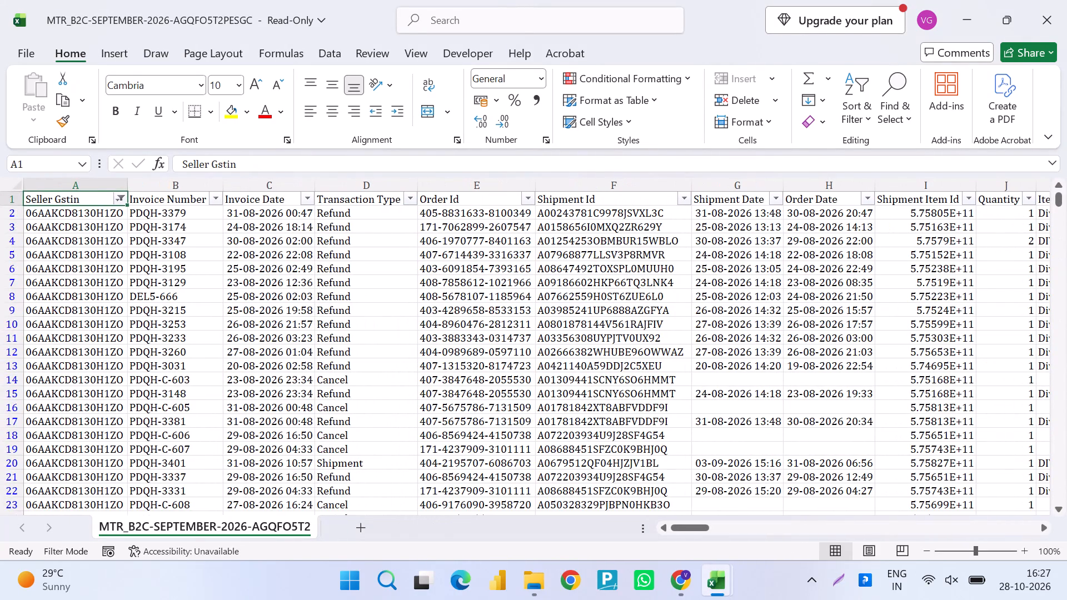
key("alt+Down")
key("alt+Down")
key("alt+Down")
key("alt+Down")
key("alt+Down")
key("alt+Down")
key("alt+Down")
key("alt+Down")
key("alt+Down")
key("alt+Down")
key("Escape")
key("Right")
key("Right")
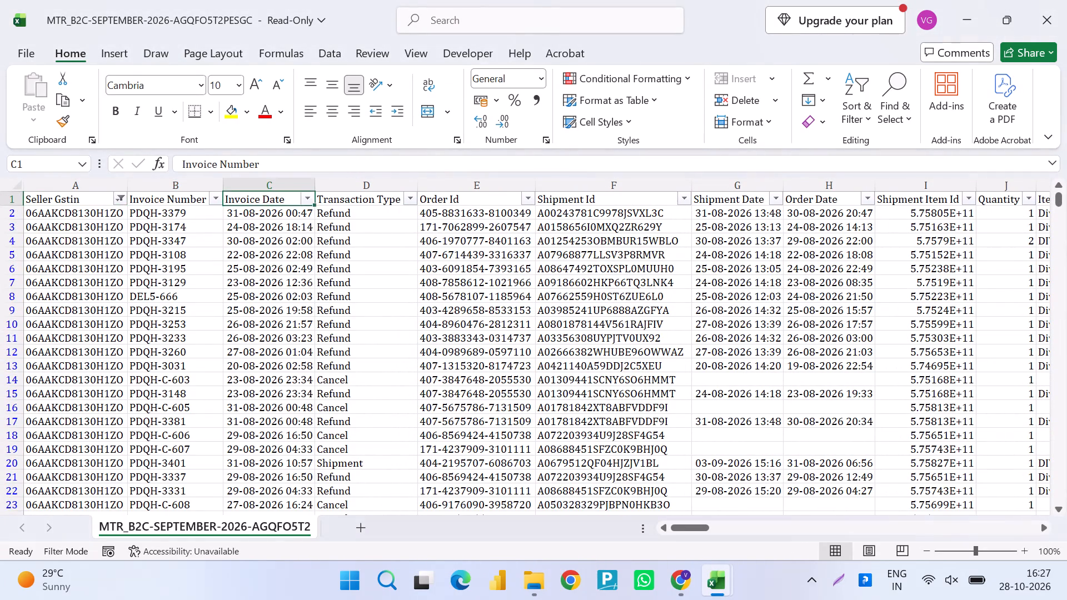
Copy the Transaction Type values, without the header, from the MTR B2C workbook into the Bills Uploader's PurchaseOrder column.
key("Down")
key("Down")
key("Up")
key("Right")
key("Down")
key("Down")
key("ctrl+Down")
key("Down")
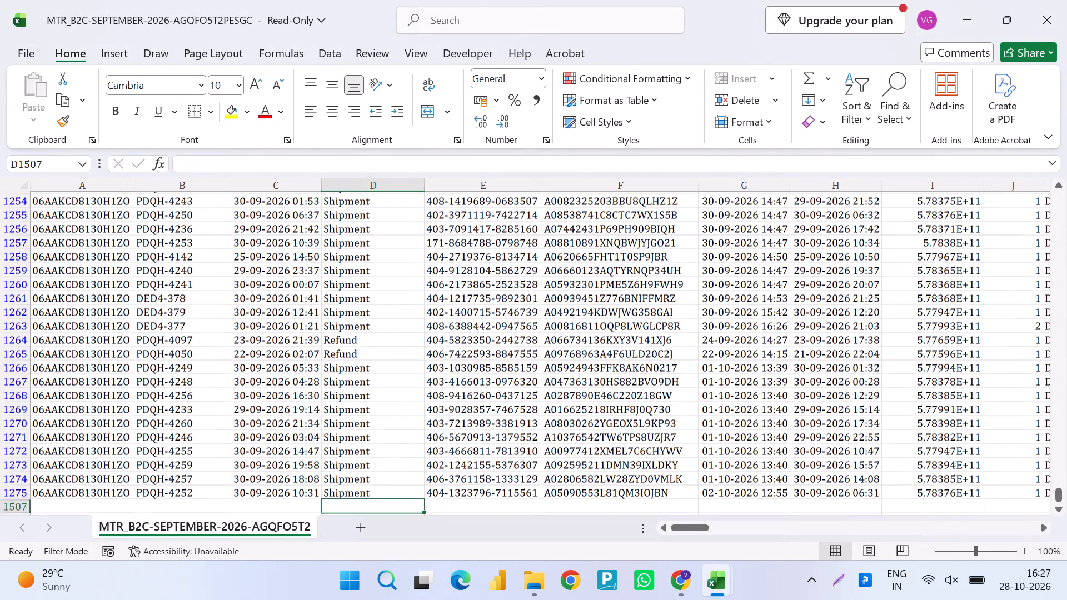
key("Down")
key("Up")
key("Up")
key("ctrl+shift+Up")
key("shift+Down")
key("ctrl+c")
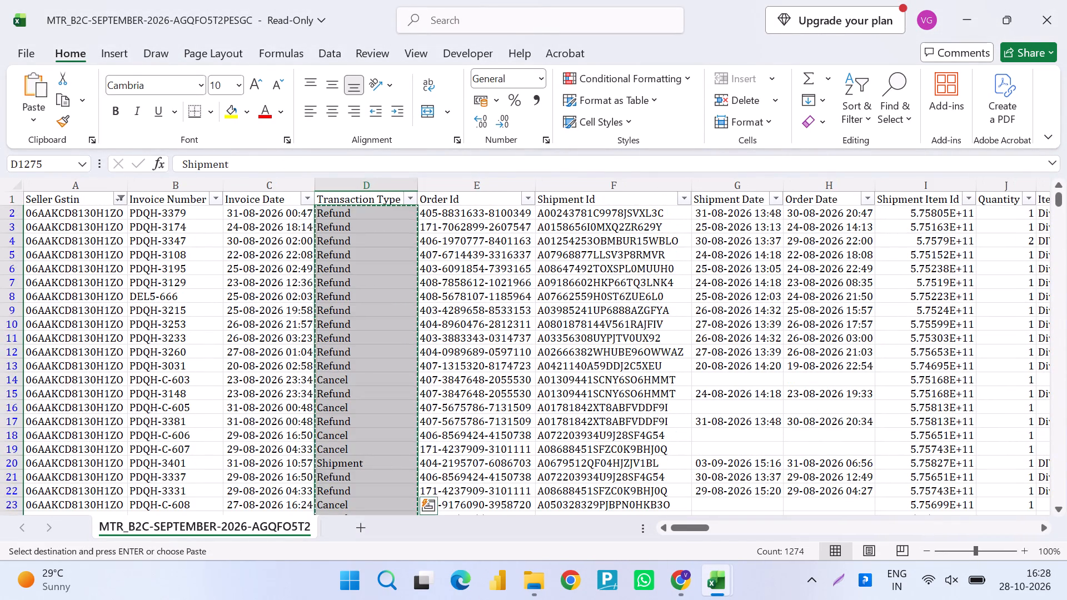
key("alt+Tab")
key("Up")
key("Down")
key("ctrl+v")
Compare the end of the pasted transaction types with the last bill number rows in the Bills Uploader.
key("ctrl+Down")
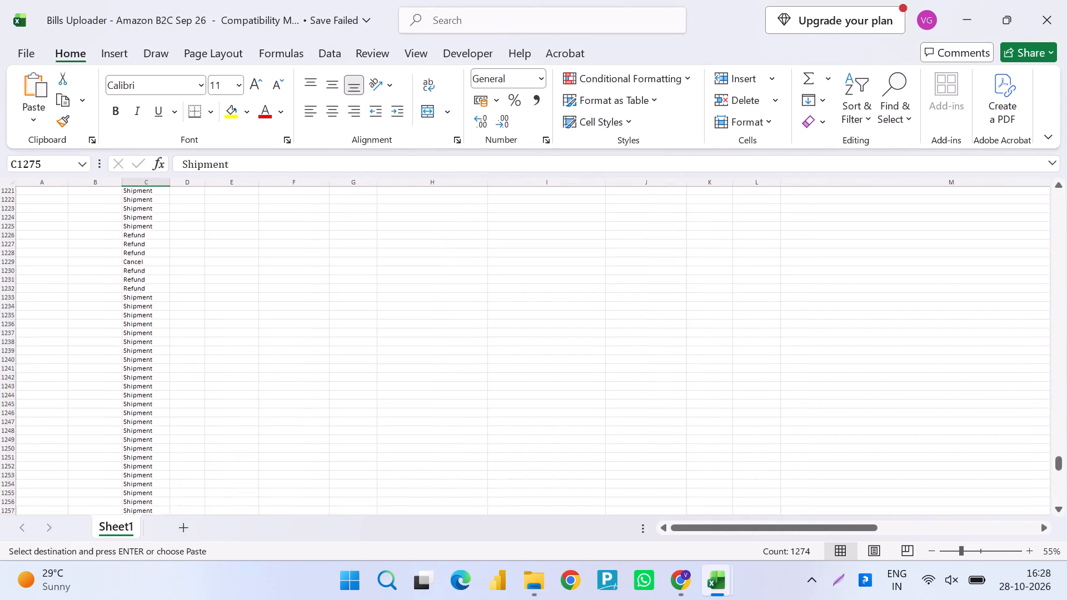
key("Down")
key("Left")
key("Up")
key("ctrl+Up")
key("Up")
key("Up")
key("Up")
key("Up")
key("Up")
key("Up")
key("Up")
key("Up")
key("Up")
key("Up")
key("Up")
key("Up")
key("Up")
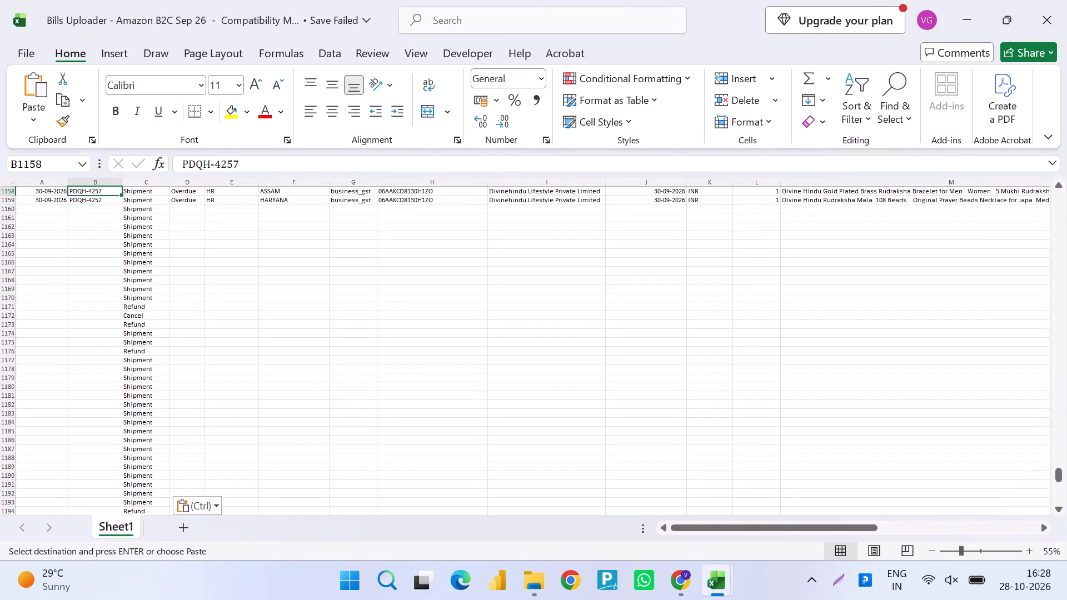
key("Down")
key("Down")
key("Down")
key("Down")
key("Down")
key("Down")
key("Right")
key("Down")
key("Down")
key("Down")
key("Down")
key("Down")
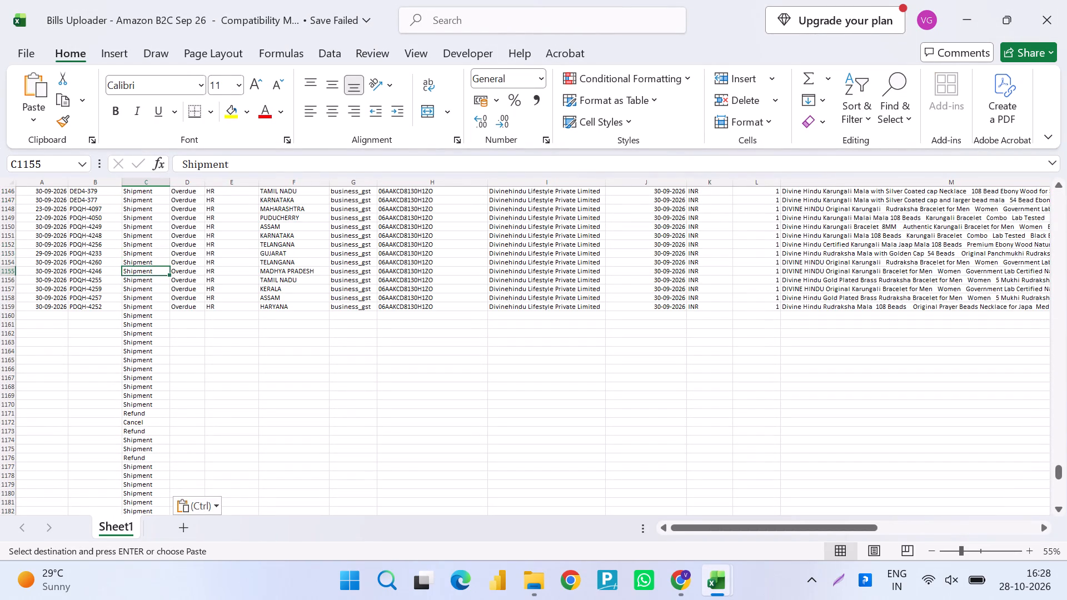
Delete the surplus transaction types below the last bill row, from row 1160 down, in the Bills Uploader's PurchaseOrder column.
key("Down")
key("Down")
key("Down")
key("ctrl+shift+Down")
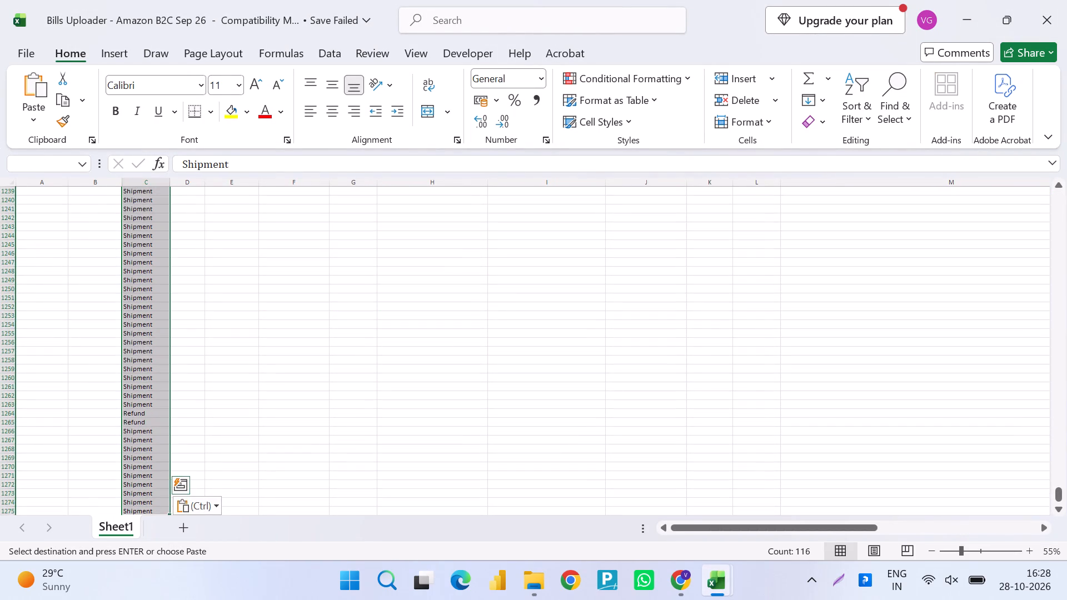
key("Delete")
key("ctrl+Up")
key("ctrl+Up")
key("ctrl+Up")
Clear all remaining transaction types under the PurchaseOrder header in the Bills Uploader.
key("alt+Tab")
key("alt+Tab")
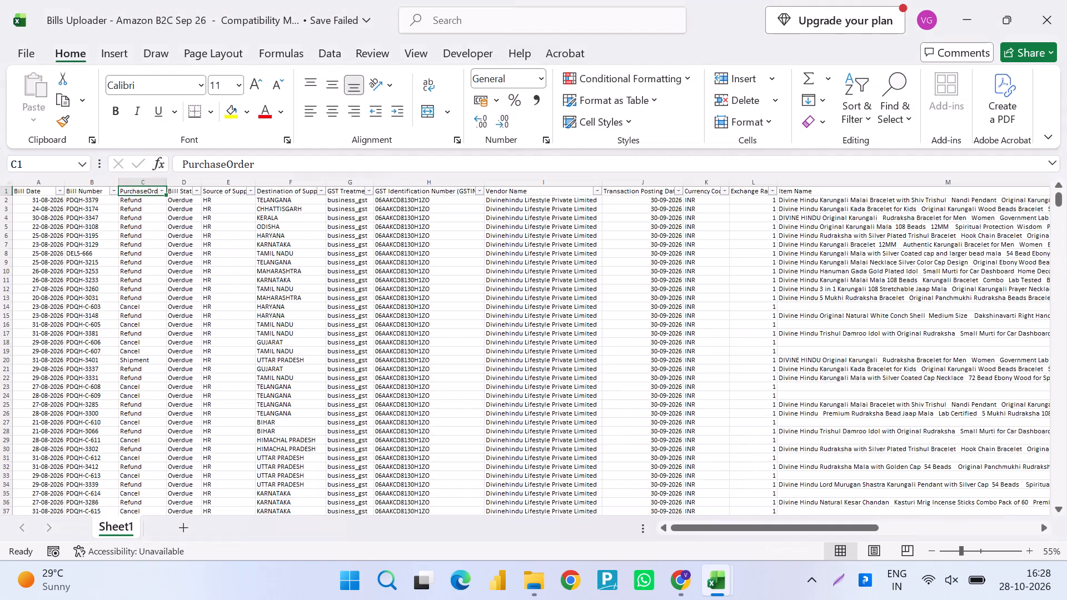
key("Down")
key("ctrl+shift+Down")
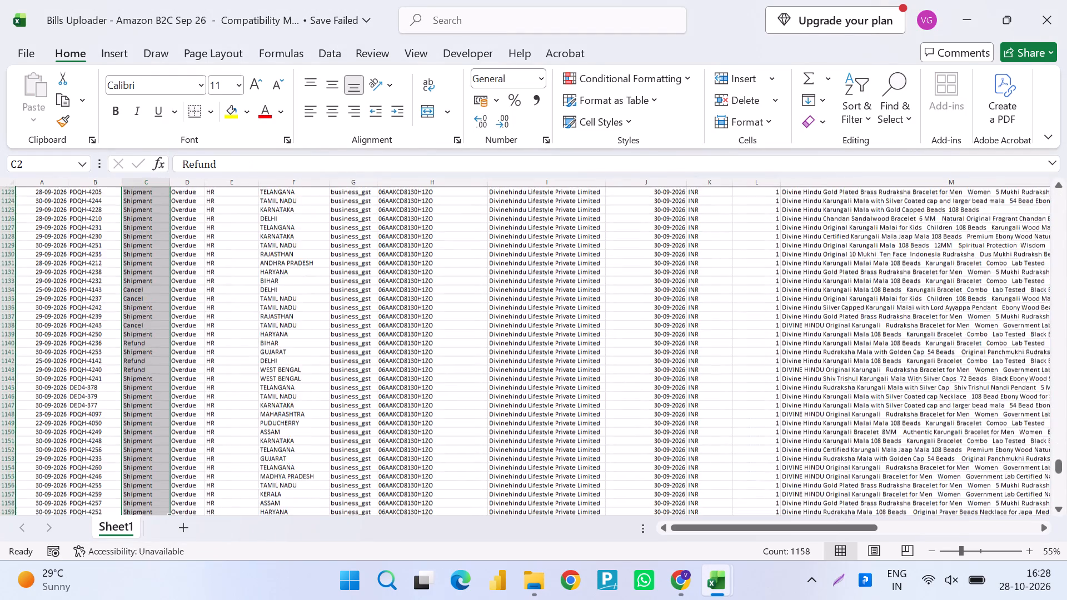
key("Delete")
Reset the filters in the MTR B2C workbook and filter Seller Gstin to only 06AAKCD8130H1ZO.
key("alt+Tab")
key("ctrl+shift+l")
key("ctrl+Left")
key("ctrl+Up")
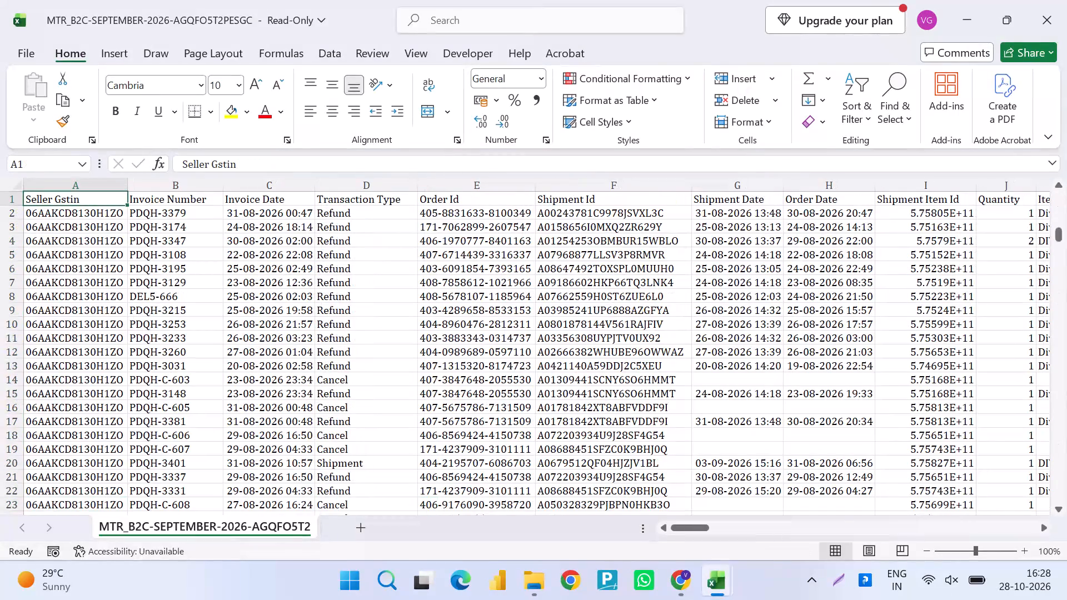
key("ctrl+Left")
key("Left")
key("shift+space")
key("ctrl+shift+Down")
key("ctrl+shift+l")
left_click(502, 306, "ctrl+shift")
key("alt+Down")
key("alt+Down")
key("alt+Down")
key("alt+Down")
key("alt+Down")
key("alt+Down")
key("alt+Down")
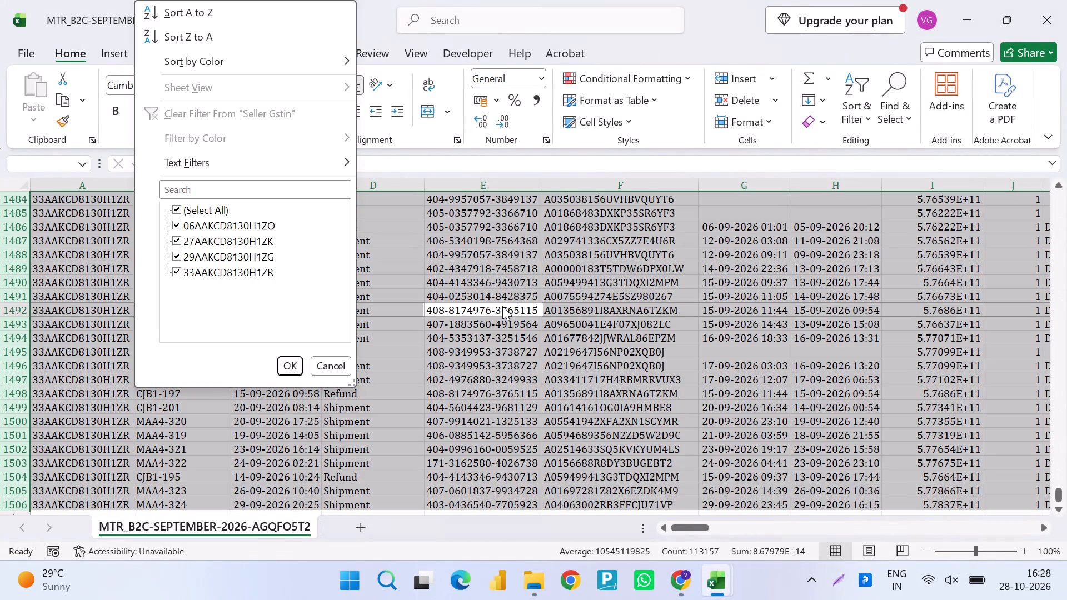
key("Down")
key("Down")
key("Down")
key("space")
key("Down")
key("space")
key("Return")
key("Down")
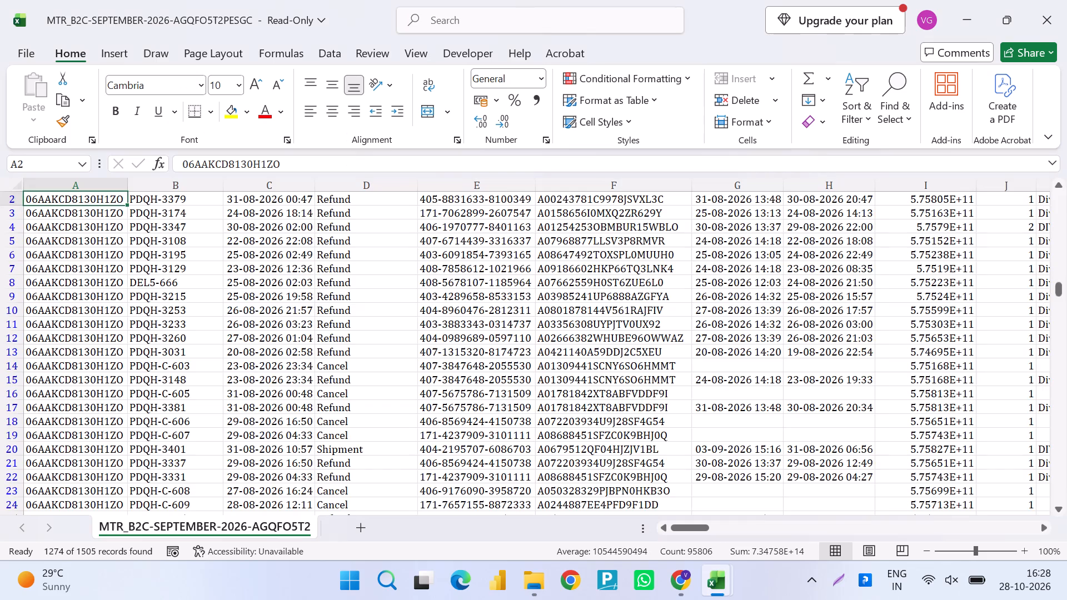
Compare the number of filtered Transaction Type entries in the MTR B2C workbook with the number of bill numbers in the Bills Uploader.
key("Right")
key("Up")
key("Up")
key("Right")
key("Down")
key("Right")
key("ctrl+shift+Down")
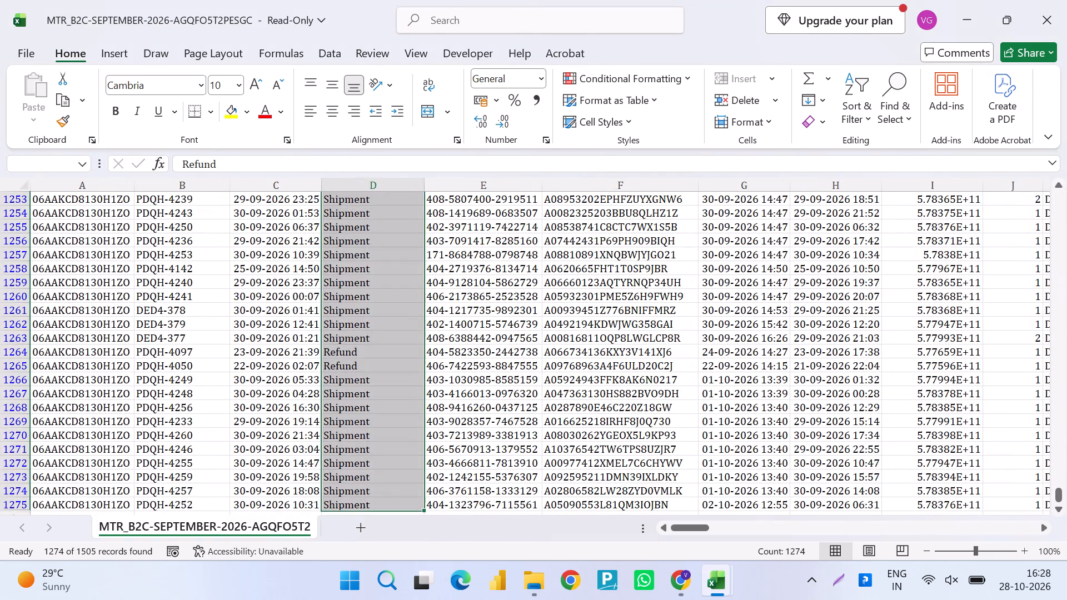
key("alt+Tab")
key("ctrl+Up")
key("Down")
key("Left")
key("ctrl+shift+Down")
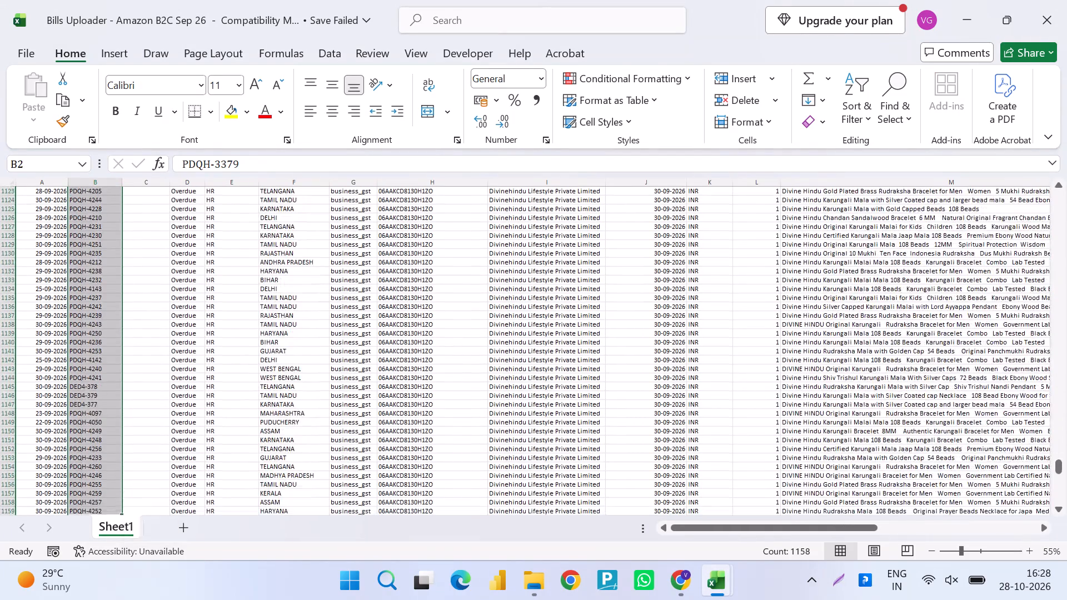
key("shift+Down")
key("shift+Up")
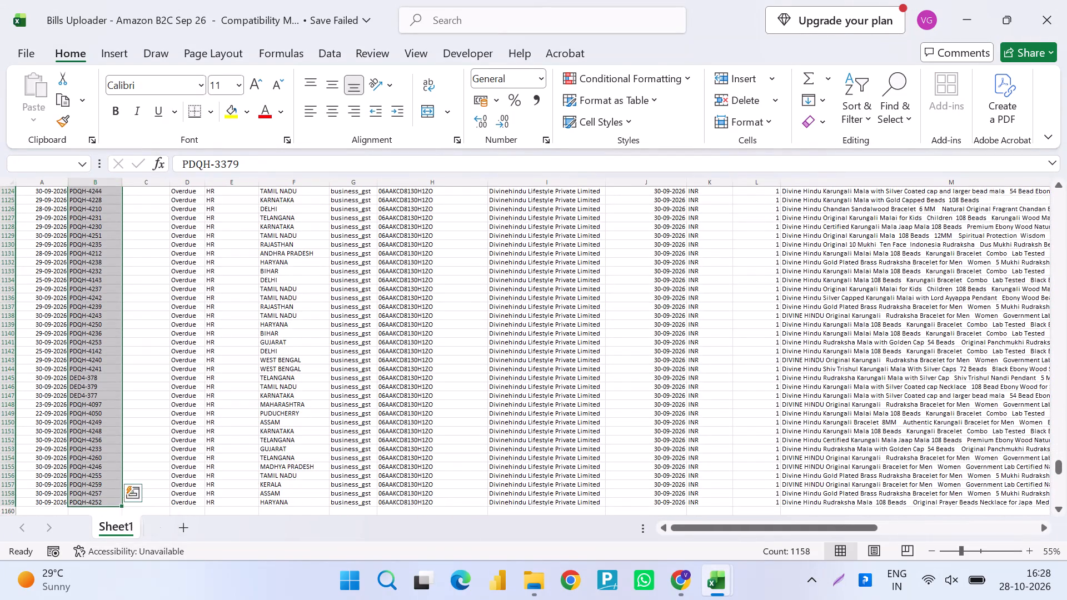
In the Bills Uploader's C2, enter an exact-match VLOOKUP of B2 against $B$2:$D$1275 in the MTR B2C workbook, returning column 3.
key("Up")
key("Right")
key("Down")
key("Up")
key("Down")
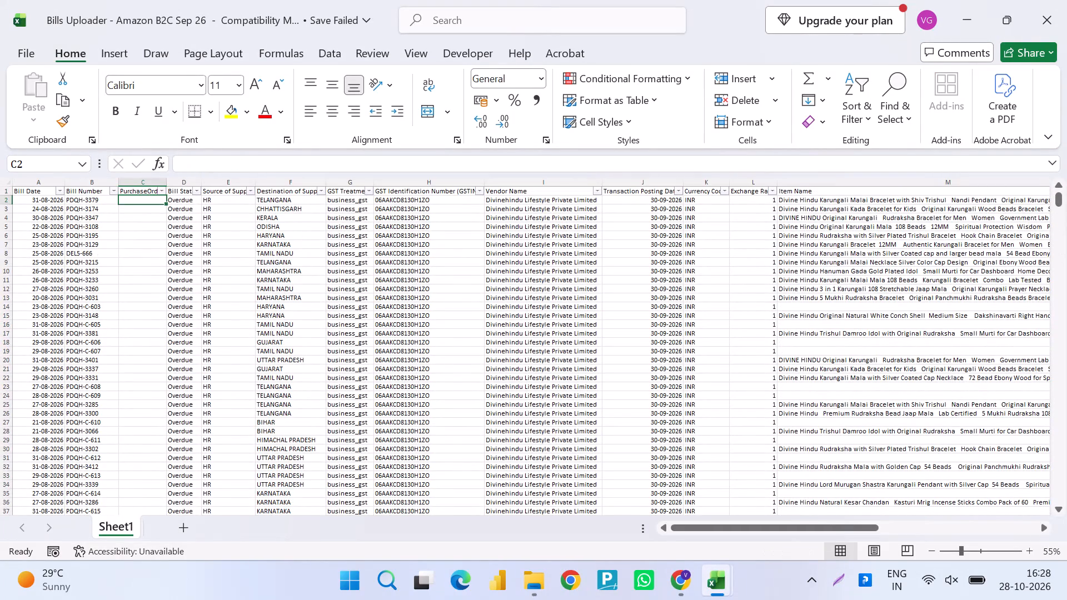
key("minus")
key("BackSpace")
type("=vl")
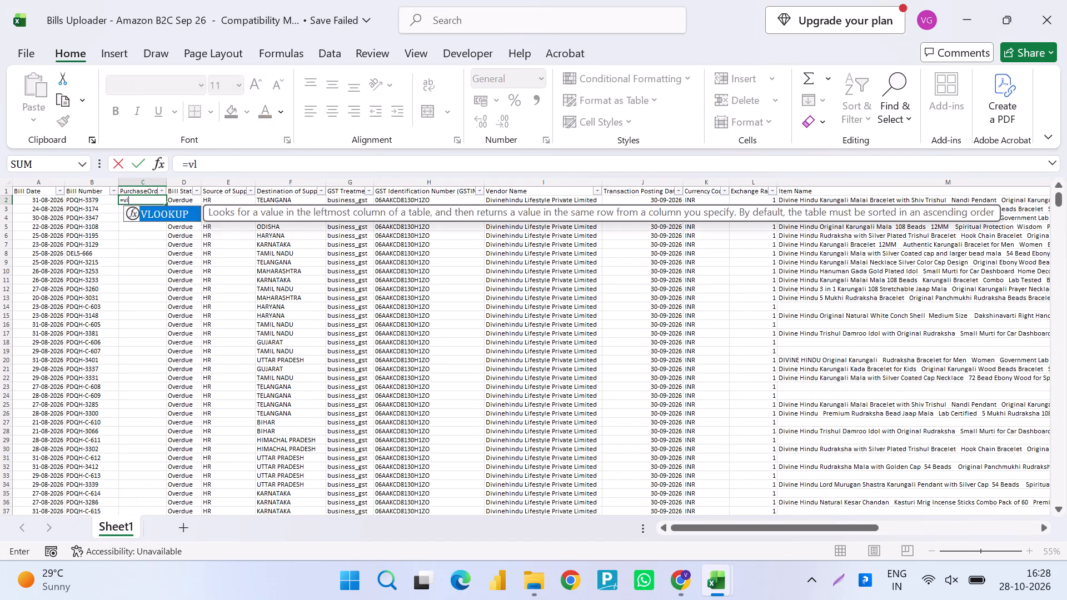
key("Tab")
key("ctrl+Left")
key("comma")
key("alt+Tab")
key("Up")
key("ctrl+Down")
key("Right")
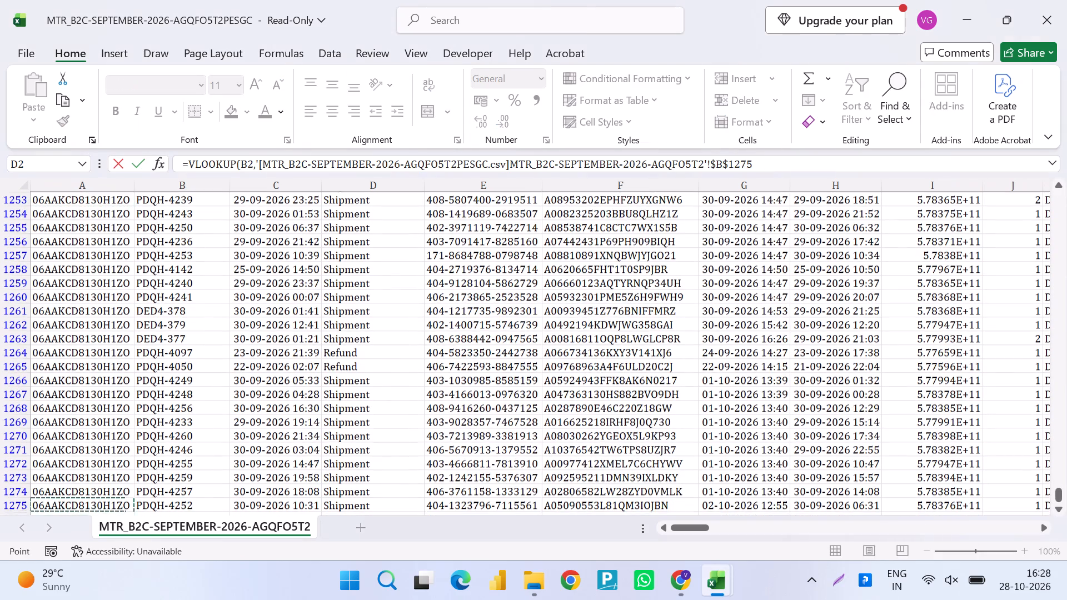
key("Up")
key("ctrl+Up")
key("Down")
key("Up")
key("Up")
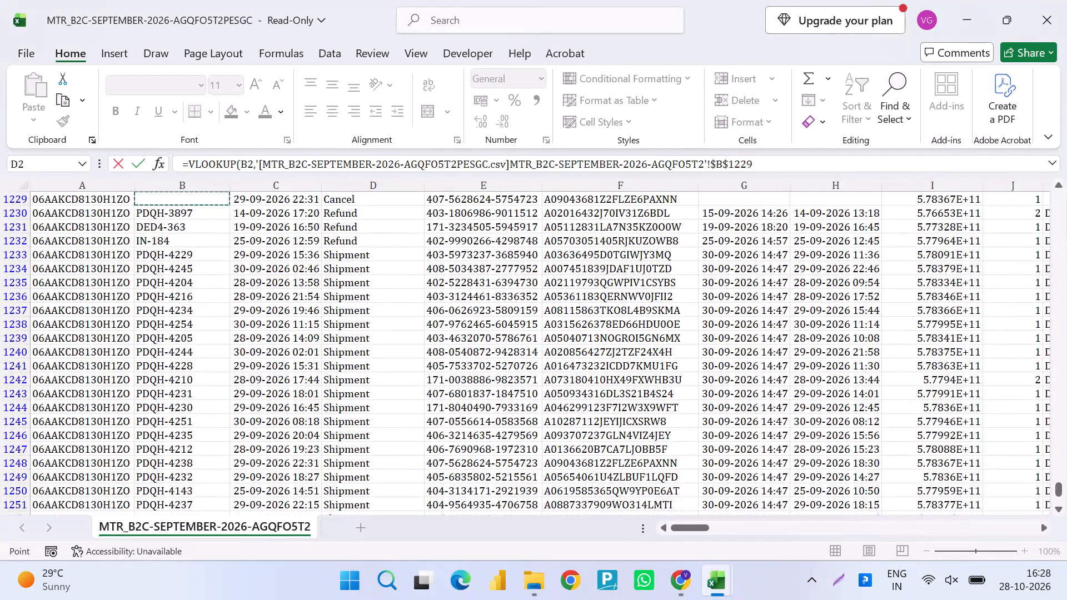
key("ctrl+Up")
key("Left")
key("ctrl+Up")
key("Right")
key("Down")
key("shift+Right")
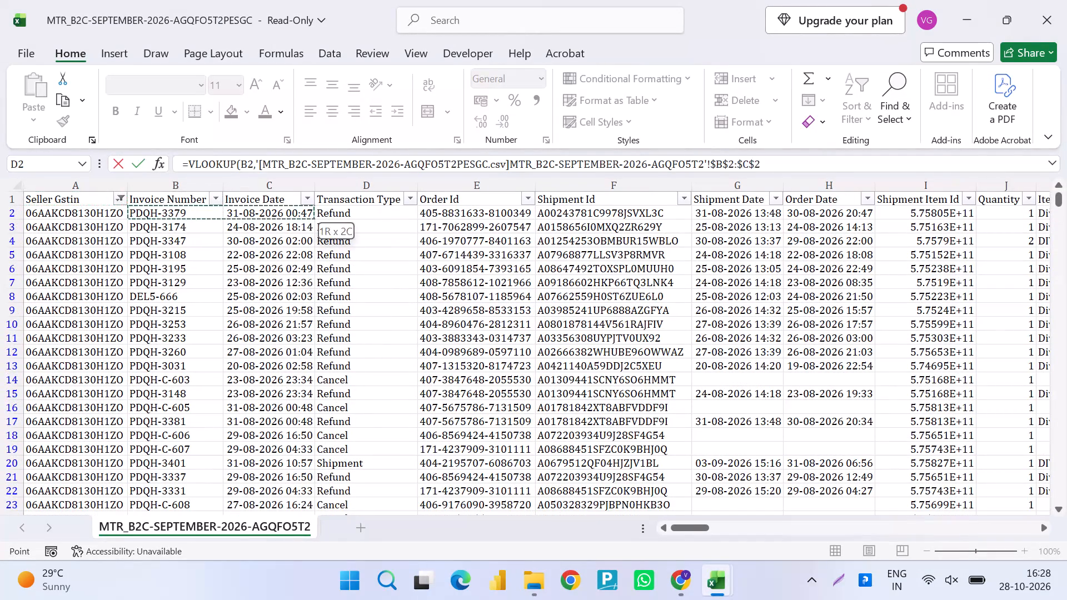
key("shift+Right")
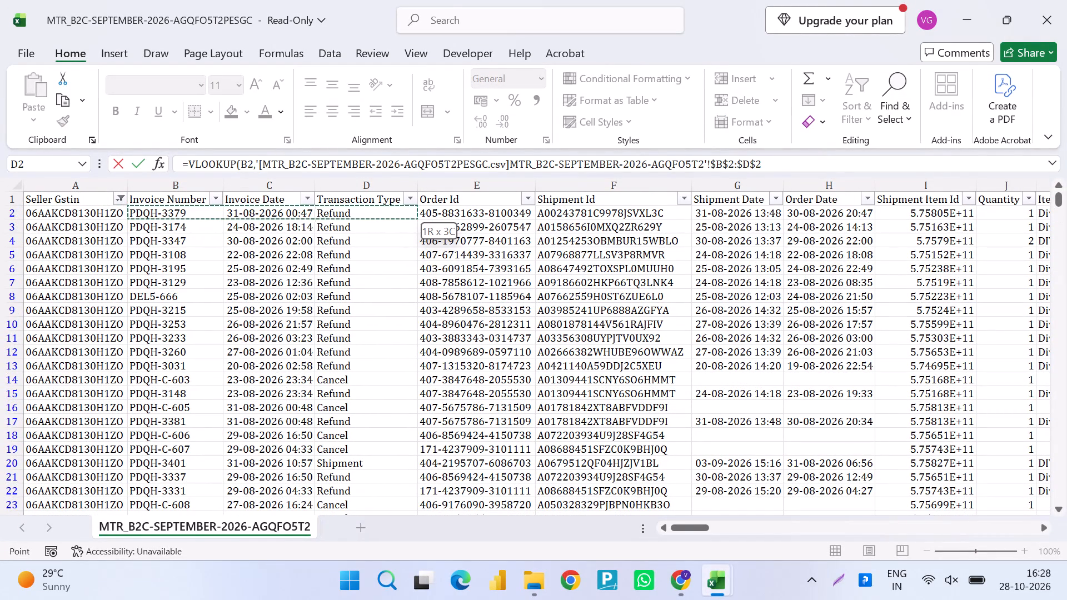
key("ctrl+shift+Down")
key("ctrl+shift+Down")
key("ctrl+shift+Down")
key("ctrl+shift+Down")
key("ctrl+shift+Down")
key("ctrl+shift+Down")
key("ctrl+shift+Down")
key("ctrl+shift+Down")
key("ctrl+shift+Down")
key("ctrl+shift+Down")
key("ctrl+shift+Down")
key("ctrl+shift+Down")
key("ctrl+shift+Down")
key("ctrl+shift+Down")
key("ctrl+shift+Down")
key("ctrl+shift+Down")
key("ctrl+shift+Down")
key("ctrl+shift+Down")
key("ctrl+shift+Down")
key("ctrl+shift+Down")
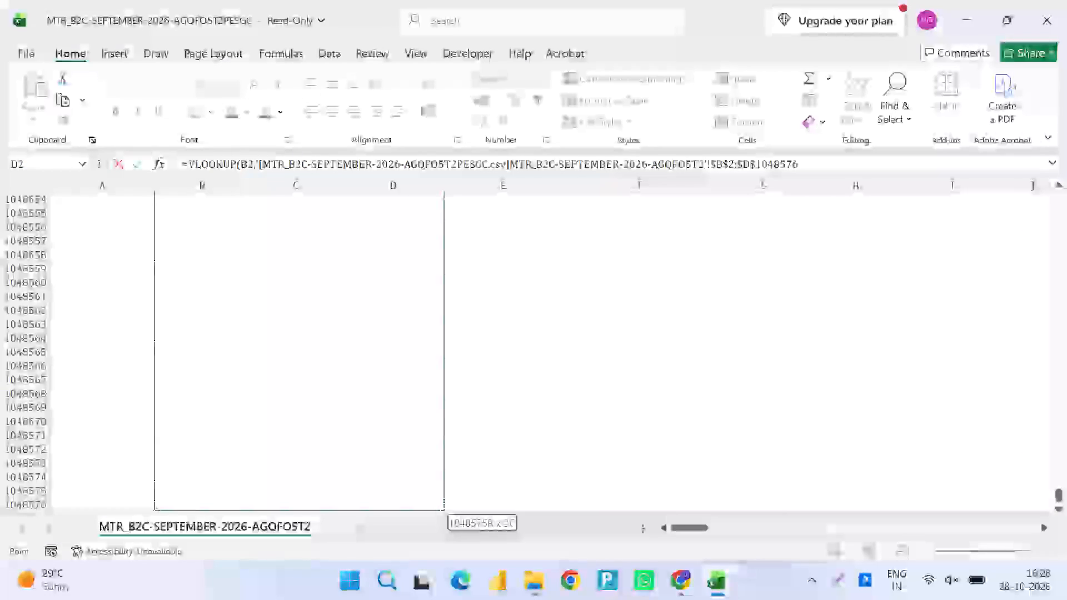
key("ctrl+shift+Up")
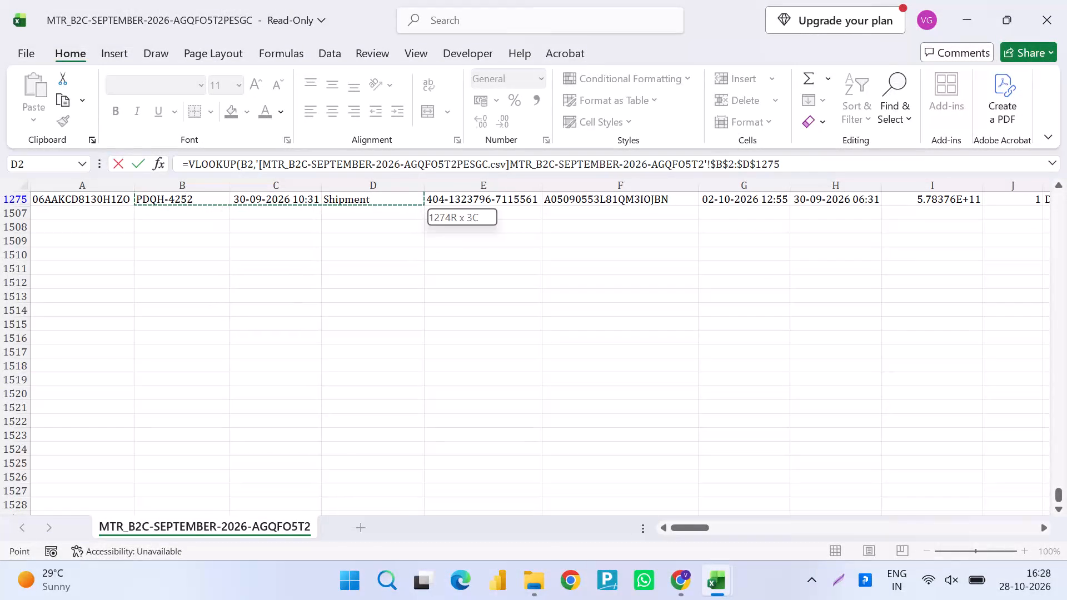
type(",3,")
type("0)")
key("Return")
Fill the VLOOKUP formula down the PurchaseOrder column from row 2 to the last bill row, 1159.
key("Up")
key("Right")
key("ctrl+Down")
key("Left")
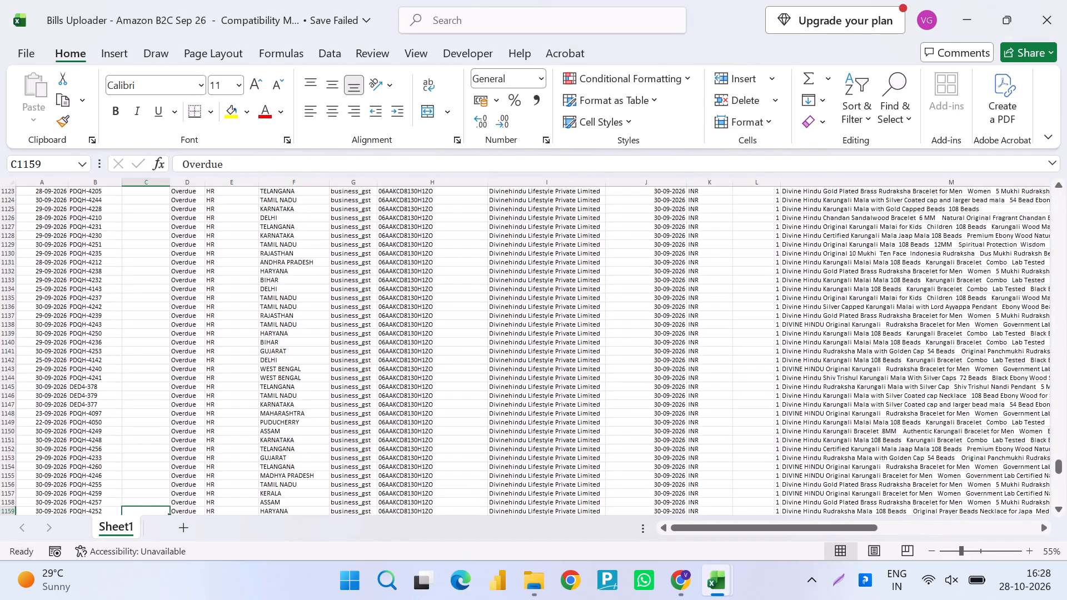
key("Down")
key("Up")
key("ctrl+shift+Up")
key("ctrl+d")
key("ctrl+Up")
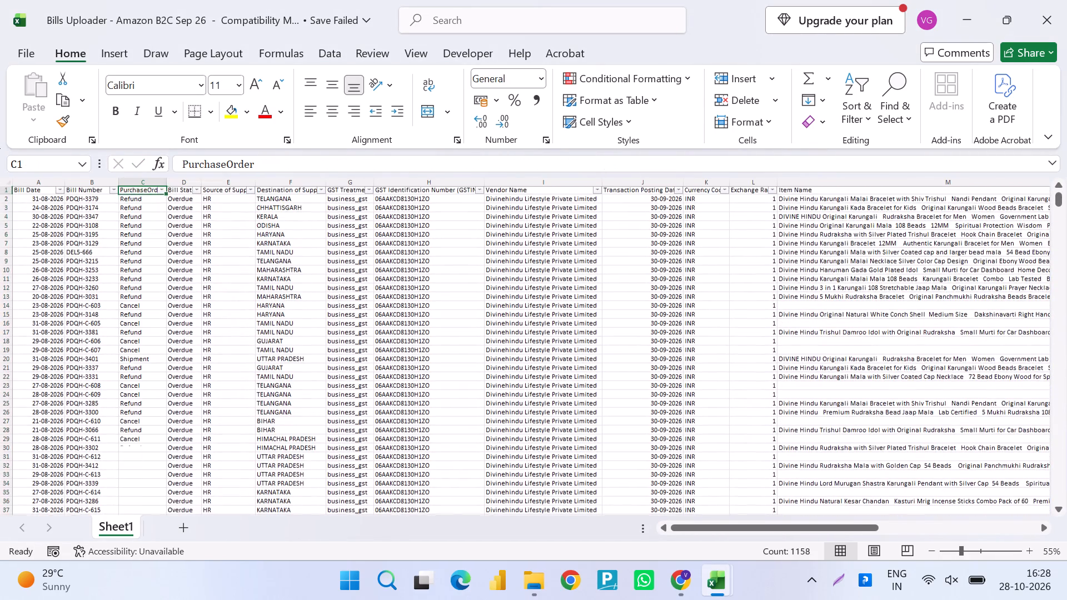
Replace the VLOOKUP formulas in the PurchaseOrder column with their values.
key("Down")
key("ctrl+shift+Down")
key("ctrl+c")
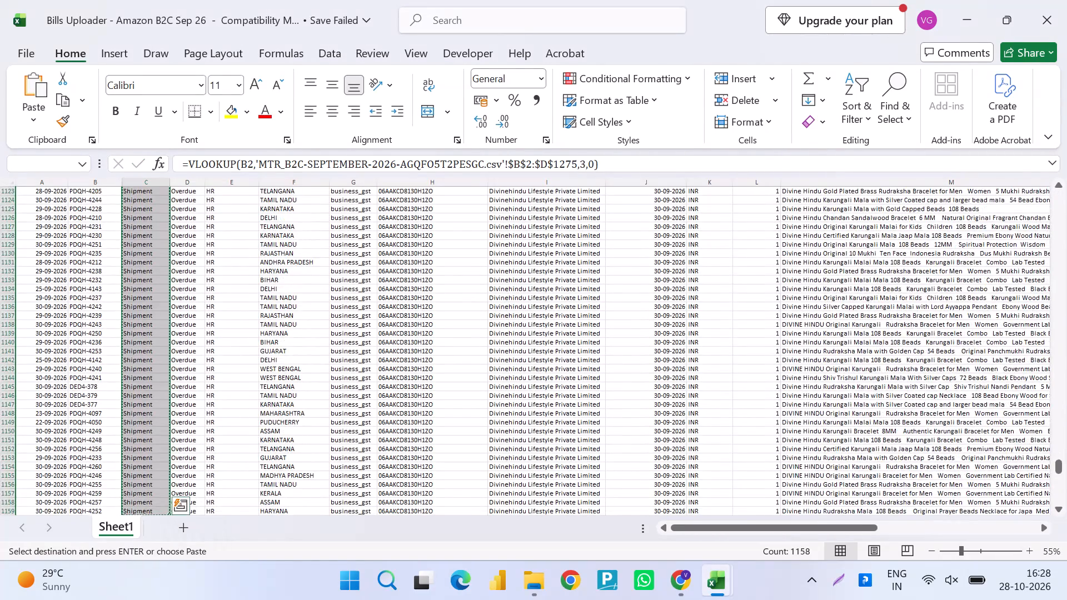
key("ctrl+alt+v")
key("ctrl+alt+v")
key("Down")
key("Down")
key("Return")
Save the Bills Uploader workbook in its existing Excel 97-2003 format.
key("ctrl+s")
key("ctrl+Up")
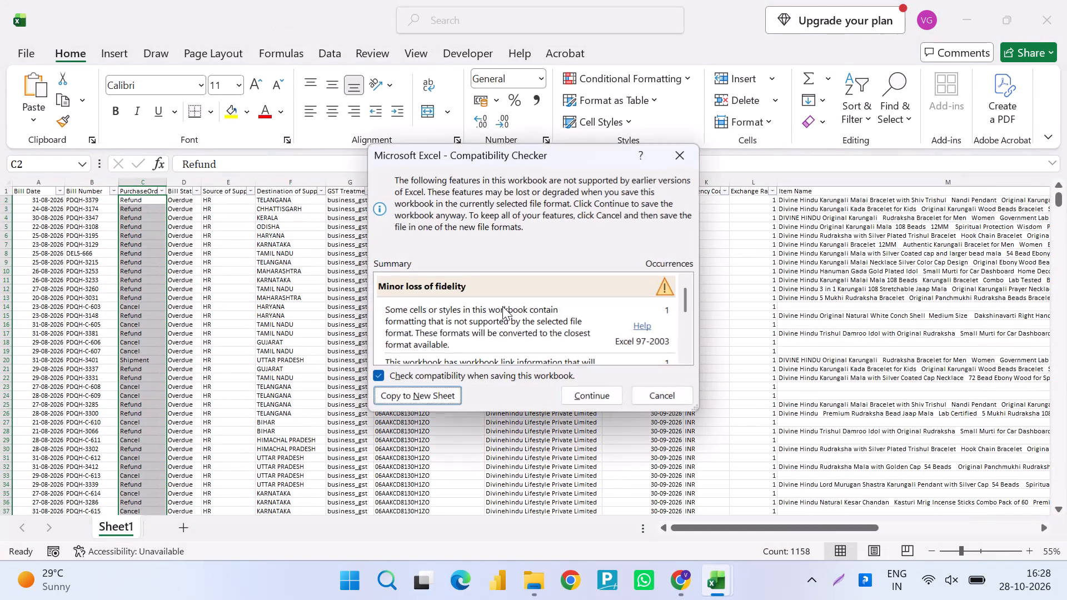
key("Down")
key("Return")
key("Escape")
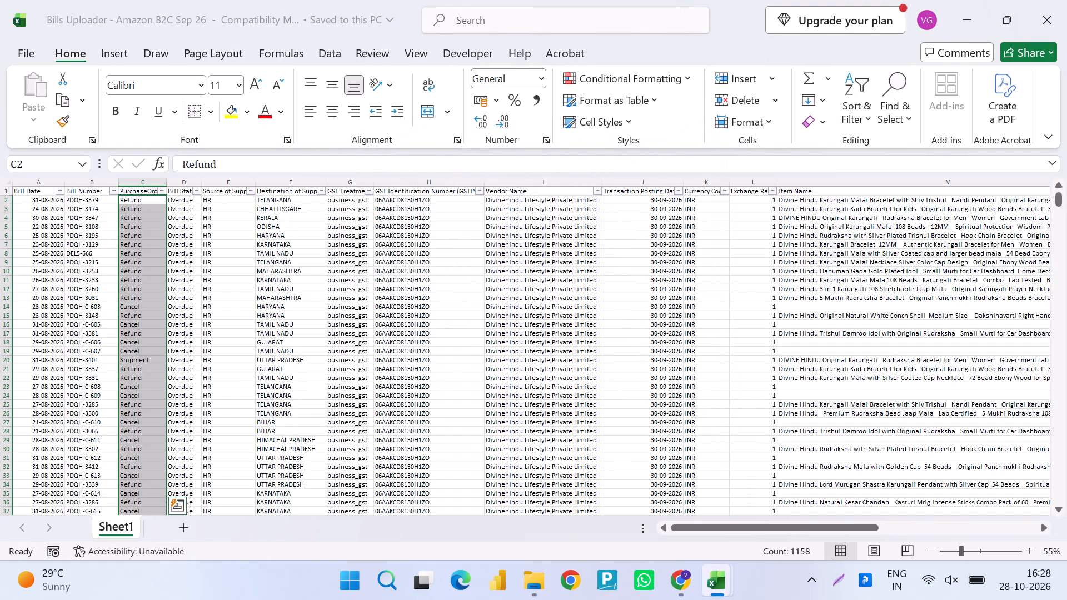
Filter the Item Name column of the Bills Uploader to show only blank entries.
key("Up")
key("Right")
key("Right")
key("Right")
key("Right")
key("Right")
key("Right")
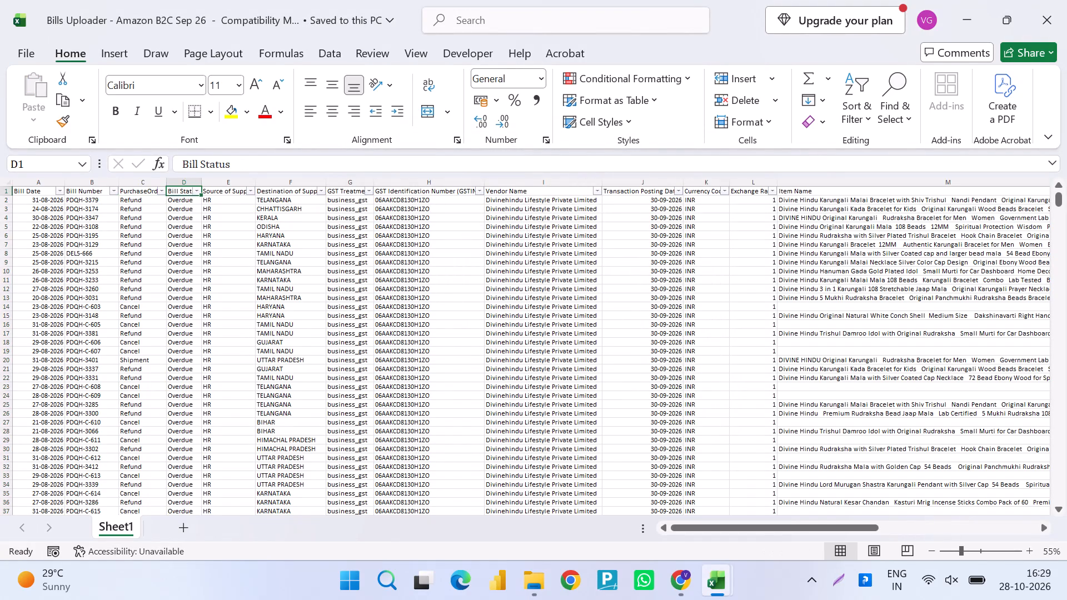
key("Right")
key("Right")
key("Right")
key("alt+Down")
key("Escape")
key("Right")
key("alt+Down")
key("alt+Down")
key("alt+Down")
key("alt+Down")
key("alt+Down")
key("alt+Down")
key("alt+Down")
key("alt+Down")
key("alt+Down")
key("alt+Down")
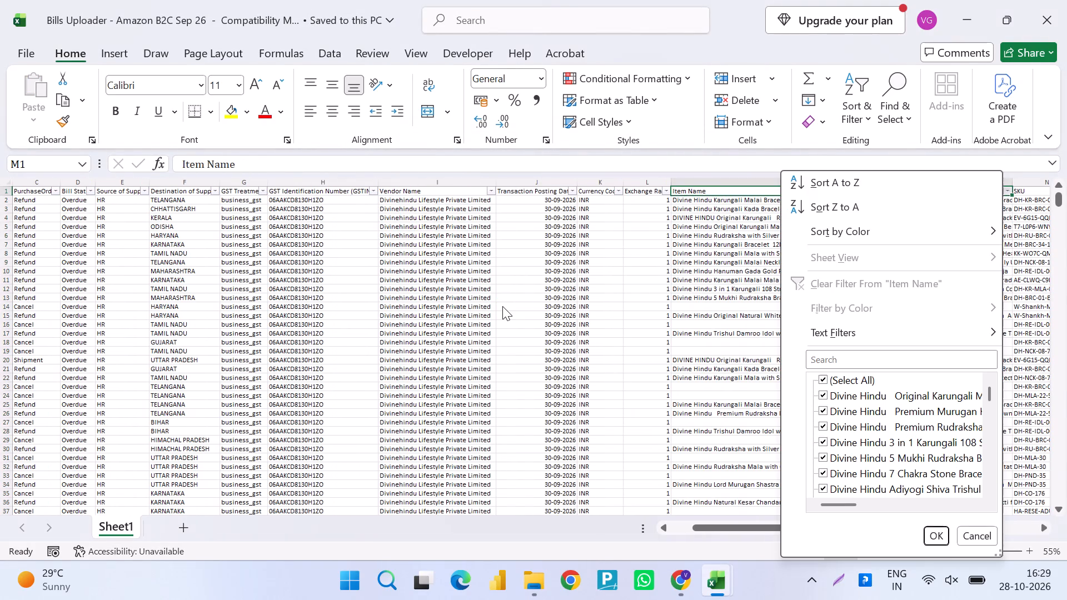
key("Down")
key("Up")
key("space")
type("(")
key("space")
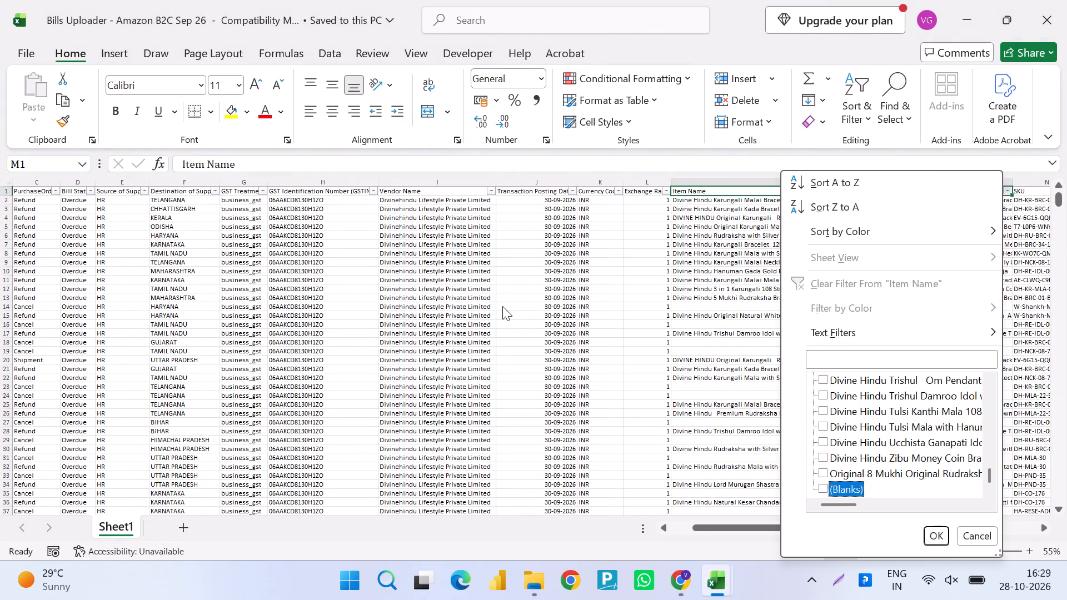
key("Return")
Check which transaction types the PurchaseOrder filter list offers for the bills with blank item names.
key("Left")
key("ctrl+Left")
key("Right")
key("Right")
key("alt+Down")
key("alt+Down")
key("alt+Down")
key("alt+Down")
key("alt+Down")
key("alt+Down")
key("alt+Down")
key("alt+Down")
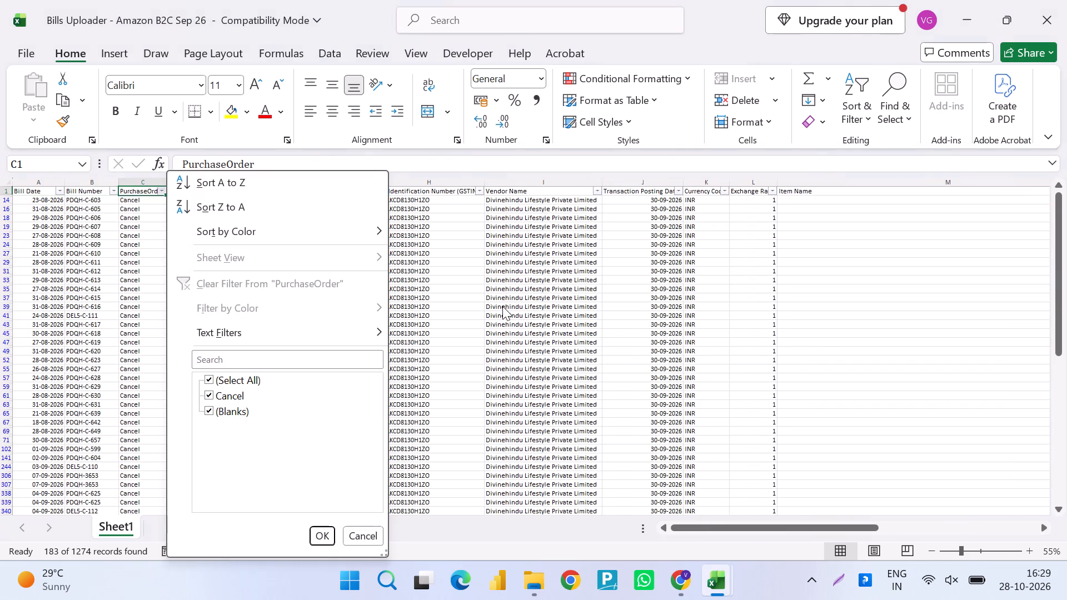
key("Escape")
Delete all visible bill rows with blank item names, and remove the filter from the sheet.
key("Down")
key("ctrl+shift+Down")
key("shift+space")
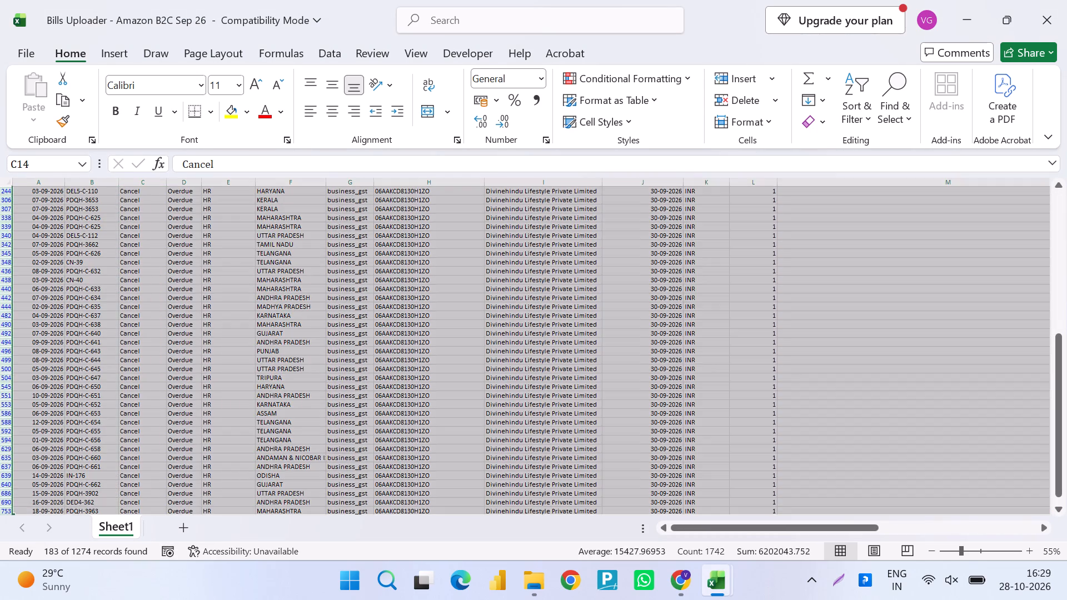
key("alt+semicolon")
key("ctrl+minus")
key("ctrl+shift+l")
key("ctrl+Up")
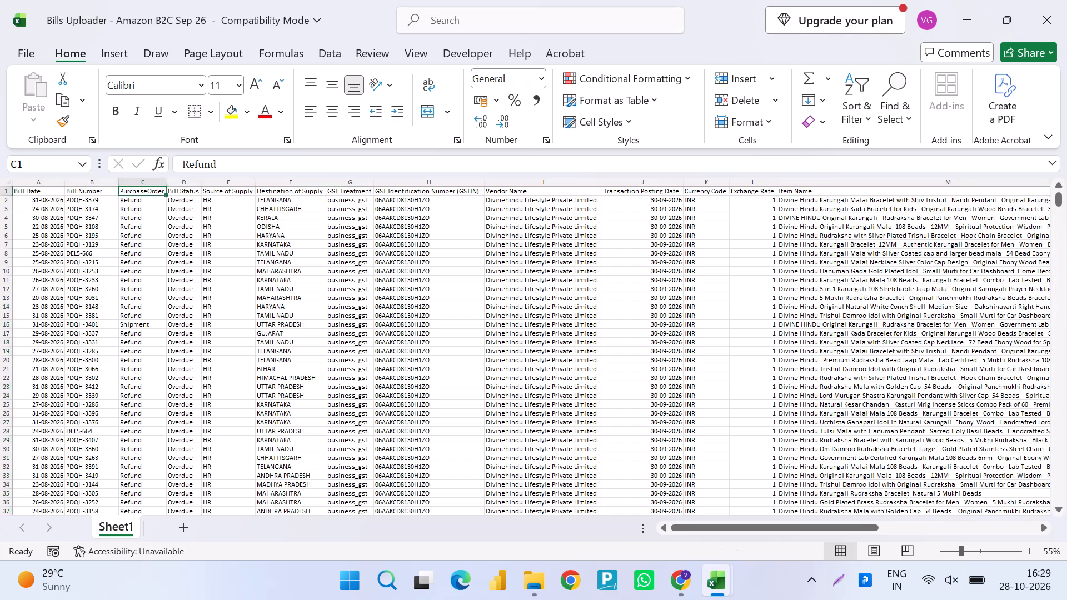
Reapply the filter to the whole bill table, from the header row down to the last bill row.
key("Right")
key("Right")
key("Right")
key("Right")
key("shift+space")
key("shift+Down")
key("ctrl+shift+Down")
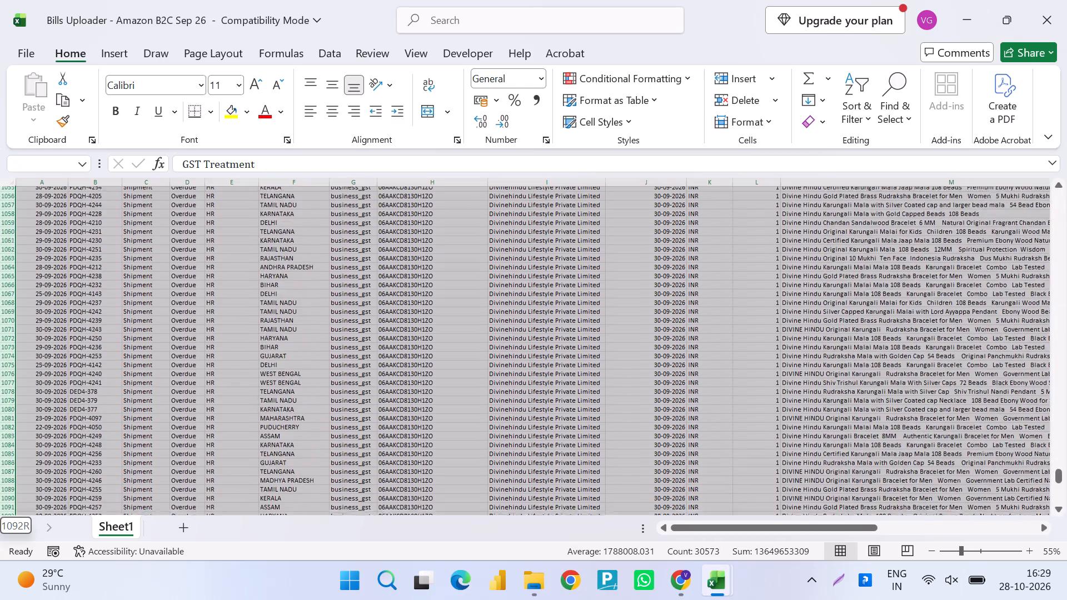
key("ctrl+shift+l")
Save the Bills Uploader workbook, keeping its Excel 97-2003 format.
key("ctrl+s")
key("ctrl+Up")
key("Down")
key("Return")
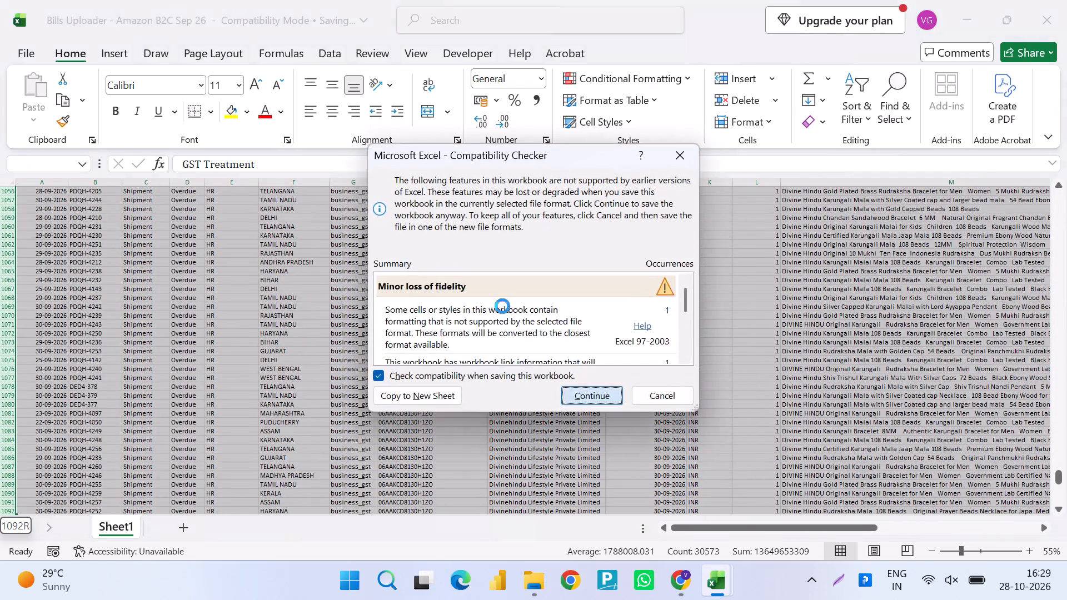
Review the bill table's item, tax, location and department columns, paying attention to Tax Name and Tax Percentage.
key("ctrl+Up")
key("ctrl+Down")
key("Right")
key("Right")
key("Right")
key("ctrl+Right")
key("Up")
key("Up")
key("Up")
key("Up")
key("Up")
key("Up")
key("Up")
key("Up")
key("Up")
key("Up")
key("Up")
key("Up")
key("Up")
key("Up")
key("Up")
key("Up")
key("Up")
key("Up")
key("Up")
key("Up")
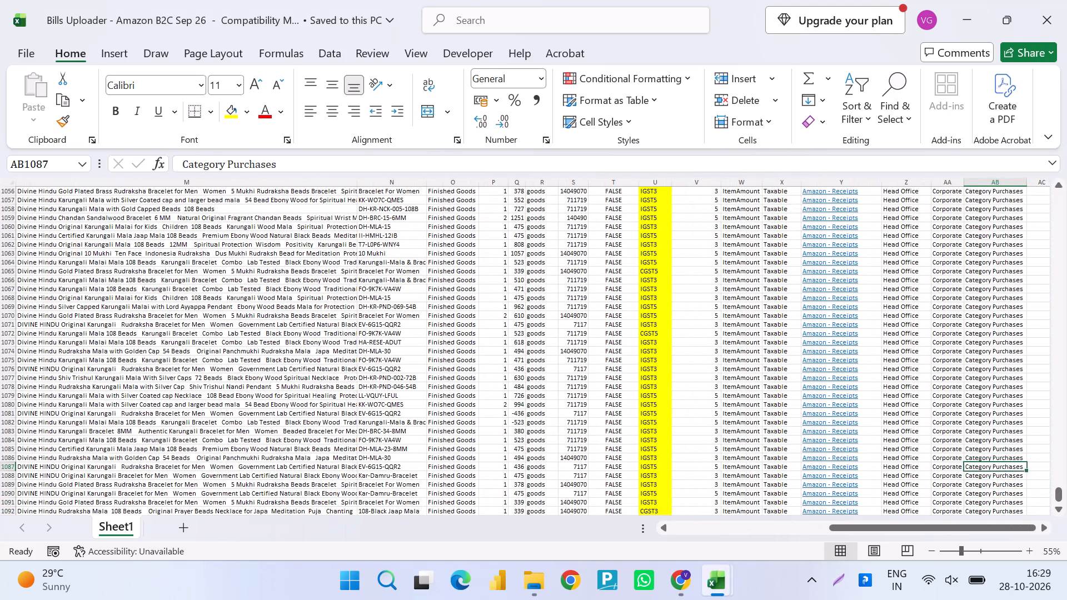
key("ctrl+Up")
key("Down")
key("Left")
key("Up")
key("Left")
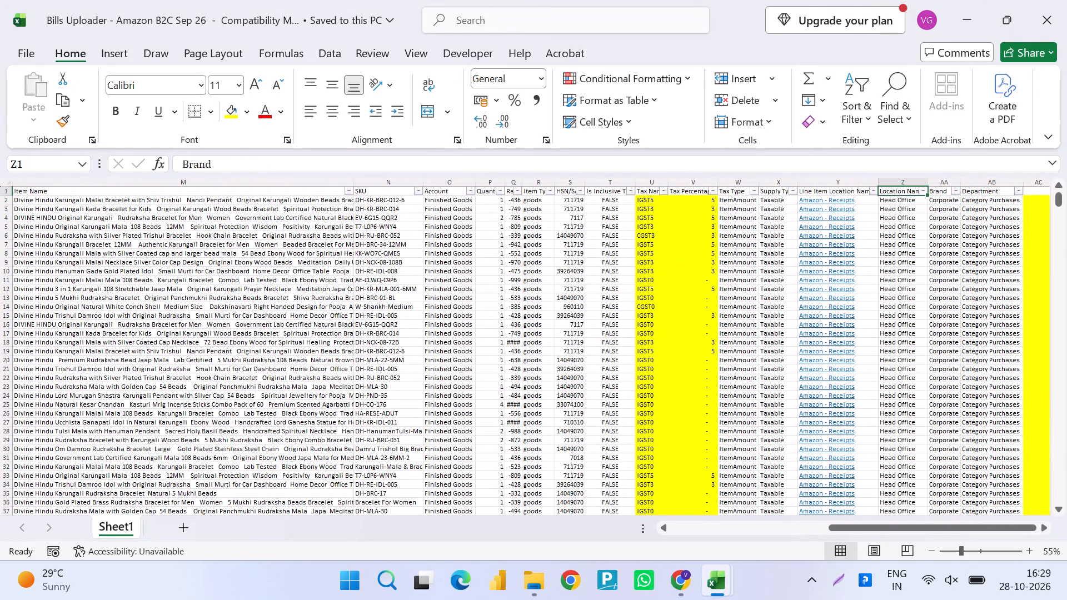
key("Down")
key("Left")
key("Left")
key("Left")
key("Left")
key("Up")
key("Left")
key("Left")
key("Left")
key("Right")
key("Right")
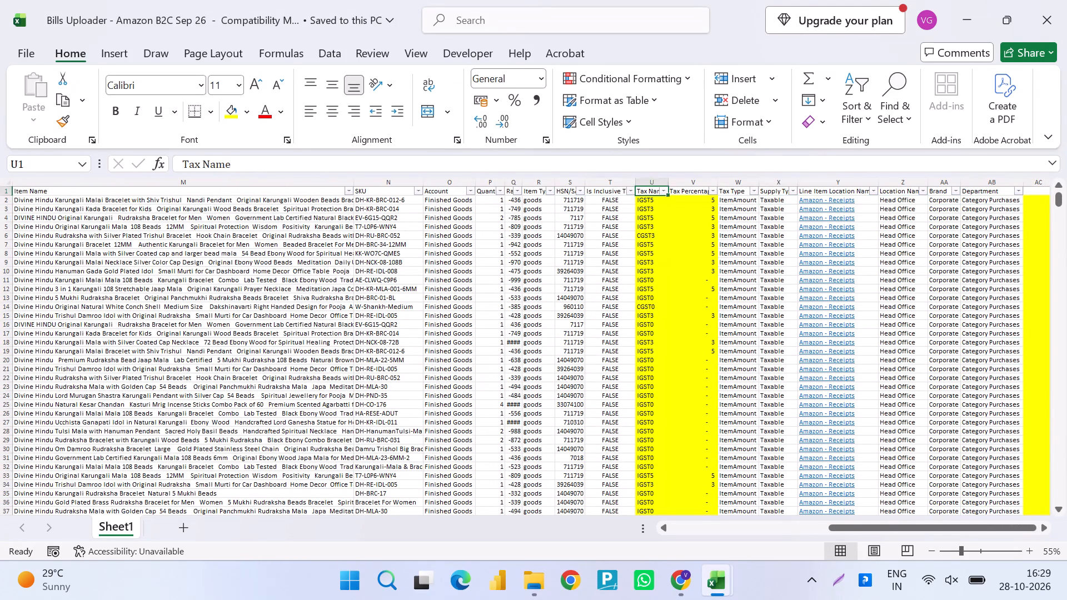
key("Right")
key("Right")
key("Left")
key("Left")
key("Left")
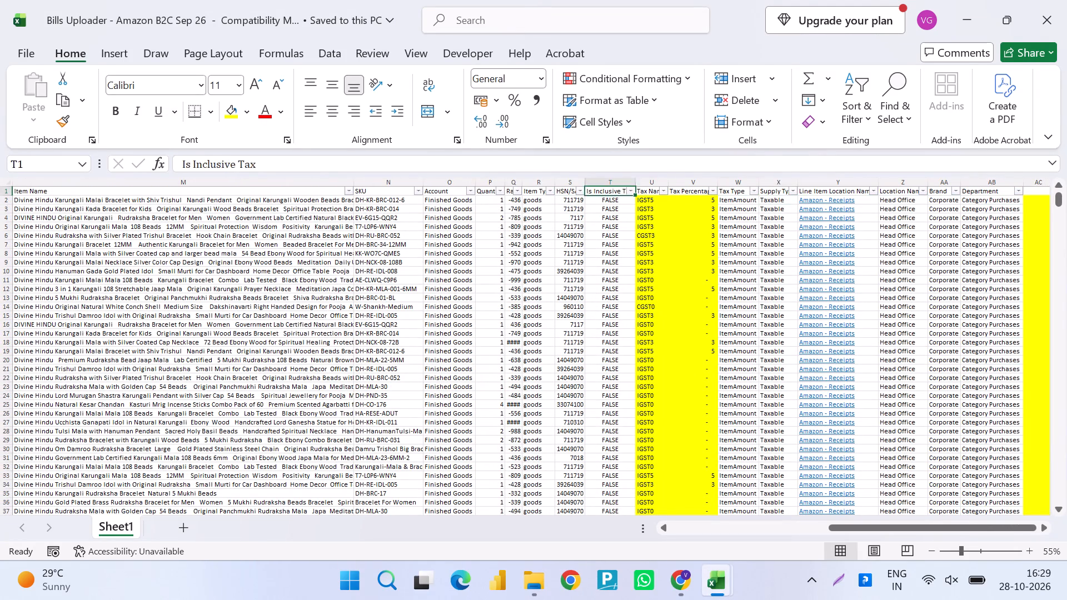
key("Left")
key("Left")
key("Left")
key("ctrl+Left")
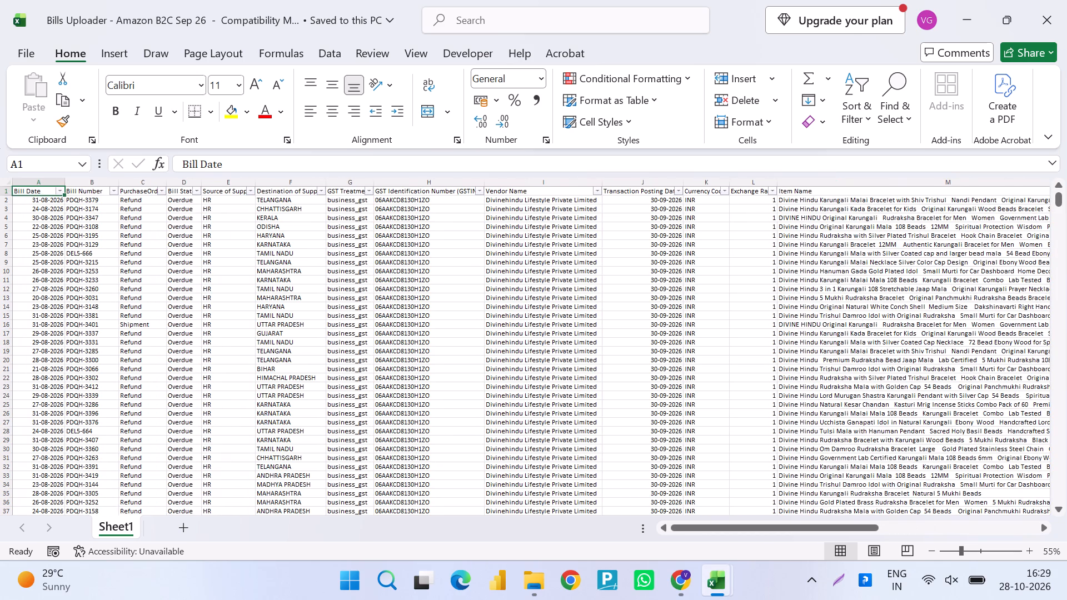
Filter the PurchaseOrder column to show only Refund bills.
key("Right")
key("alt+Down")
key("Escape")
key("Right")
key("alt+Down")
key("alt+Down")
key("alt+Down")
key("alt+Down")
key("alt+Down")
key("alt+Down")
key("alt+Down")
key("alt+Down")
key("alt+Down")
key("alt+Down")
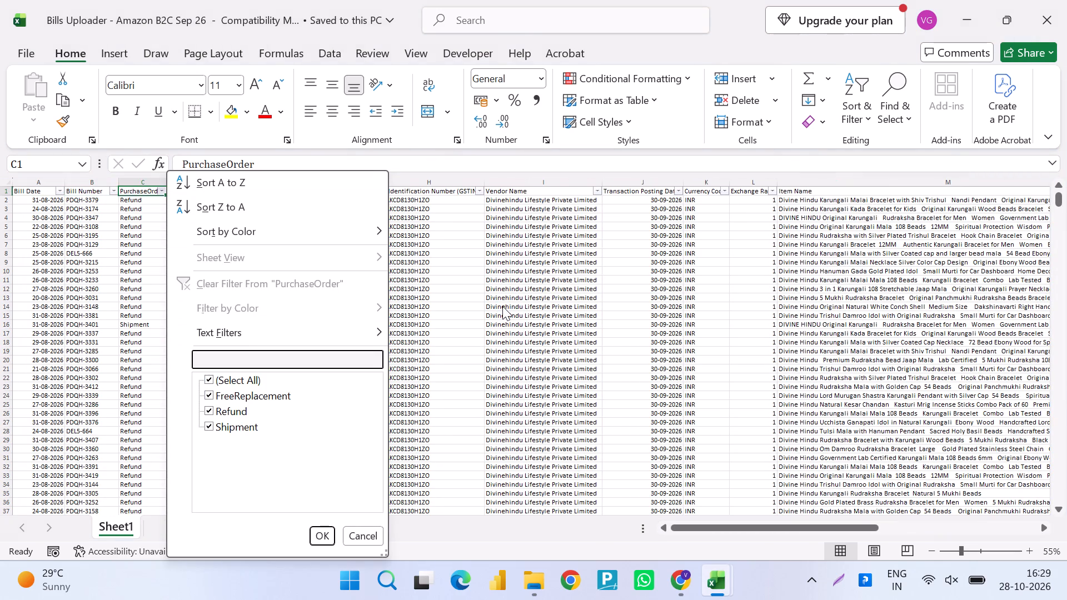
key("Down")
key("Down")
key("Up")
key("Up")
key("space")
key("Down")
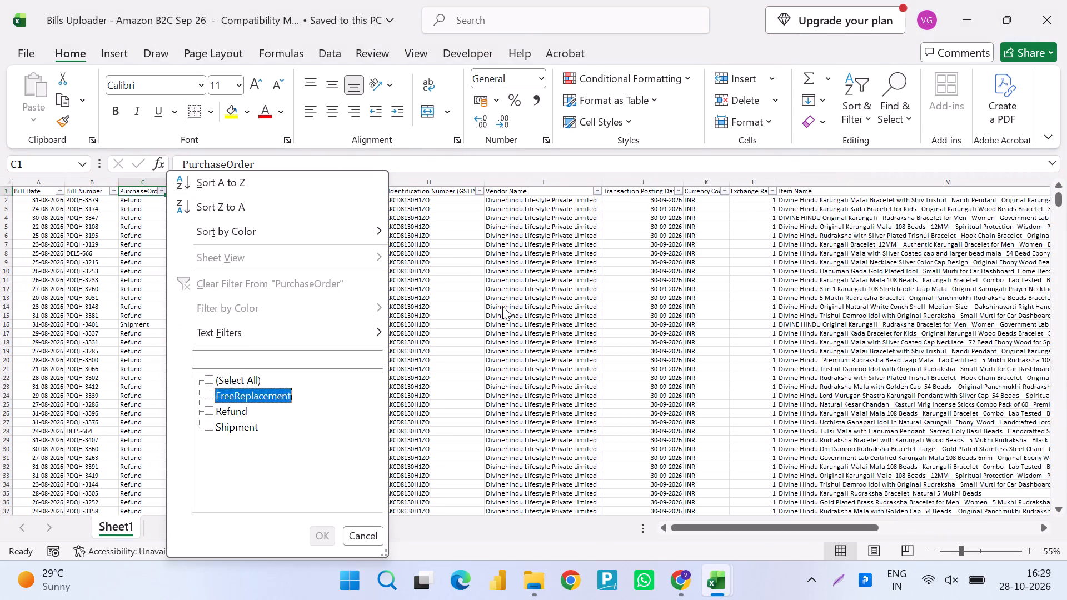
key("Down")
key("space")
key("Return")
Select the PurchaseOrder cells of all filtered Refund bills.
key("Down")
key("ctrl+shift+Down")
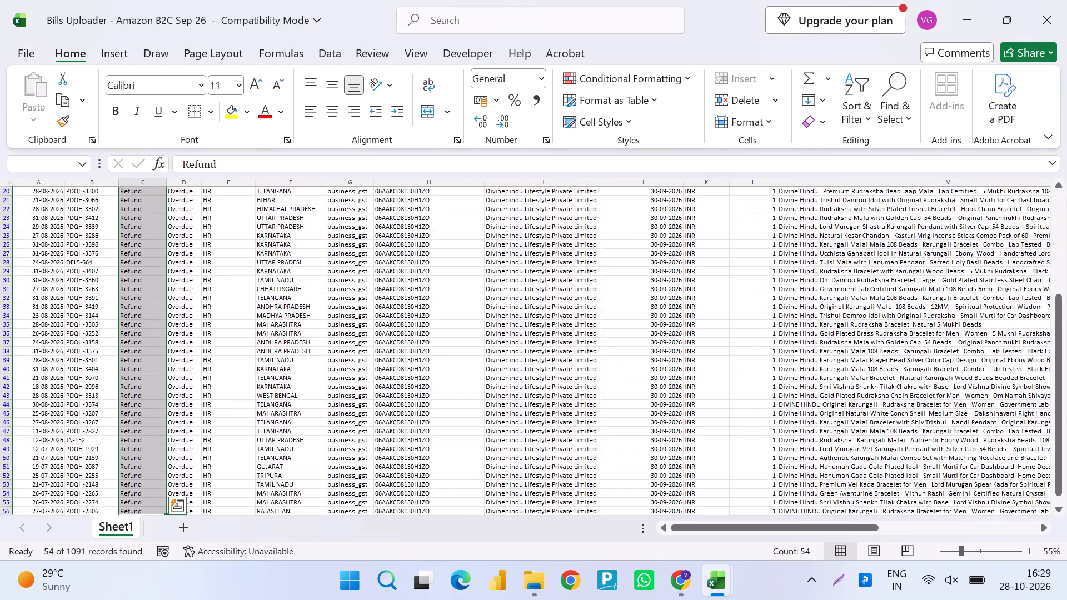
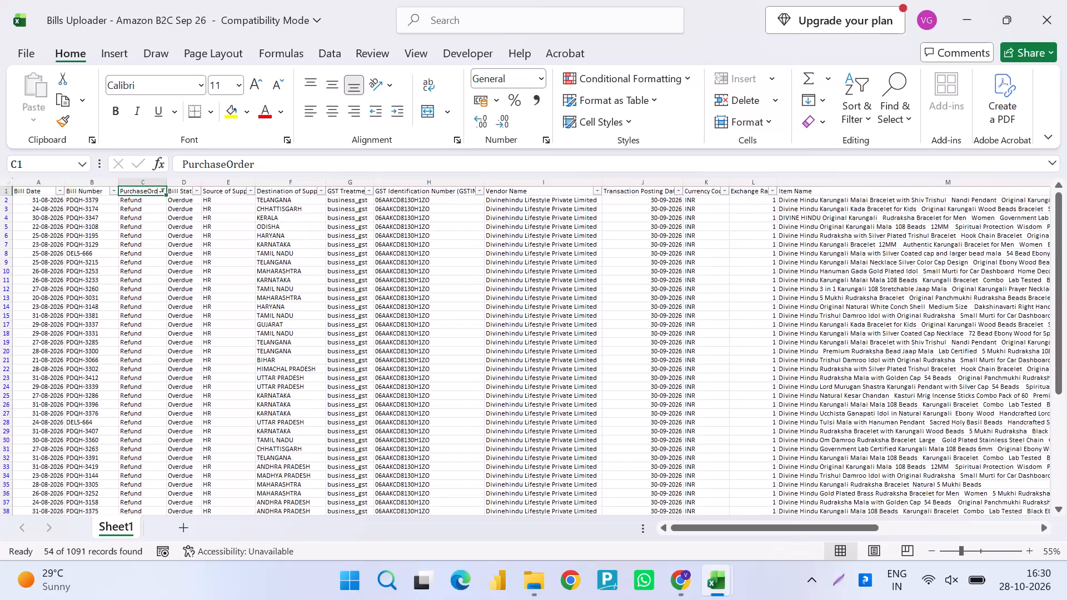
Compare the September 2026 MTR B2C report's invoices and transaction types with the filtered Refund bills in the Bills Uploader workbook.
key("alt+Tab")
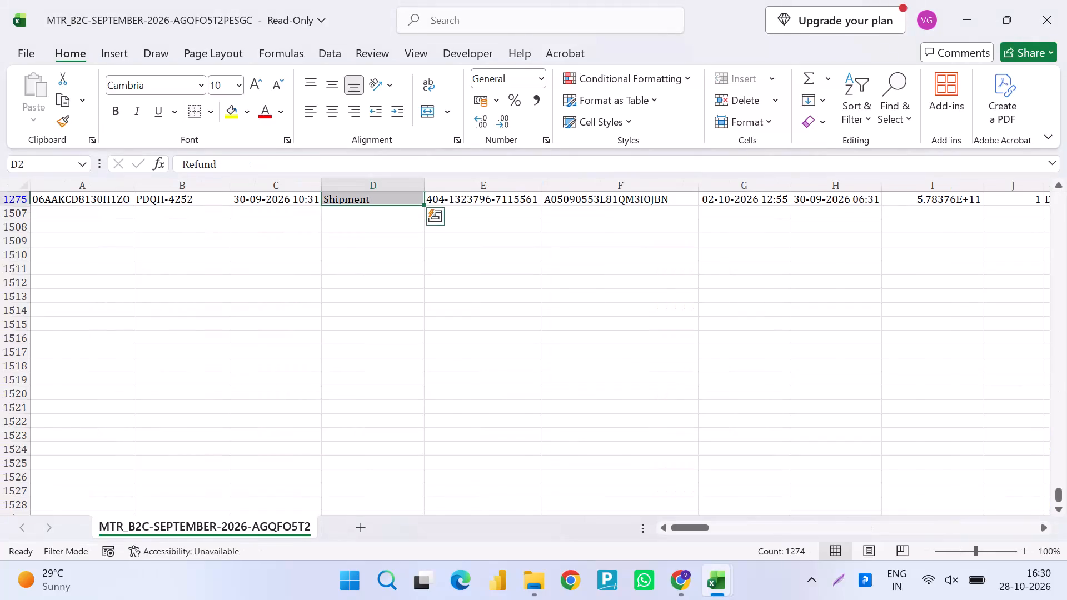
key("Up")
key("Down")
key("Left")
key("Left")
key("Left")
key("Up")
key("Up")
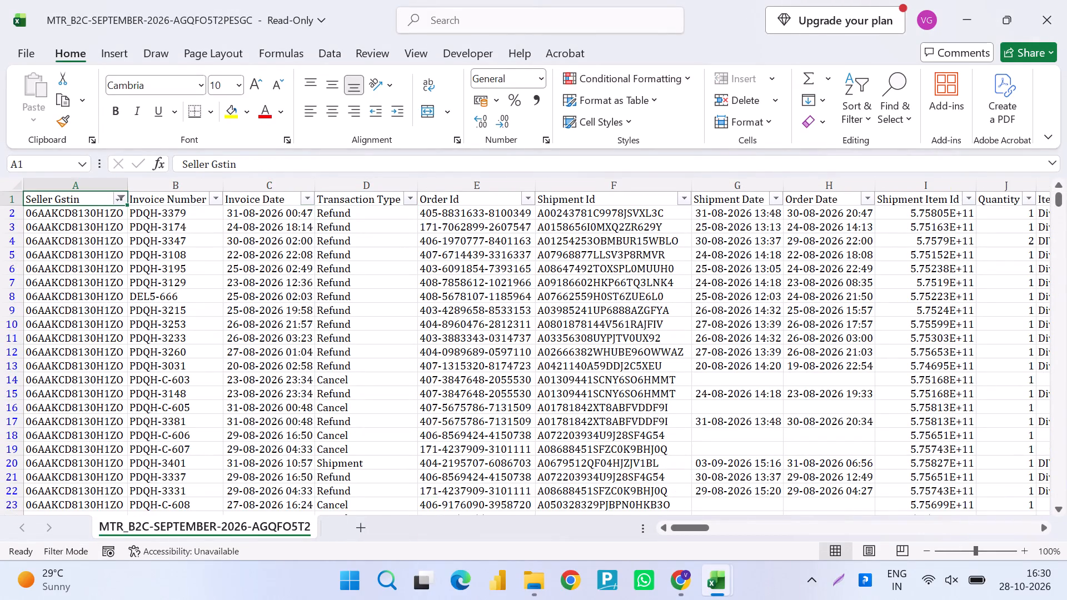
key("alt+Tab")
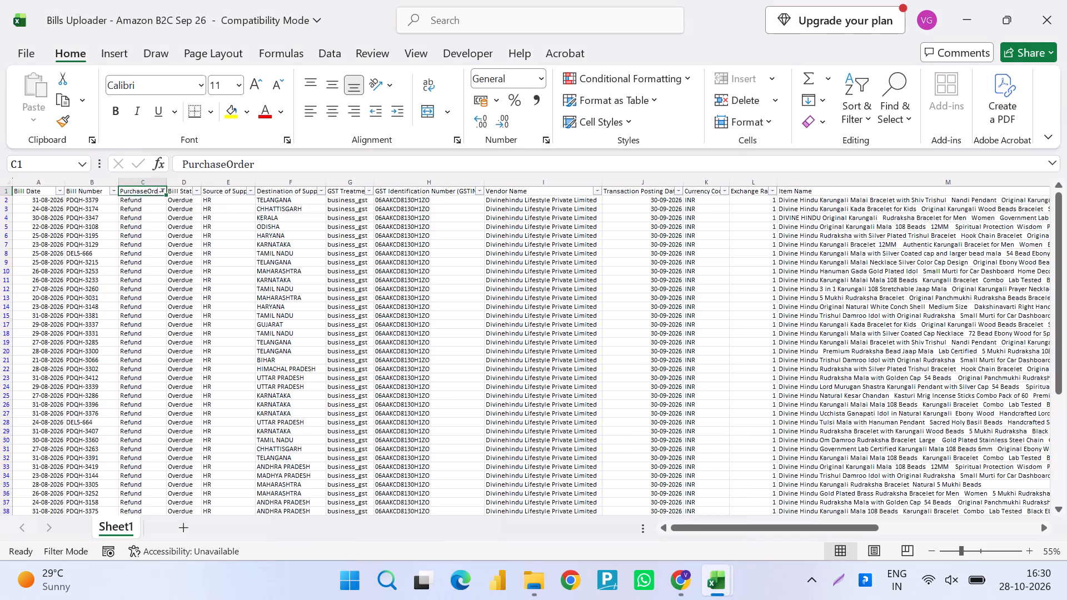
key("alt+Tab")
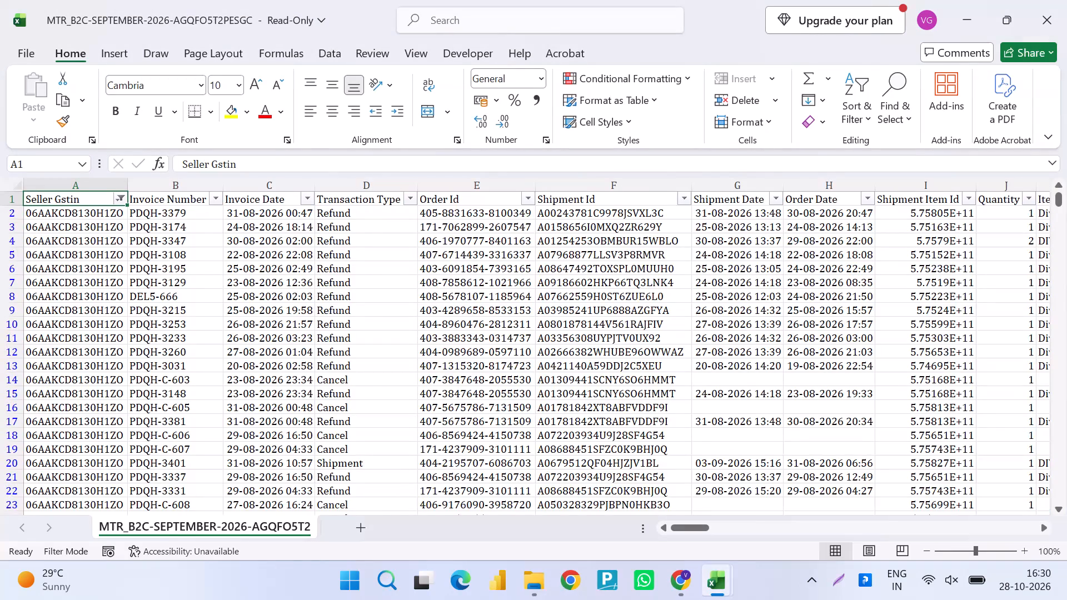
key("alt+Tab")
key("alt+Tab")
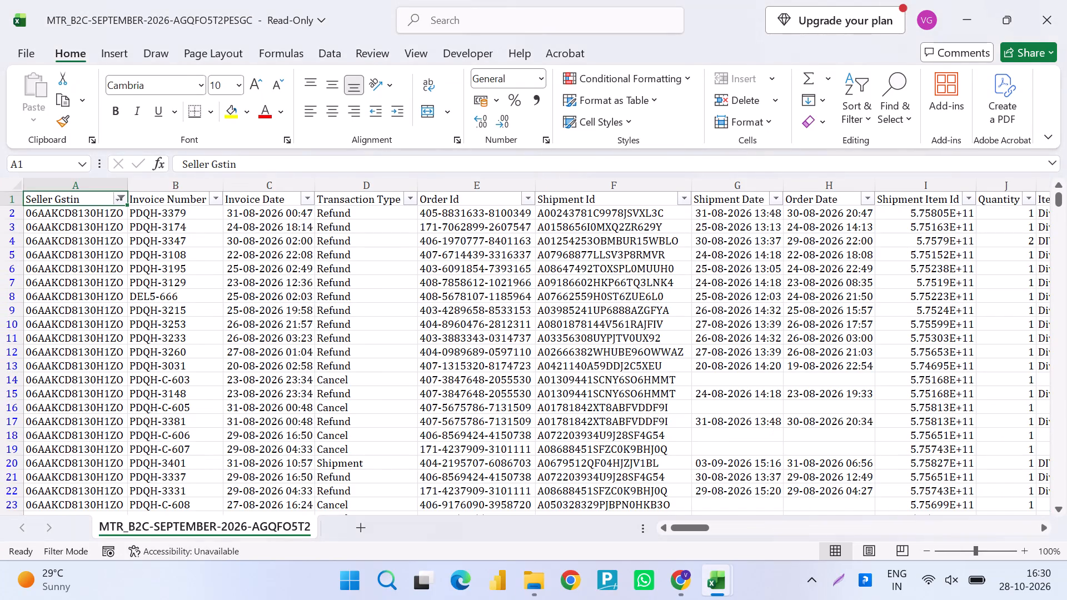
key("alt+Tab")
Remove the Refund filter from the bill table and save the Bills Uploader workbook, keeping its Excel 97-2003 format.
key("Up")
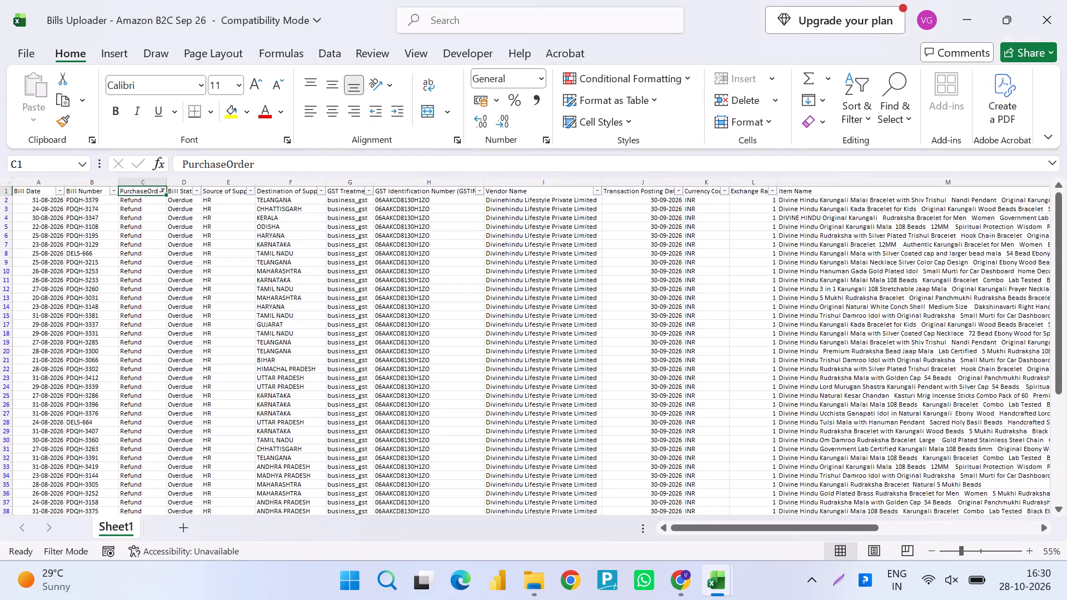
key("Down")
key("Up")
key("ctrl+shift+l")
key("ctrl+s")
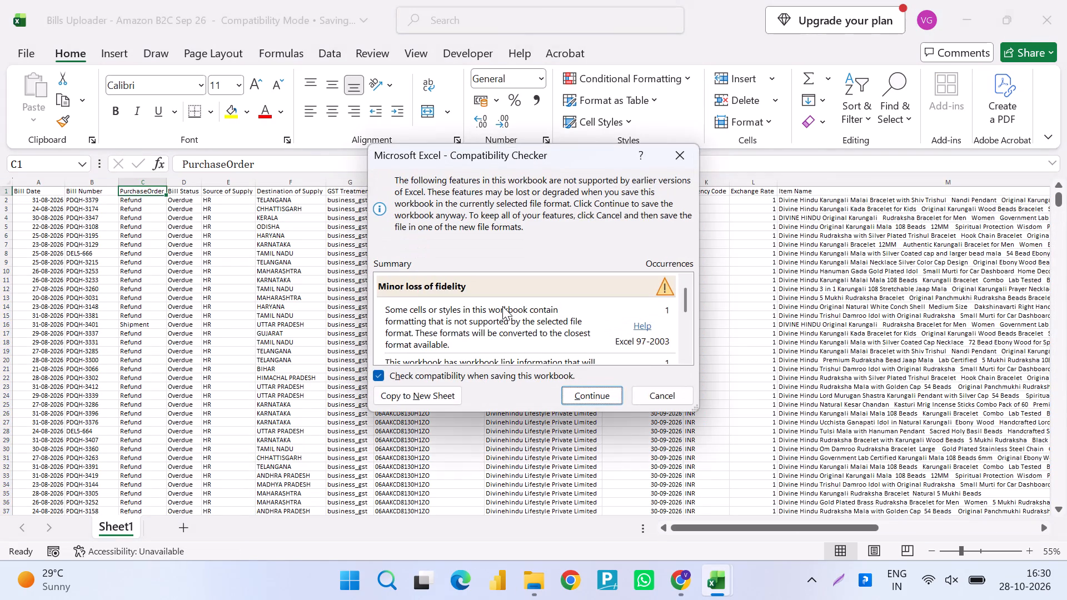
key("Return")
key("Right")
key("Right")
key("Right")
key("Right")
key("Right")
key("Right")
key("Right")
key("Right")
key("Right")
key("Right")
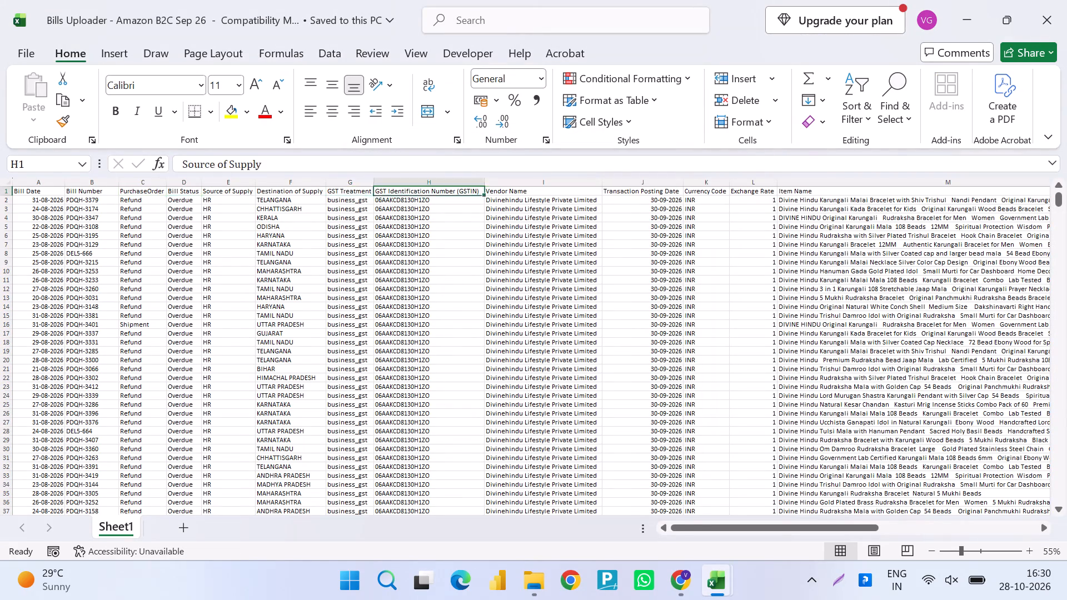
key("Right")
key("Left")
Select the whole bill table from the Bill Date header down to its last row and turn column filters back on.
key("ctrl+shift+Left")
key("Left")
key("ctrl+Left")
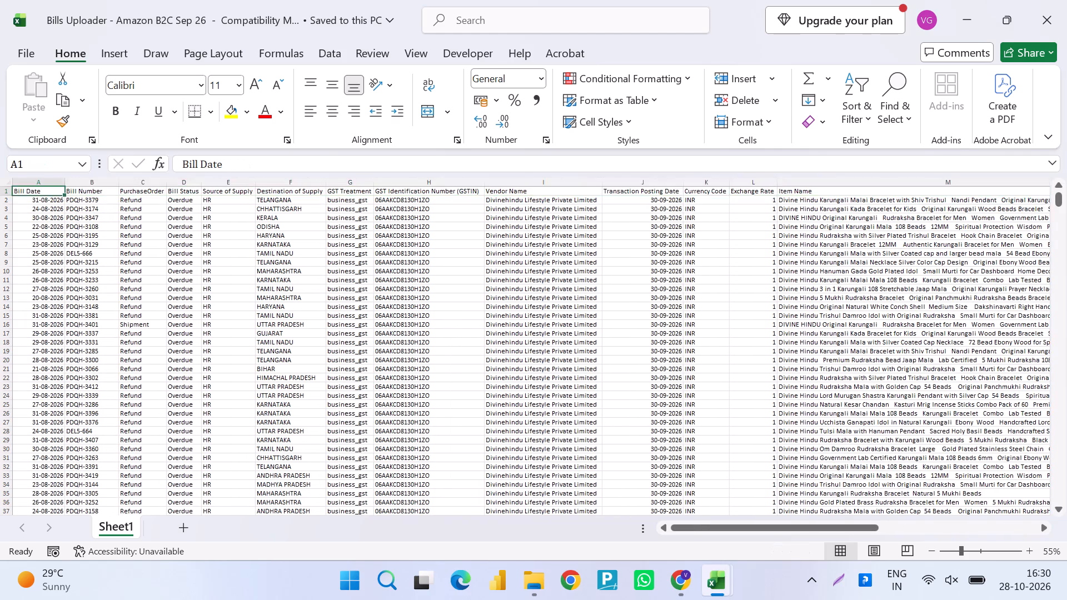
key("ctrl+Left")
key("shift+space")
key("ctrl+shift+Down")
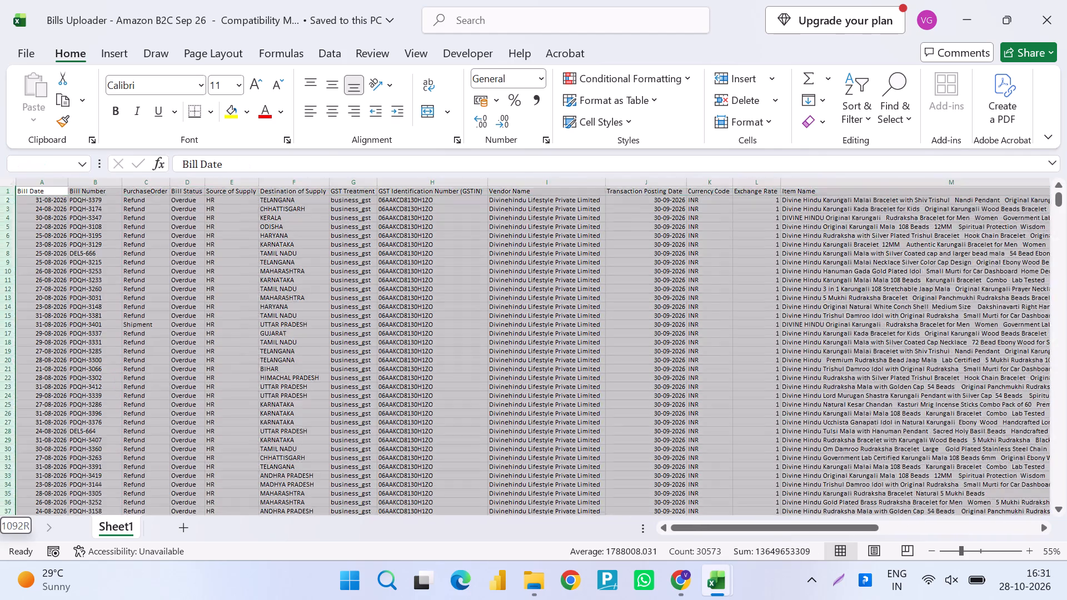
left_click(502, 306, "ctrl+shift")
key("ctrl+shift+l")
key("Escape")
key("Up")
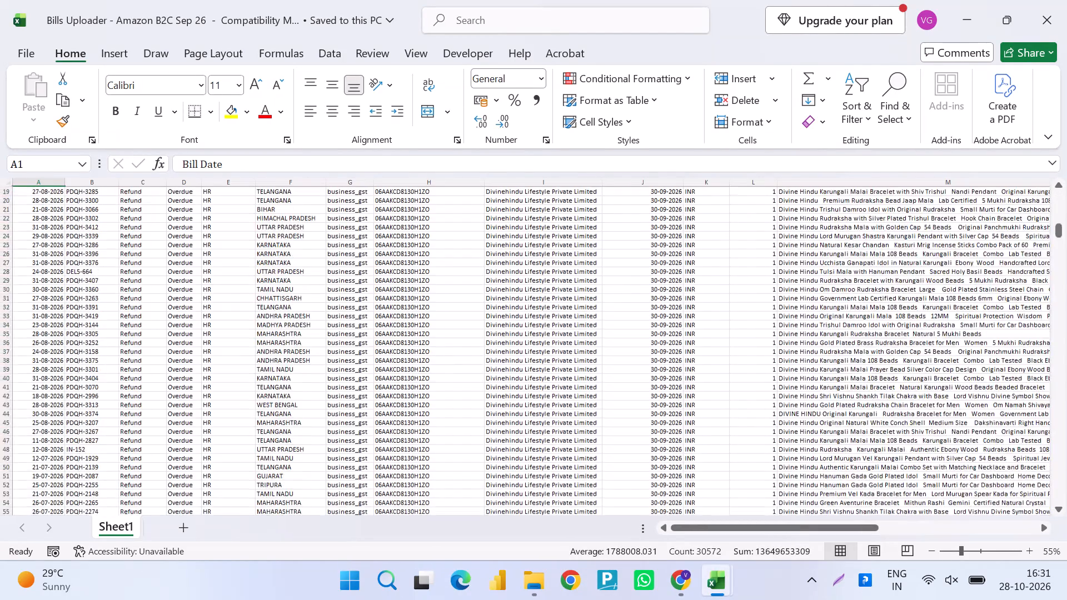
key("ctrl+shift+Right")
key("ctrl+shift+Down")
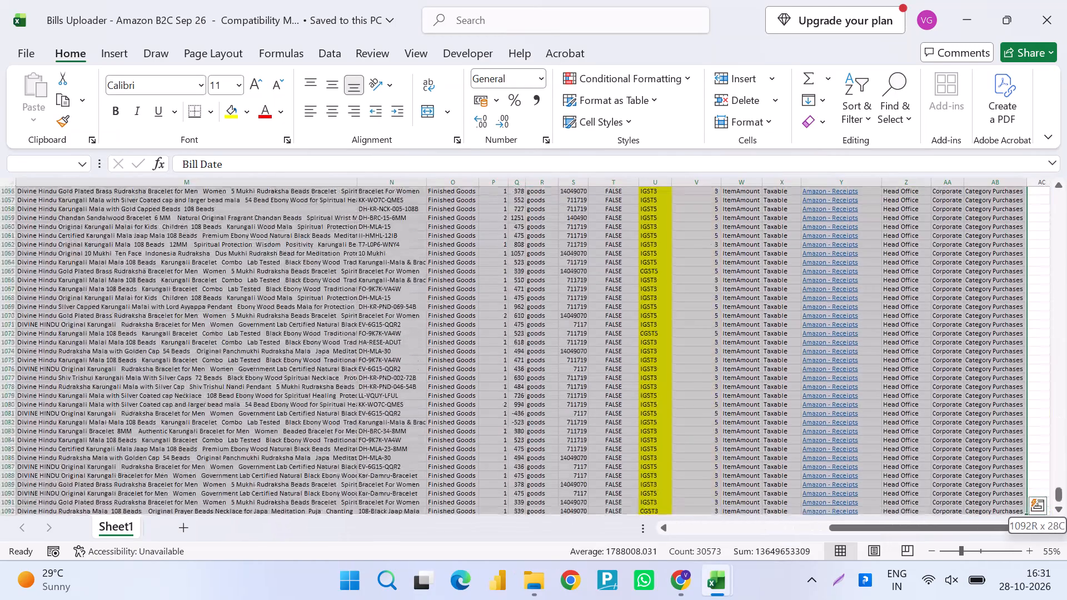
key("shift+space")
key("ctrl+shift+l")
key("Up")
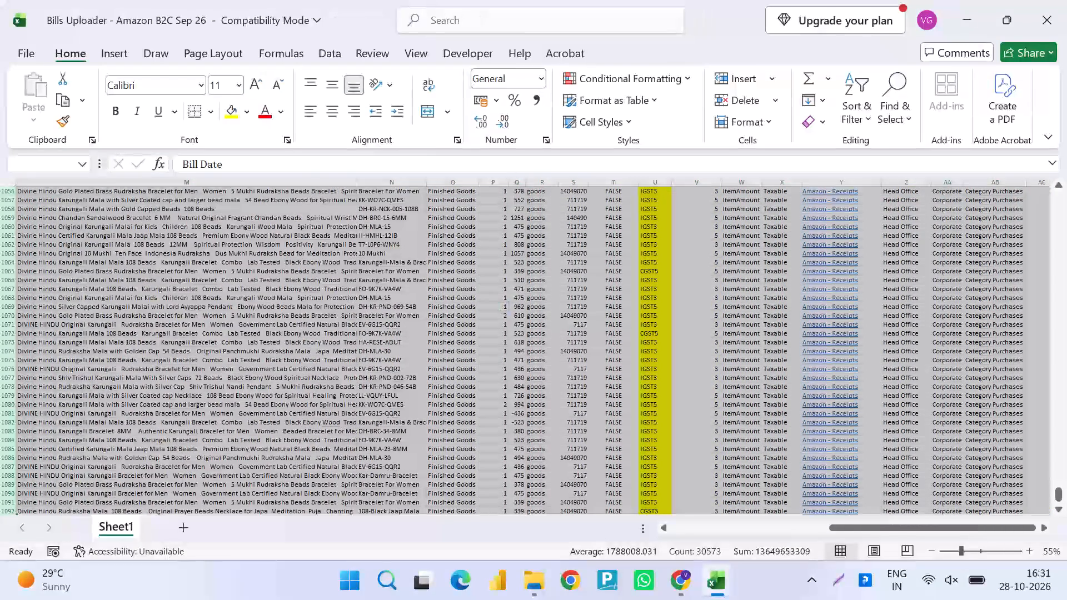
Review the bill table's columns from PurchaseOrder through Supply Type, paying attention to the highlighted Tax Name and Tax Percentage.
key("Right")
key("Right")
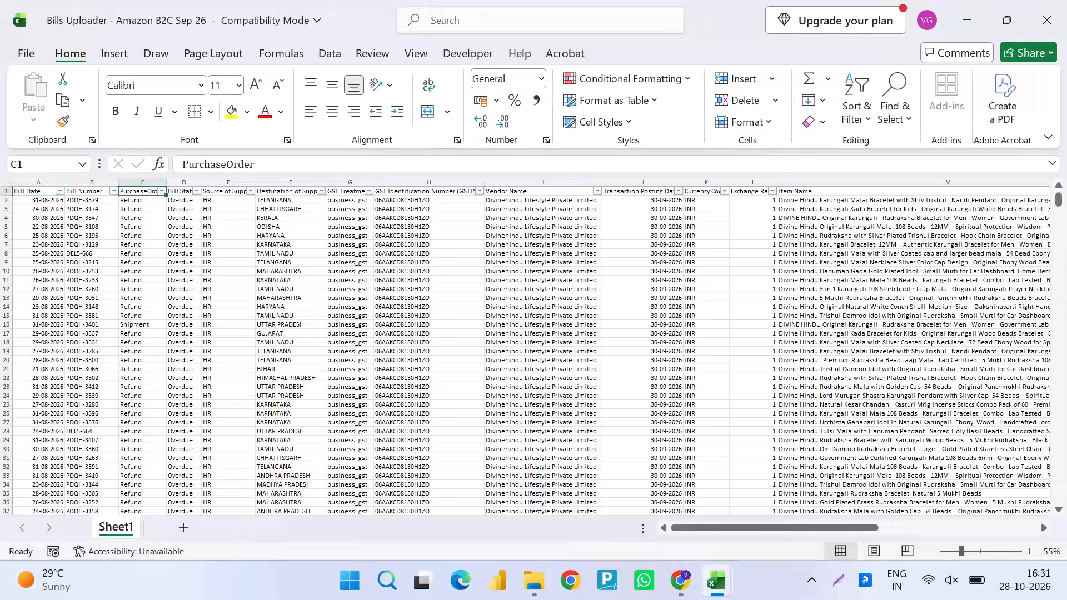
key("Right")
key("Right")
key("Right")
key("Right")
key("Right")
key("Right")
key("Right")
key("Right")
key("Right")
key("Right")
key("Right")
key("Right")
key("Right")
key("Right")
key("Right")
key("Right")
key("Right")
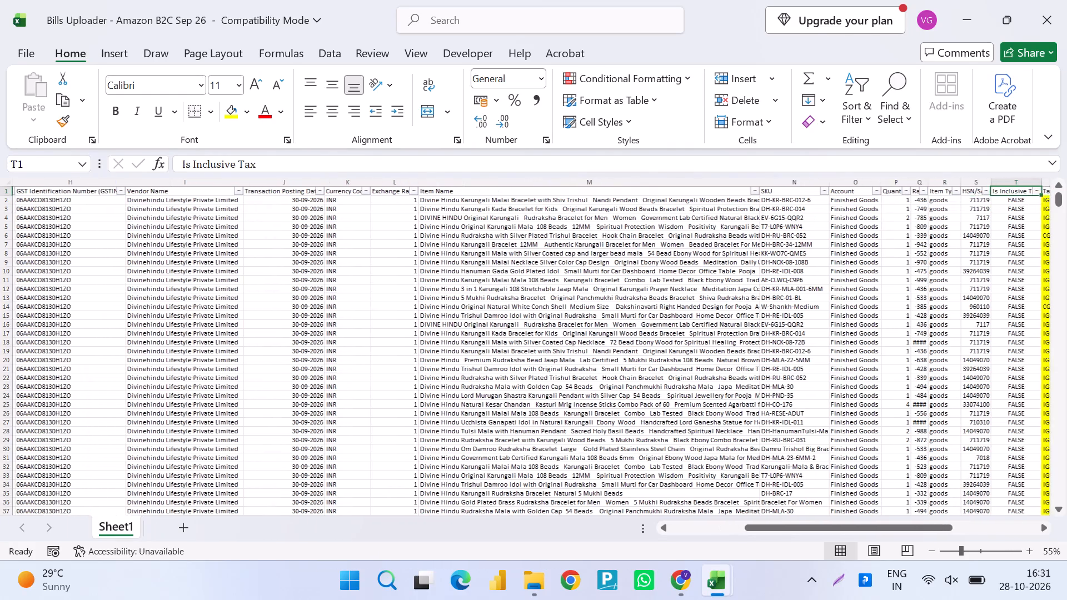
key("Right")
key("Right")
key("Right")
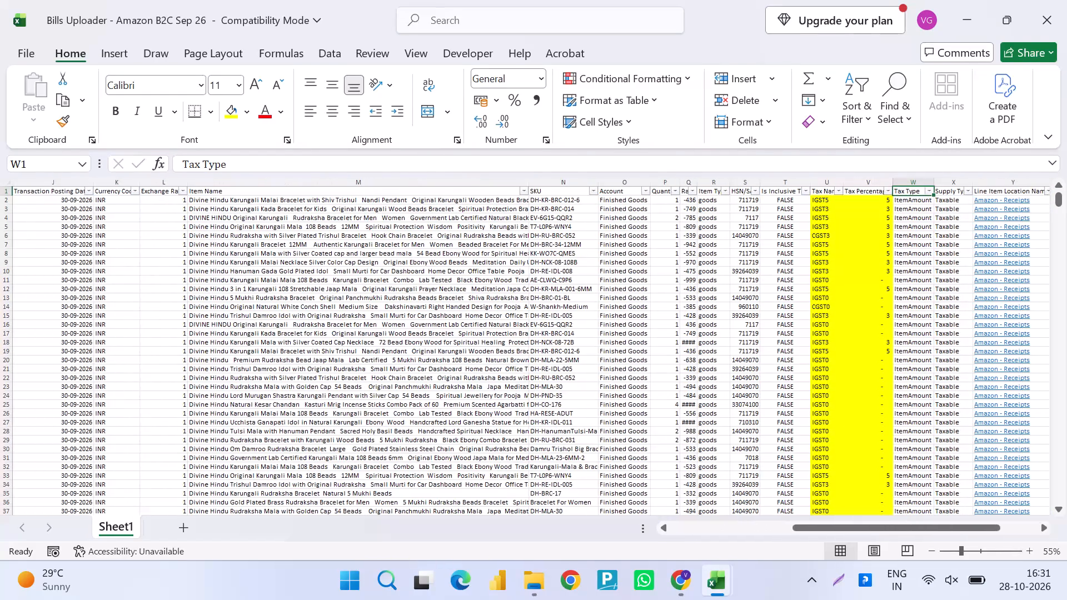
key("Right")
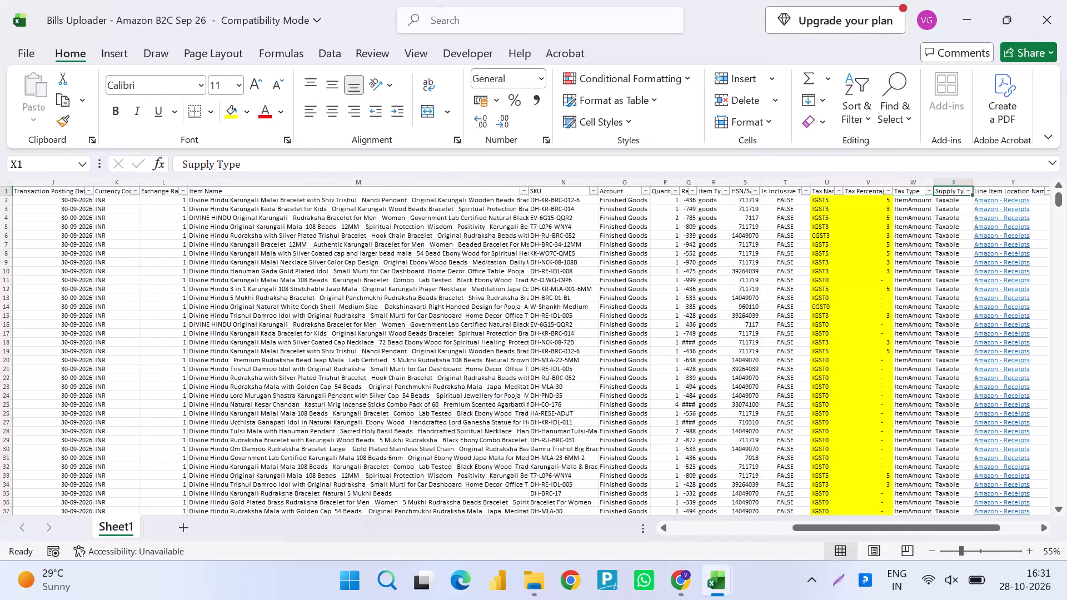
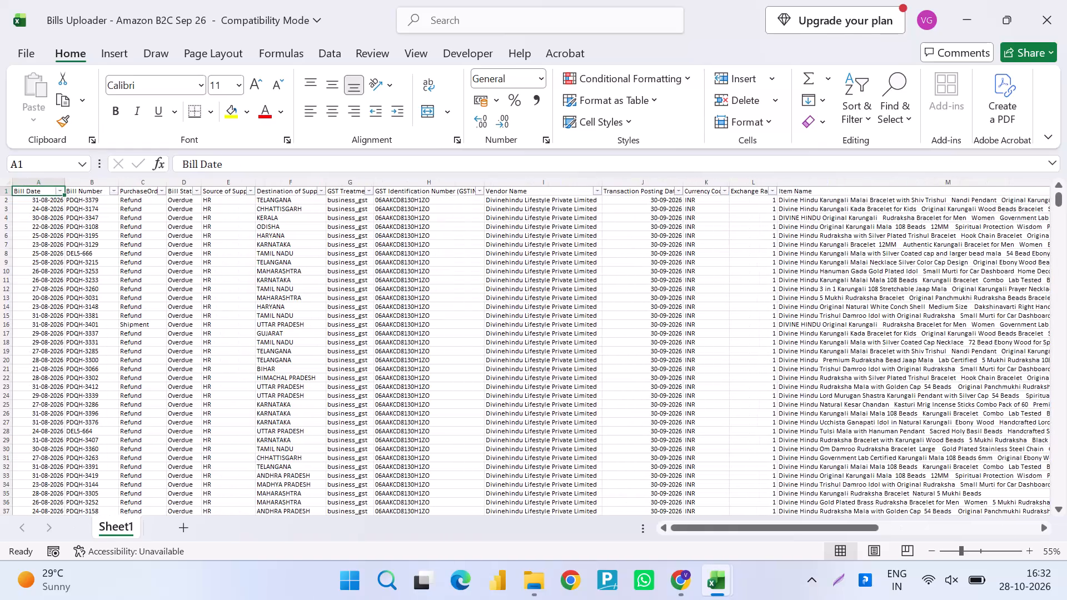
Save the Bills Uploader - Amazon B2C Sep 26 workbook, keeping its existing format, and close it.
key("ctrl+s")
key("ctrl+s")
key("Return")
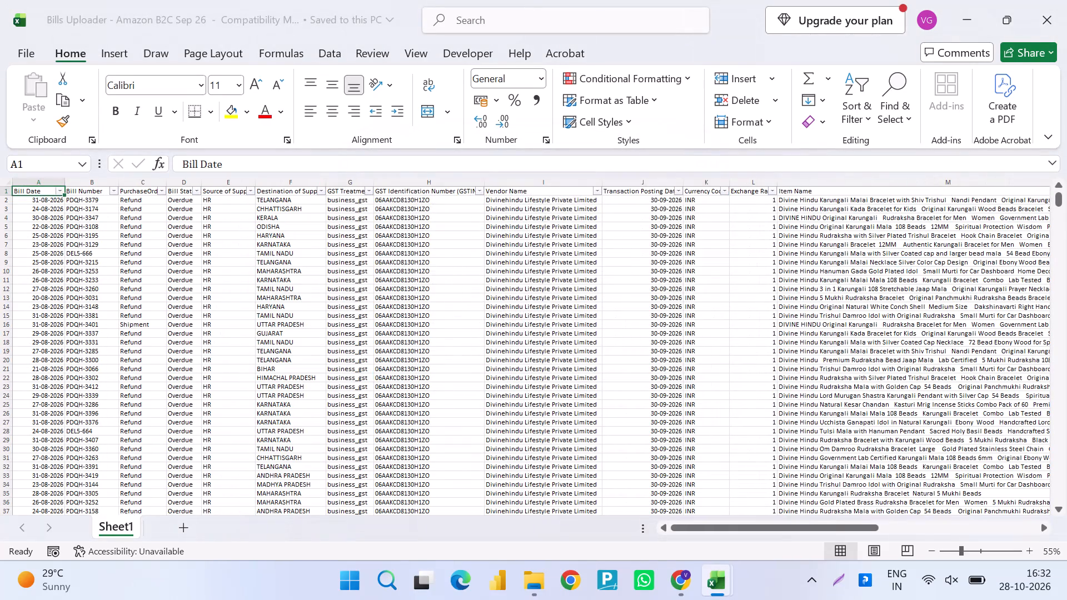
left_click(1066, 26)
Close the September 2026 MTR B2C report without saving changes, along with its folder window.
left_click(1066, 0)
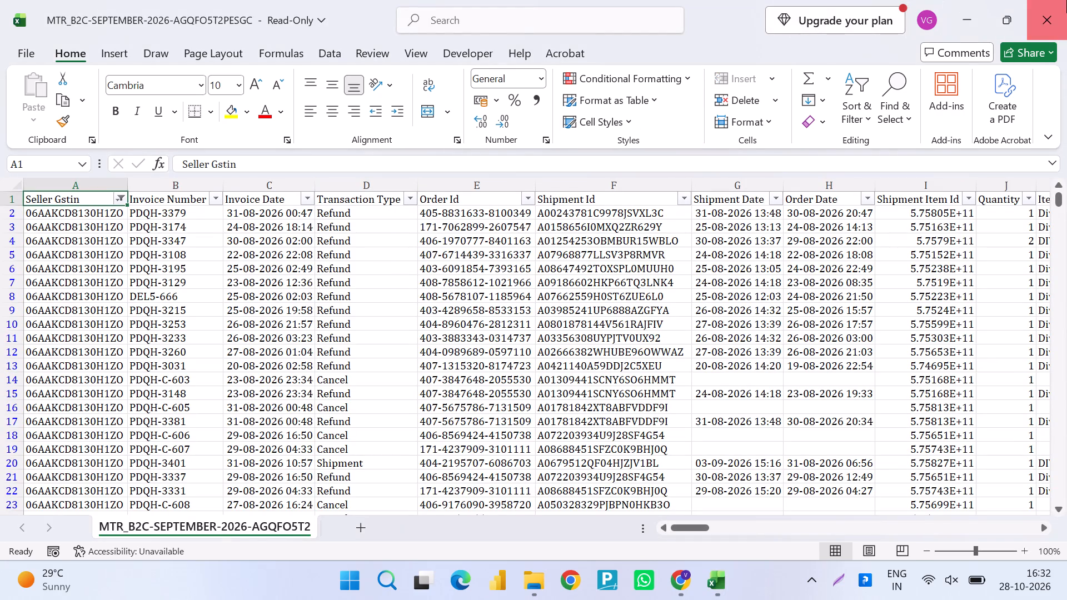
key("Tab")
key("Return")
key("alt+F4")
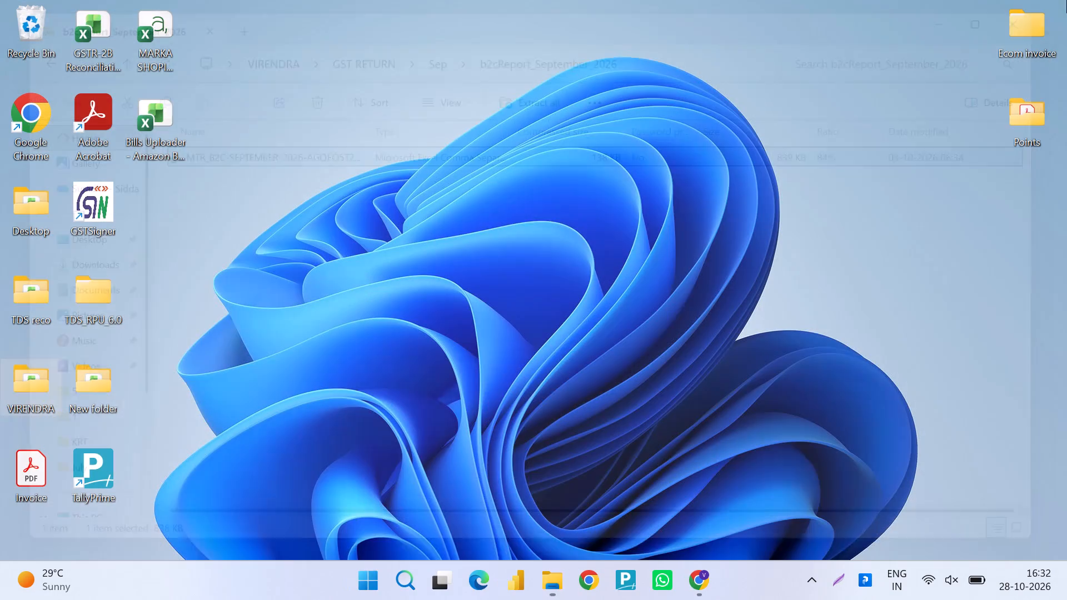
Duplicate the Bills Uploader - Amazon B2C Sep 26 workbook file on the desktop.
key("Down")
key("Down")
key("Escape")
key("Down")
key("Down")
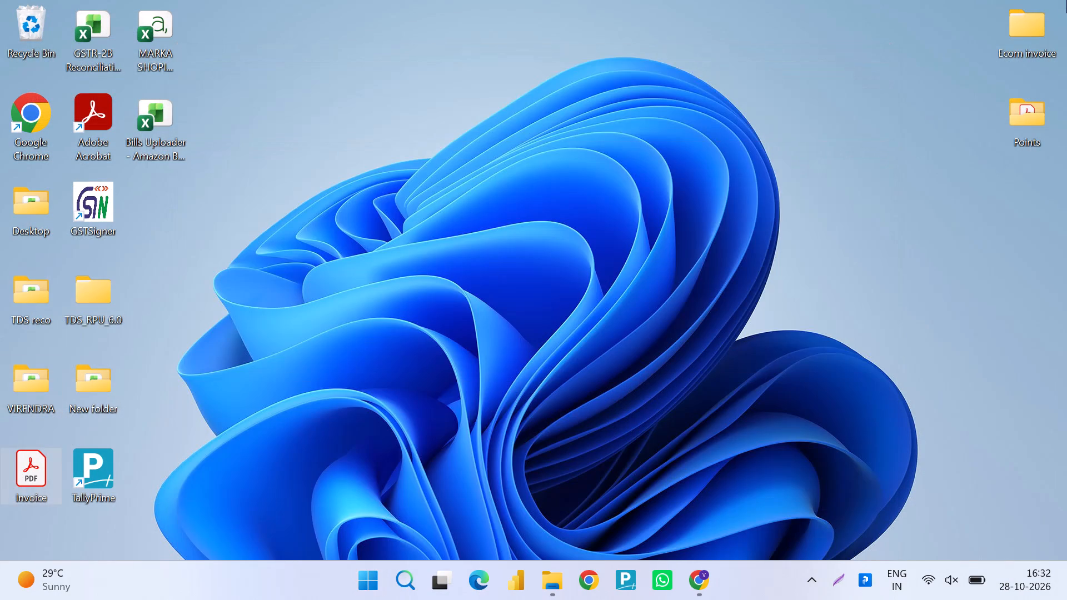
left_click(154, 129)
key("ctrl+c")
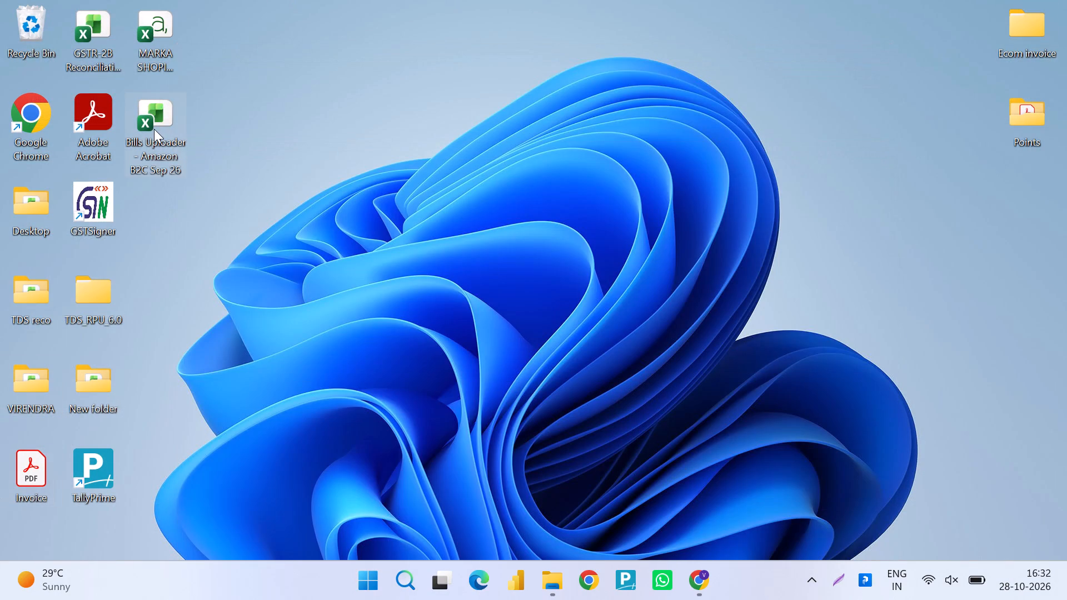
key("ctrl+v")
Rename the duplicated workbook file as Bills Uploader.
key("Down")
key("F2")
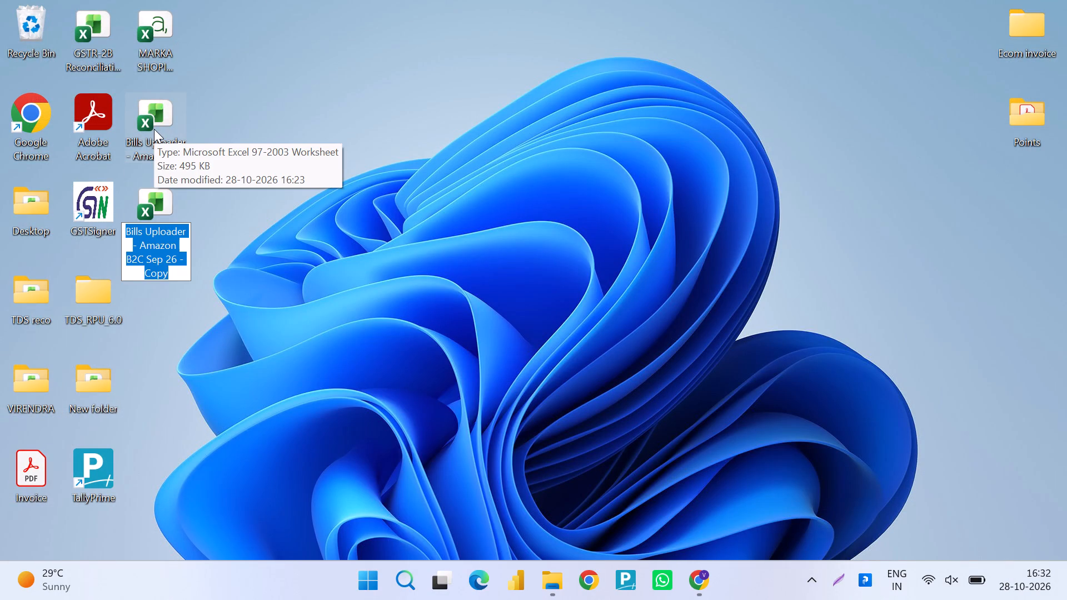
key("Right")
key("BackSpace")
key("BackSpace")
key("BackSpace")
key("BackSpace")
key("BackSpace")
key("BackSpace")
key("BackSpace")
key("BackSpace")
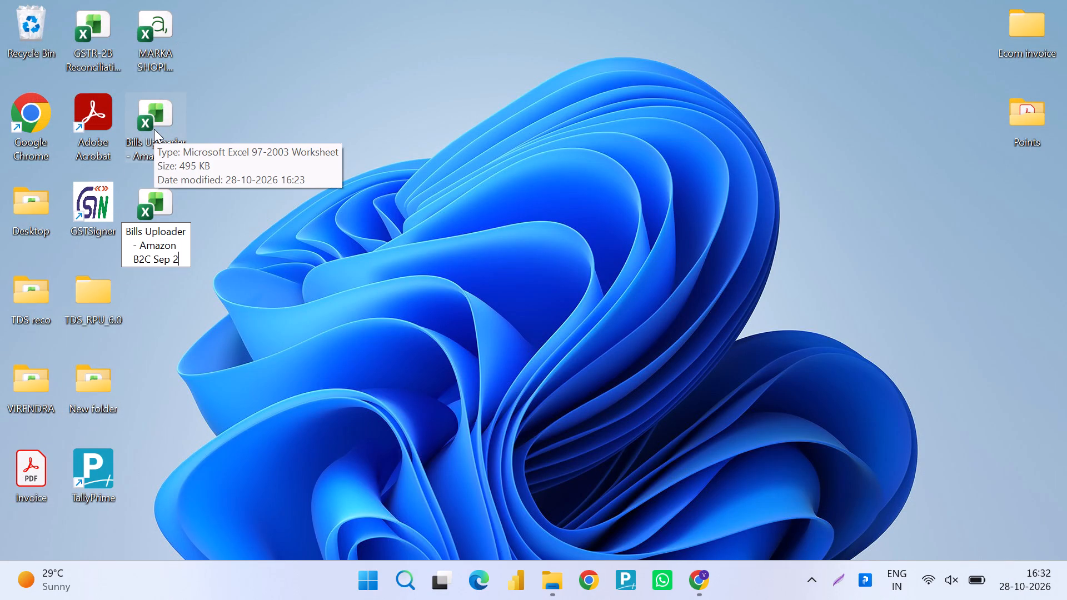
key("BackSpace")
key("BackSpace")
key("BackSpace")
key("BackSpace")
key("BackSpace")
key("BackSpace")
key("BackSpace")
key("BackSpace")
key("BackSpace")
key("BackSpace")
key("BackSpace")
key("BackSpace")
key("BackSpace")
key("BackSpace")
key("BackSpace")
key("BackSpace")
key("BackSpace")
key("BackSpace")
key("BackSpace")
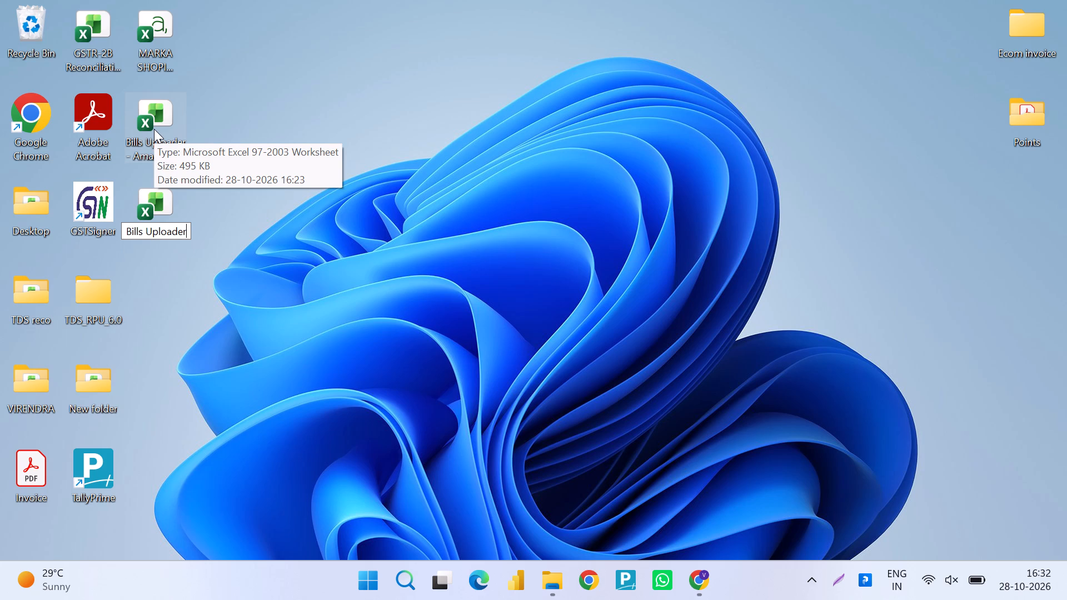
key("Return")
Open the newly renamed Bills Uploader workbook for editing.
key("Return")
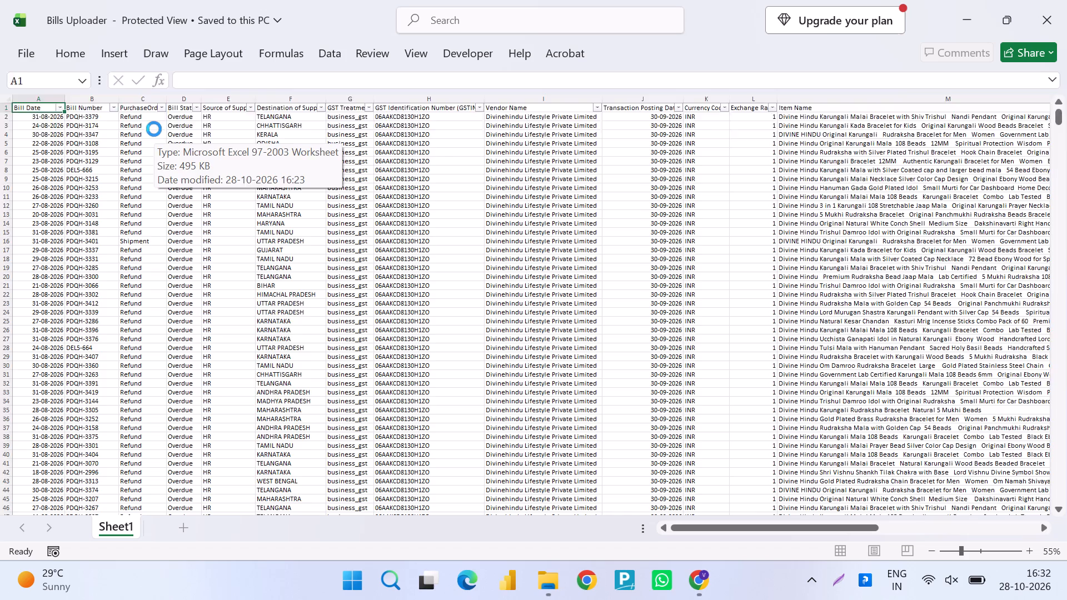
key("F2")
key("Left")
key("Return")
key("Down")
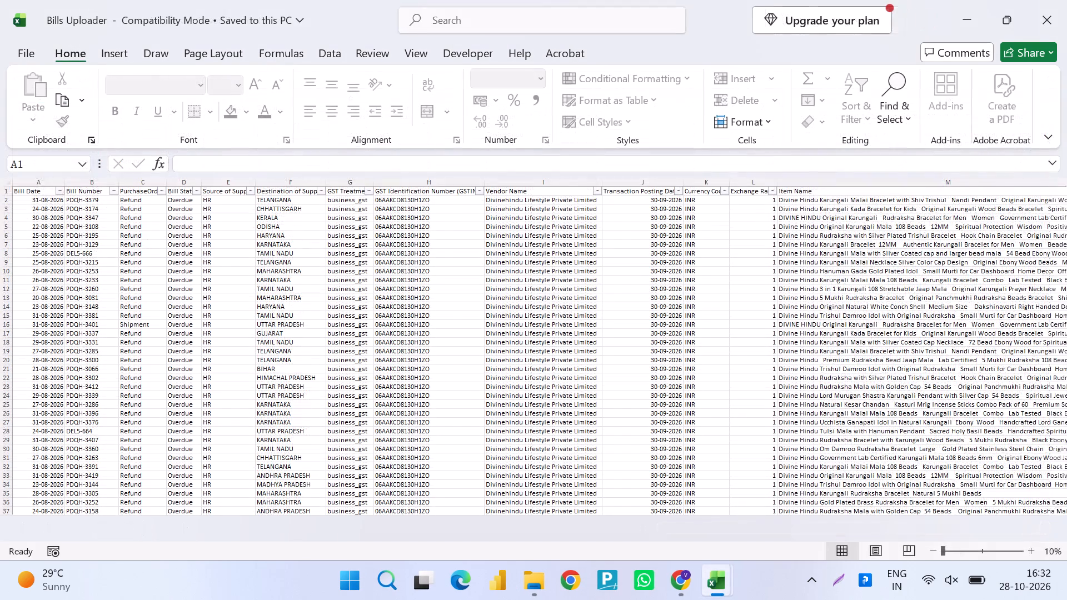
key("Down")
key("Up")
key("shift+space")
key("ctrl+shift+Down")
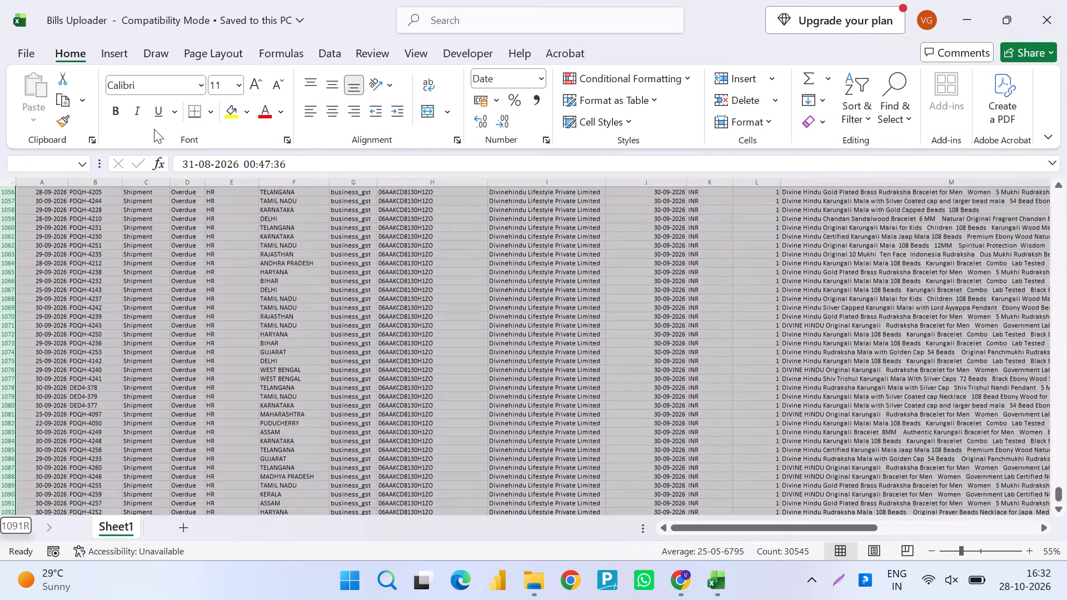
key("shift+Down")
key("shift+Down")
key("shift+Down")
key("shift+Up")
key("shift+Up")
key("shift+Up")
key("shift+Up")
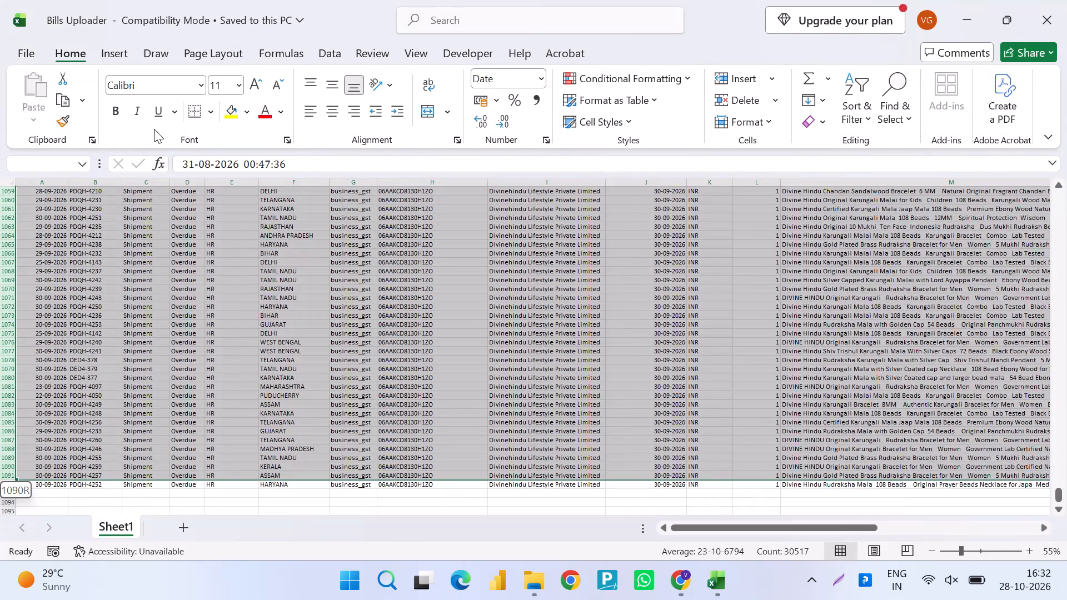
key("shift+Up")
key("ctrl+minus")
key("ctrl+s")
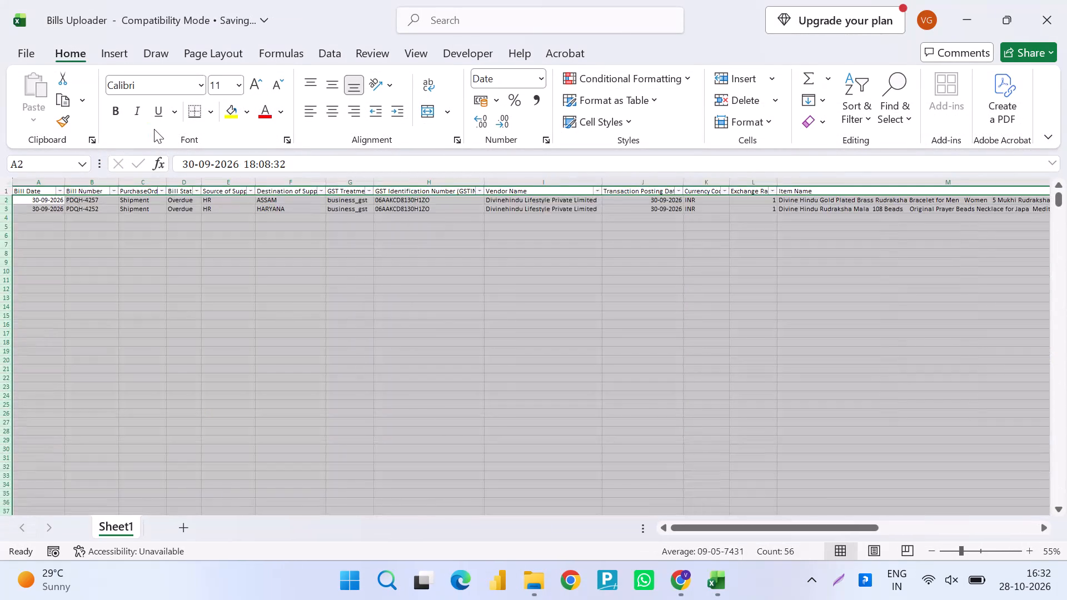
Examine the first bill row across all columns in the Bills Uploader sheet, from the bill details through to Department.
key("ctrl+Up")
key("Down")
key("Return")
key("Right")
key("Right")
key("Right")
key("Right")
key("Right")
key("Right")
key("Right")
key("Right")
key("Right")
key("Right")
key("Right")
key("Right")
key("Right")
key("Right")
key("Right")
key("Right")
key("Right")
key("Right")
key("Right")
key("Right")
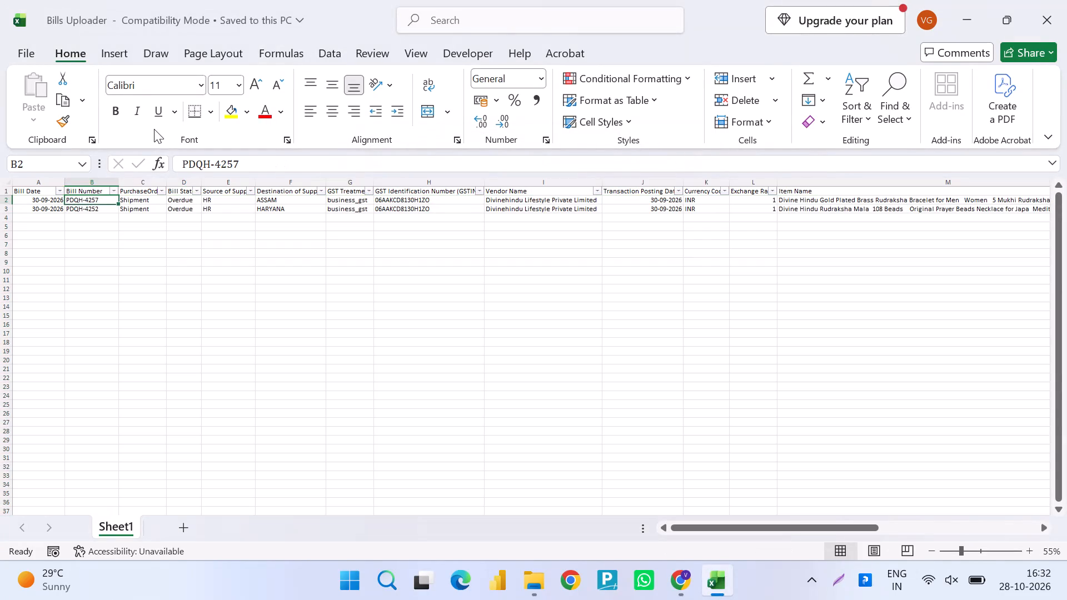
key("Right")
key("Right")
key("Right")
key("Right")
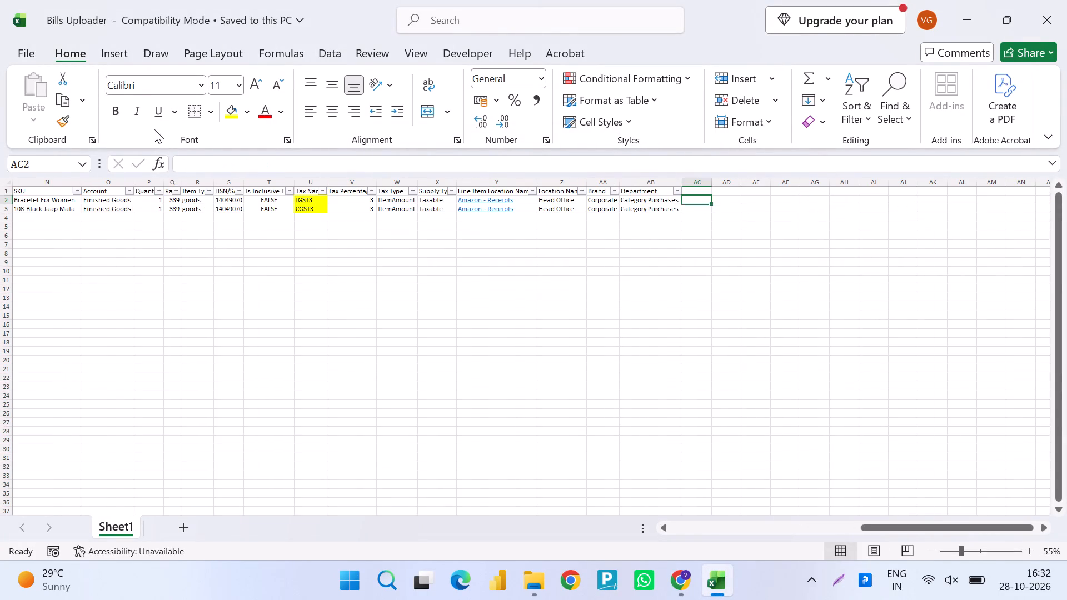
key("Left")
key("Left")
key("Left")
key("Left")
key("Left")
key("Left")
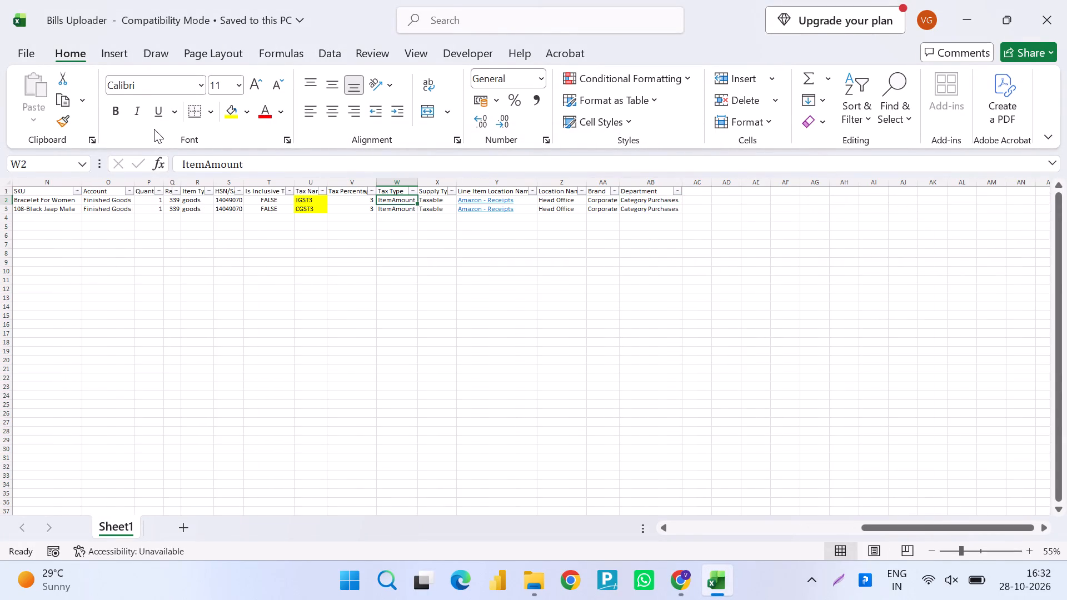
Close the Bills Uploader workbook.
left_click(1066, 0)
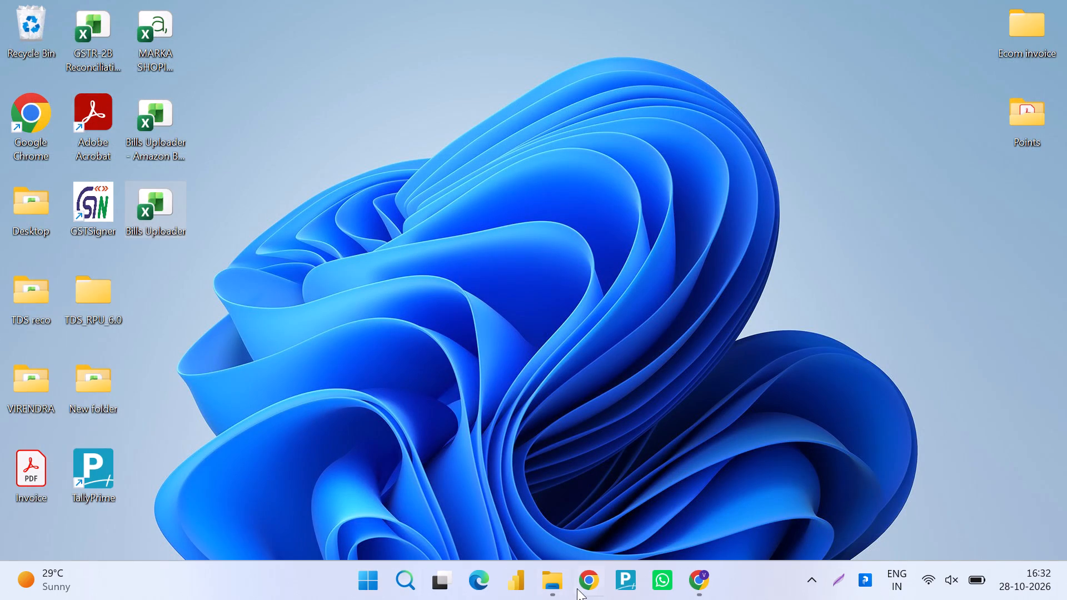
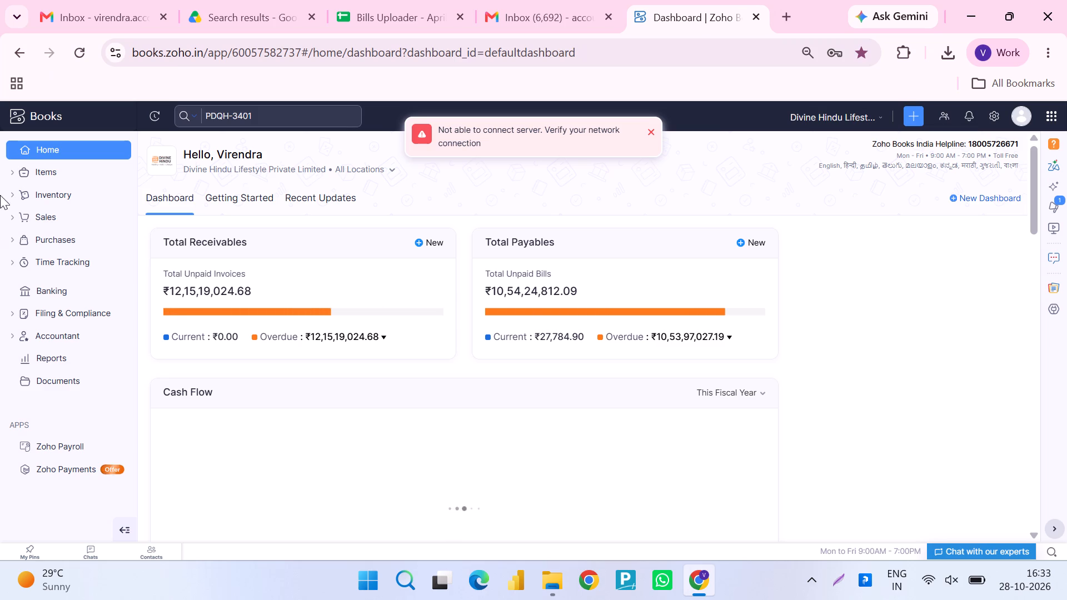
Open the sales invoices list in Zoho Books and bring up its import and export options.
left_click(64, 217)
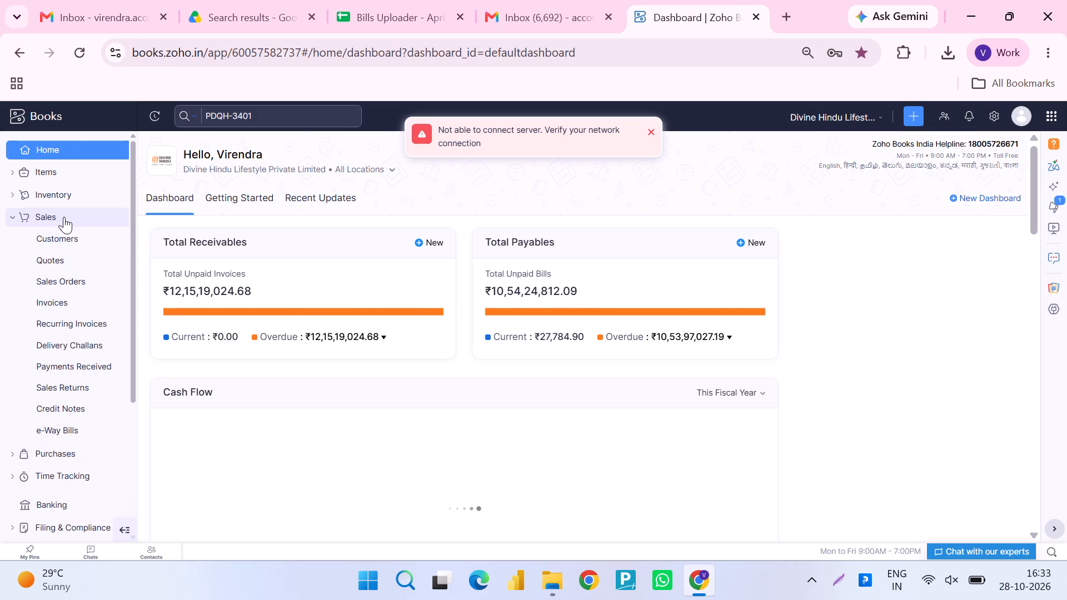
left_click(50, 304)
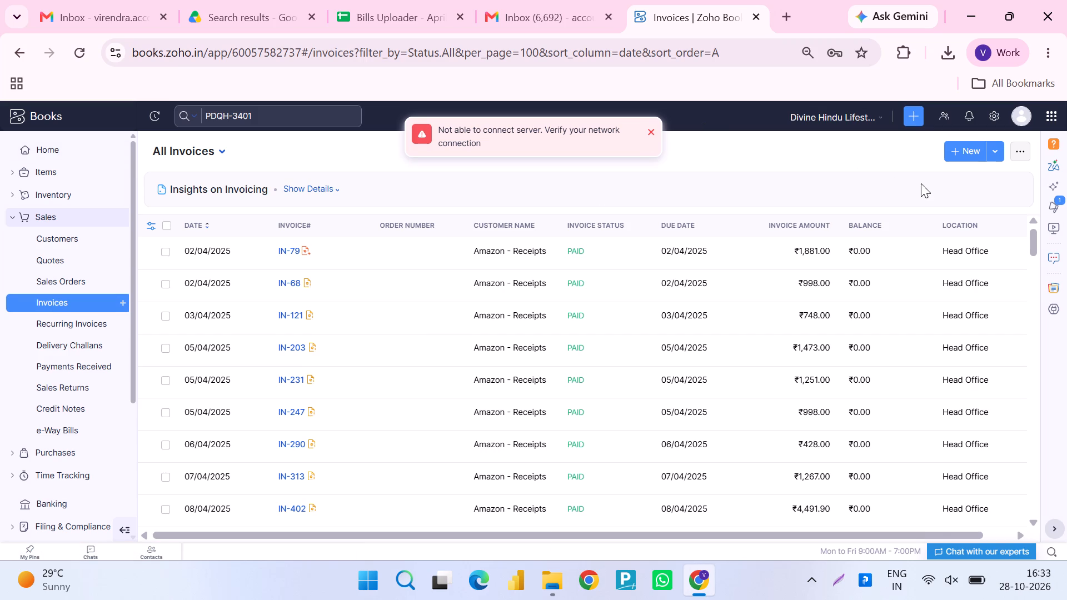
left_click(1016, 154)
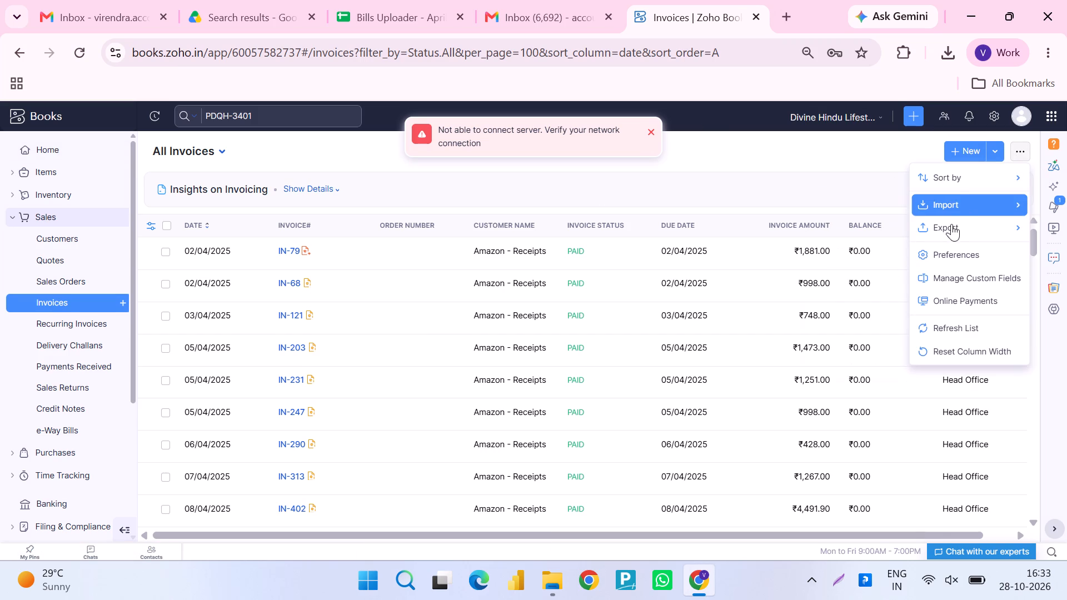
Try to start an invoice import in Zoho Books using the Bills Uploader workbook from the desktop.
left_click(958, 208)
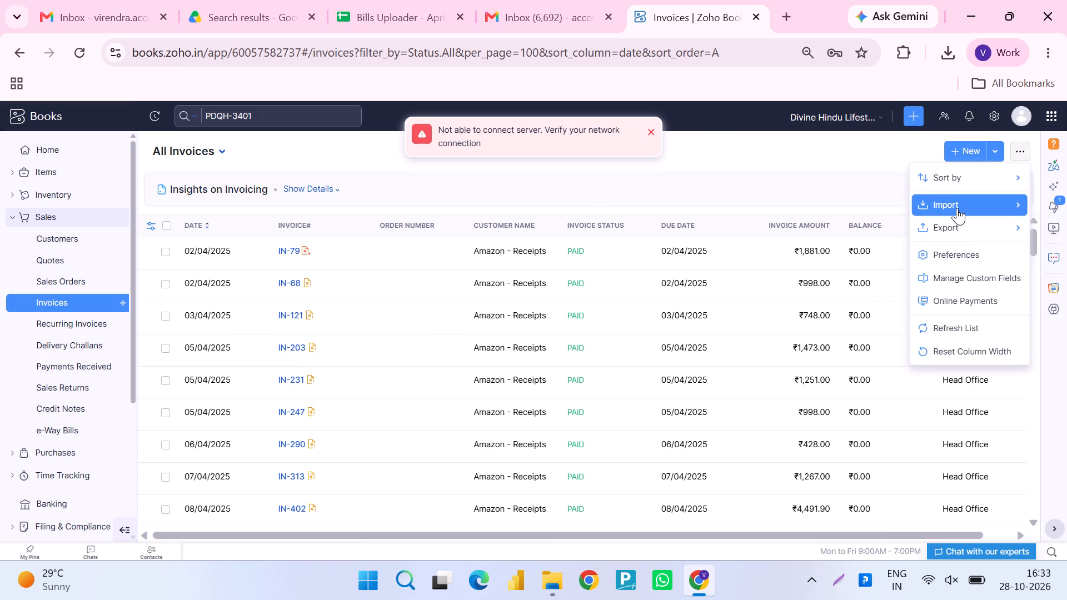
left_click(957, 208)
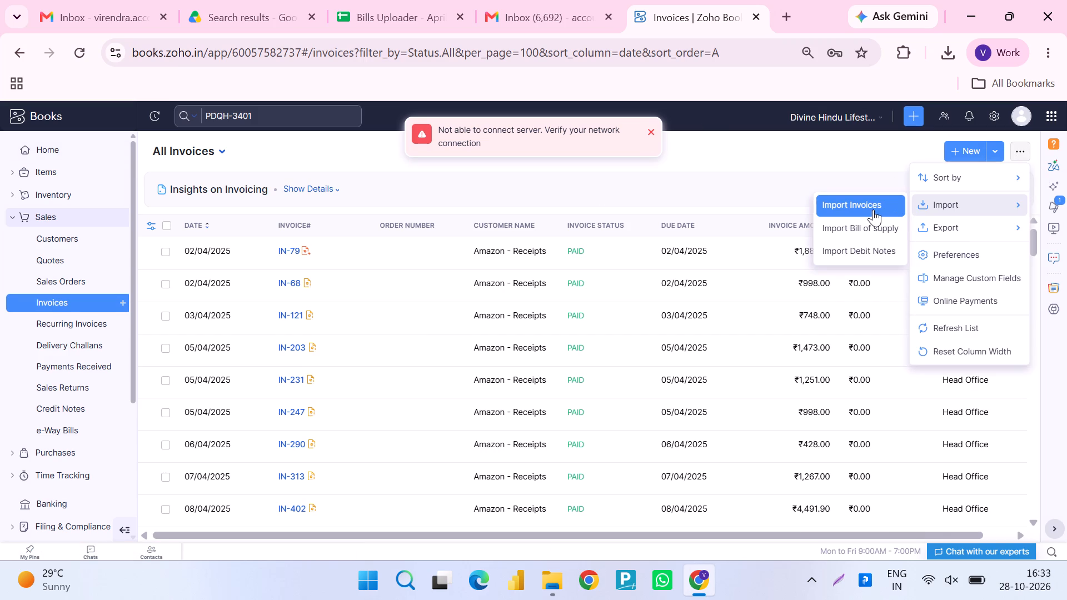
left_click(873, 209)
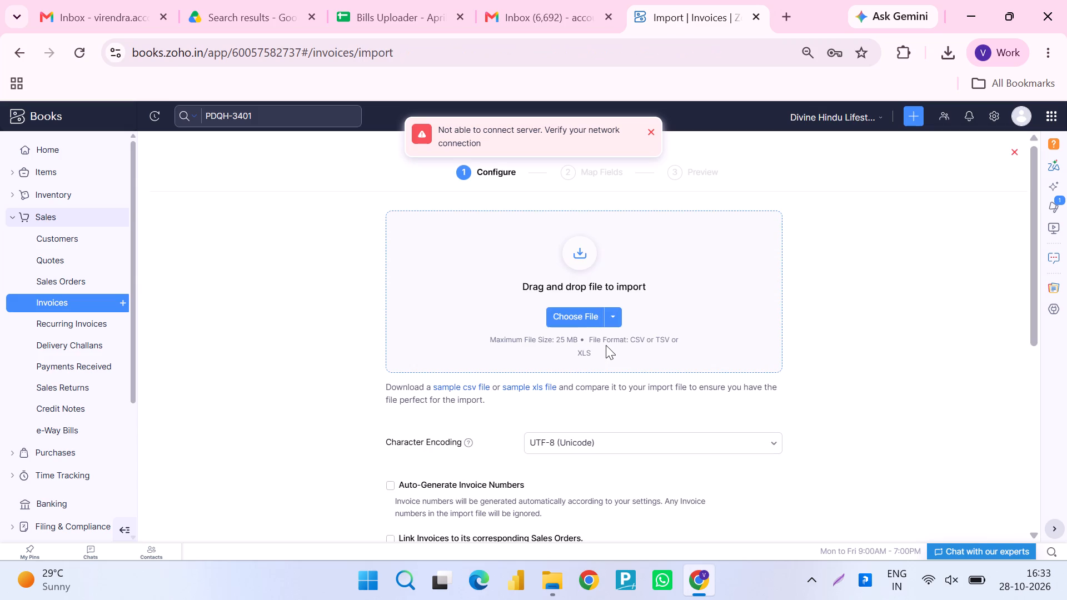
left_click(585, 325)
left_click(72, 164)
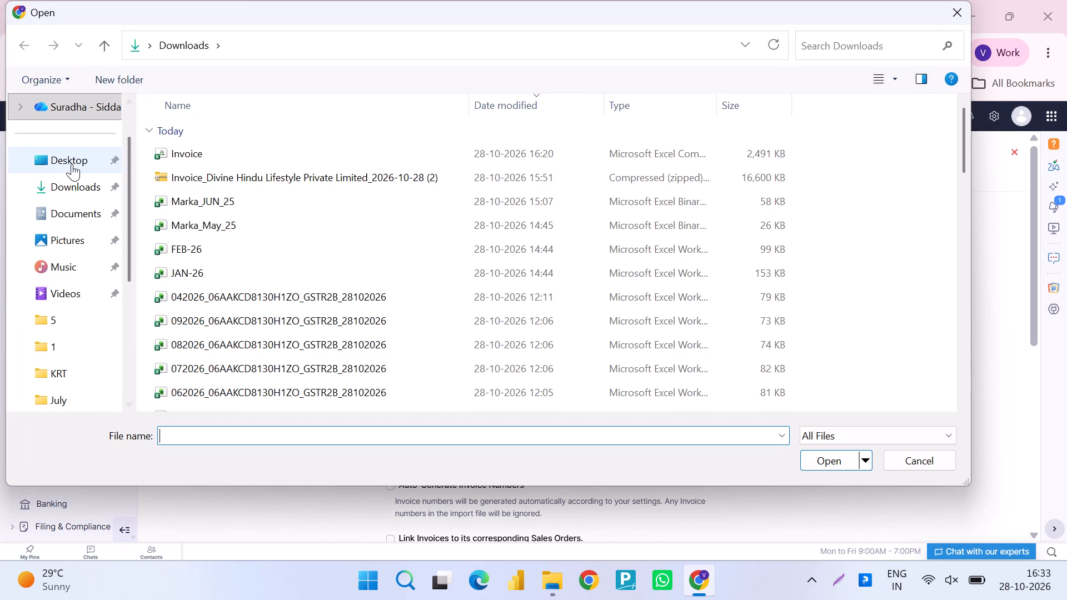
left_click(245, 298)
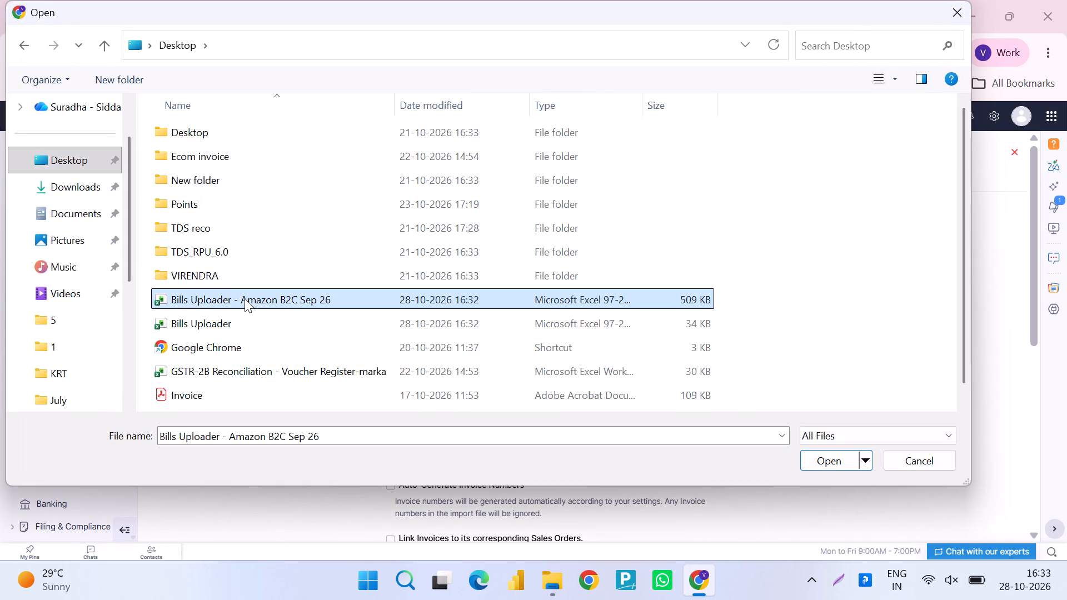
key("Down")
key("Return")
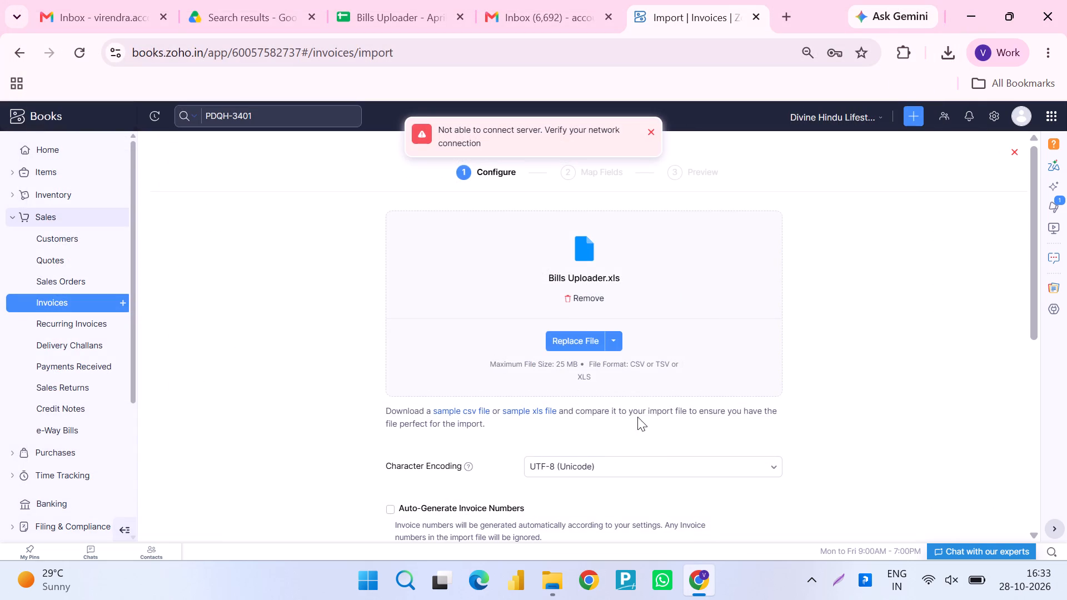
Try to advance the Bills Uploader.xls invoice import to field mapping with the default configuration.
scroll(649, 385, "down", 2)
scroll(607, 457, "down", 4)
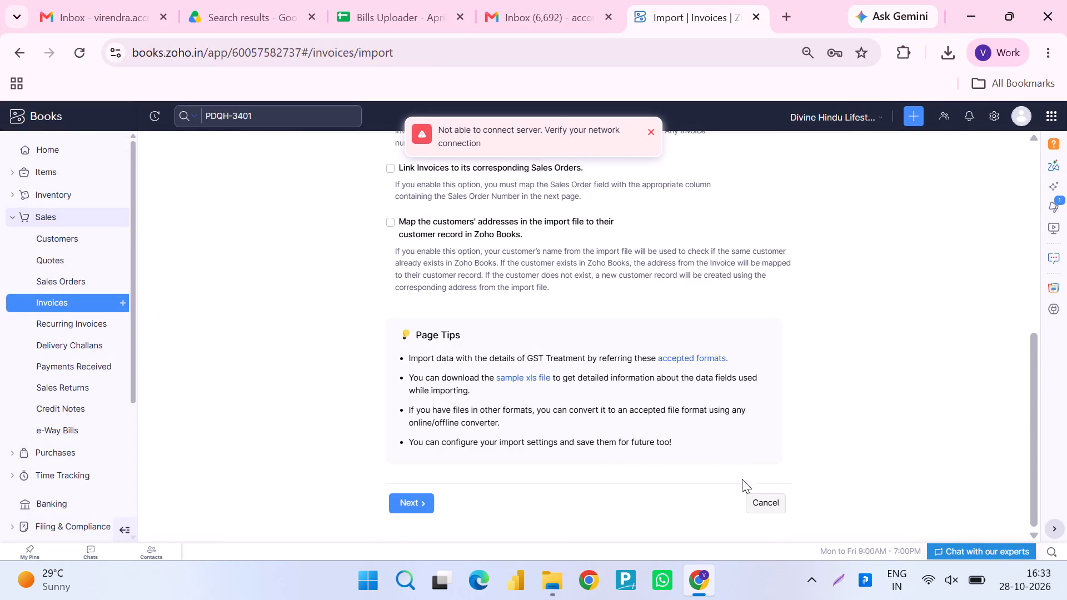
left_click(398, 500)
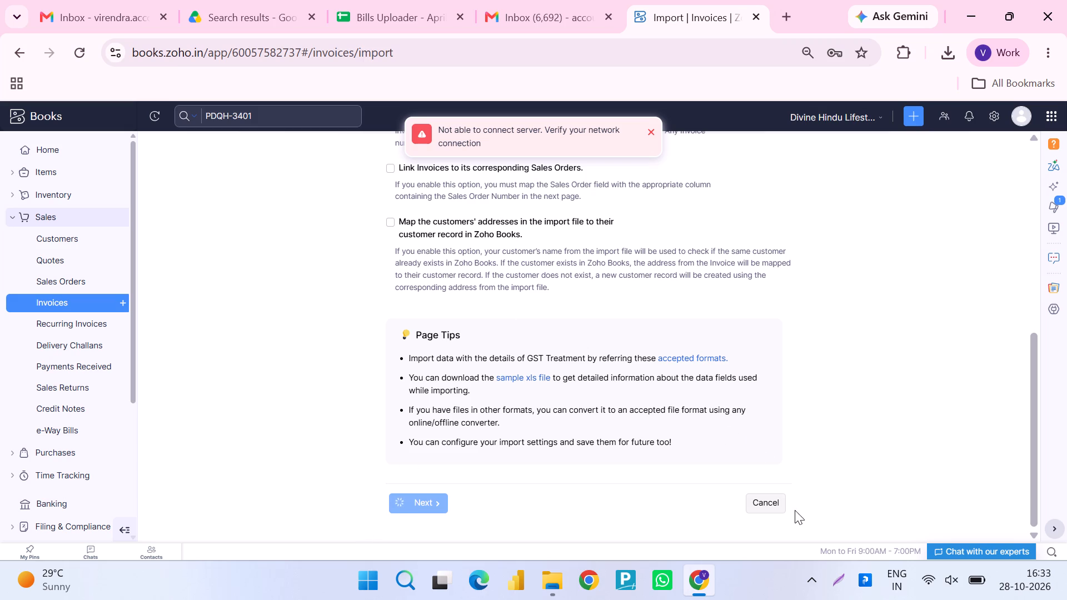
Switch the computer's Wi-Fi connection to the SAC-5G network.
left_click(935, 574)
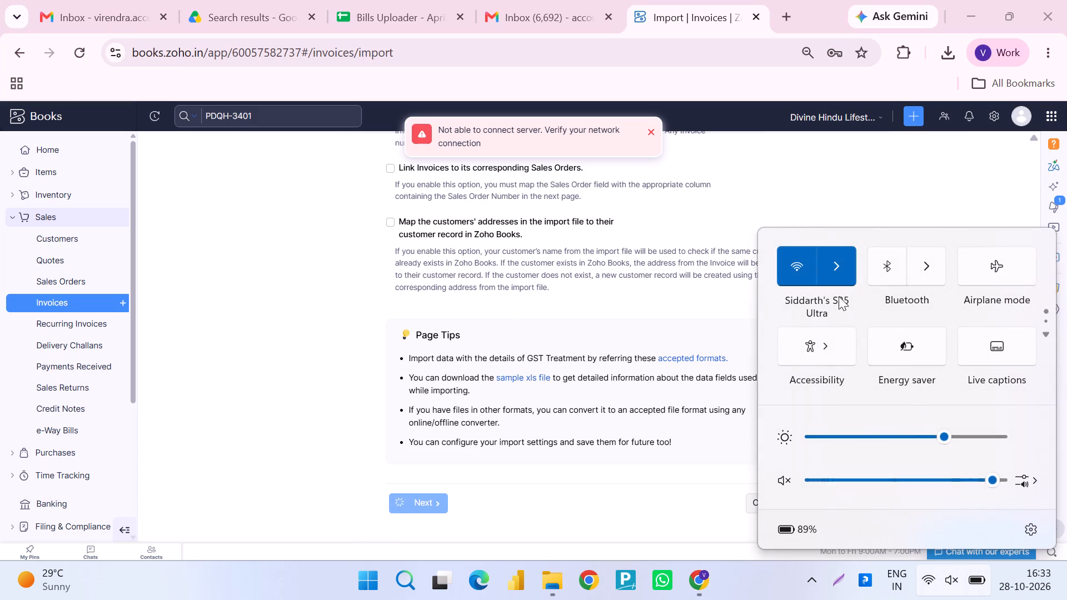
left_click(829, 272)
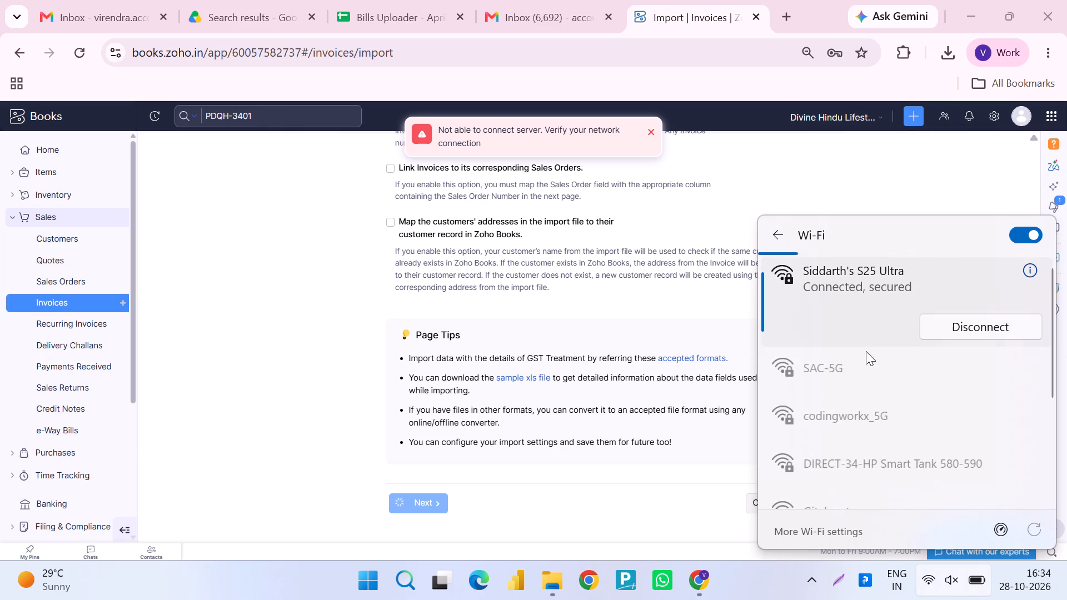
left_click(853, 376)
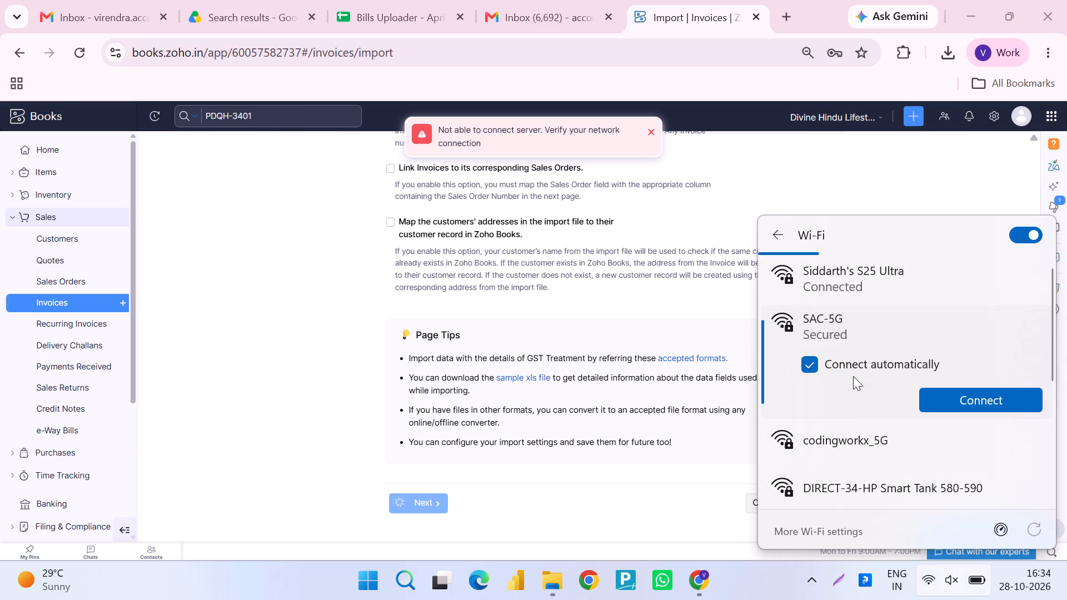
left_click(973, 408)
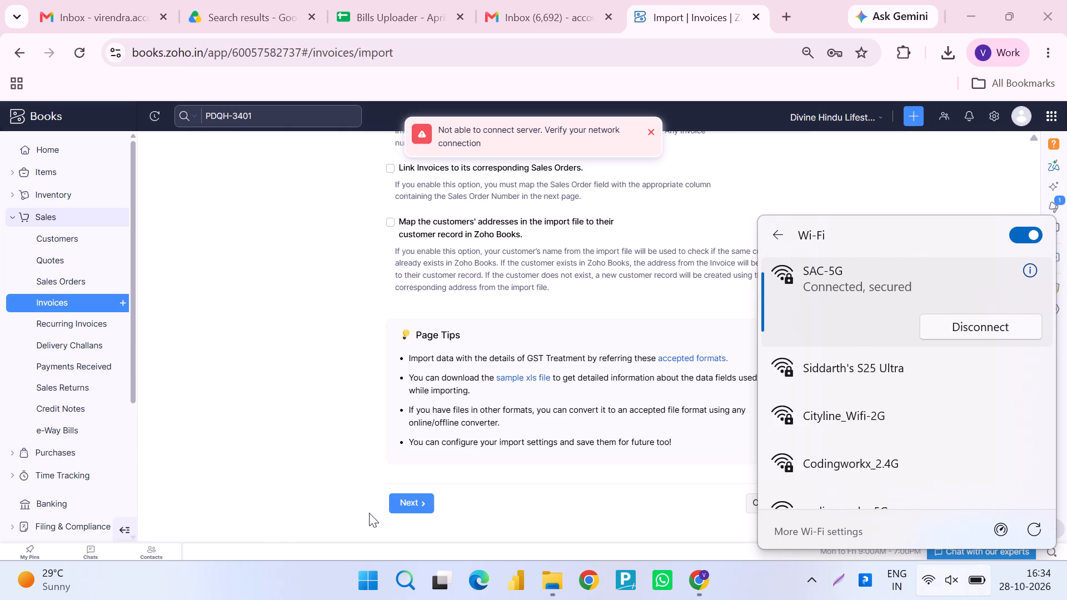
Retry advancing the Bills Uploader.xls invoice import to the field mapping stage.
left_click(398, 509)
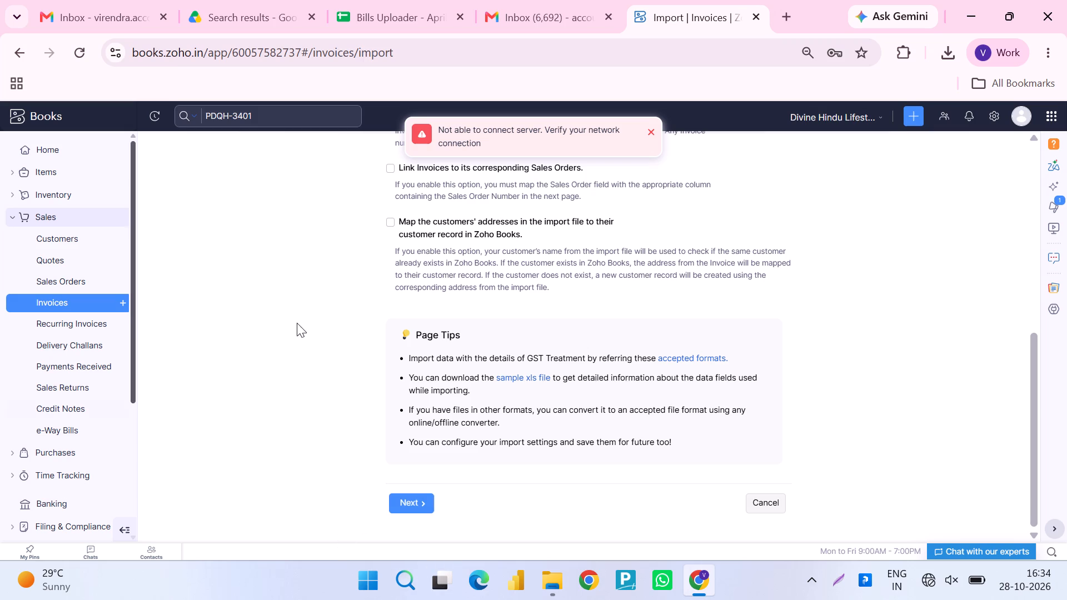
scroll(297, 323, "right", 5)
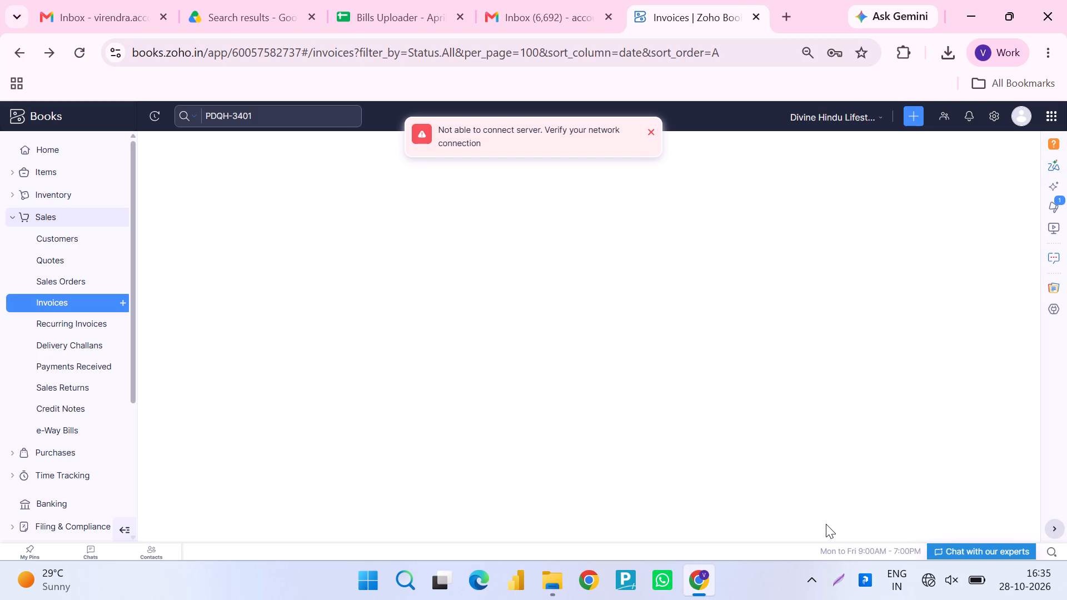
Switch the computer's Wi-Fi connection back to the S25 Ultra phone hotspot.
left_click(916, 588)
left_click(919, 587)
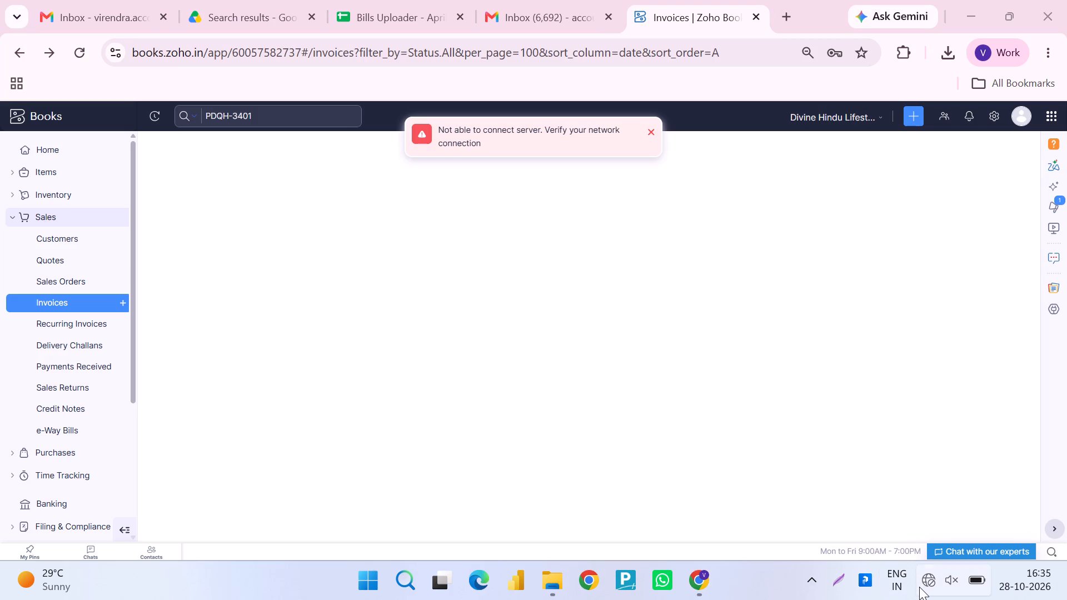
left_click(840, 273)
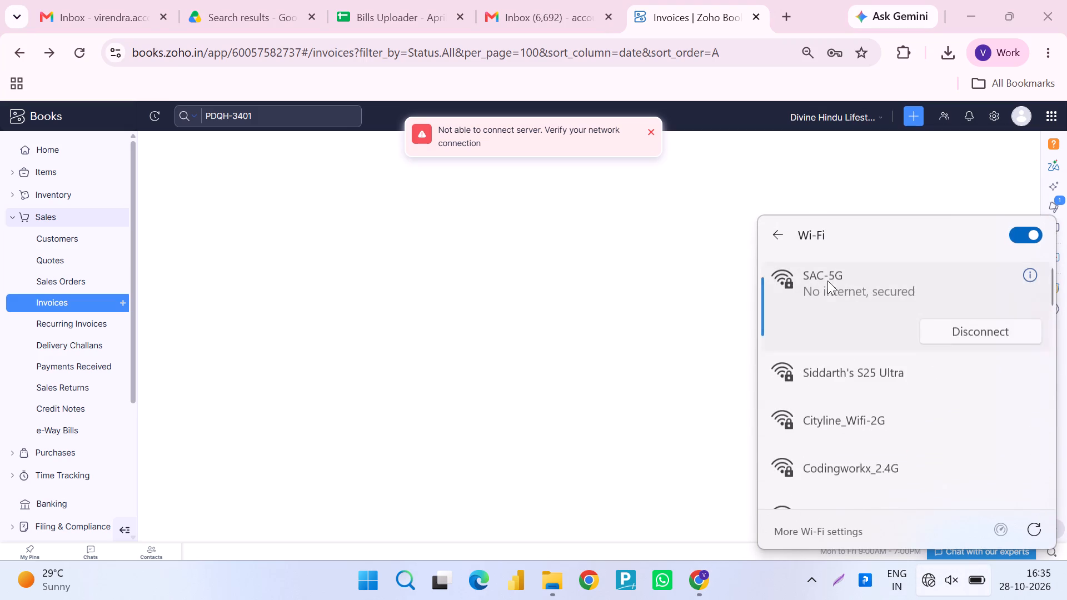
left_click(806, 369)
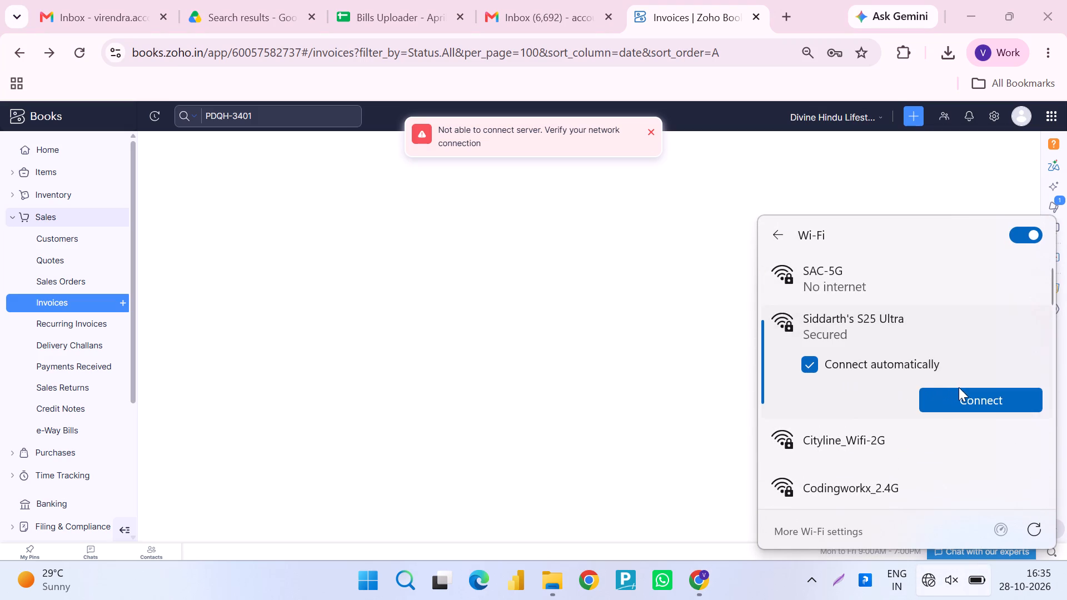
left_click(965, 392)
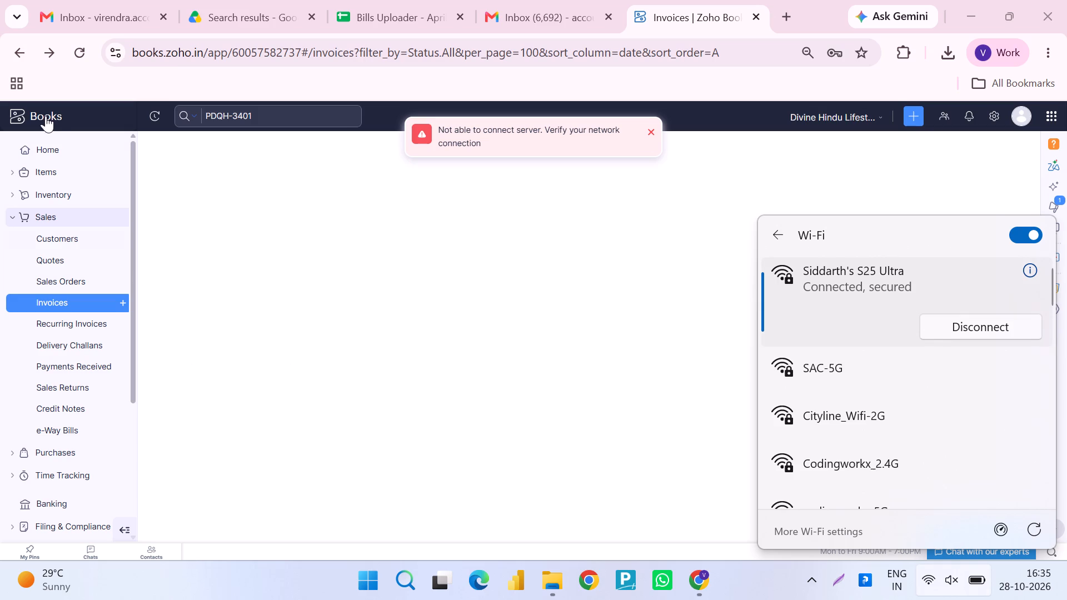
Go to the Zoho Books home dashboard and reload it over the restored connection.
triple_click(41, 154)
key("F5")
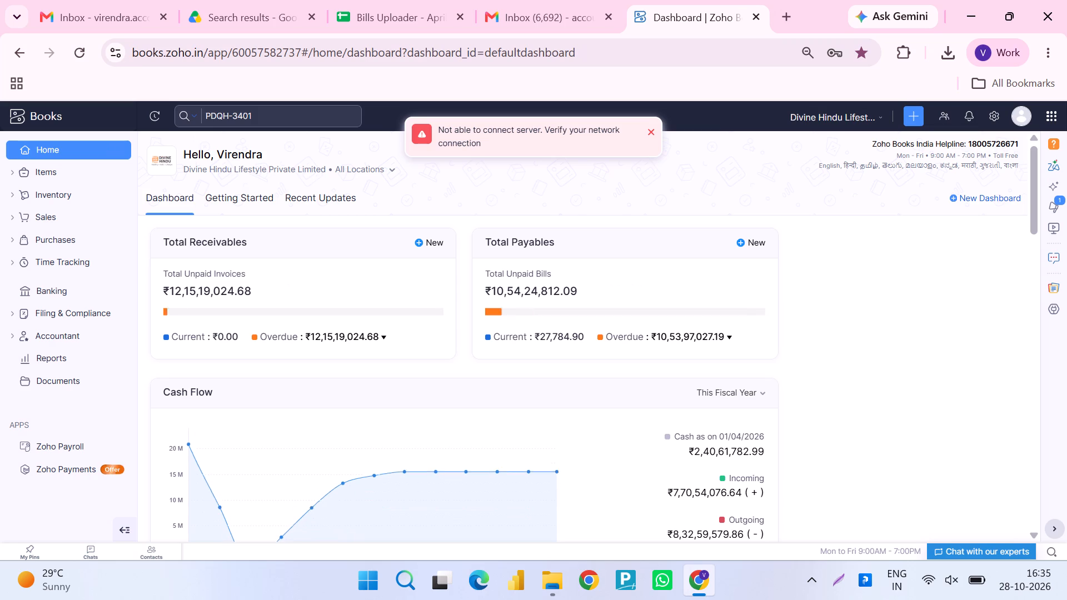
key("F5")
key("F5")
key("F5")
key("F5")
key("F5")
key("F5")
key("F5")
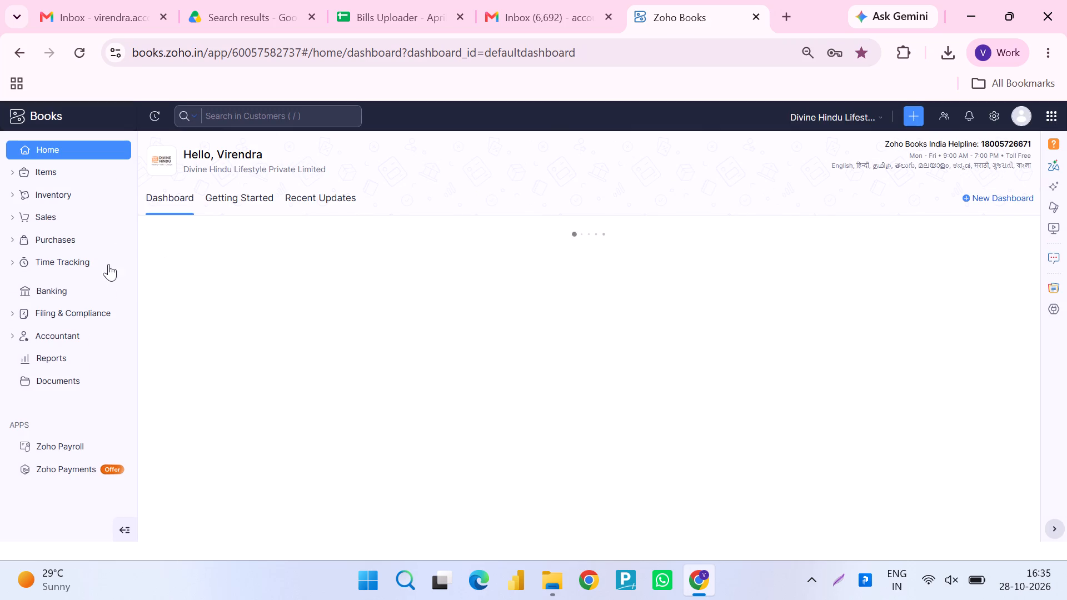
Open the sales invoices list in Zoho Books.
left_click(63, 219)
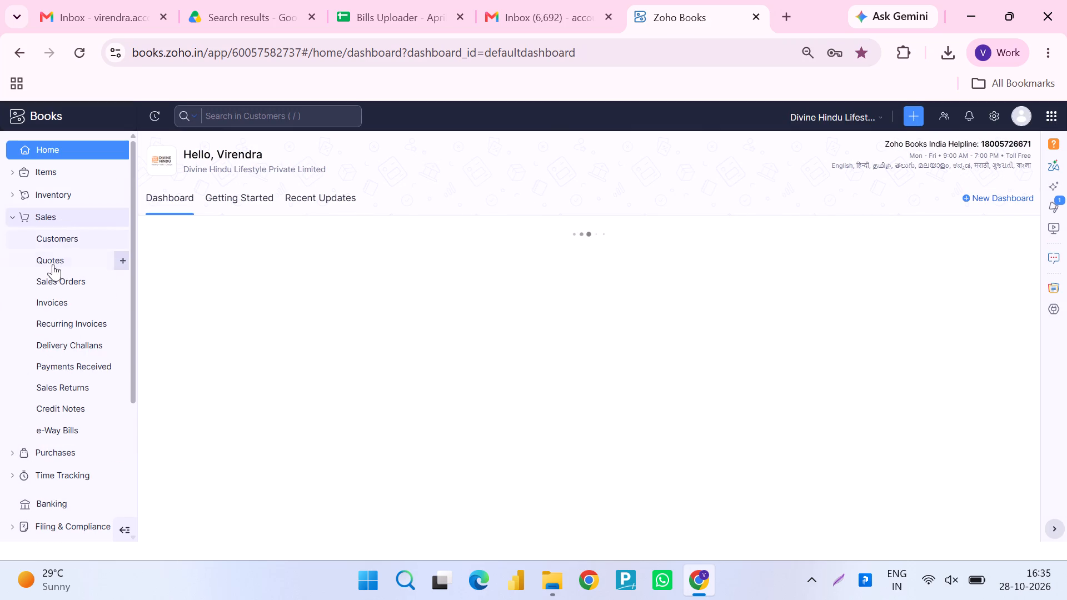
left_click(46, 302)
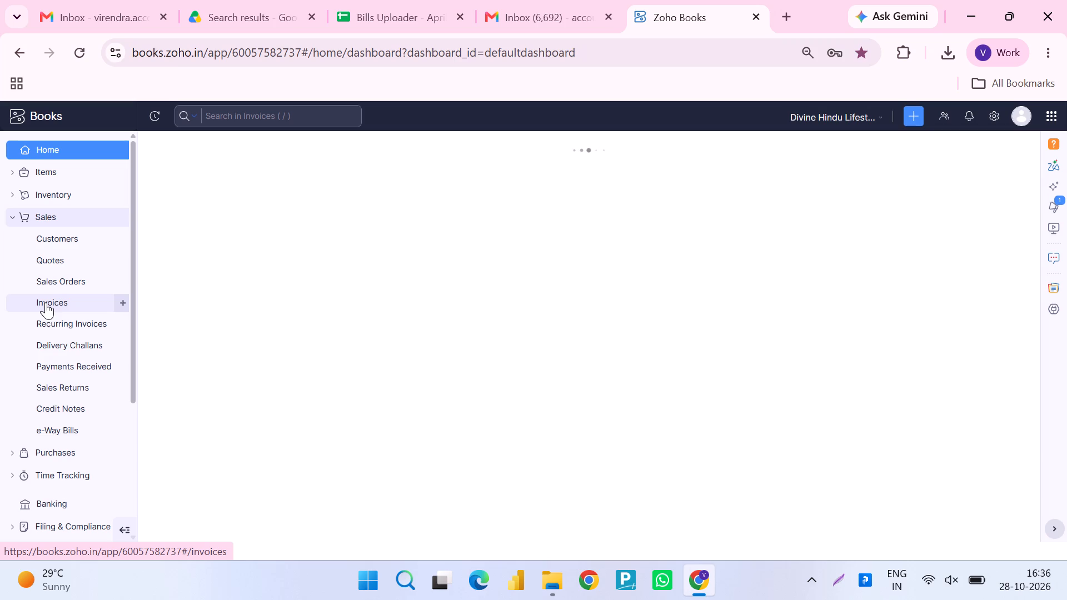
Start a new invoice import from the Invoices list with the desktop's Bills Uploader workbook and proceed to field mapping.
left_click(46, 302)
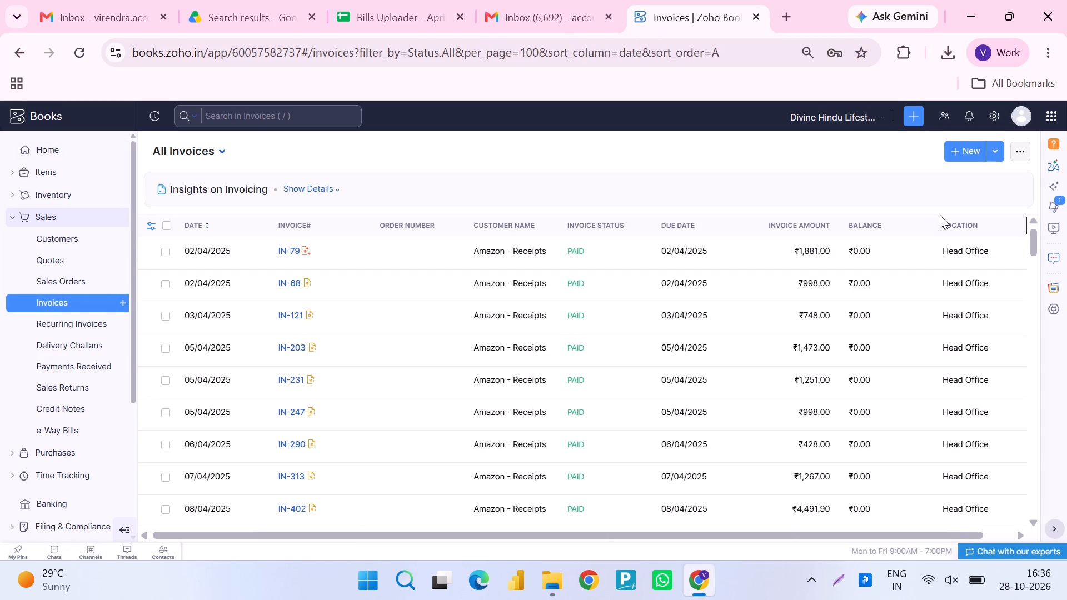
left_click(1024, 152)
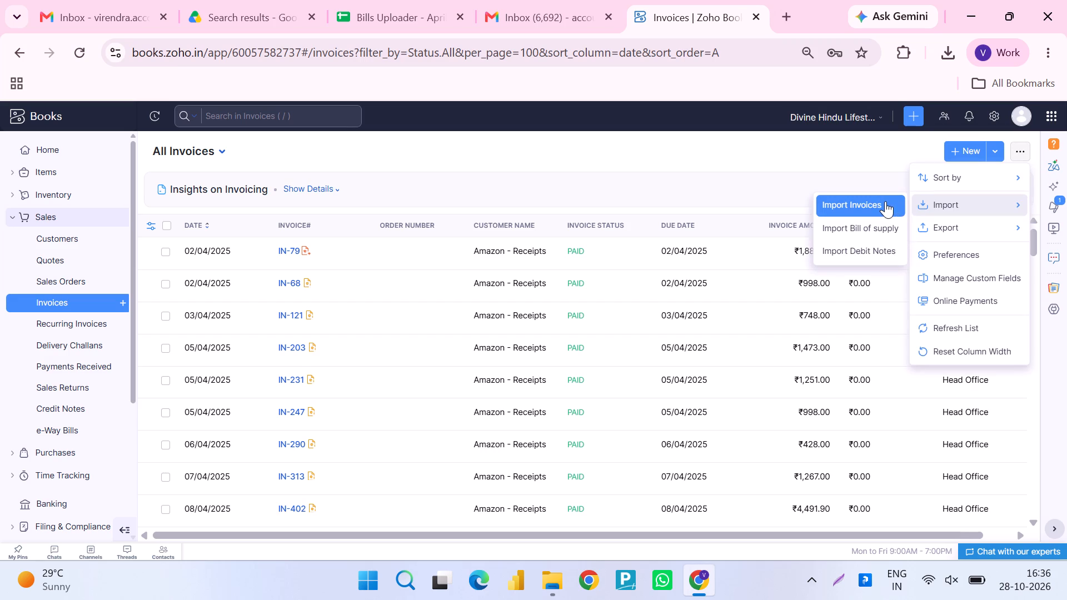
left_click(885, 201)
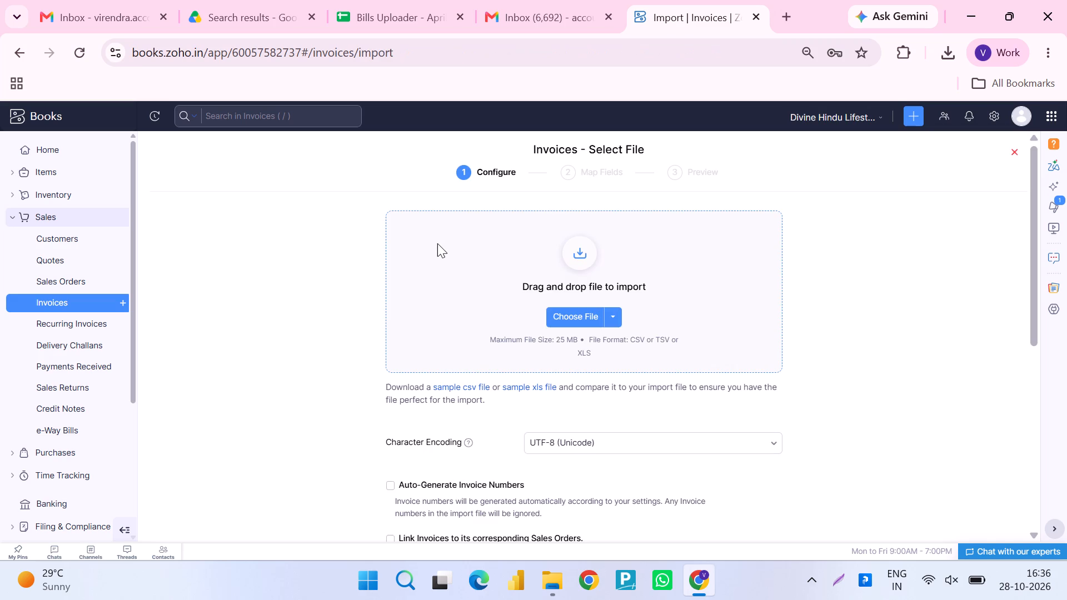
left_click(577, 313)
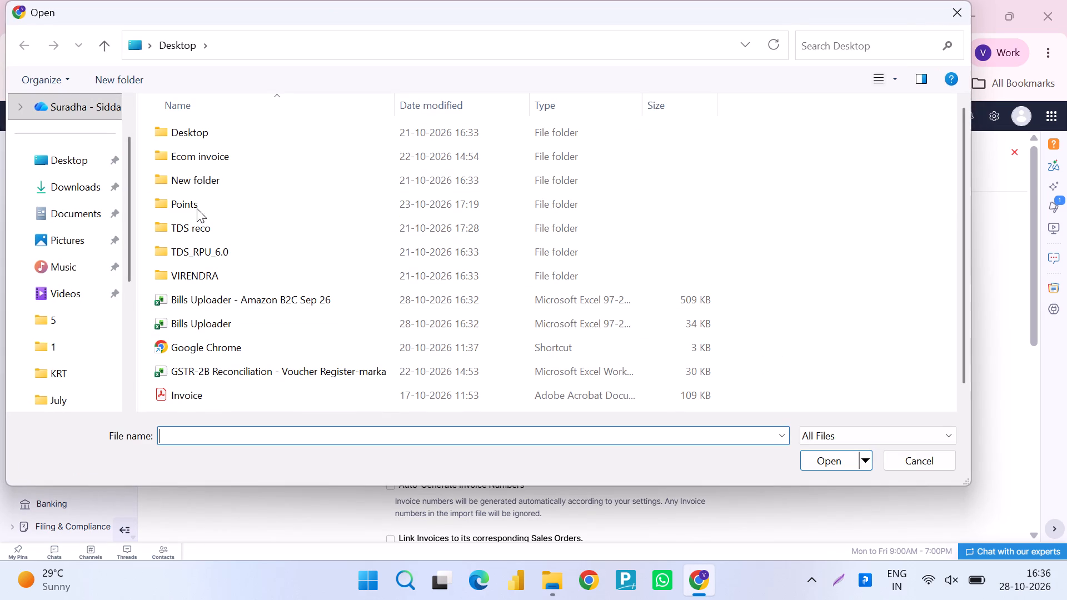
double_click(260, 331)
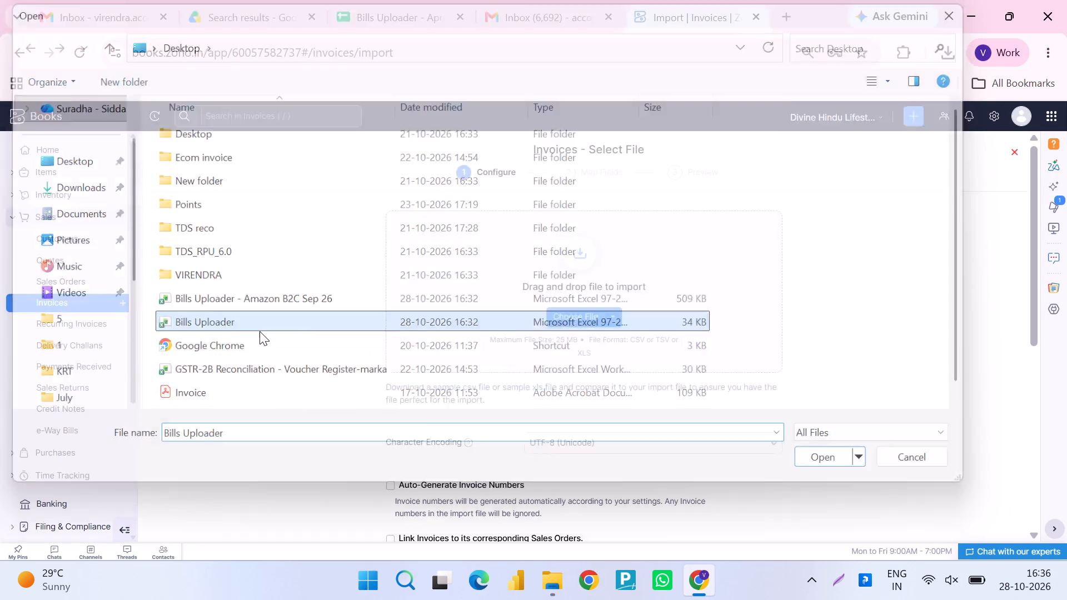
scroll(630, 452, "down", 7)
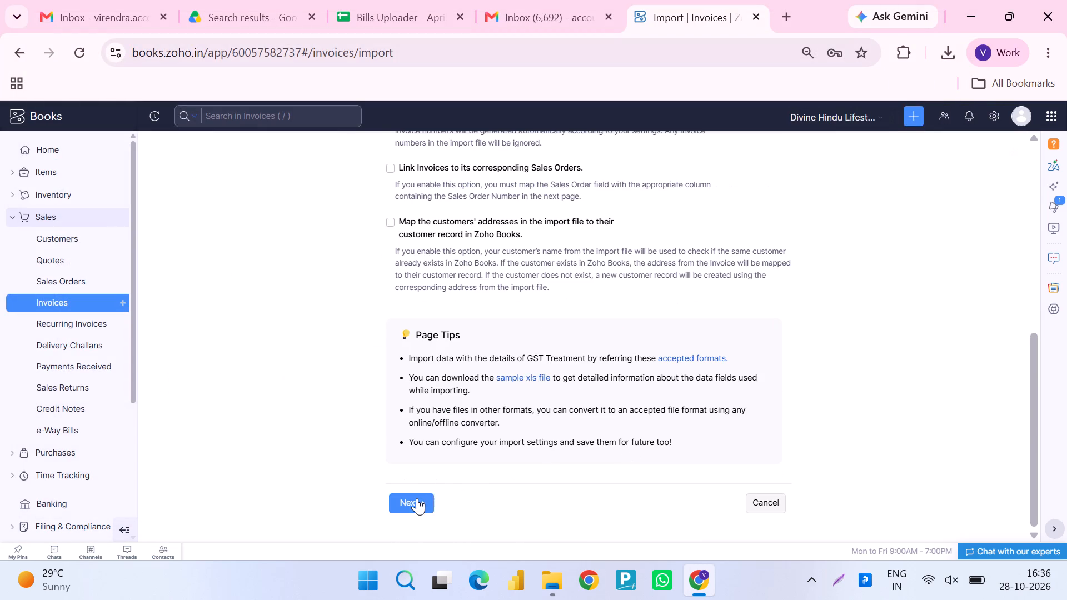
left_click(417, 498)
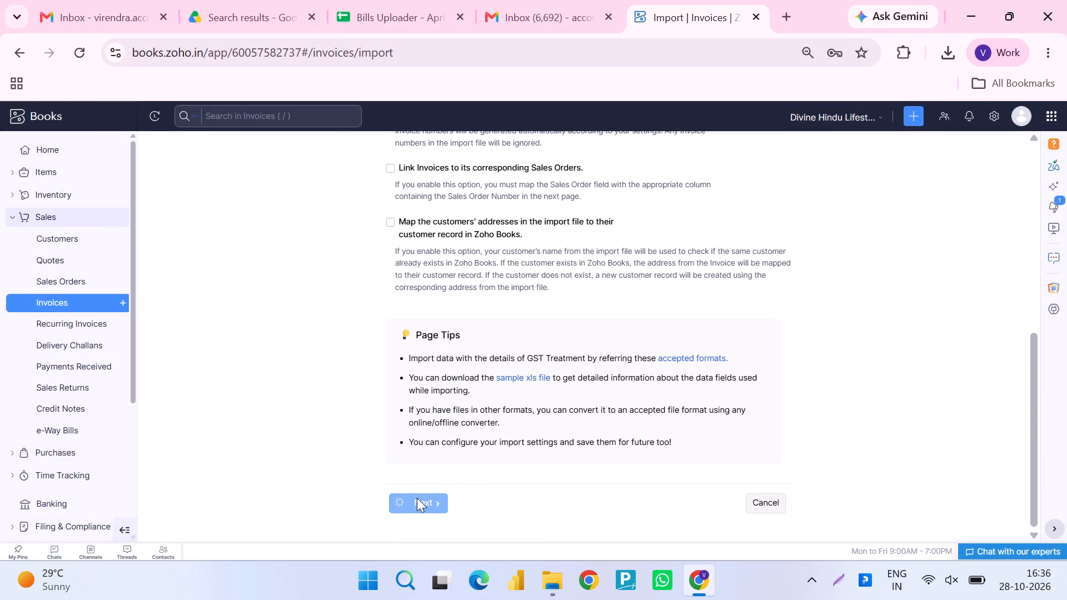
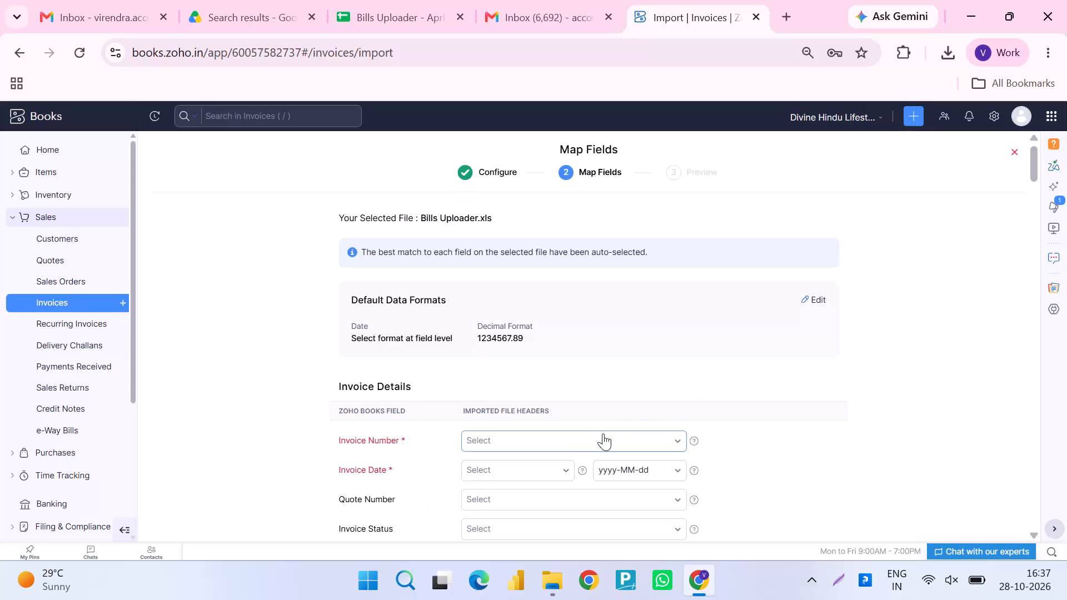
Examine the Bills Uploader column headers available for mapping the Invoice Number field.
scroll(567, 448, "right", 1)
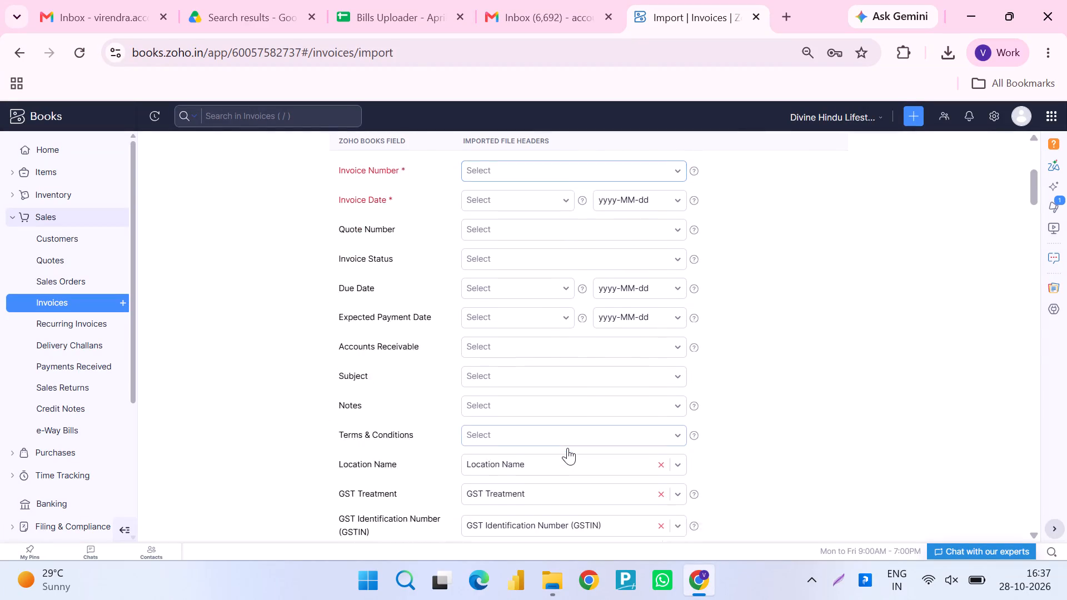
scroll(567, 448, "right", 1)
left_click(567, 448)
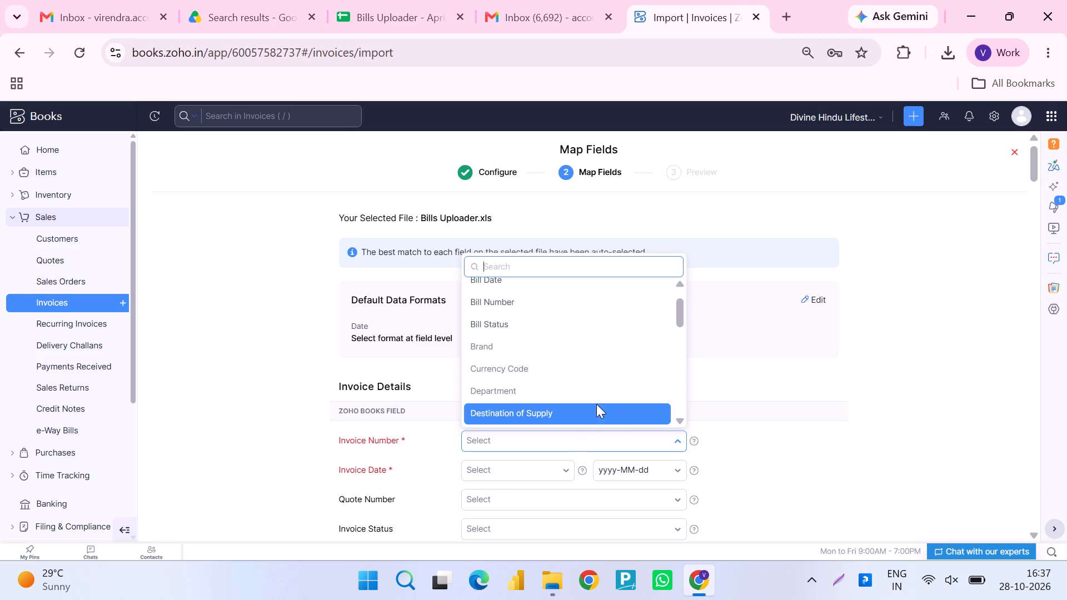
scroll(596, 404, "down", 5)
scroll(596, 404, "up", 9)
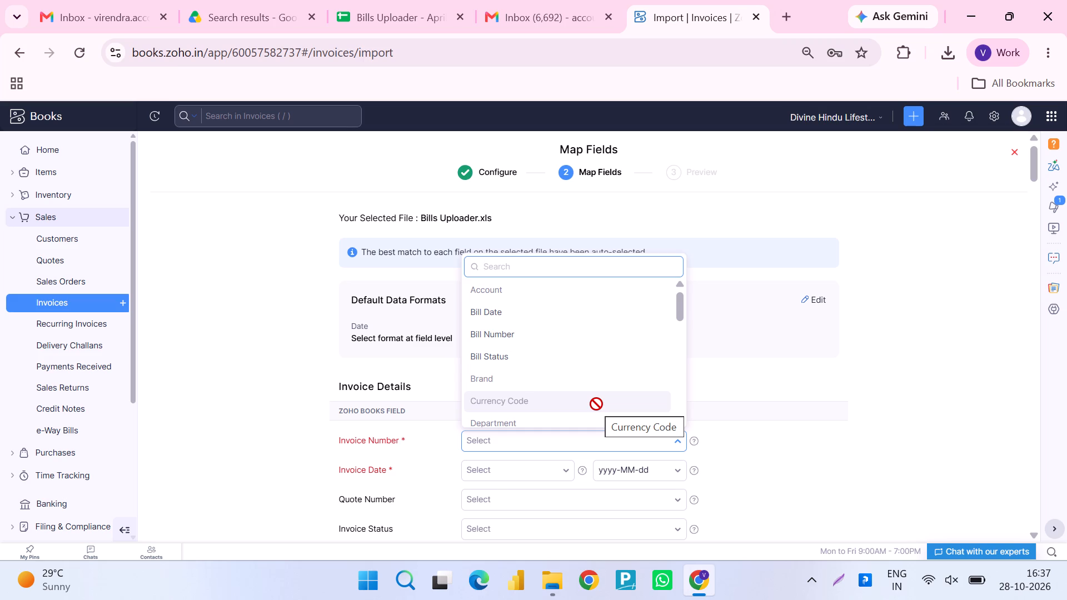
scroll(544, 347, "up", 1)
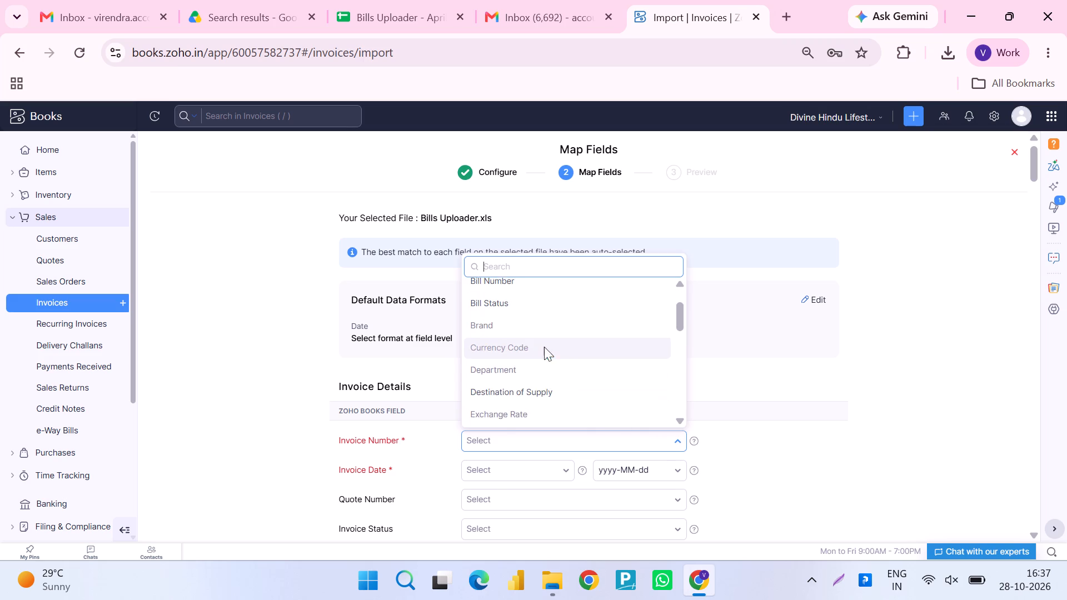
scroll(544, 347, "up", 2)
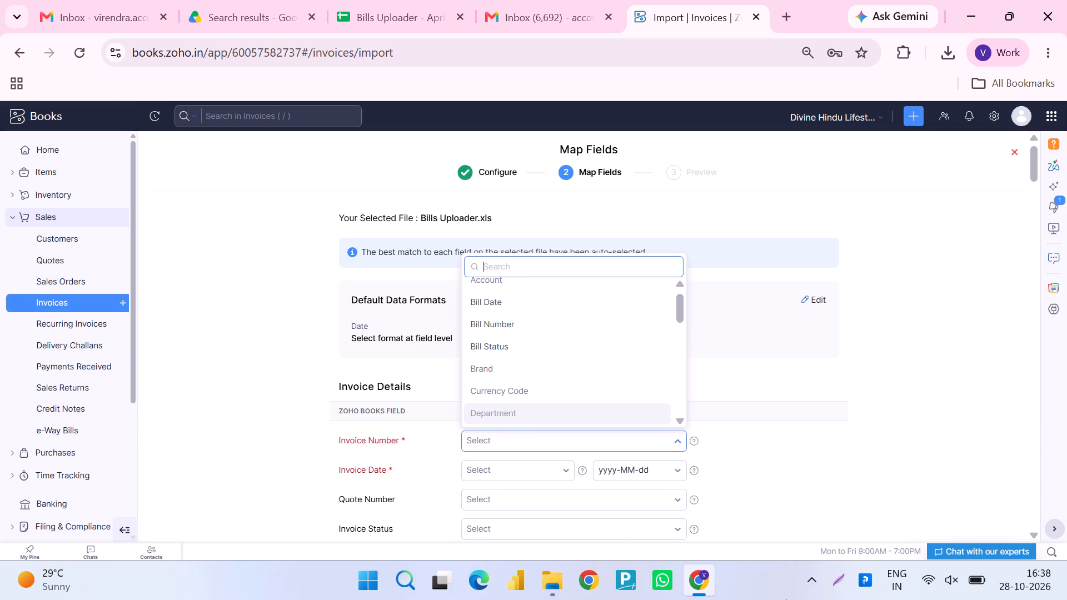
Open the Bills Uploader workbook from the desktop to check its columns, and return to the Zoho Books import.
key("super+d")
double_click(166, 209)
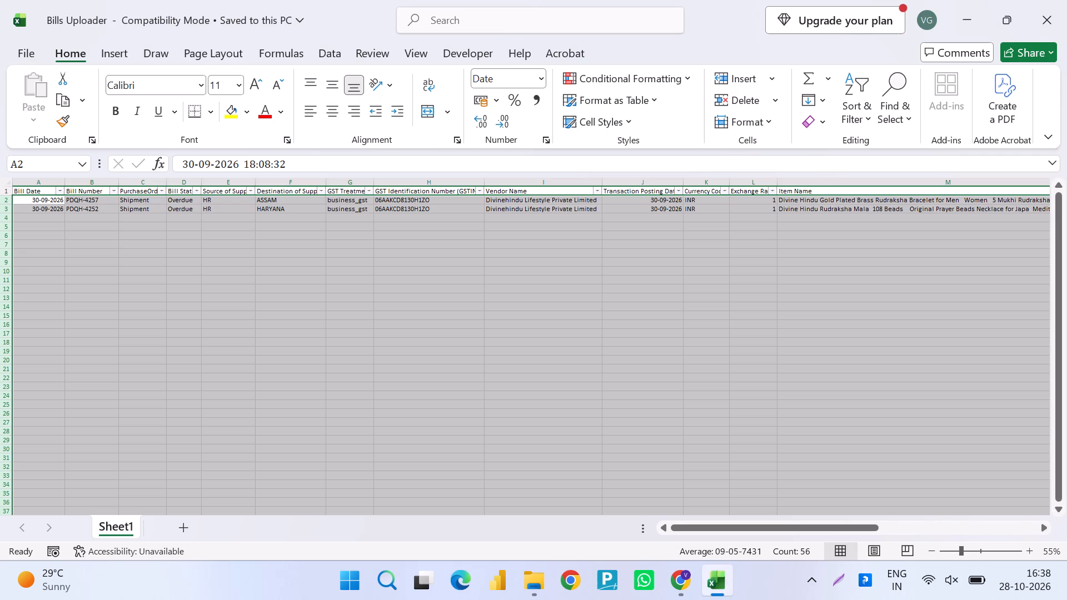
key("alt+Tab")
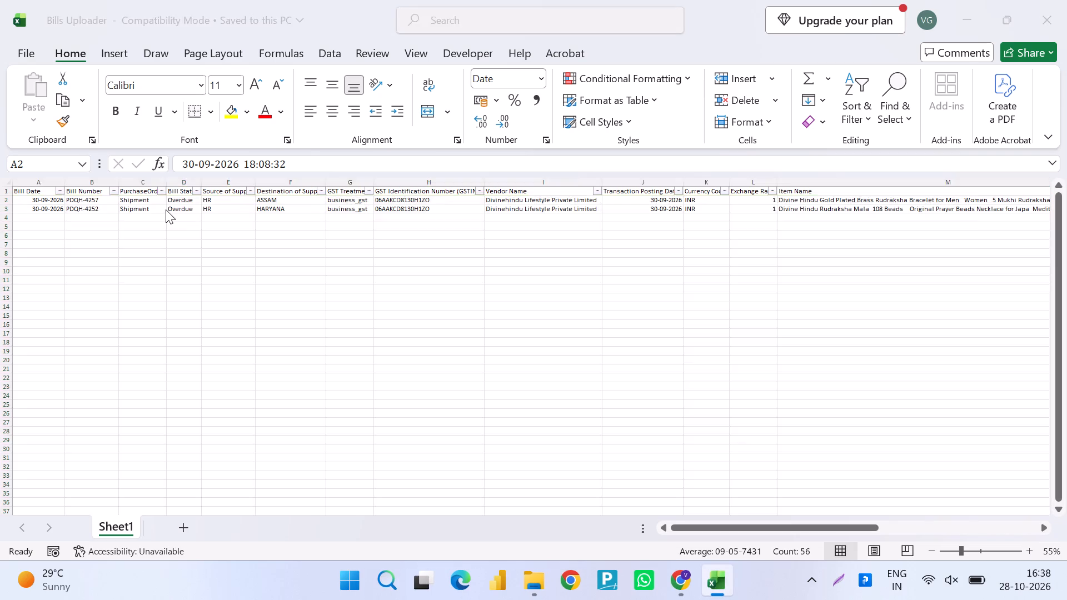
Map the Invoice Number field to the Bill Number column and the Invoice Date field to the Bill Date column.
left_click(525, 435)
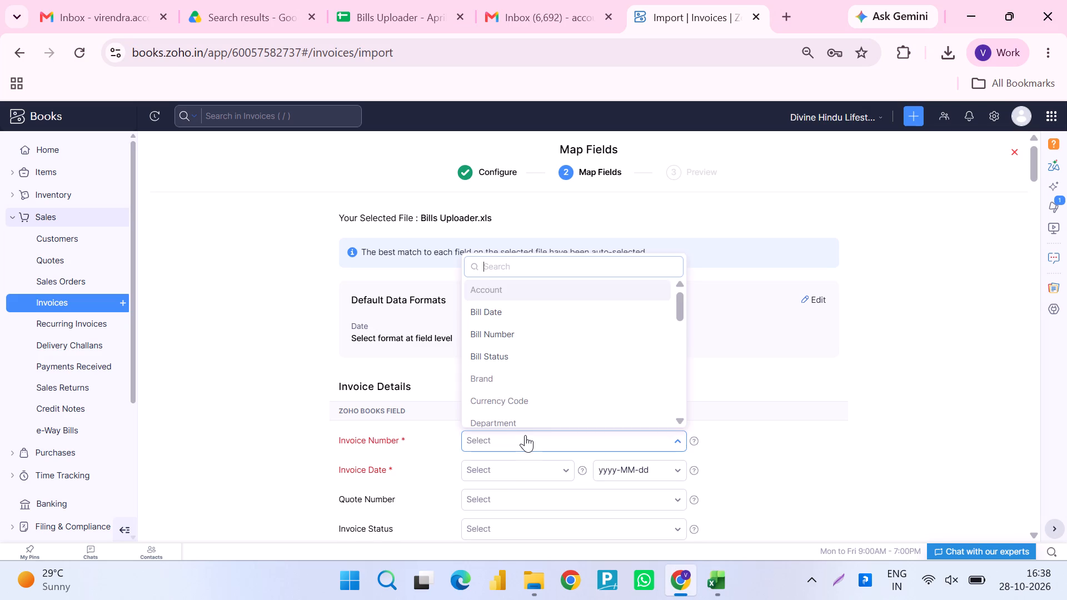
left_click(521, 296)
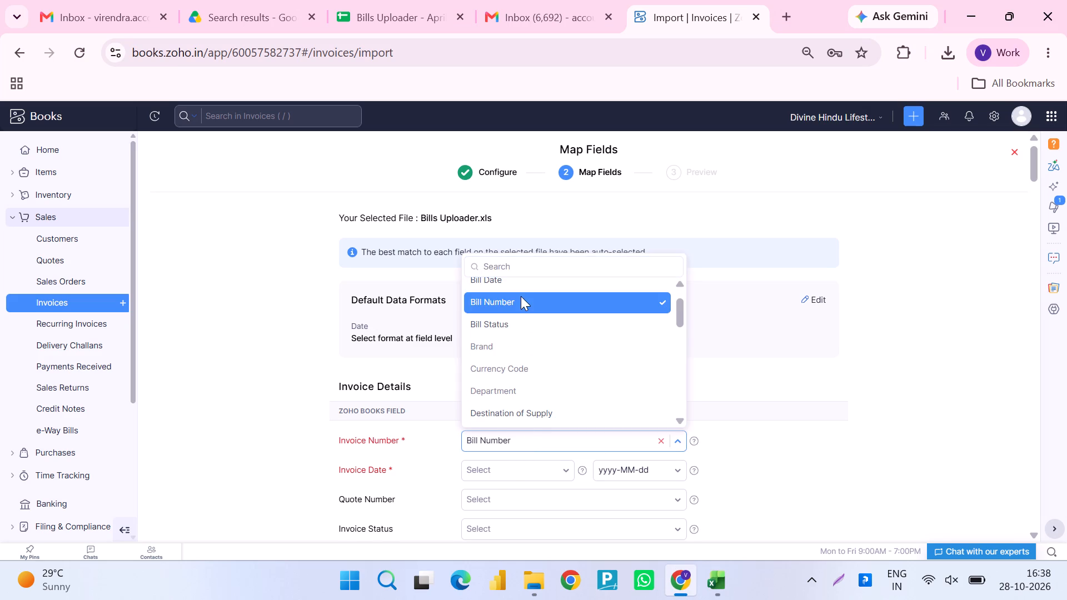
left_click(500, 466)
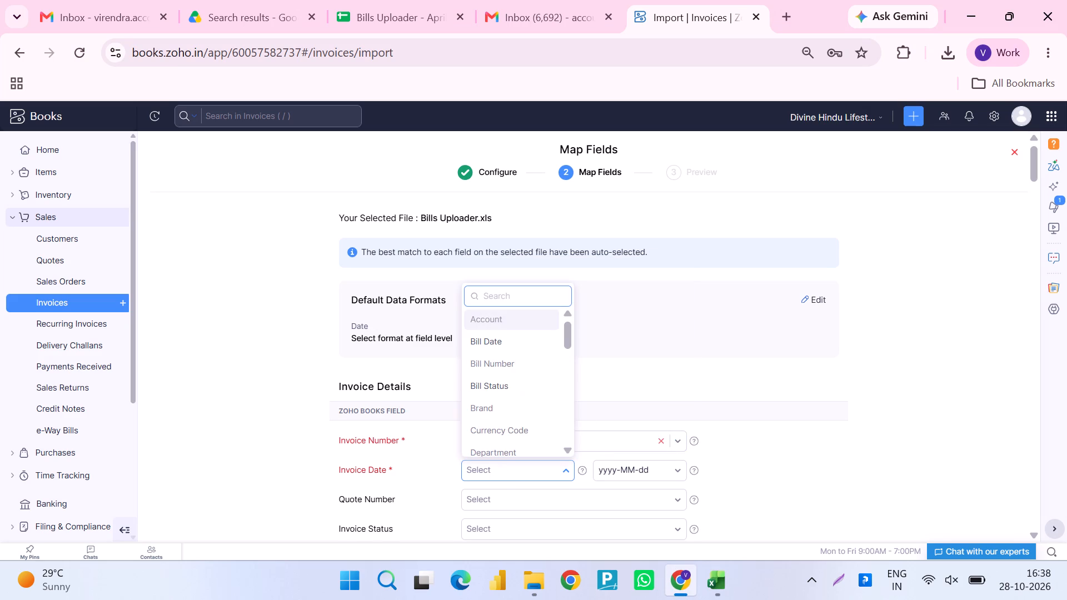
left_click(507, 341)
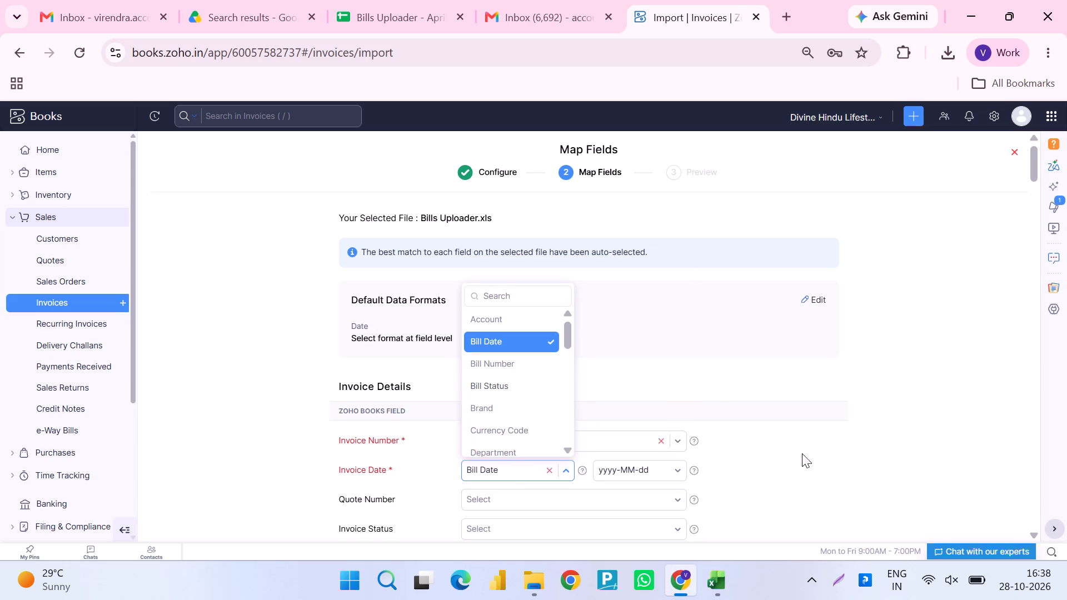
left_click(802, 474)
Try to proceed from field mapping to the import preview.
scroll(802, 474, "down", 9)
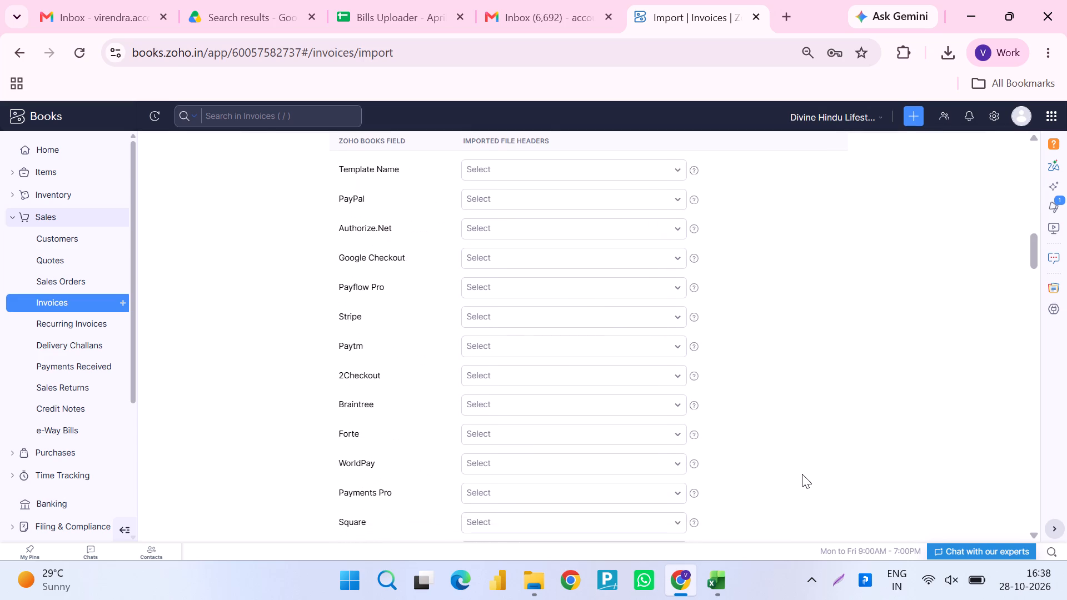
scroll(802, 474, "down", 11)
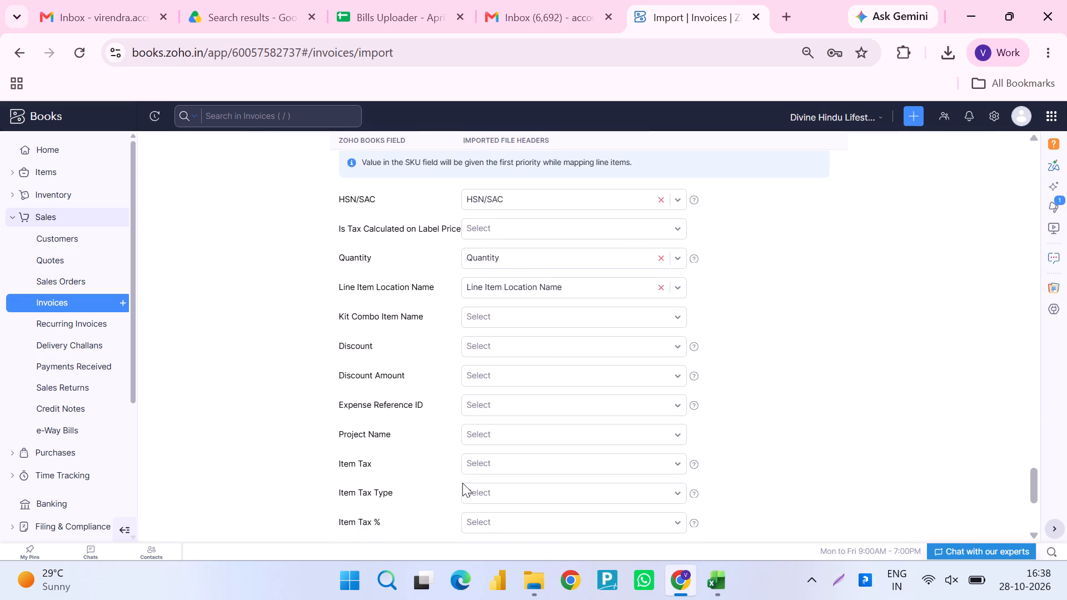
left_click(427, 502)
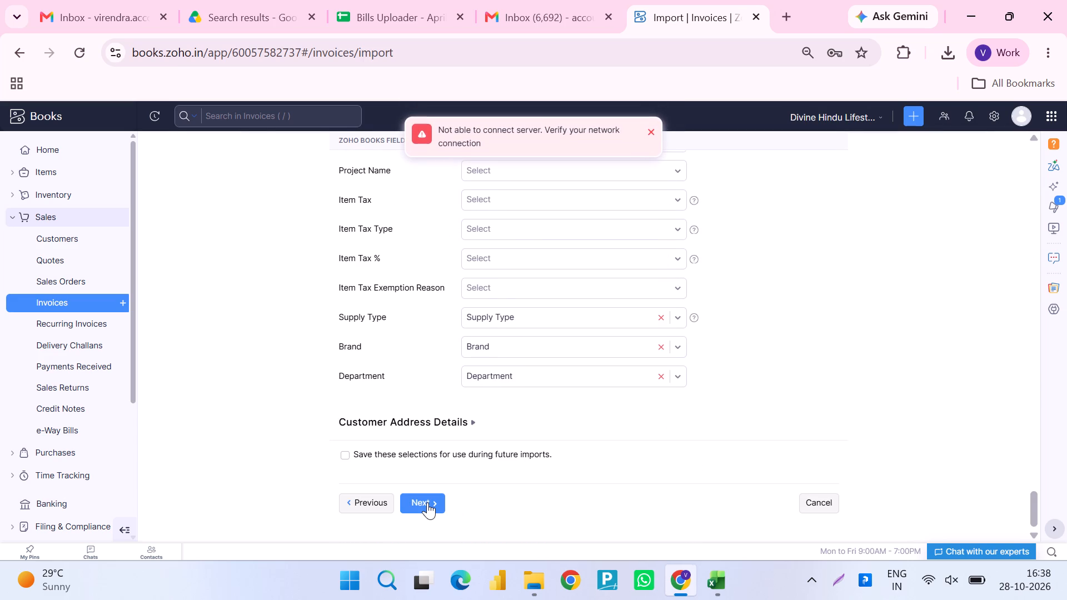
Examine the field mappings across the invoice, contact, tax and item sections for fields still without a column.
scroll(831, 168, "up", 5)
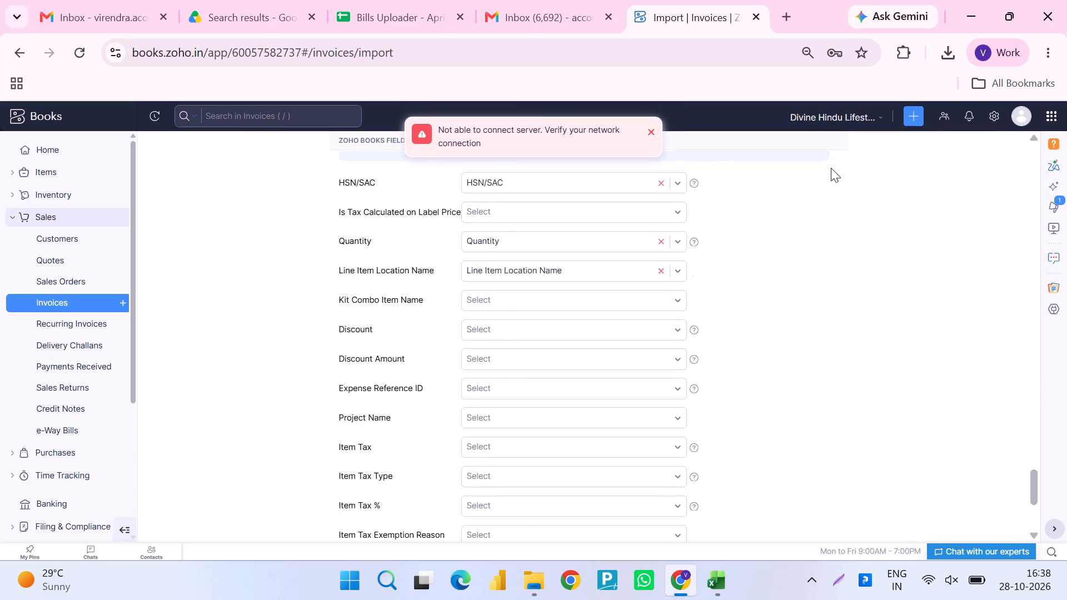
scroll(831, 168, "up", 10)
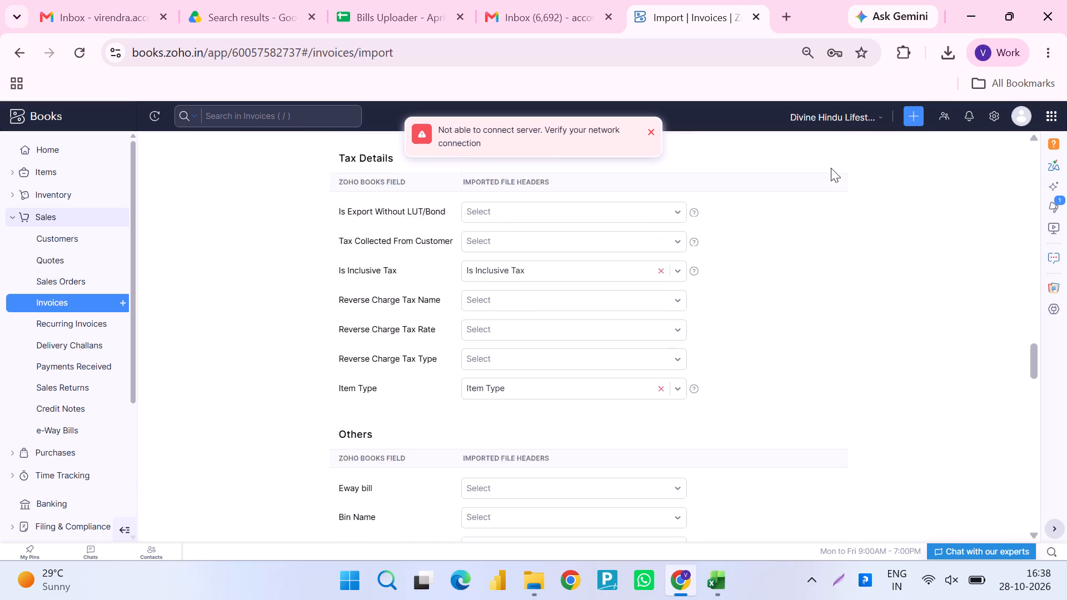
scroll(831, 168, "up", 6)
scroll(831, 168, "down", 6)
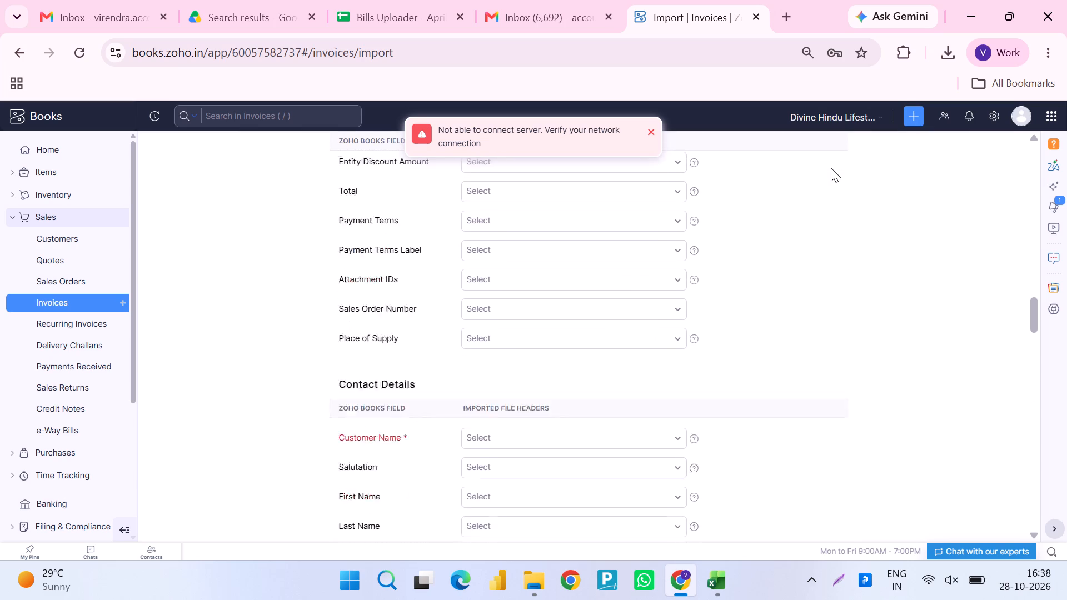
scroll(831, 168, "up", 7)
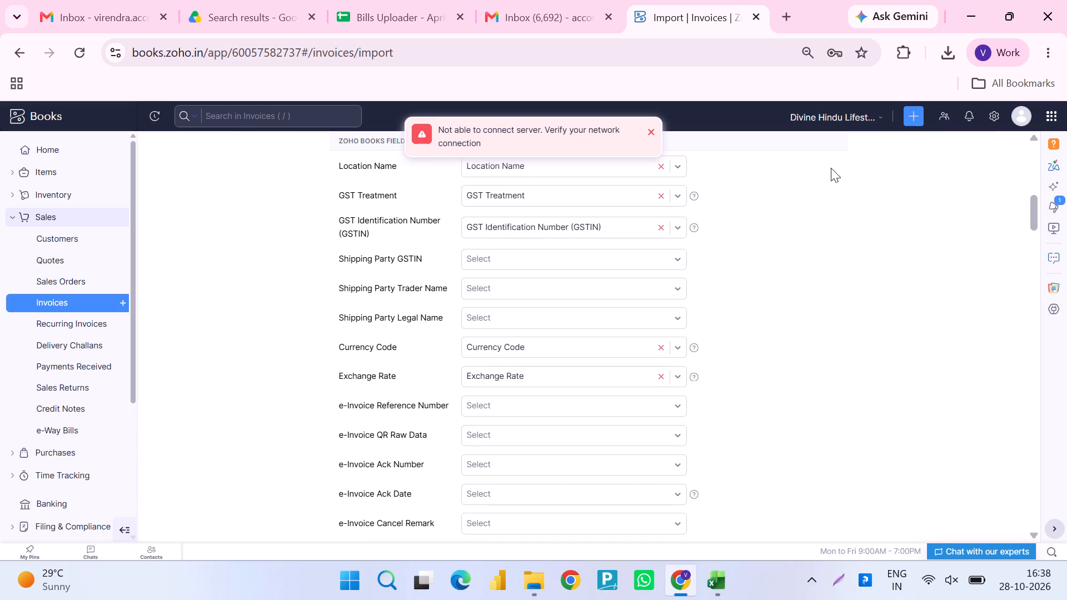
scroll(831, 168, "down", 10)
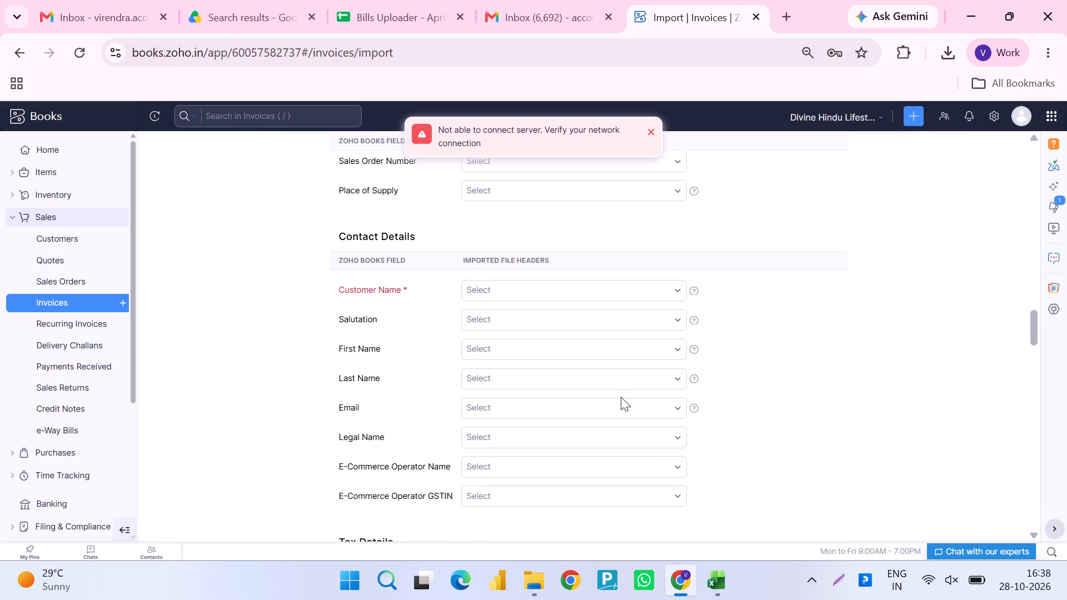
scroll(621, 397, "down", 8)
scroll(448, 498, "down", 9)
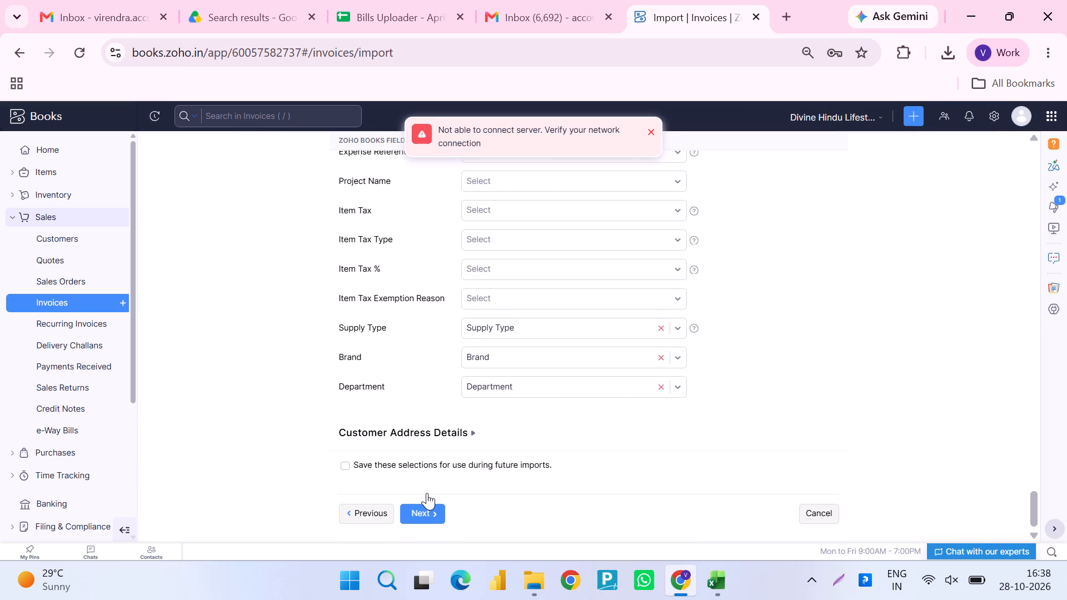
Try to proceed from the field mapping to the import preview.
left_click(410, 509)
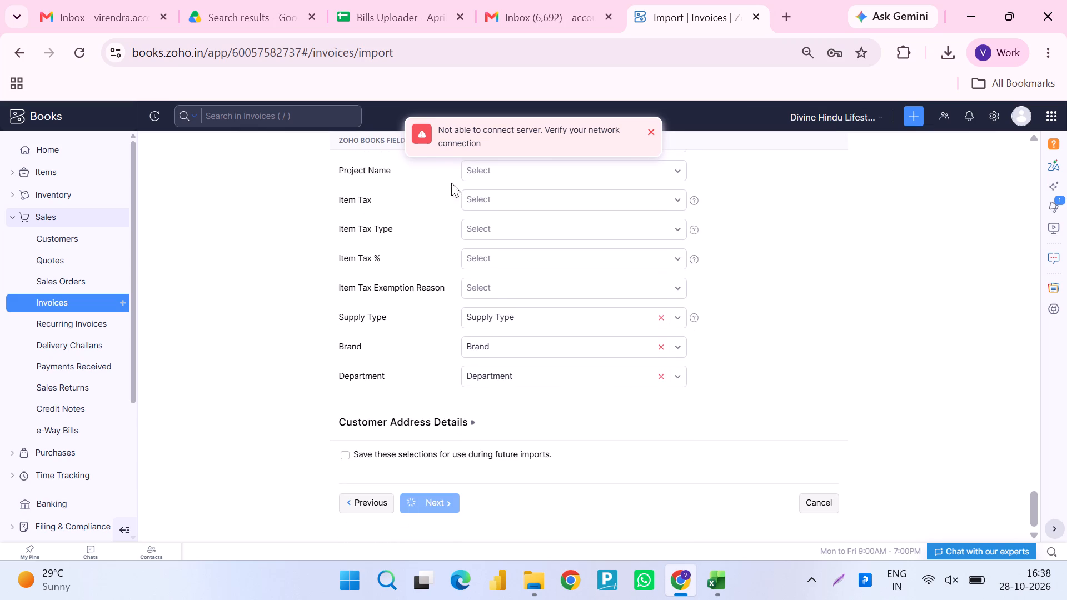
Reload the invoice import, select Bills Uploader.xls again and proceed to field mapping.
key("F5")
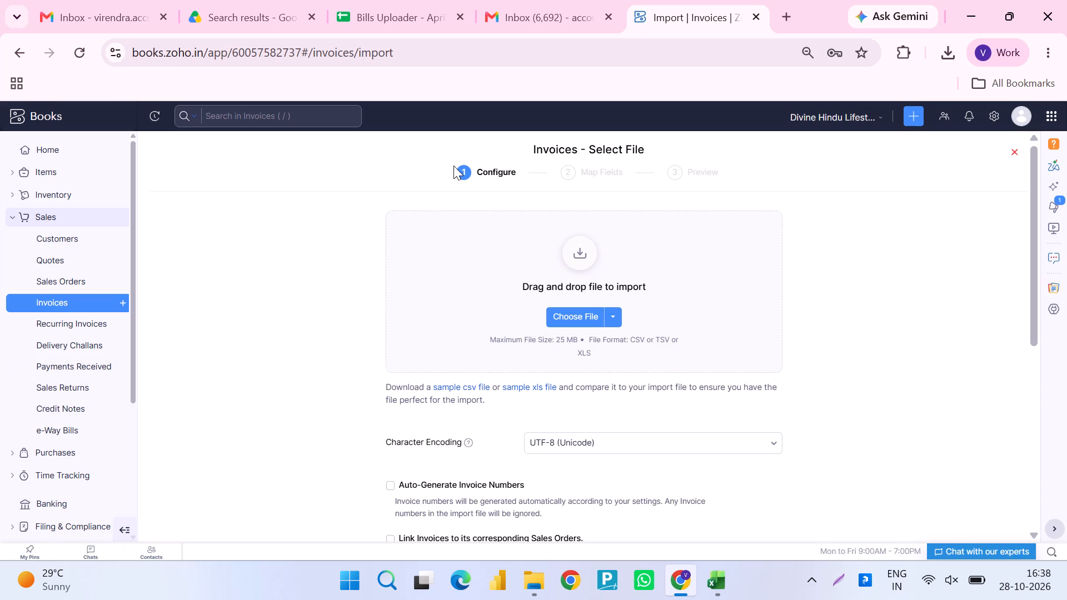
left_click(575, 313)
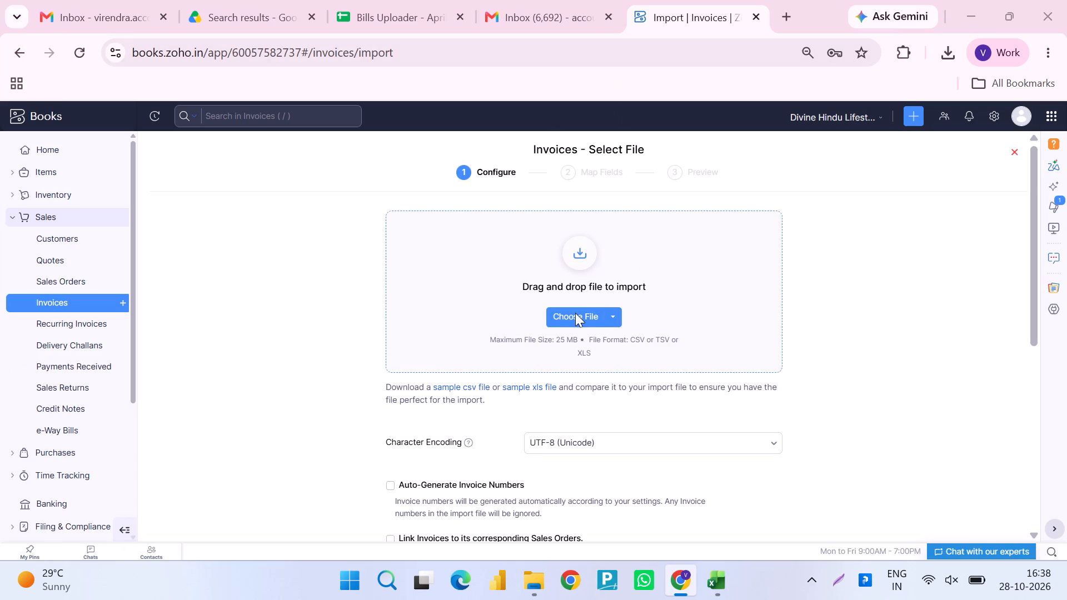
double_click(249, 318)
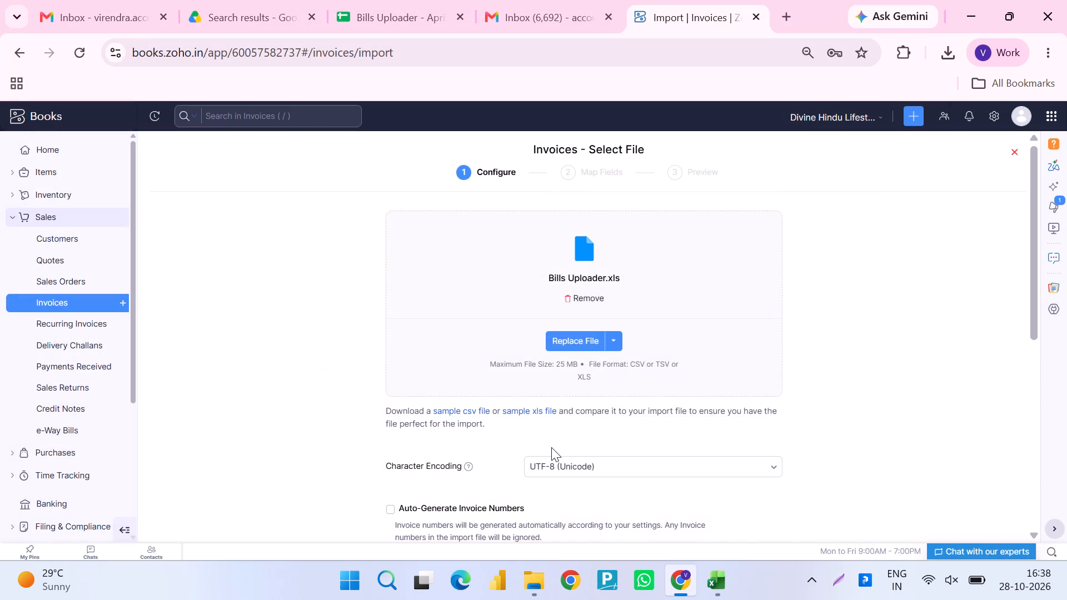
scroll(551, 447, "down", 7)
left_click(423, 504)
Map Invoice Number to Bill Number and Invoice Date to Bill Date.
scroll(423, 504, "up", 3)
left_click(533, 446)
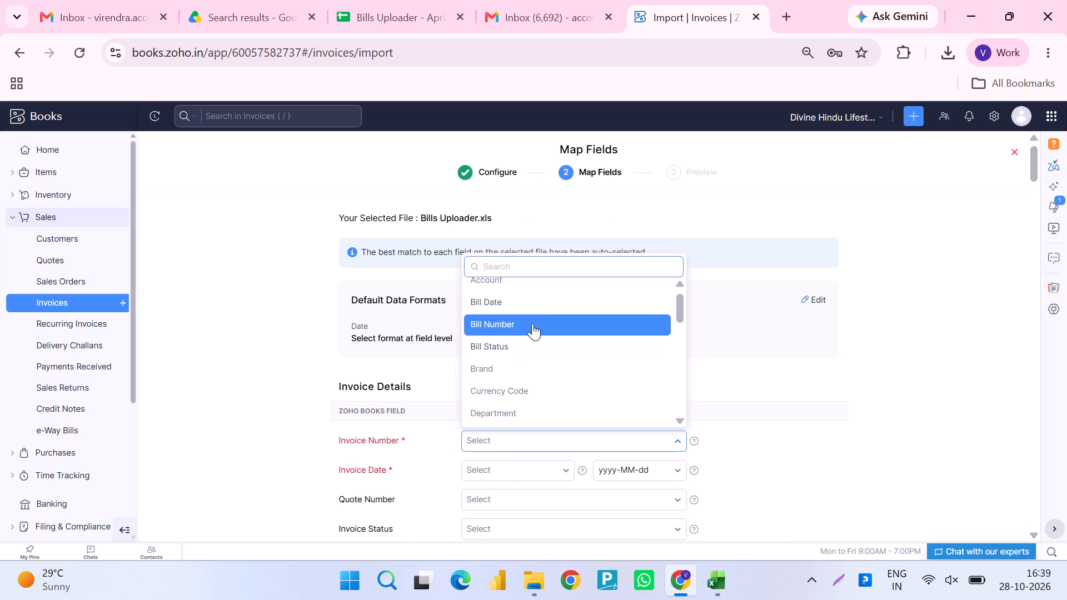
left_click(528, 319)
left_click(515, 462)
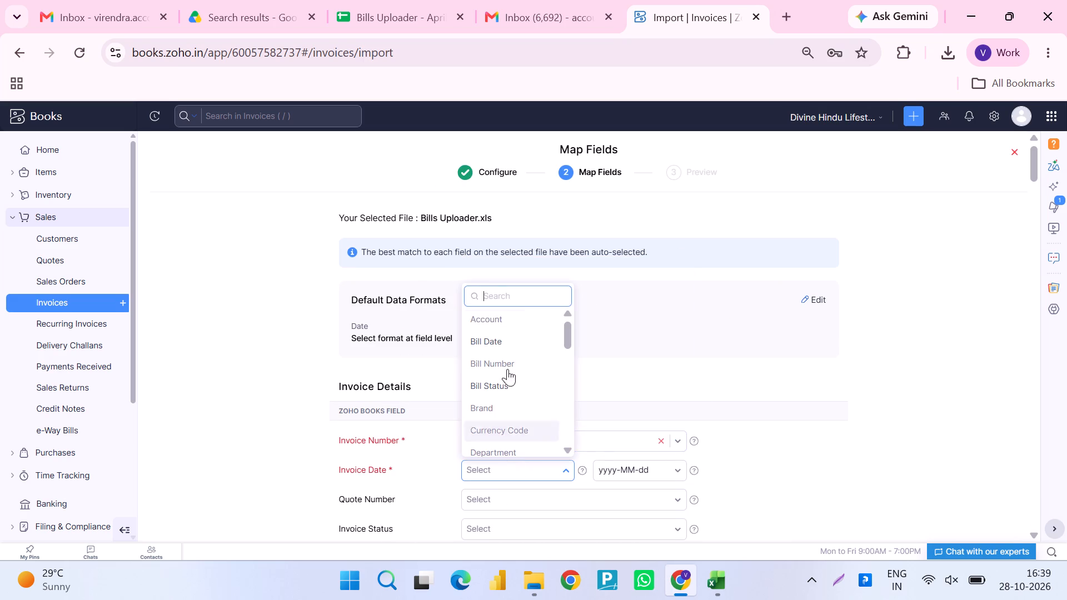
left_click(510, 333)
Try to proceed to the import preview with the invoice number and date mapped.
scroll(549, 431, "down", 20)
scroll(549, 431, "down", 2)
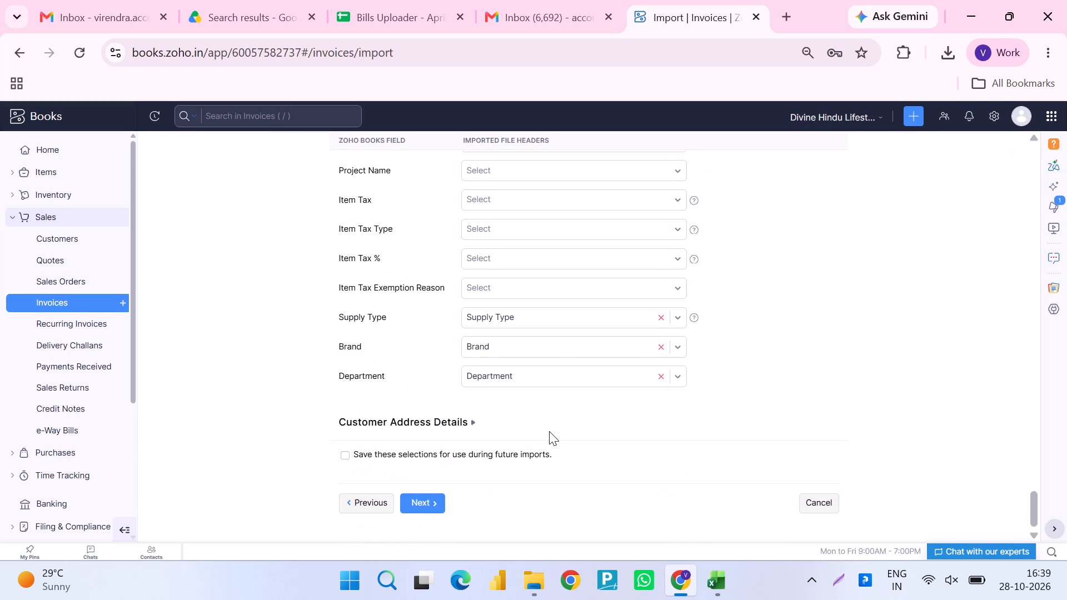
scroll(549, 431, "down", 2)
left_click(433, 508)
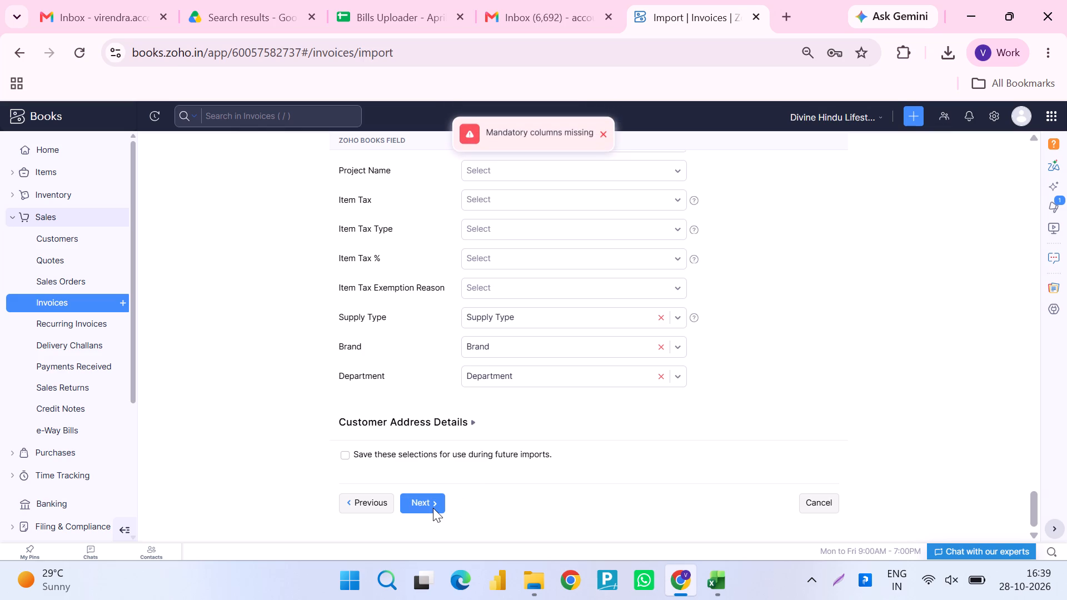
Review the field mappings for mandatory fields that have no file header selected.
scroll(529, 262, "up", 14)
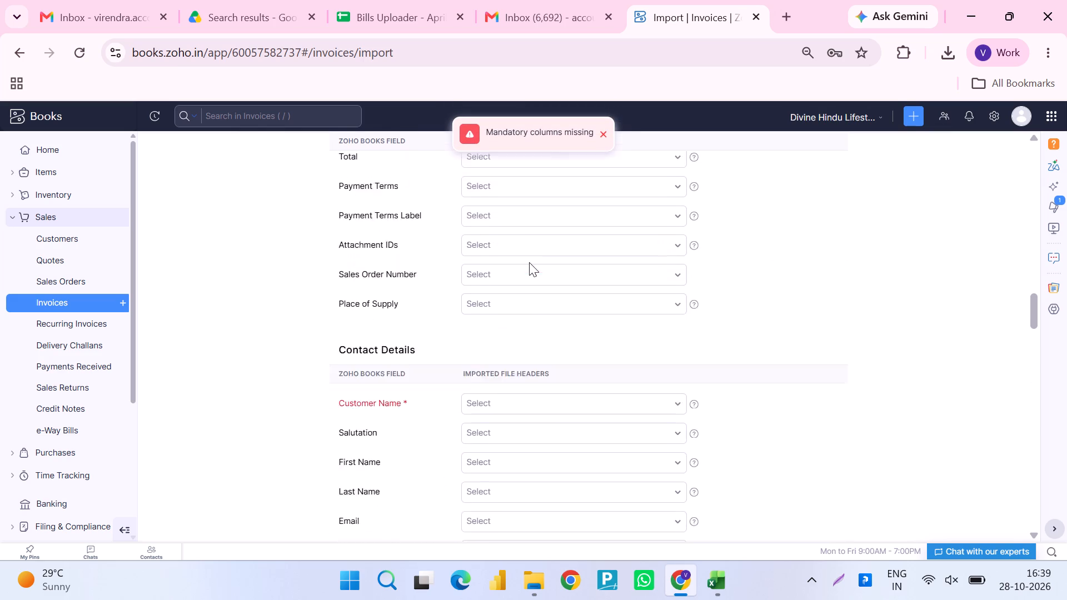
scroll(529, 262, "up", 8)
scroll(529, 262, "down", 2)
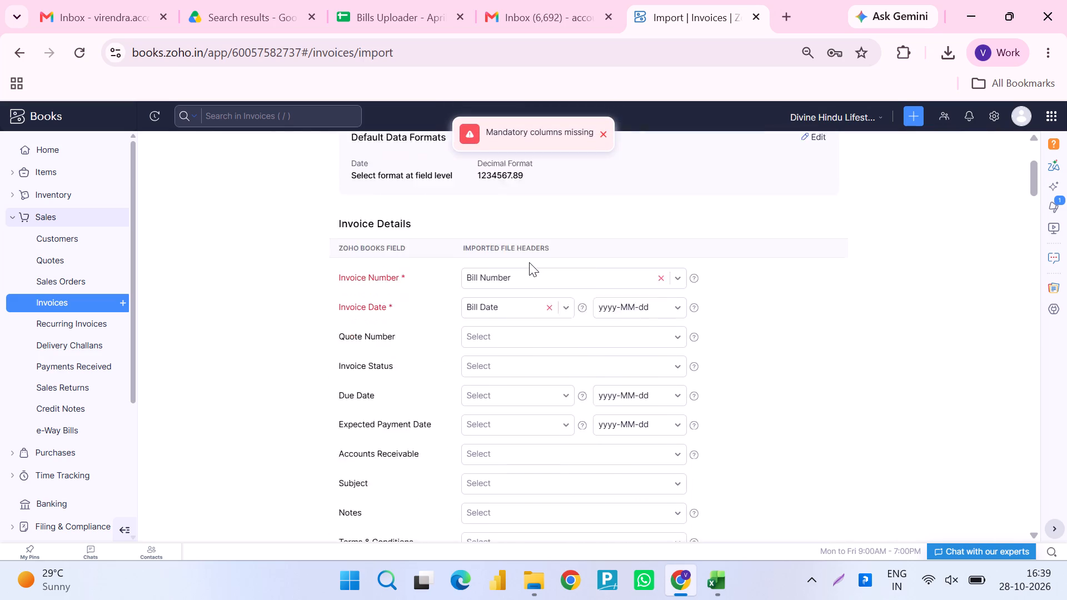
scroll(529, 262, "down", 4)
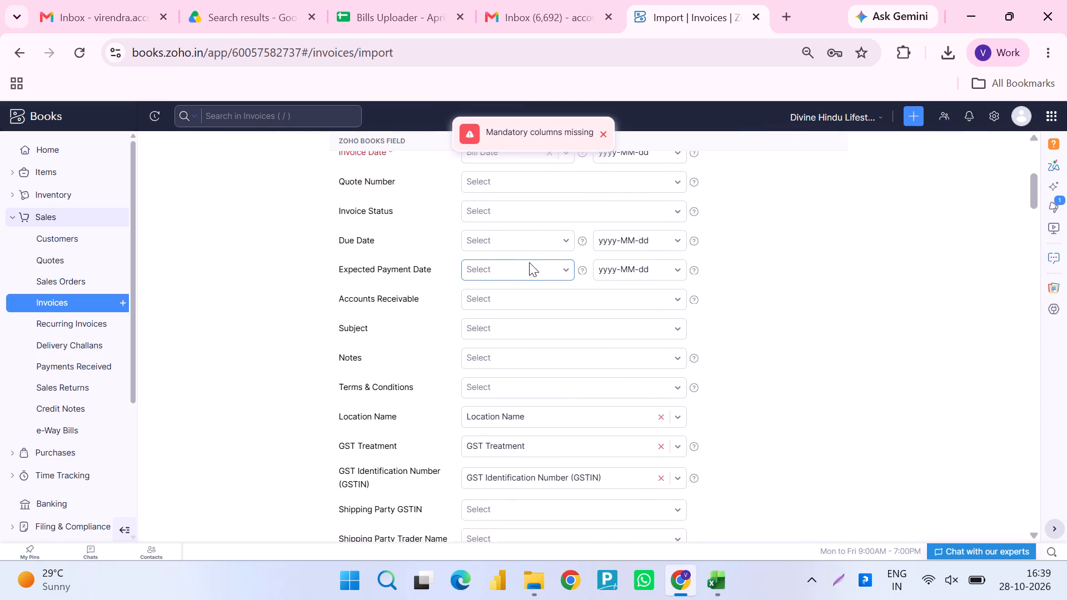
scroll(529, 262, "down", 2)
Examine the file headers offered for the Location Name field, keeping its current mapping.
left_click(529, 262)
scroll(529, 262, "down", 1)
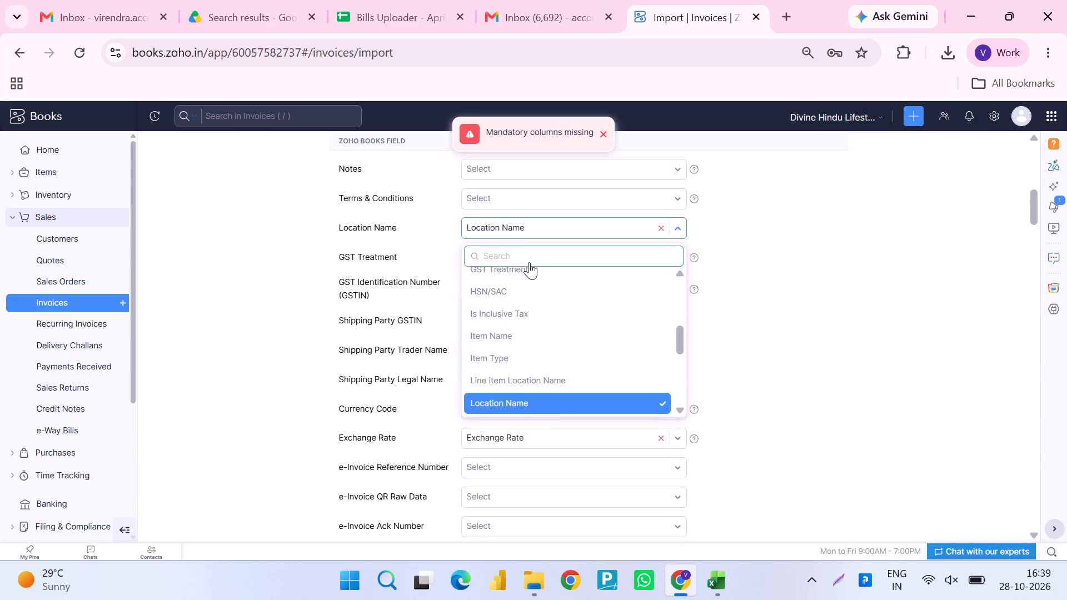
scroll(529, 262, "down", 1)
left_click(909, 294)
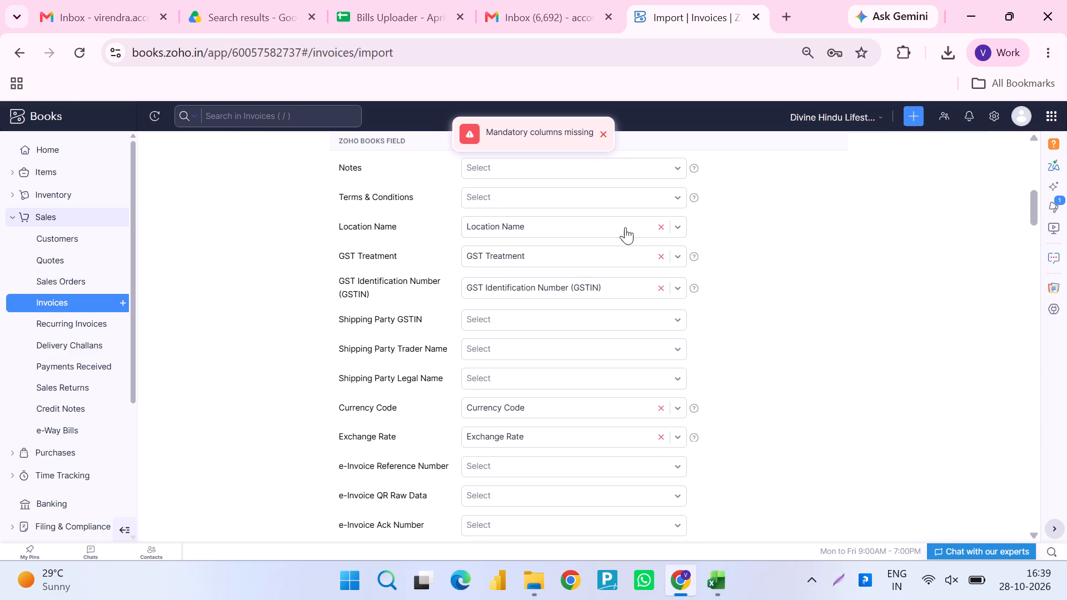
left_click(609, 227)
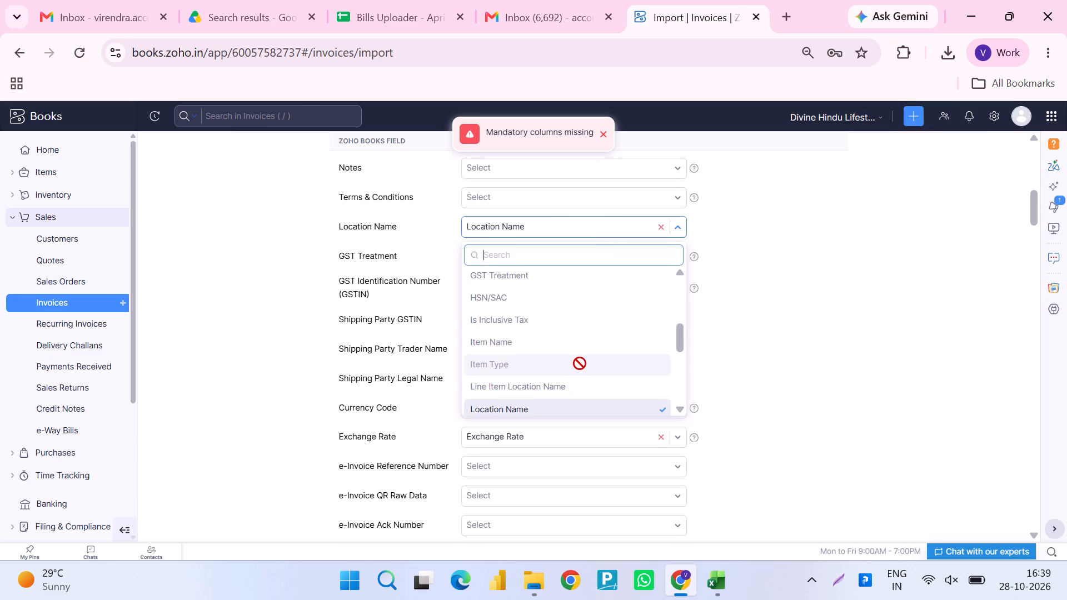
scroll(580, 363, "down", 2)
left_click(924, 363)
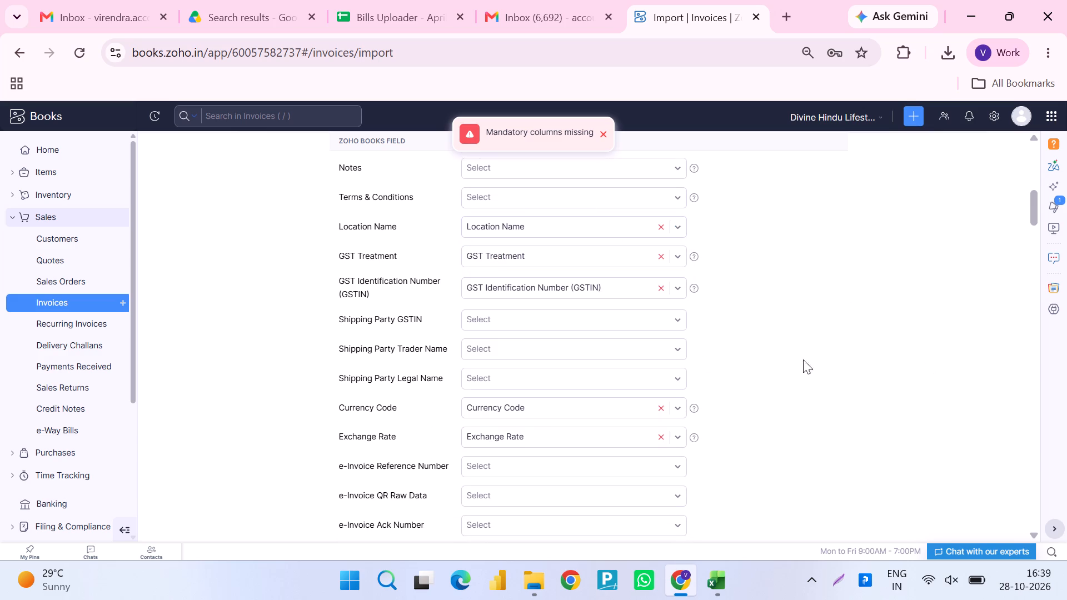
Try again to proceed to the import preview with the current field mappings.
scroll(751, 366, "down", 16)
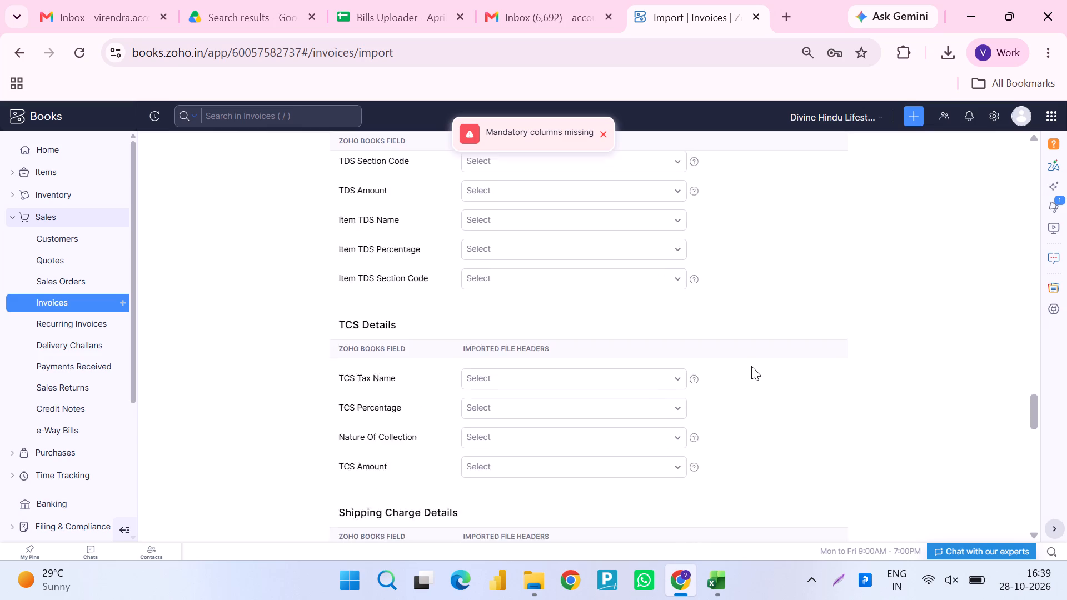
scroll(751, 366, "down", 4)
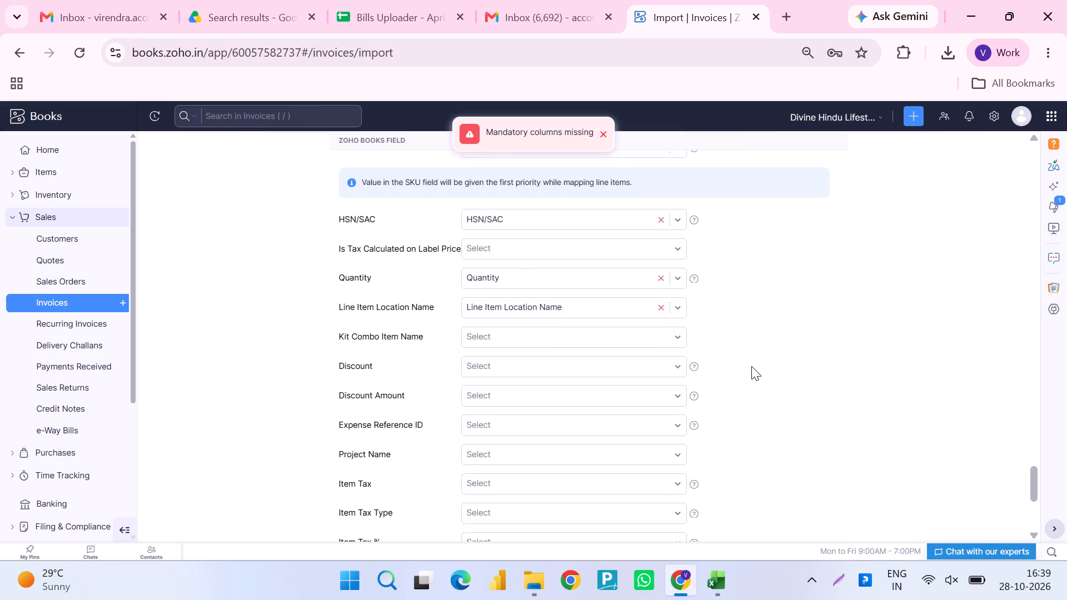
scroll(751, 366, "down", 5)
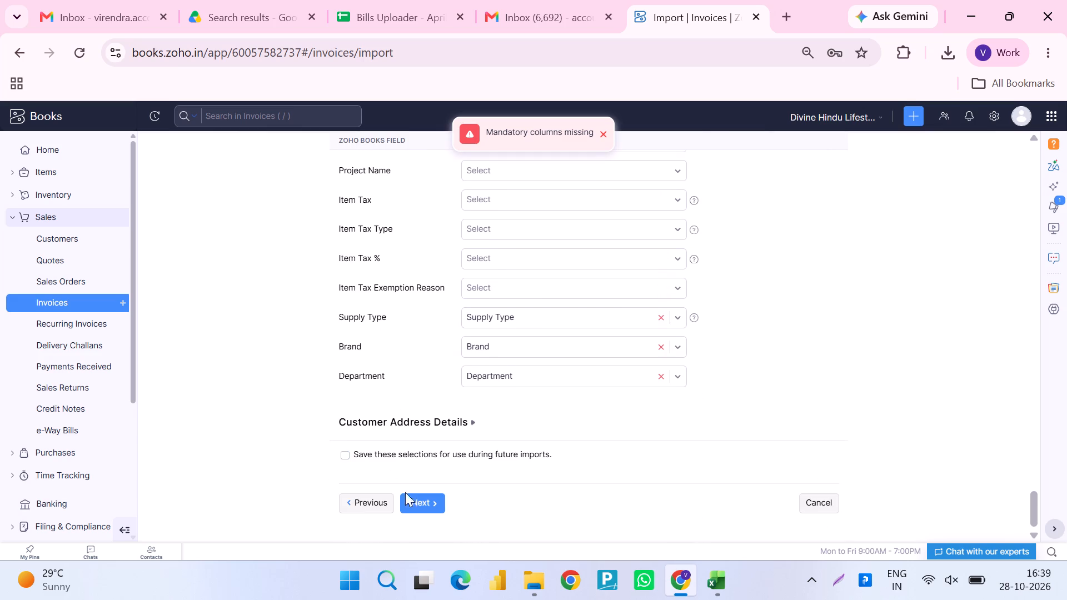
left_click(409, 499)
Review the invoice field mappings across all detail sections for a mandatory field that has no file header selected.
scroll(806, 367, "up", 4)
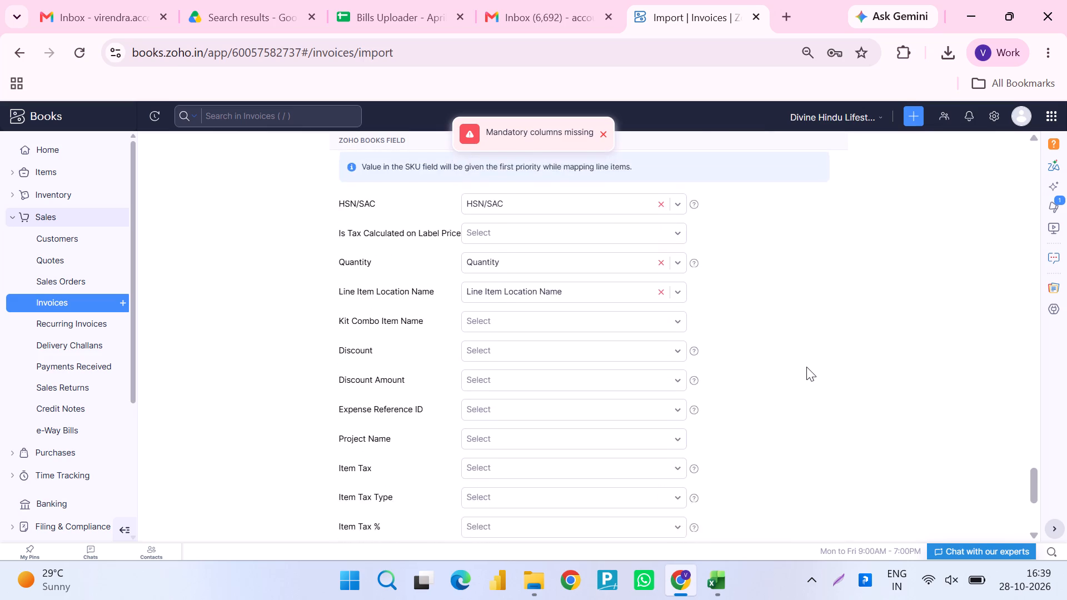
scroll(806, 367, "up", 3)
scroll(806, 367, "down", 1)
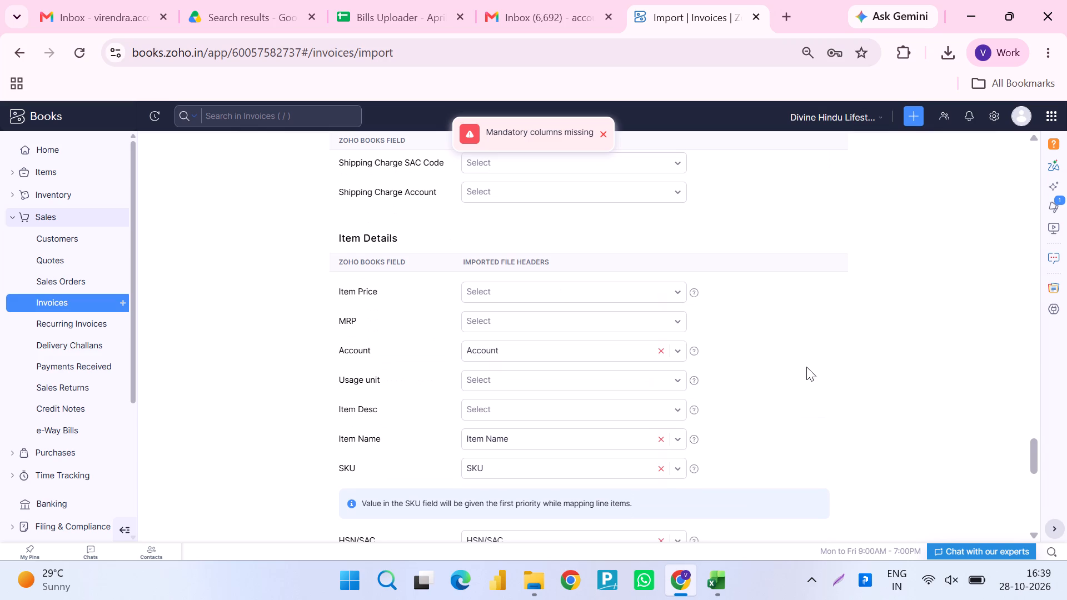
scroll(806, 367, "down", 3)
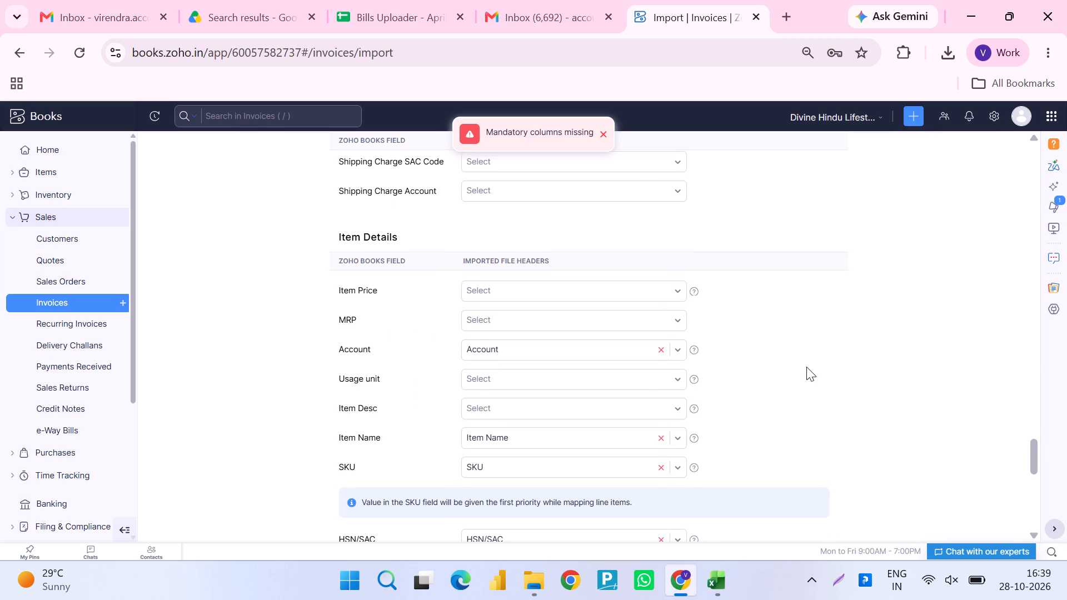
scroll(806, 367, "down", 2)
scroll(806, 367, "up", 1)
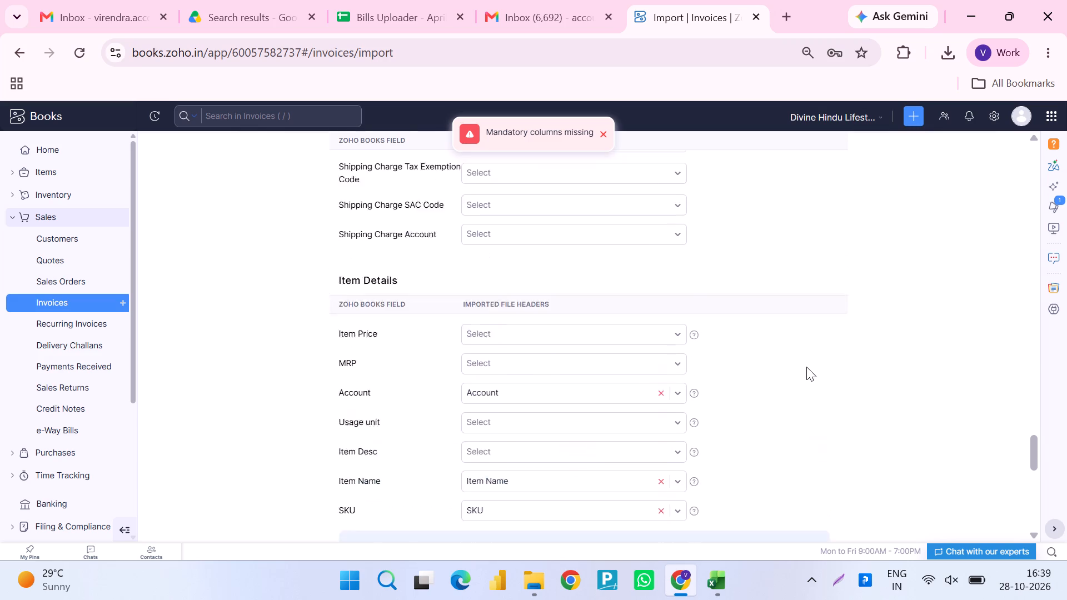
scroll(806, 367, "up", 15)
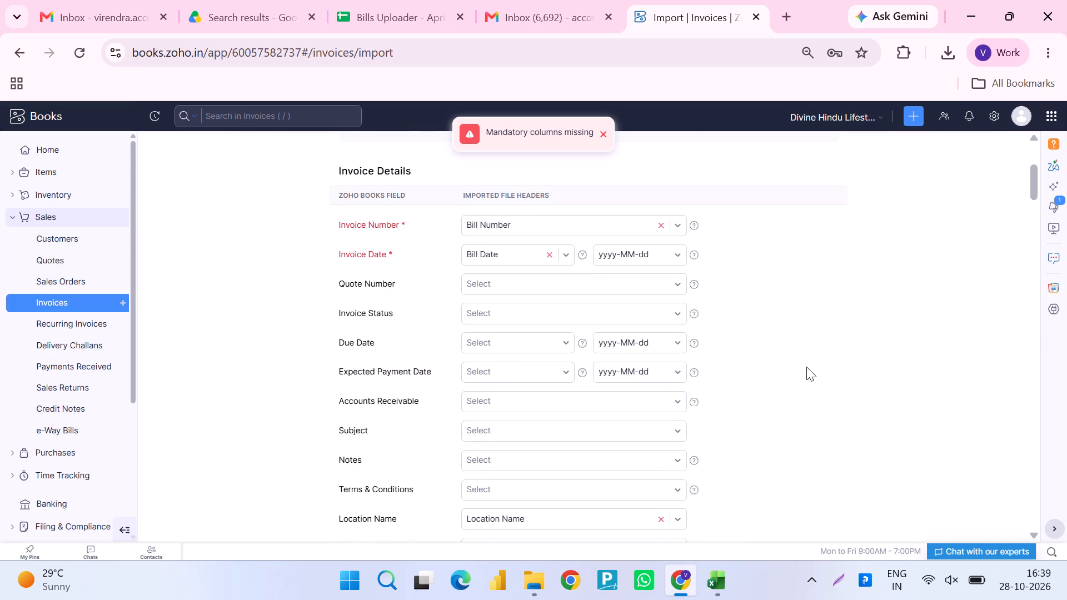
scroll(806, 367, "down", 18)
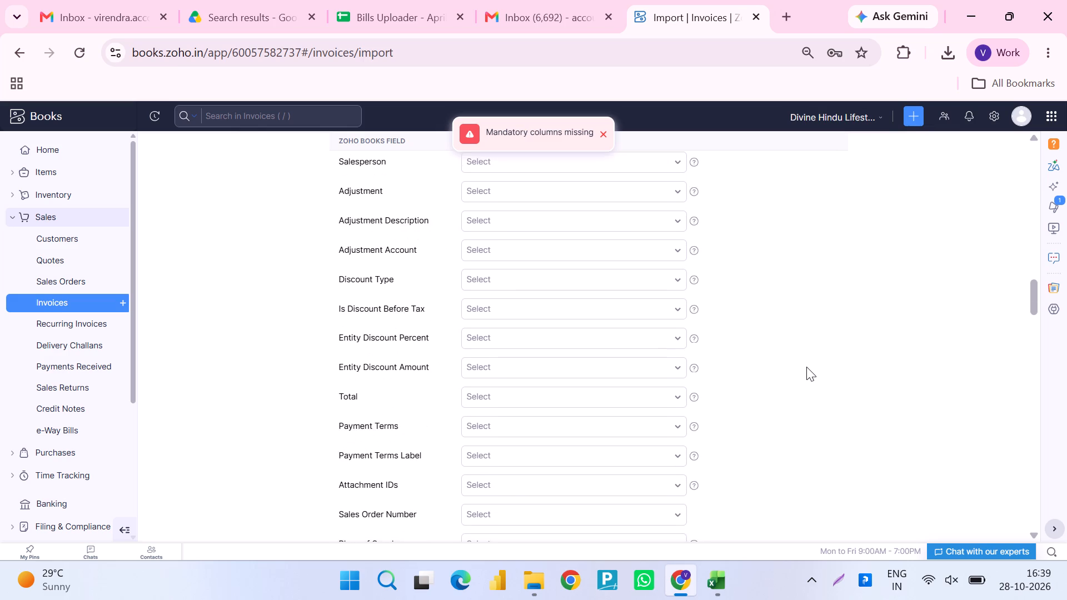
scroll(806, 367, "down", 7)
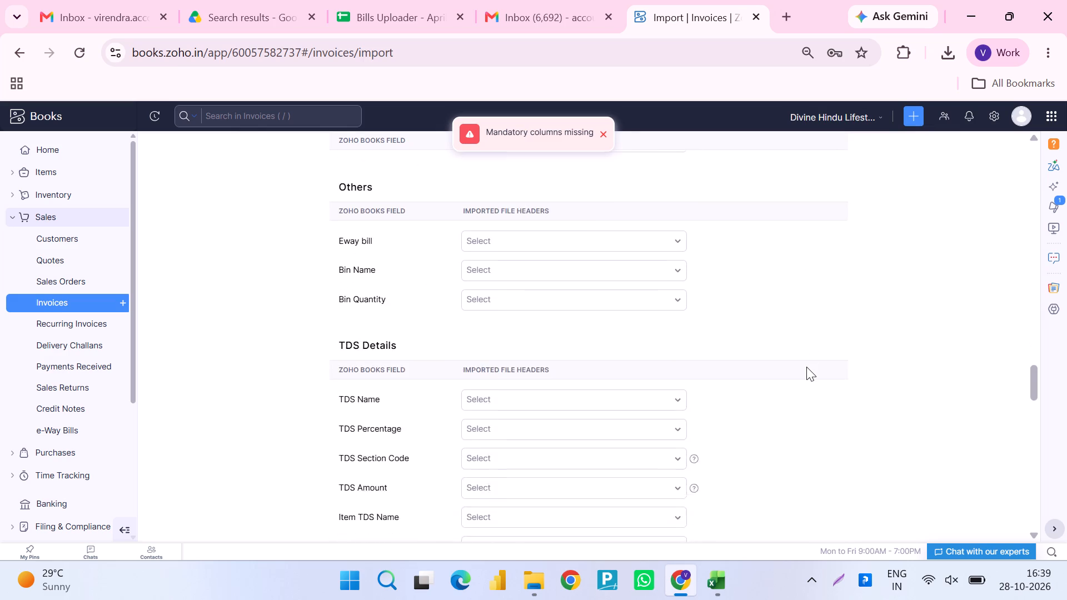
scroll(806, 367, "down", 9)
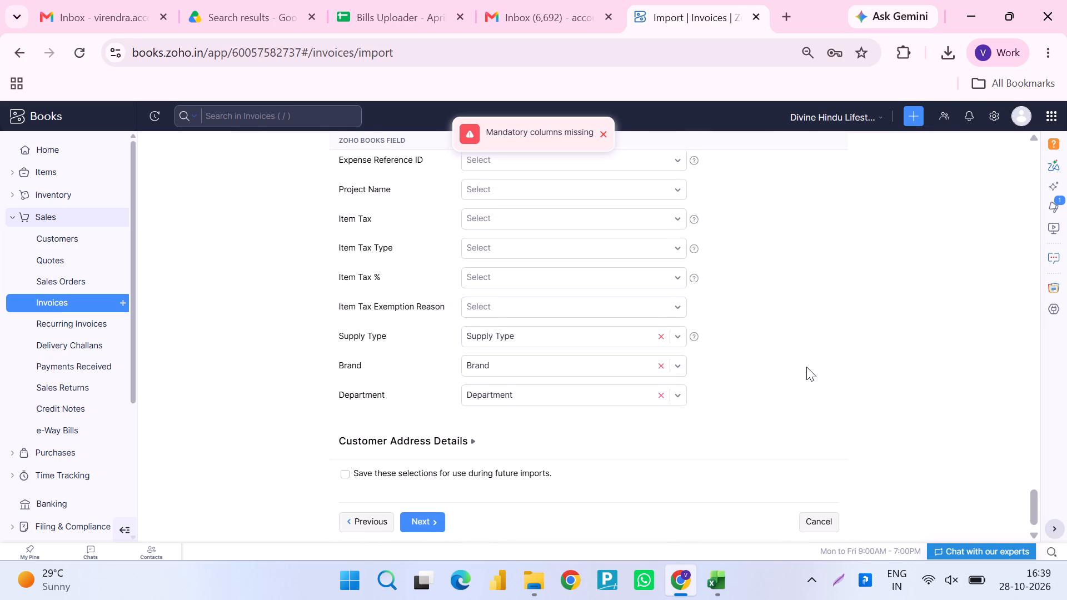
scroll(806, 367, "up", 7)
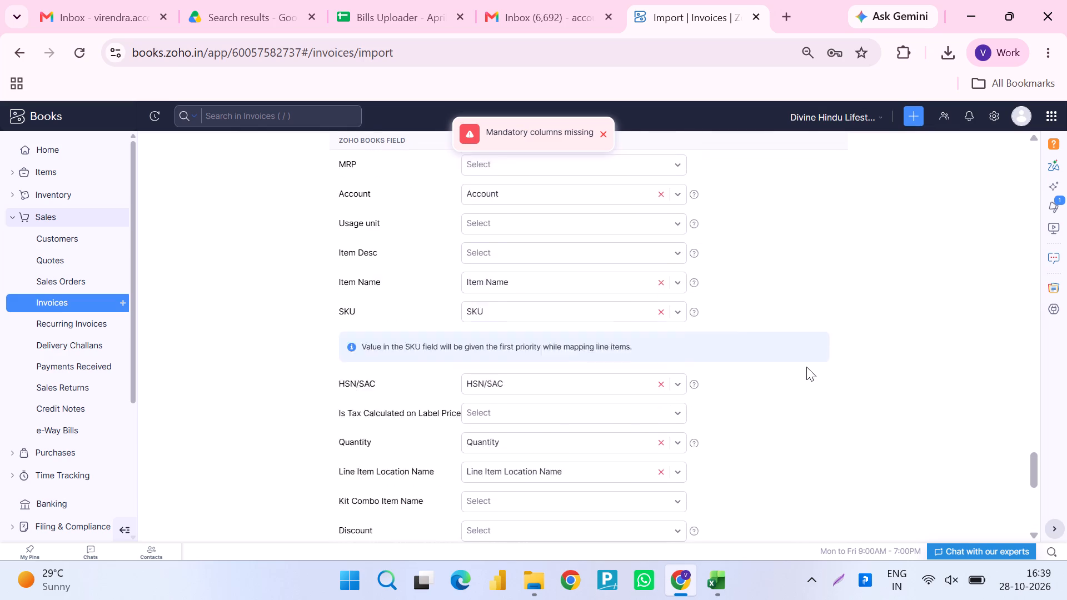
scroll(806, 367, "up", 7)
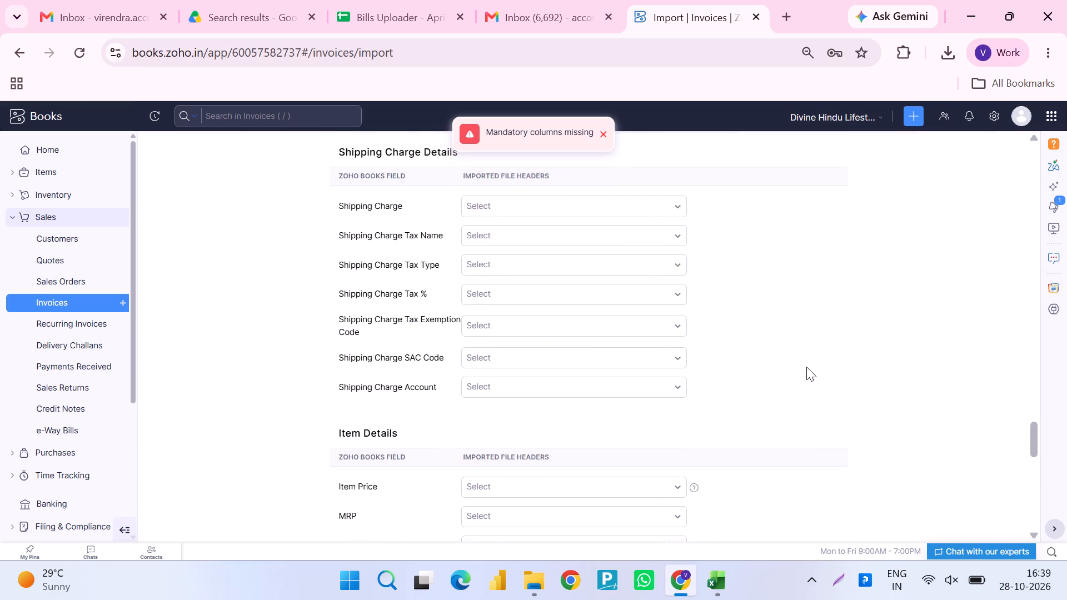
scroll(806, 367, "up", 7)
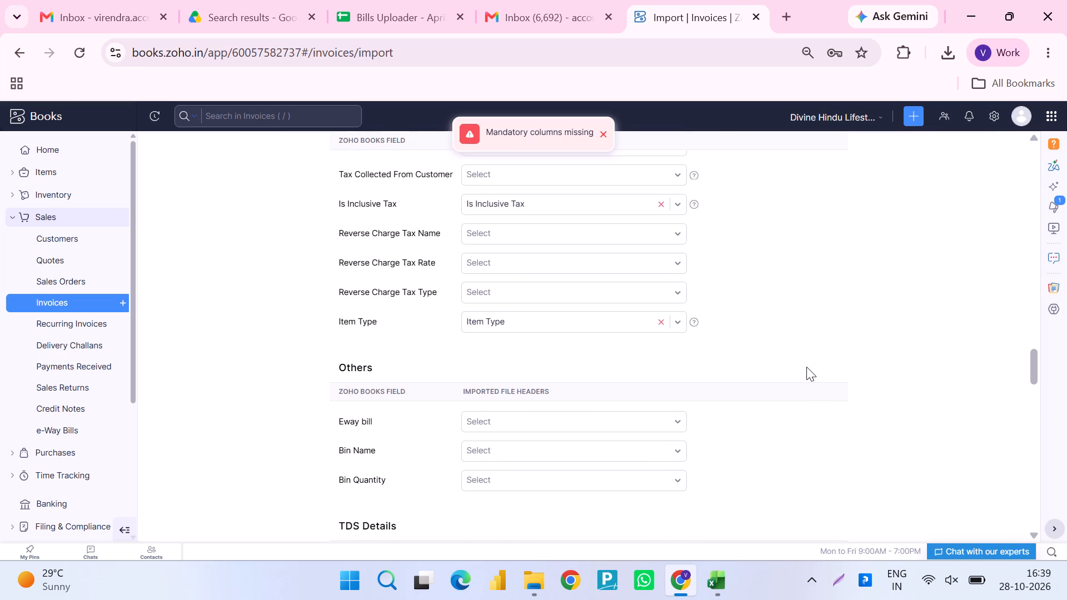
scroll(806, 367, "down", 5)
scroll(806, 367, "up", 6)
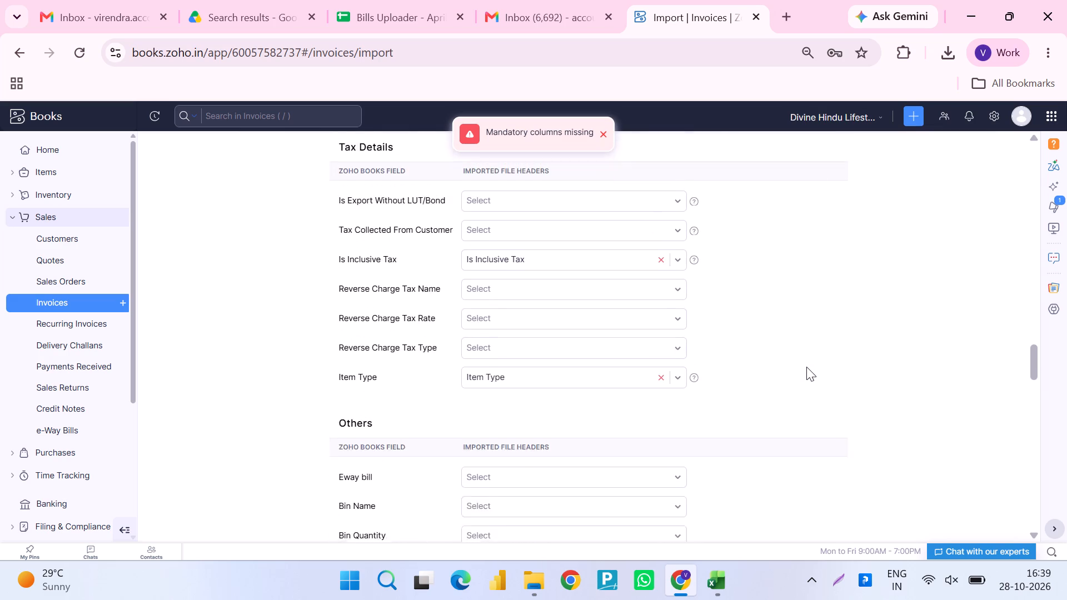
scroll(806, 367, "up", 6)
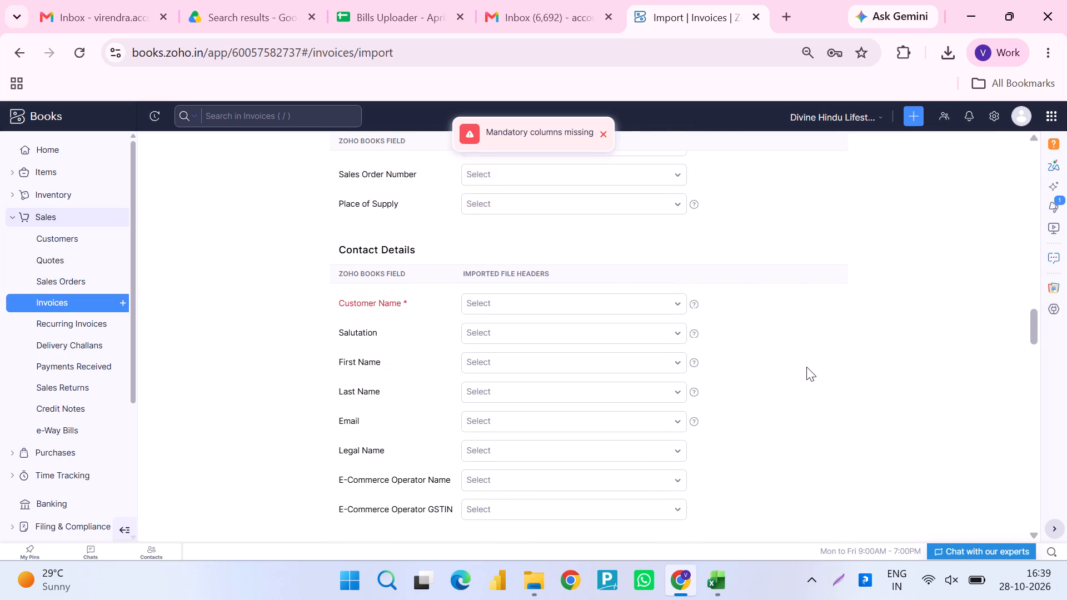
scroll(806, 367, "up", 1)
Check the file headers offered for Customer Name against the columns of the Bills Uploader workbook in Excel.
left_click(595, 368)
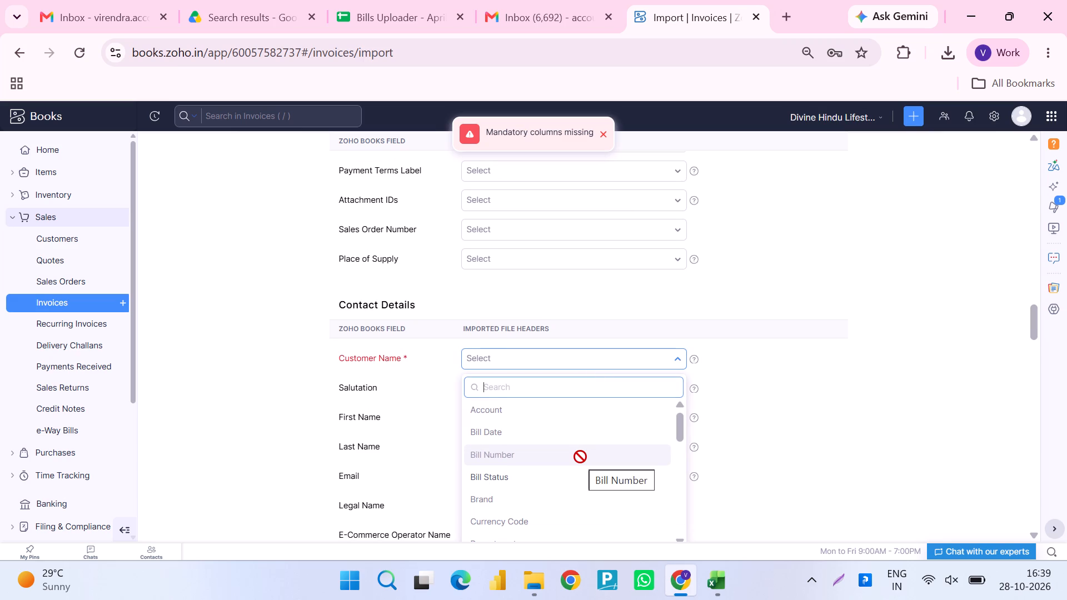
scroll(580, 457, "down", 3)
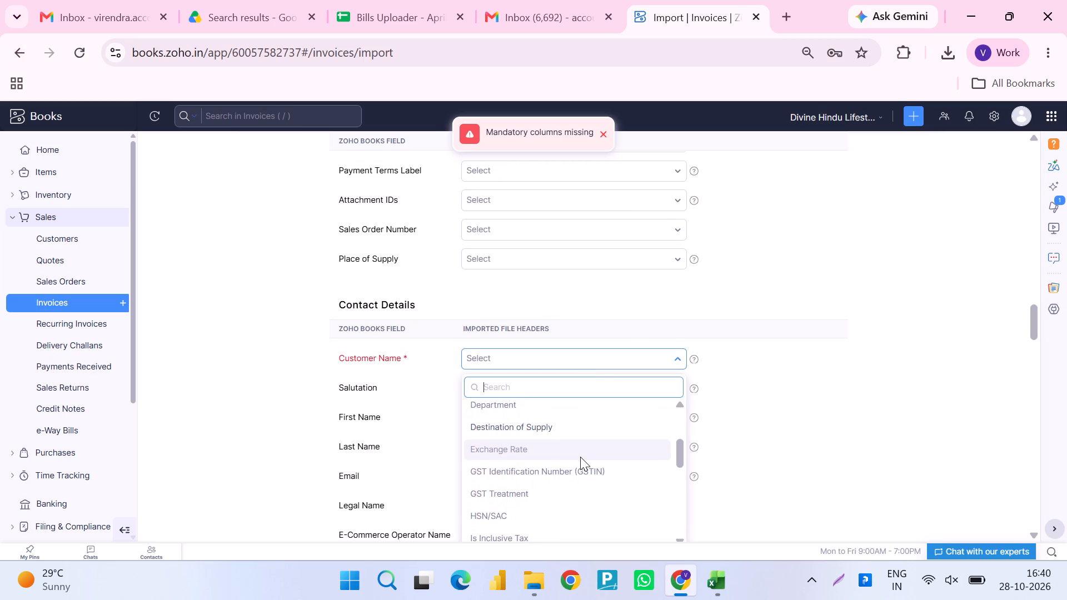
scroll(580, 457, "down", 1)
key("super+d")
key("Return")
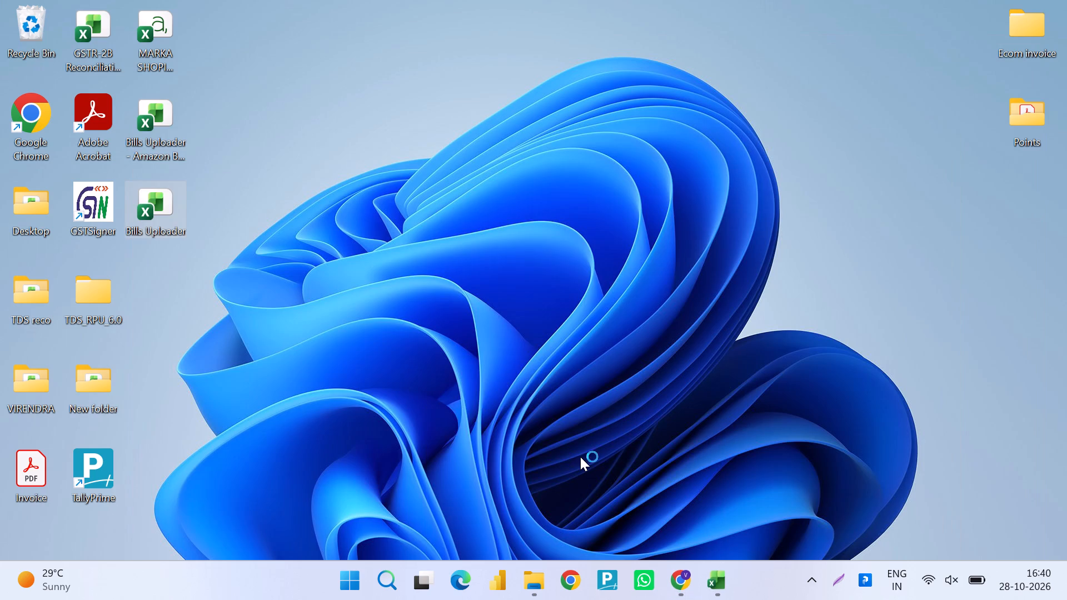
scroll(699, 378, "left", 10)
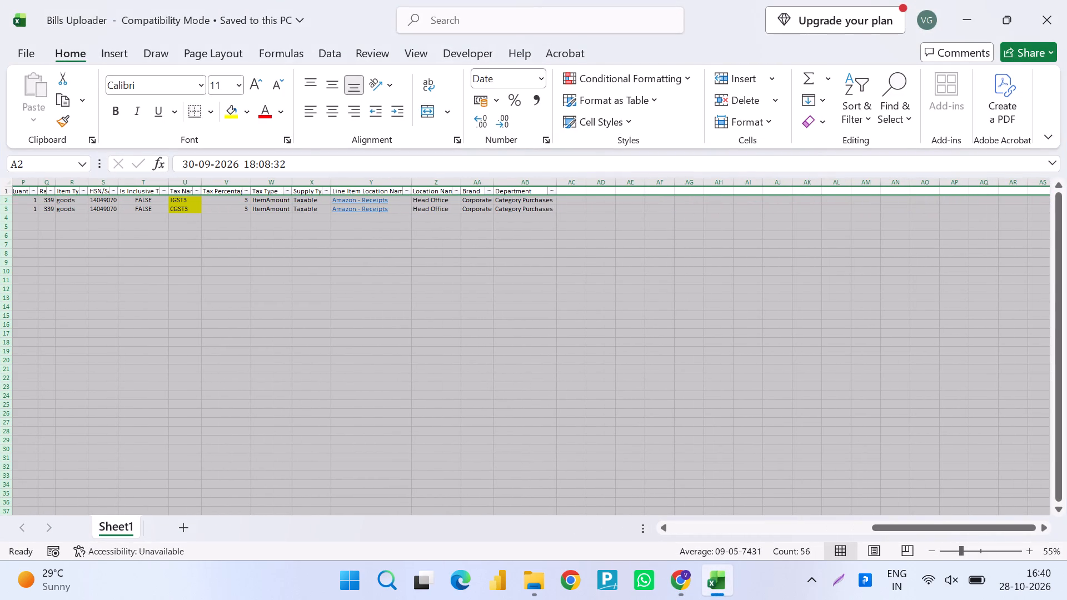
key("alt+Tab")
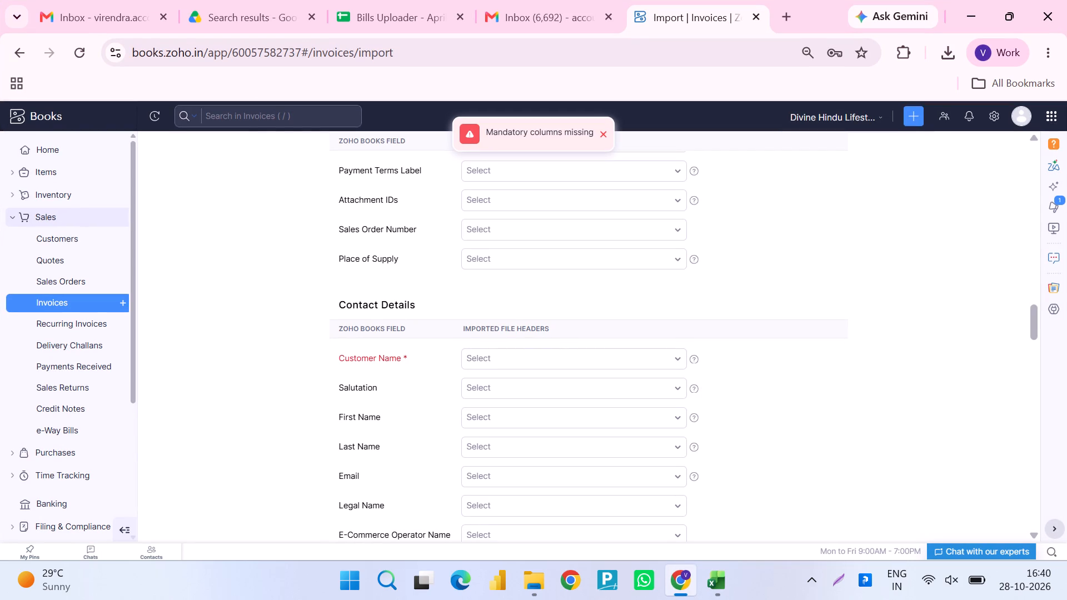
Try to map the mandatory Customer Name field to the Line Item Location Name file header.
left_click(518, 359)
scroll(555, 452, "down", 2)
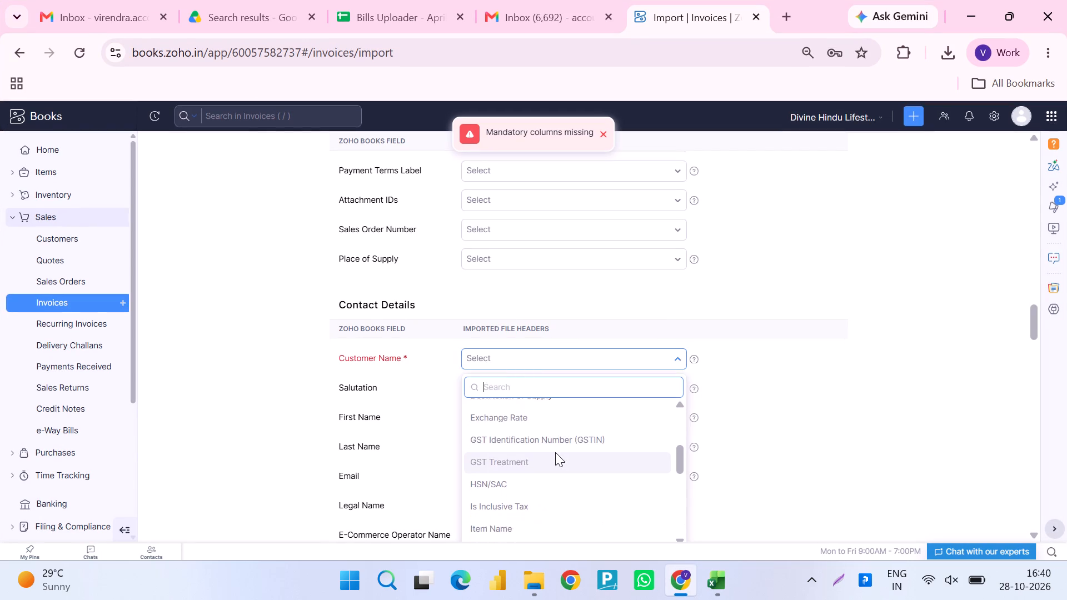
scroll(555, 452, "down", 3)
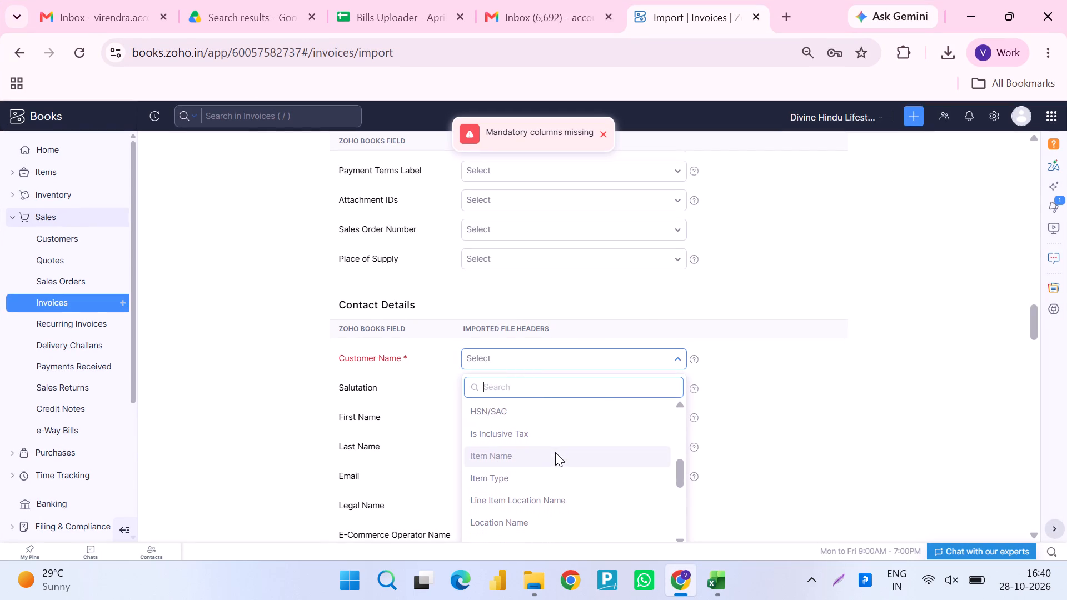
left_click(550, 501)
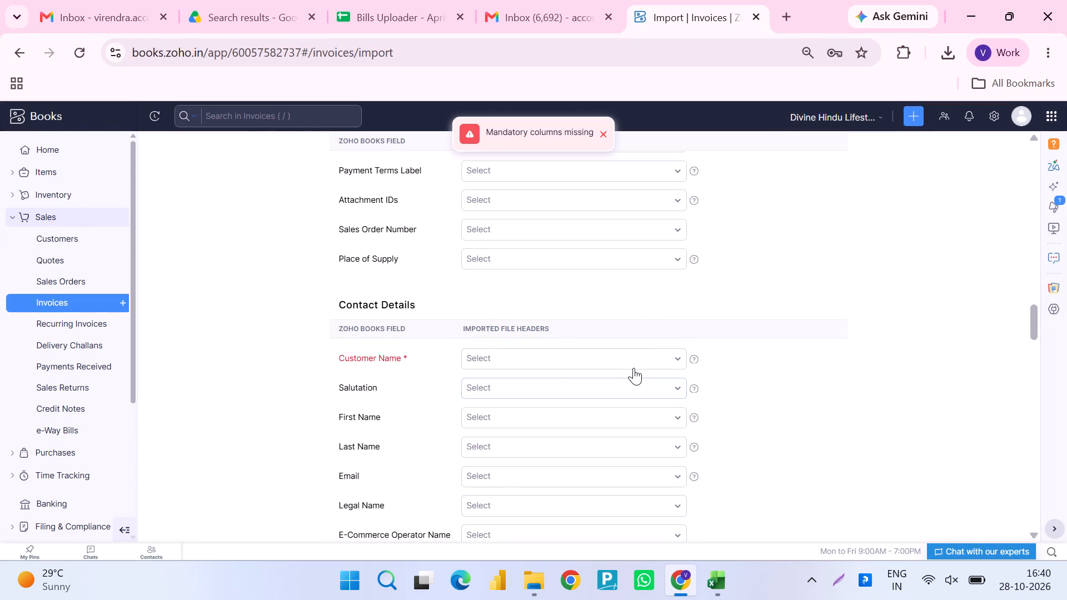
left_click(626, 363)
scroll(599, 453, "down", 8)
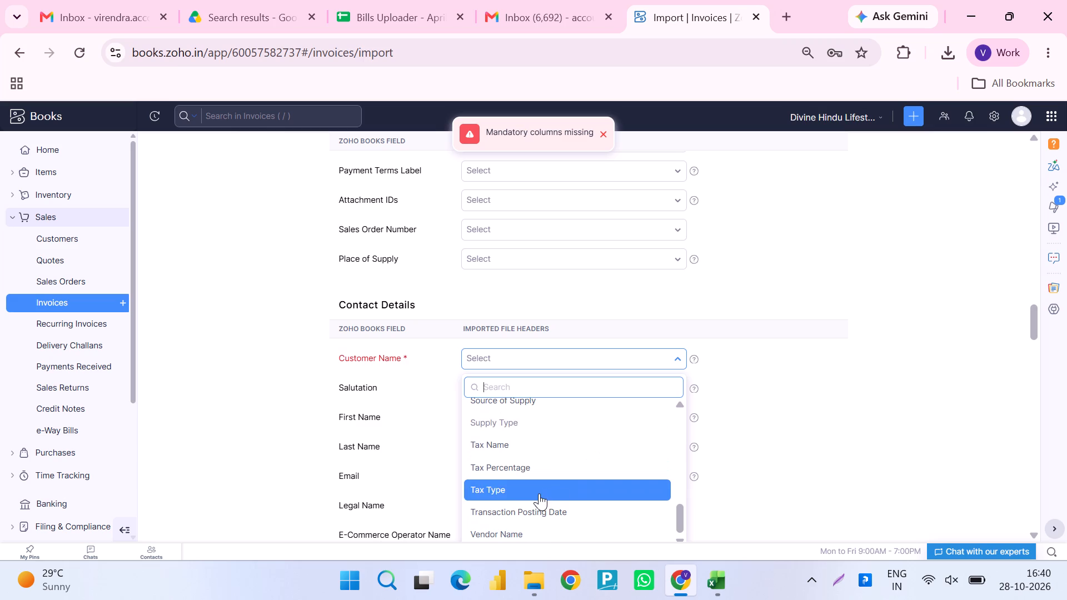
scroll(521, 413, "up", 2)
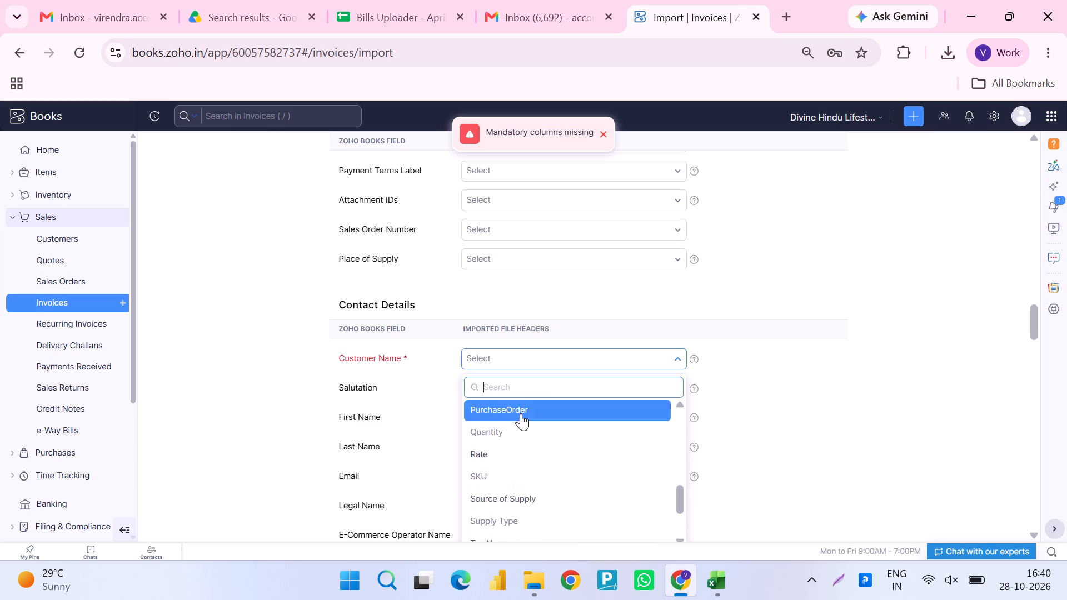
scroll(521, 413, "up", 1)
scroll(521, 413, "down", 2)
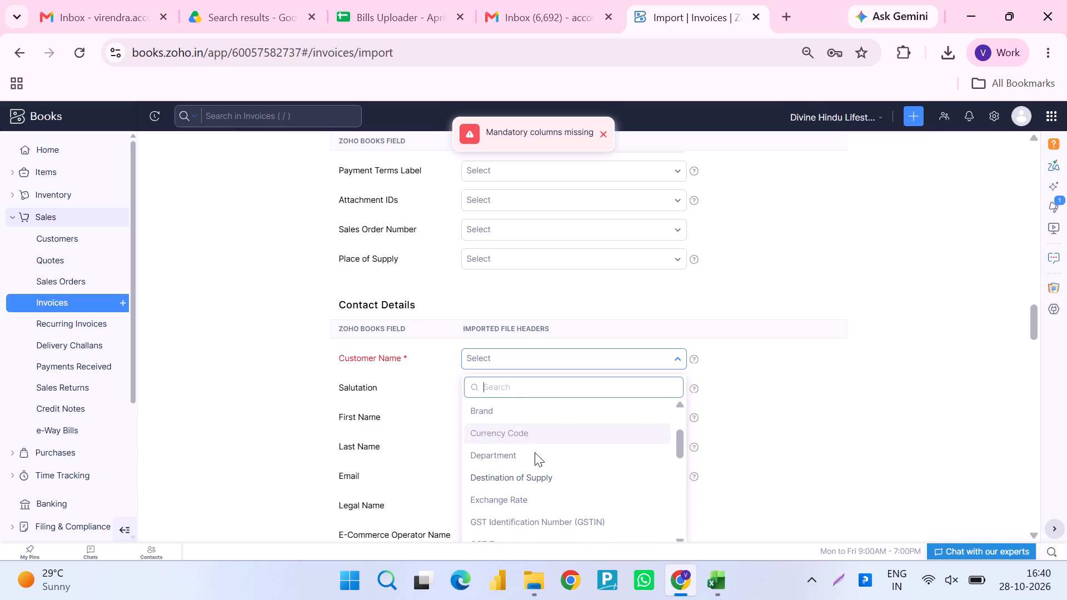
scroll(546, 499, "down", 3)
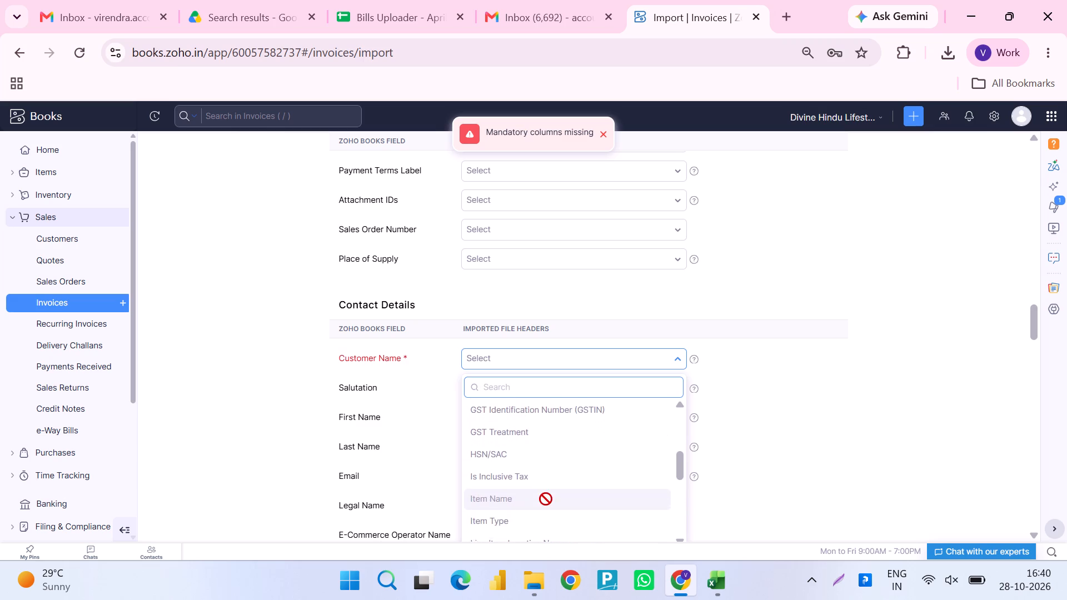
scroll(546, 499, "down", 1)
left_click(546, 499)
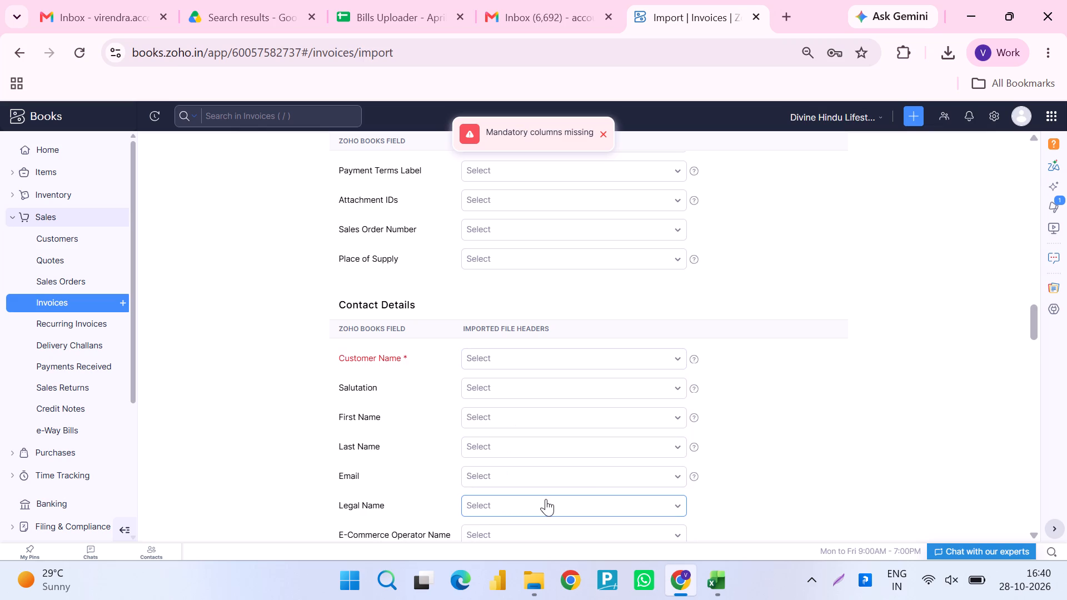
Map the mandatory Customer Name field under Contact Details to the Destination of Supply file header.
left_click(626, 352)
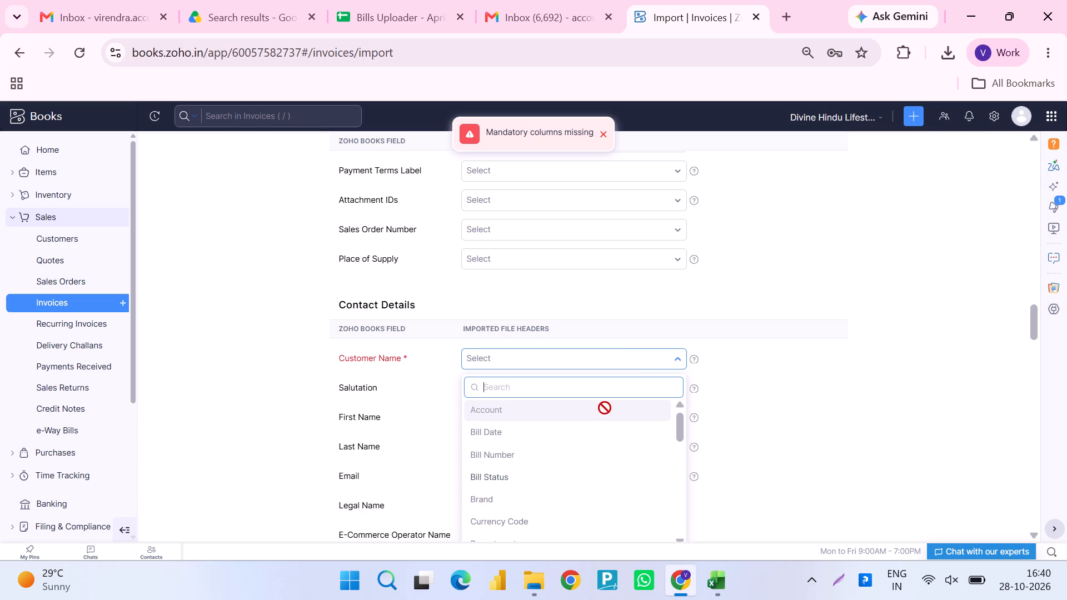
scroll(561, 489, "down", 1)
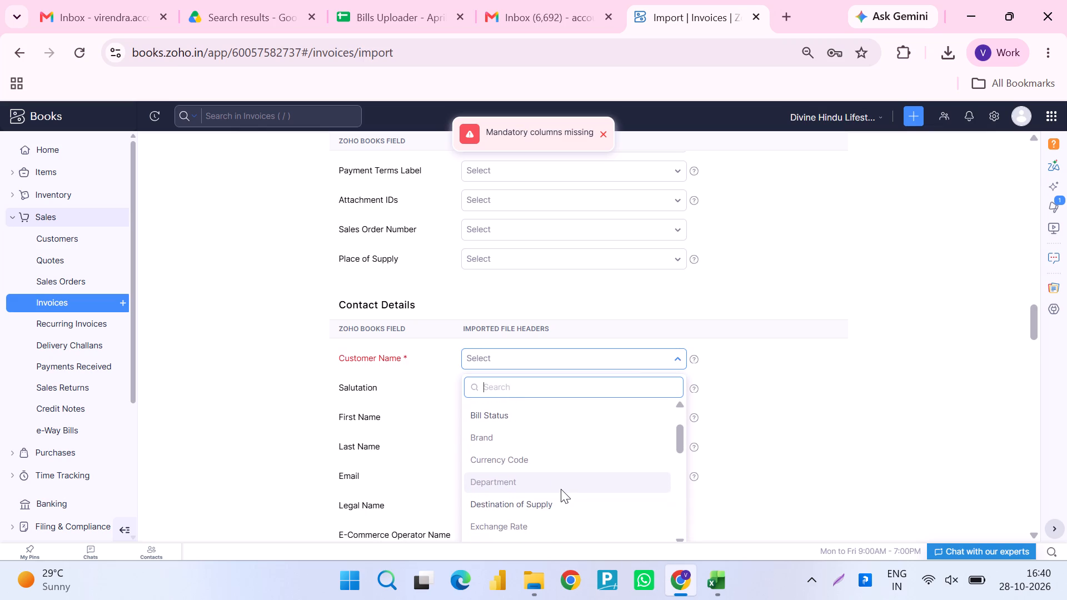
scroll(561, 489, "down", 2)
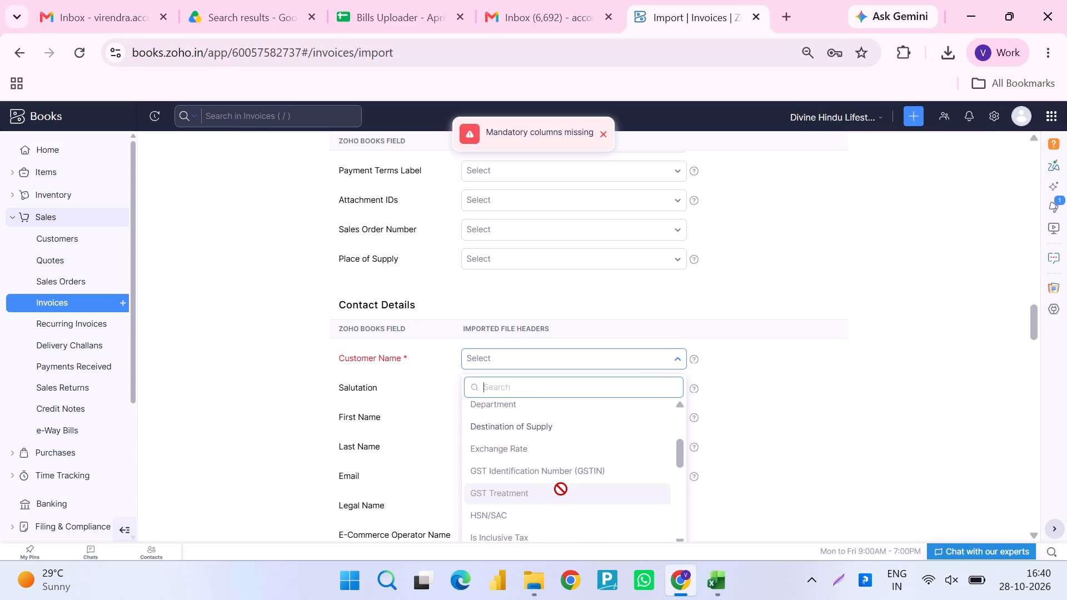
scroll(561, 489, "down", 1)
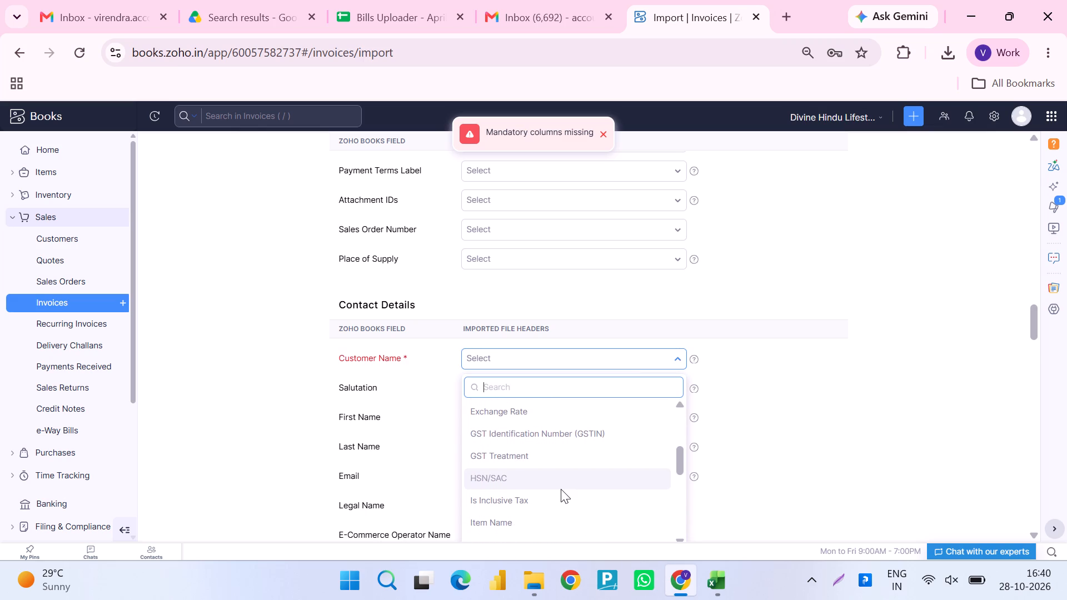
scroll(561, 489, "down", 2)
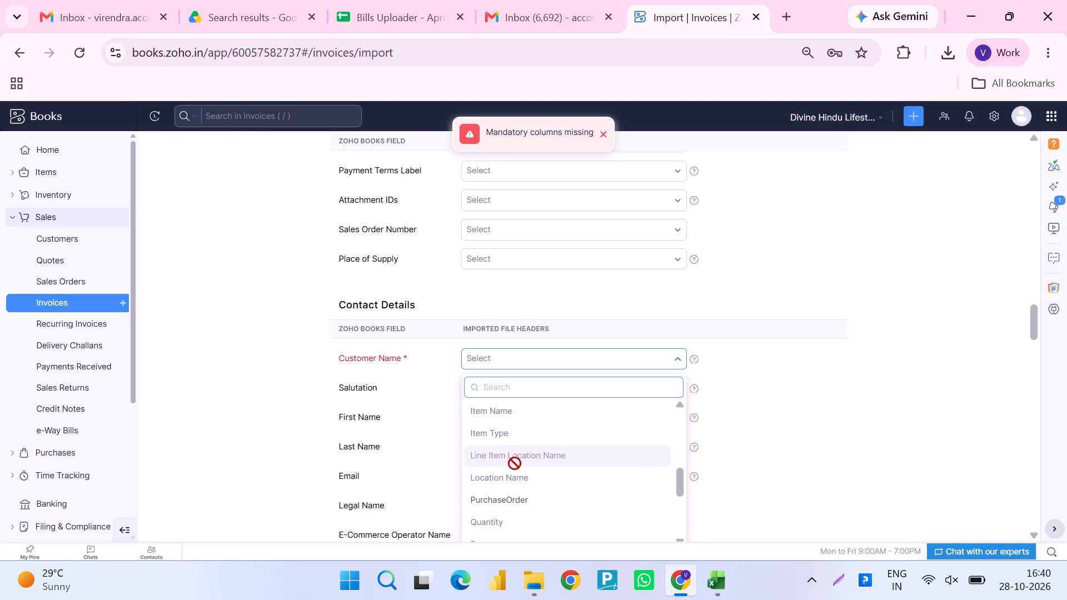
scroll(501, 484, "up", 6)
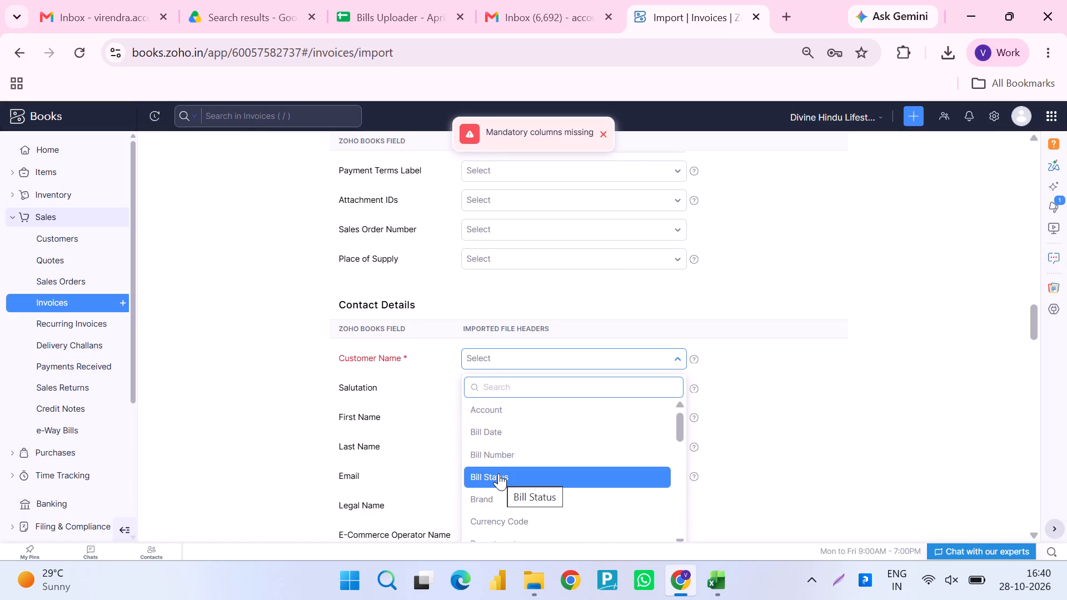
scroll(498, 473, "down", 1)
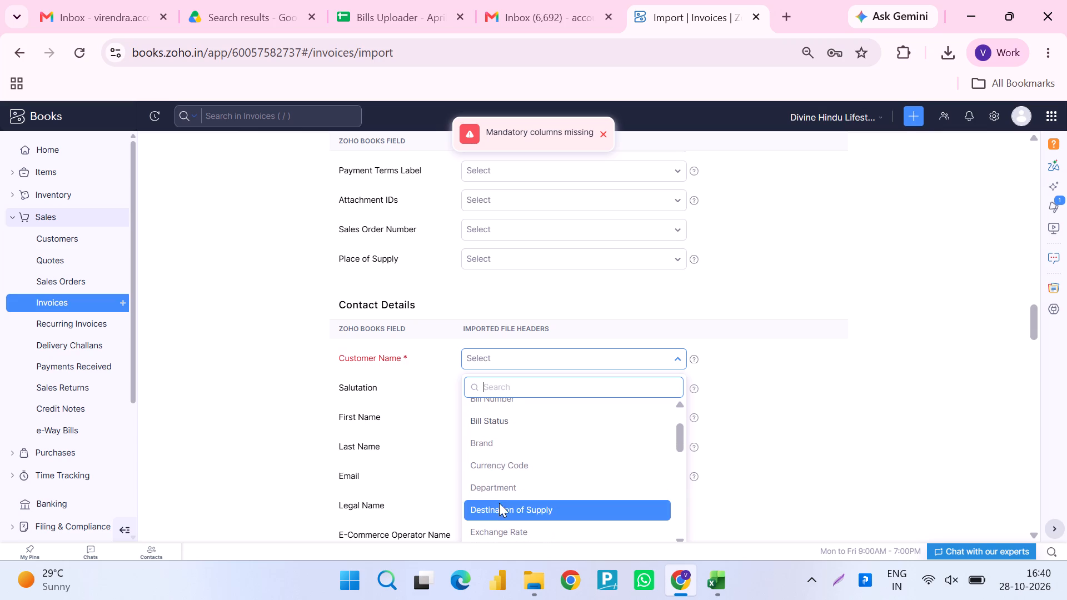
scroll(499, 506, "down", 1)
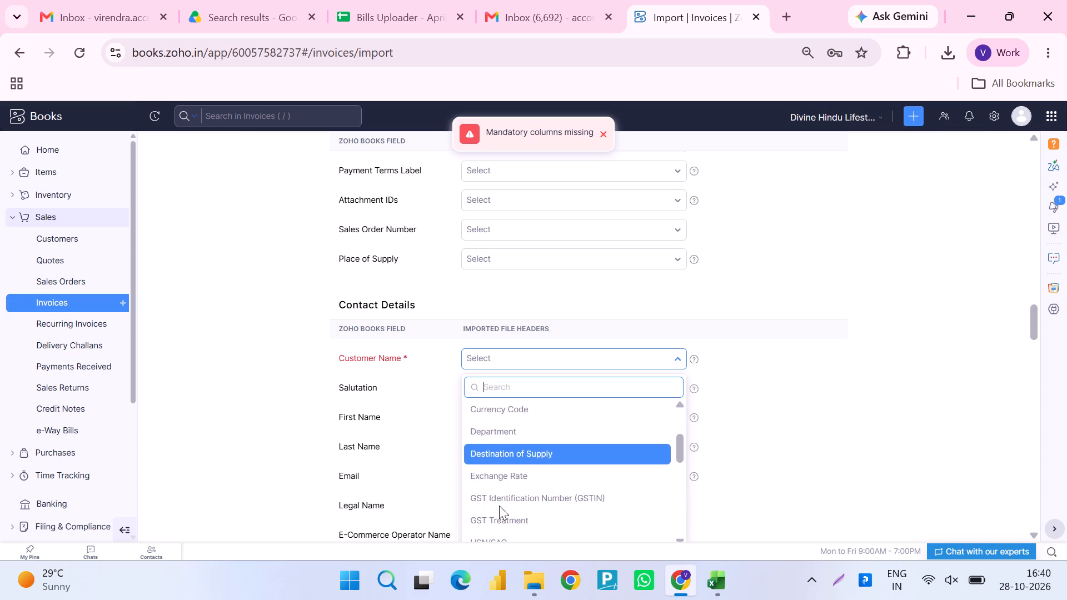
left_click(513, 447)
Proceed to the import preview with the Customer Name field mapped.
scroll(513, 447, "down", 10)
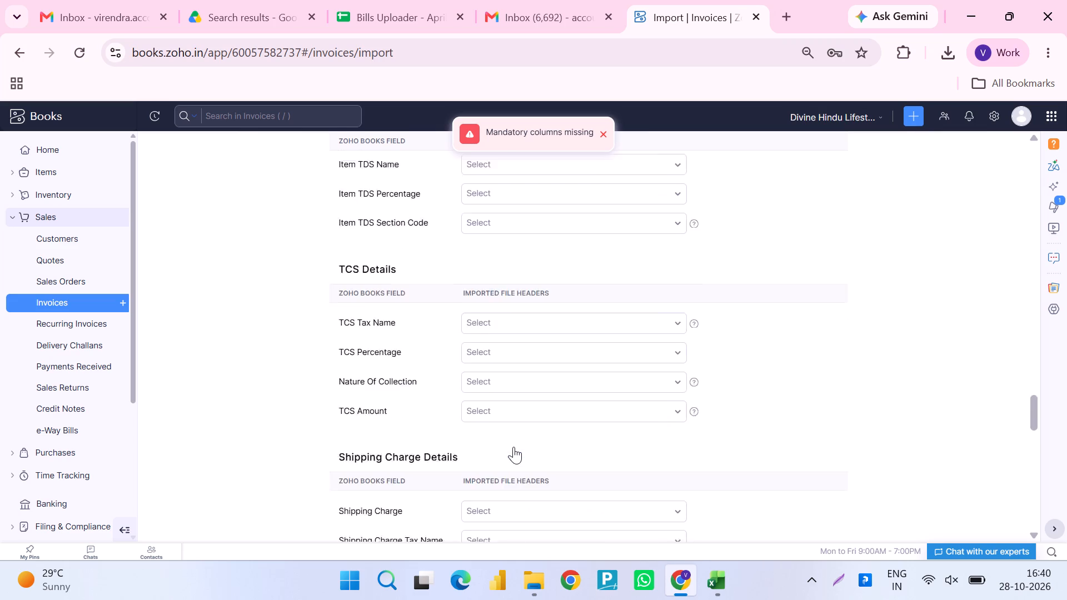
scroll(513, 447, "down", 6)
left_click(420, 501)
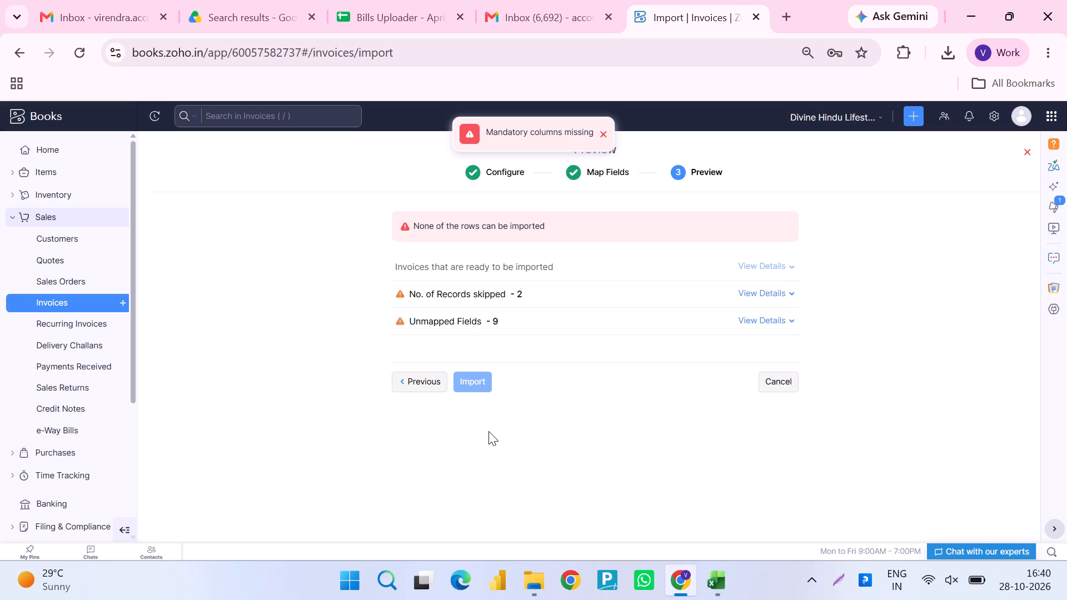
View the details of the unmapped fields and of the skipped records in the import preview.
left_click(753, 313)
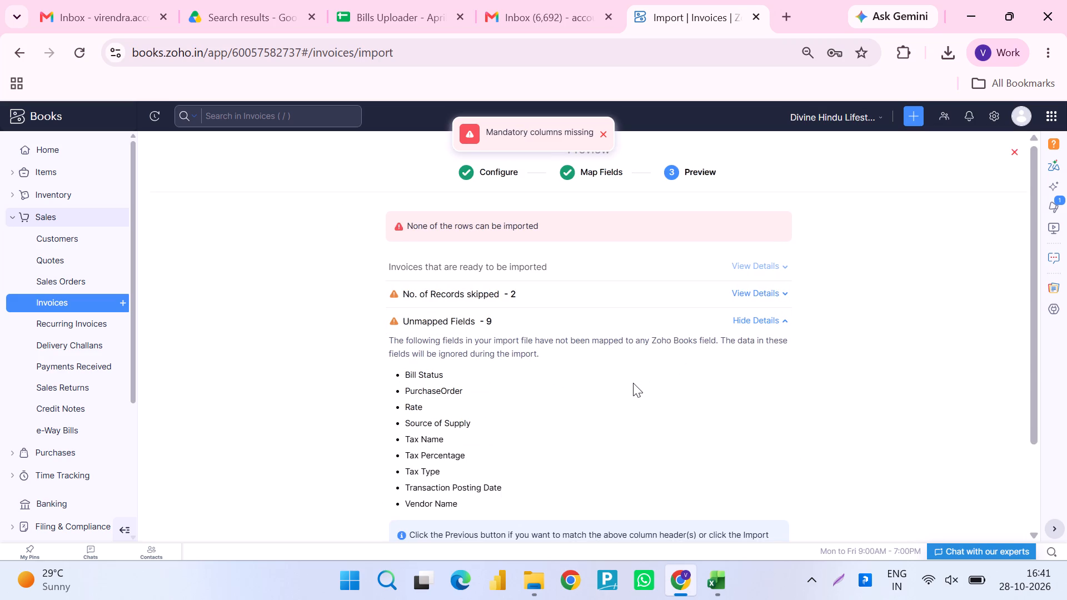
left_click(765, 290)
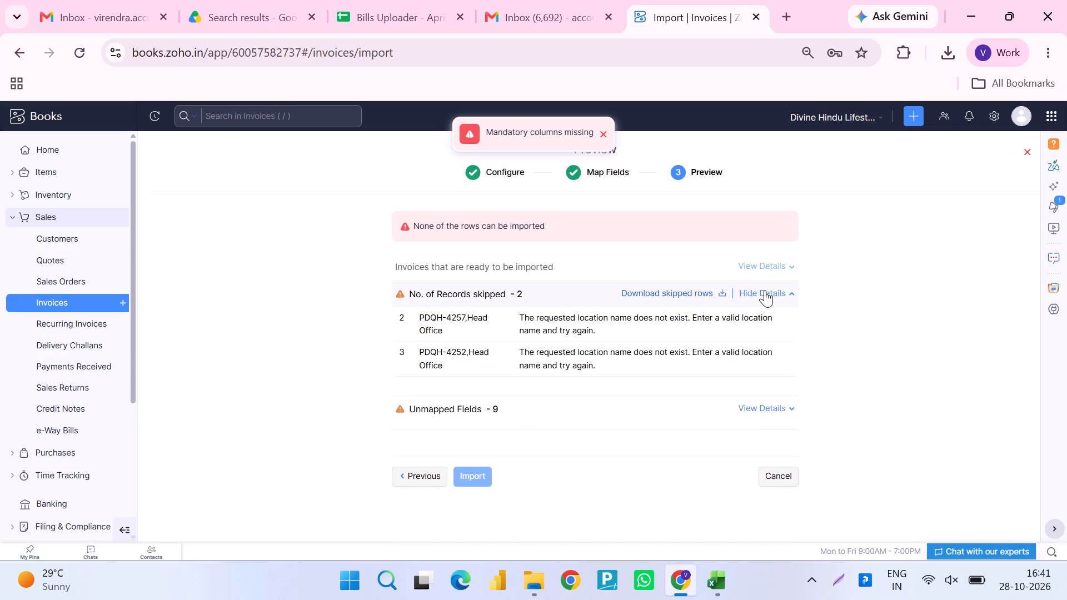
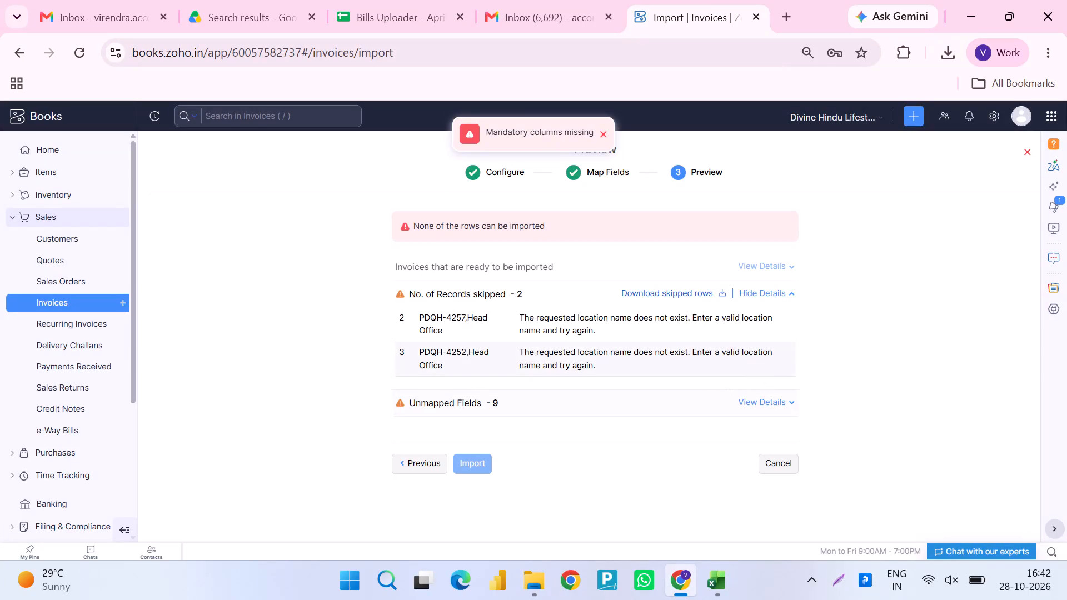
Download the skipped rows from the import preview and open the downloaded errors.csv in Excel.
left_click(699, 287)
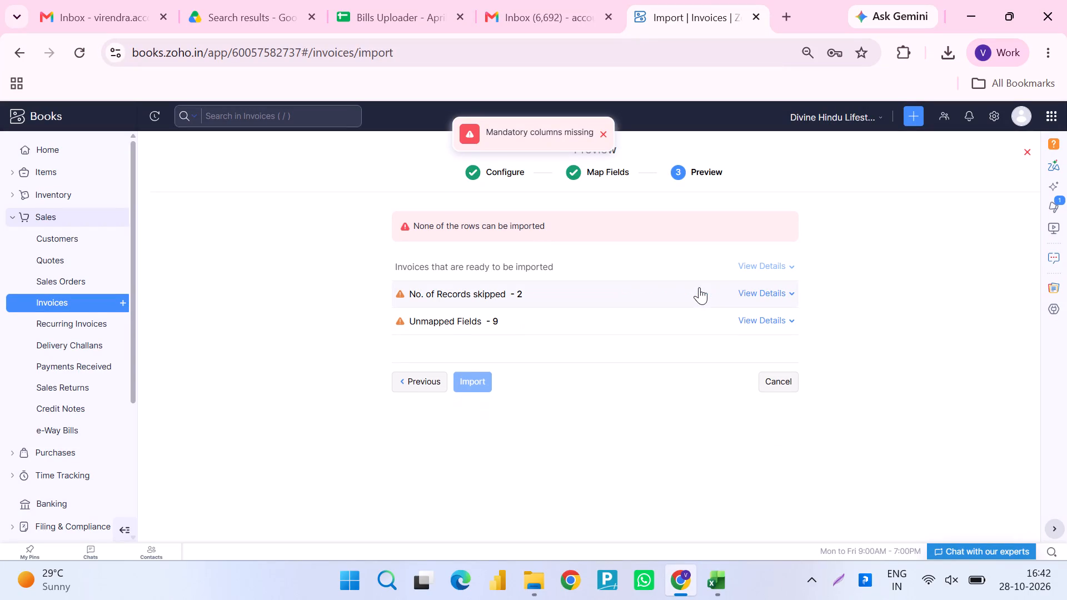
left_click(754, 299)
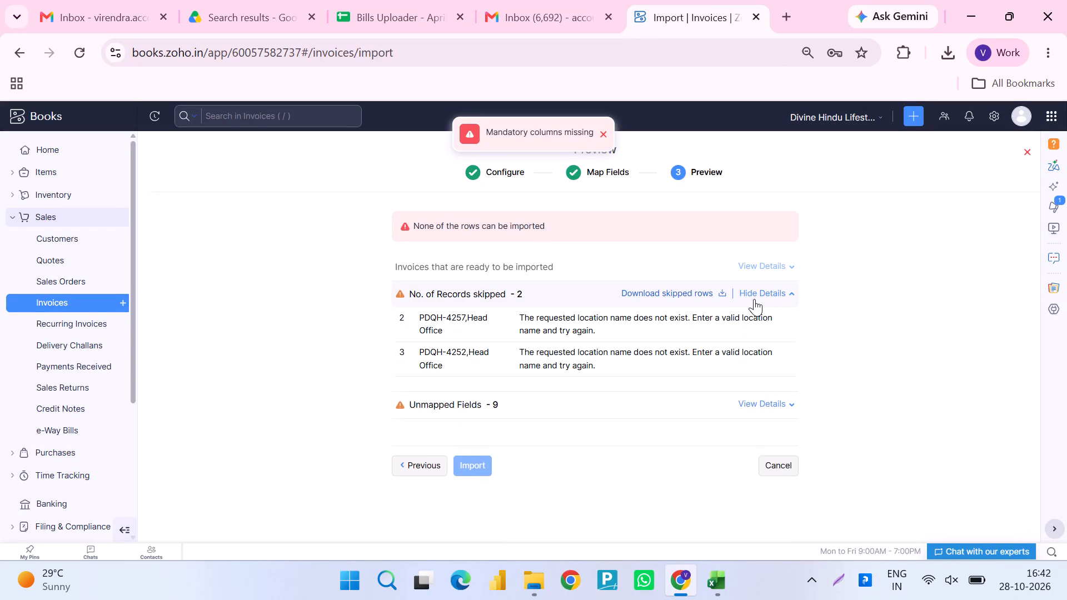
left_click(716, 293)
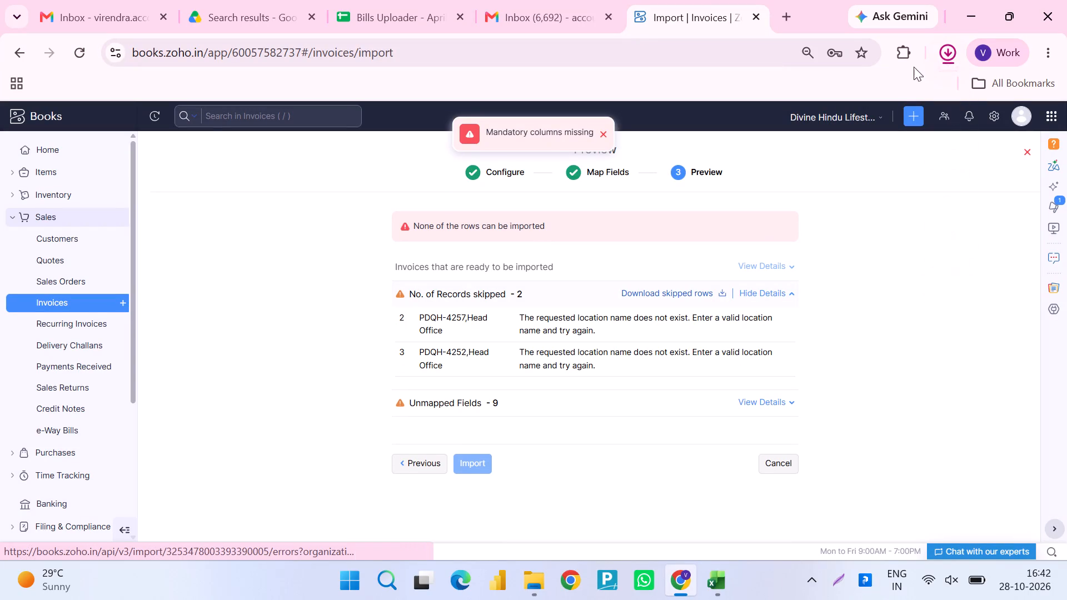
left_click(944, 51)
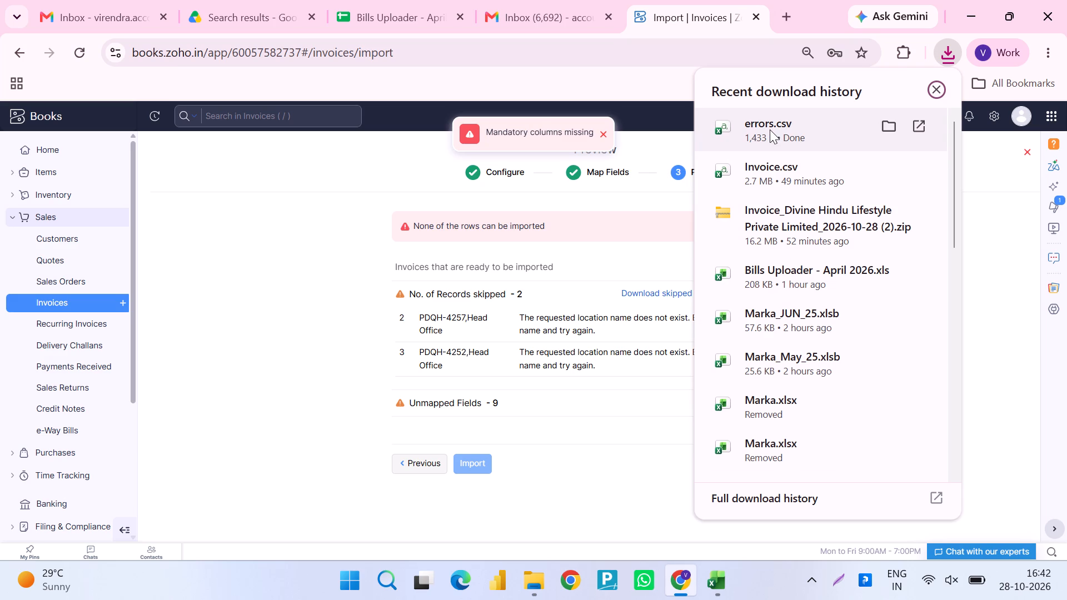
left_click(770, 129)
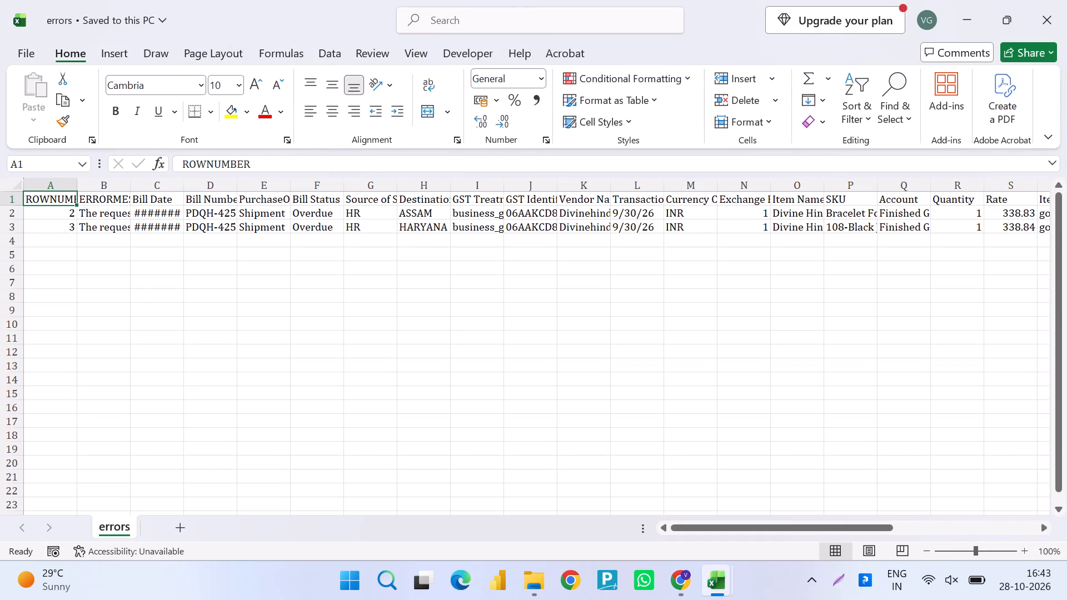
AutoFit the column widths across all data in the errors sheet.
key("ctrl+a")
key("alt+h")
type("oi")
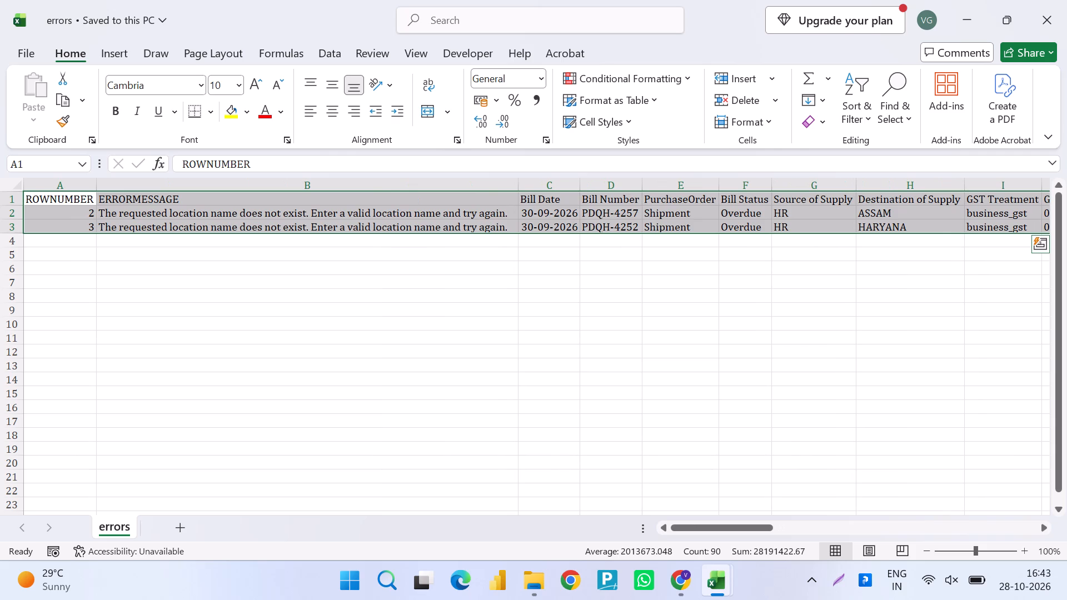
Examine the skipped rows across all columns, including the location names and error messages, and close the errors file without saving.
key("Tab")
key("Tab")
key("Tab")
key("Tab")
key("Tab")
key("Tab")
key("Tab")
key("Tab")
key("Tab")
key("Tab")
key("Tab")
key("Tab")
key("Tab")
key("Tab")
key("Tab")
key("Tab")
key("Tab")
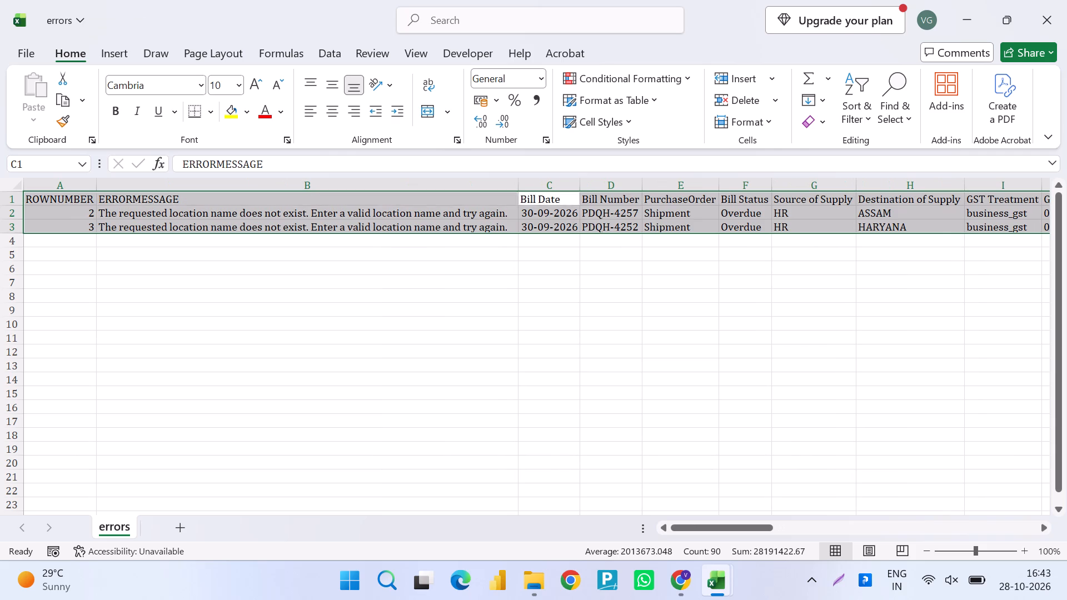
key("Tab")
key("Tab")
key("Tab")
key("Tab")
key("Tab")
key("Tab")
key("Tab")
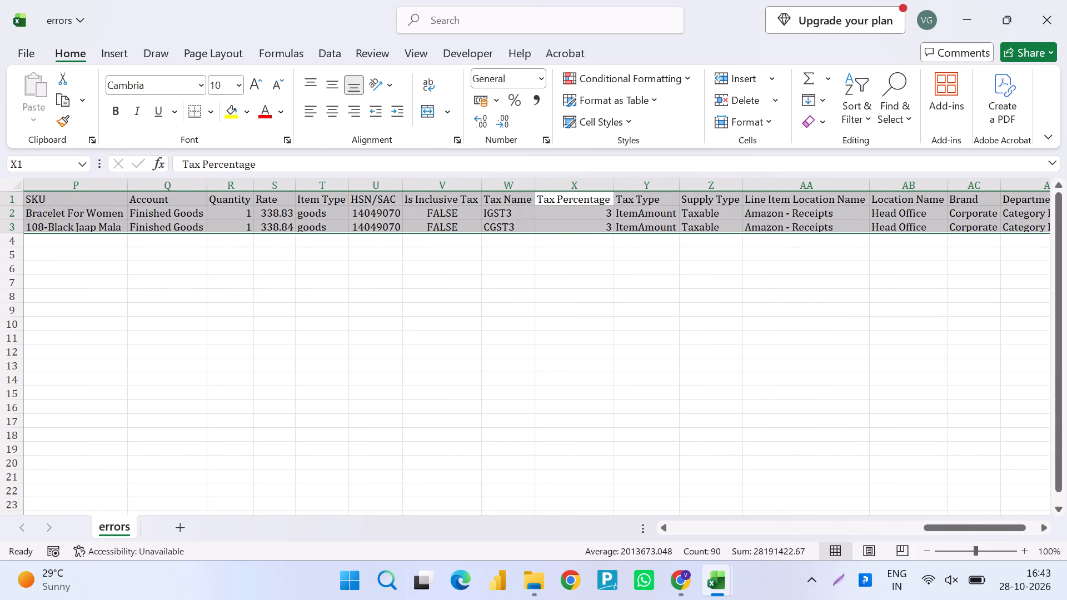
key("Tab")
key("Tab")
key("Tab")
key("Tab")
key("Tab")
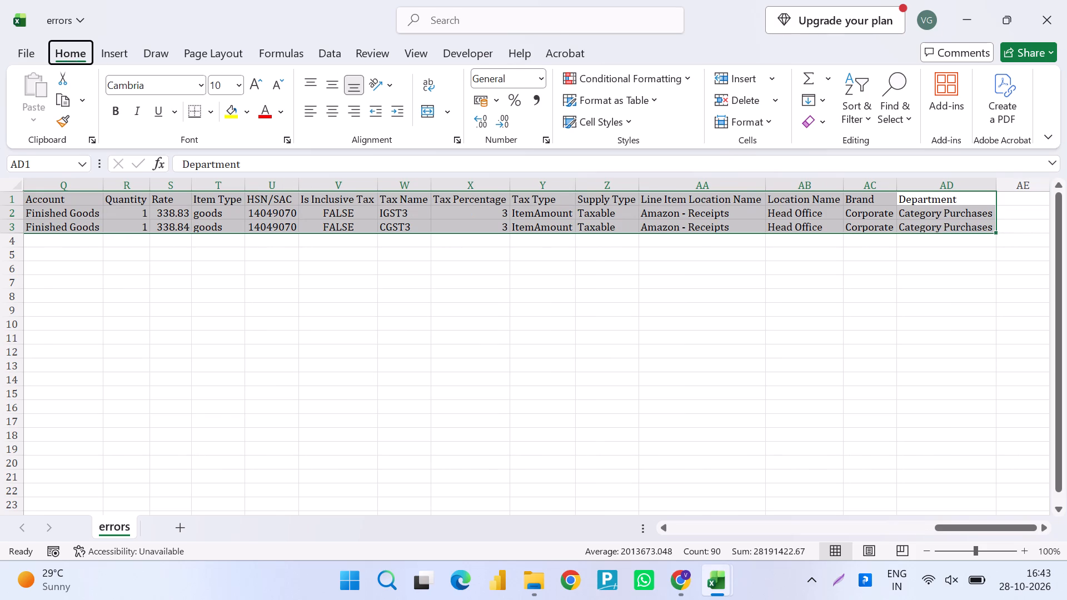
key("Escape")
key("ctrl+Left")
key("ctrl+Left")
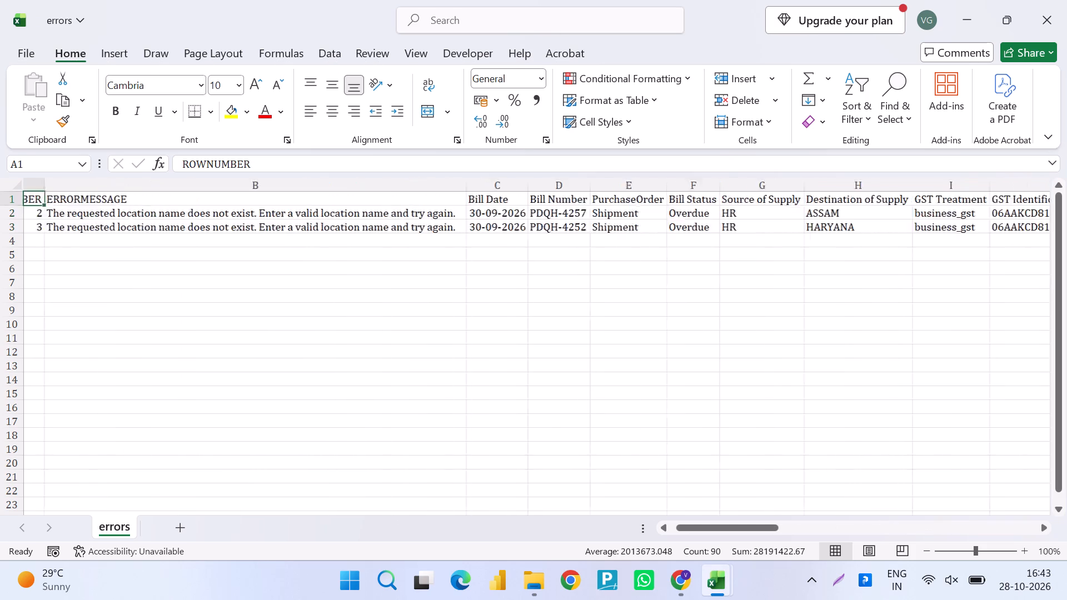
key("ctrl+Left")
key("Right")
key("Down")
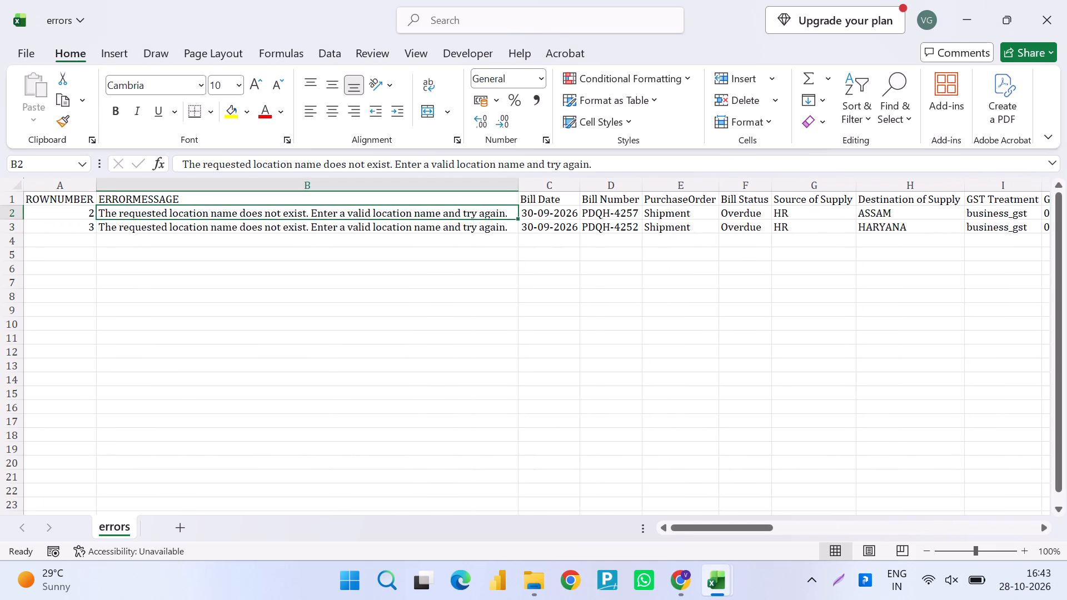
key("alt+F4")
key("Tab")
key("Return")
key("alt+Tab")
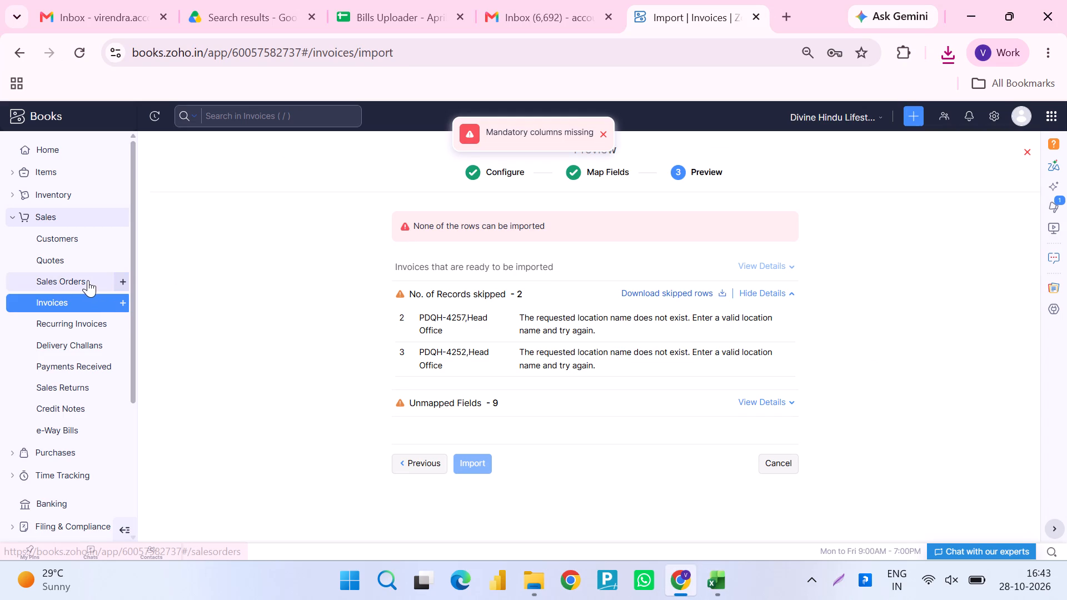
Start a new invoice from the Invoices list in Zoho Books and dismiss the missing-columns message.
left_click(69, 306)
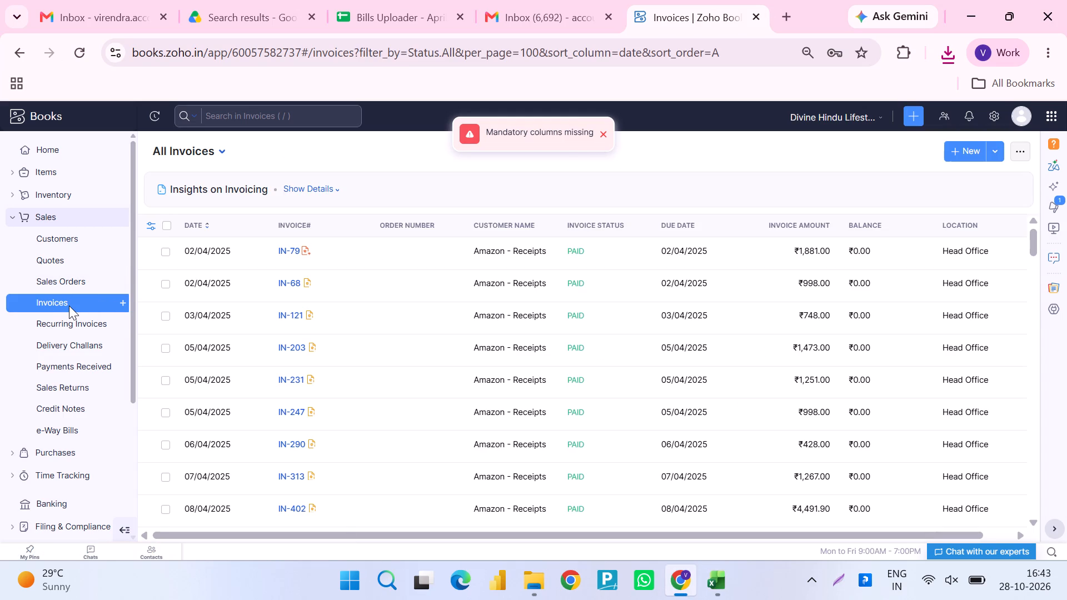
left_click(969, 154)
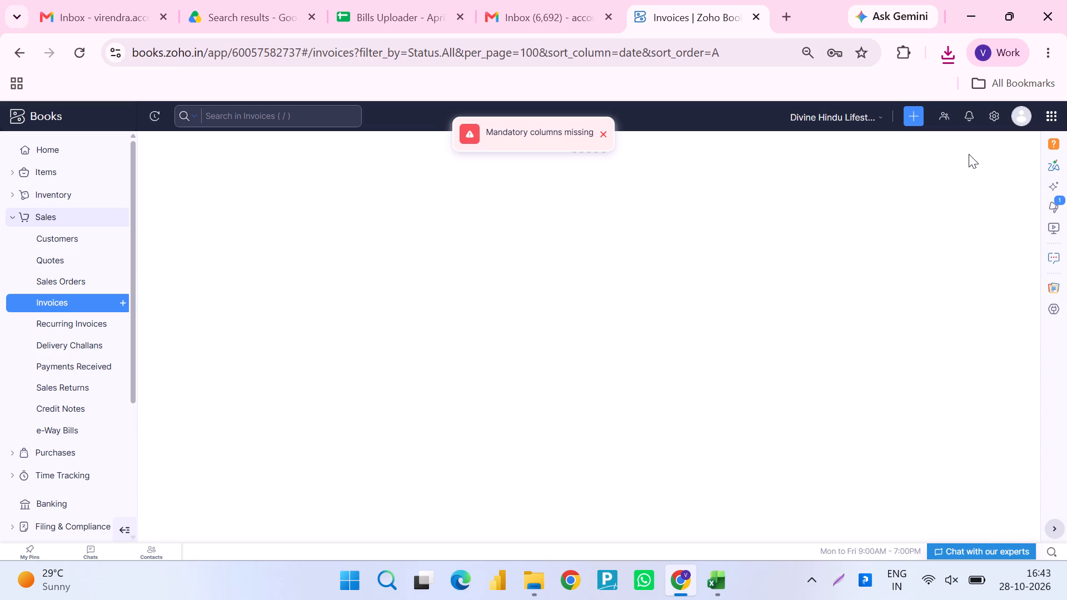
left_click(606, 139)
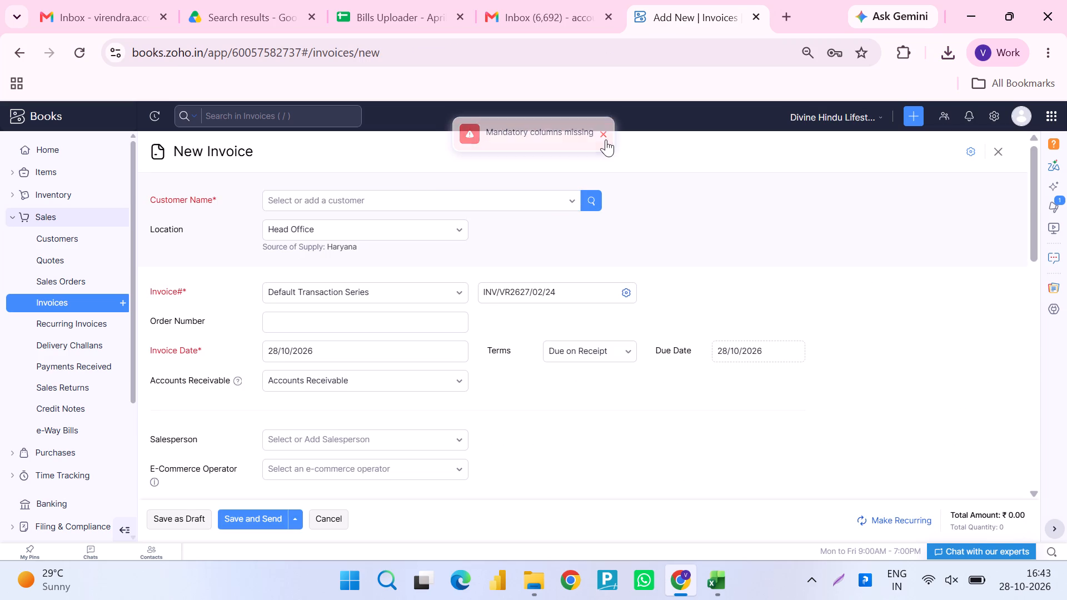
Check the available Location options on the new invoice, leaving Head Office selected.
left_click(372, 234)
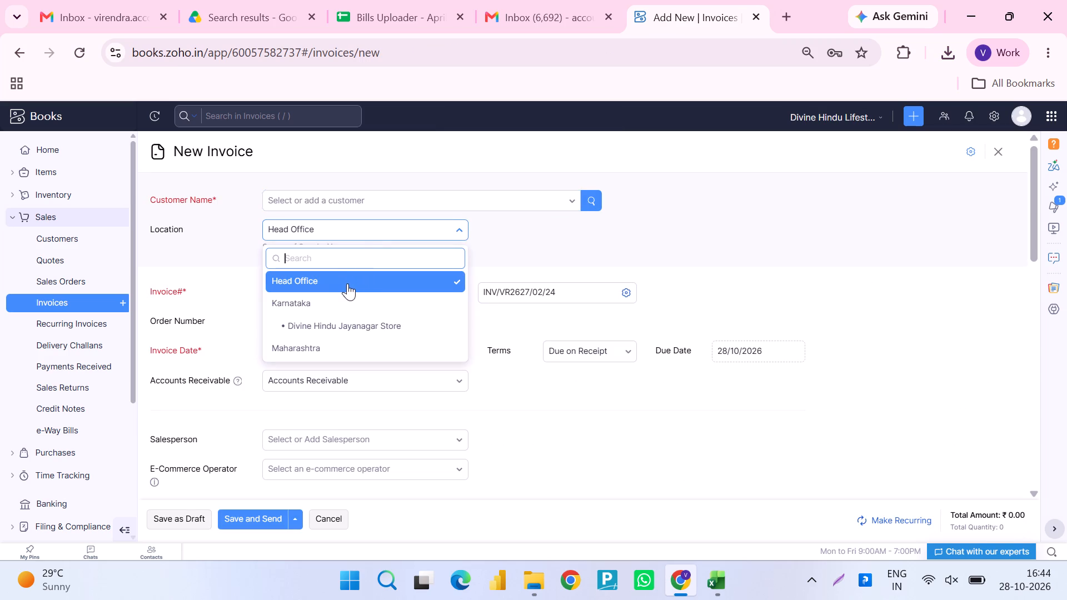
left_click(640, 258)
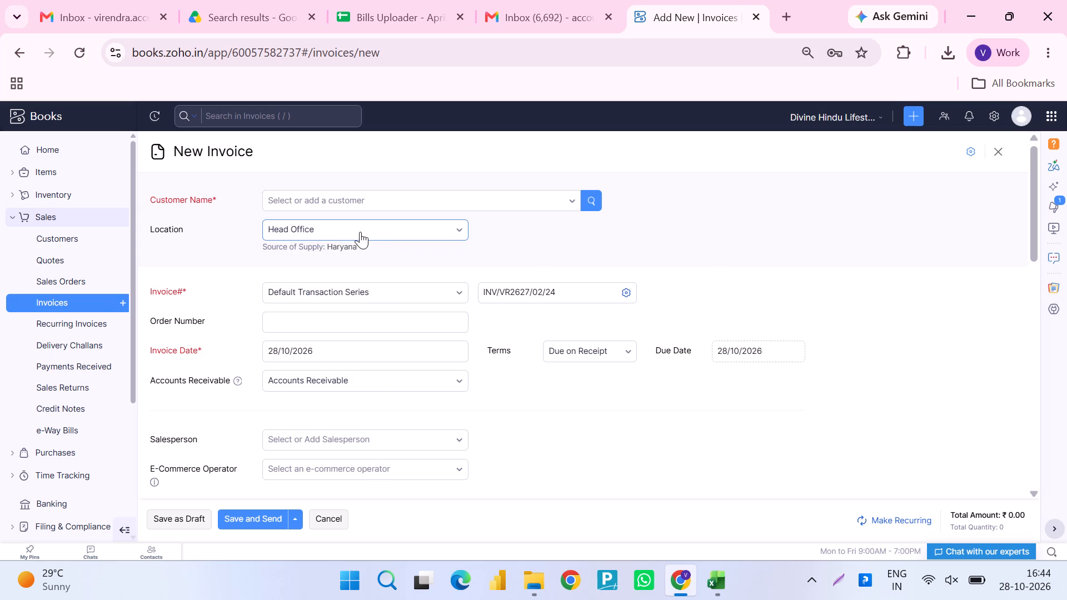
left_click_drag(360, 232, 257, 228)
In the Bills Uploader workbook, re-enter the Location Name of the PDQH-4257 row as Head Office.
key("alt+Tab")
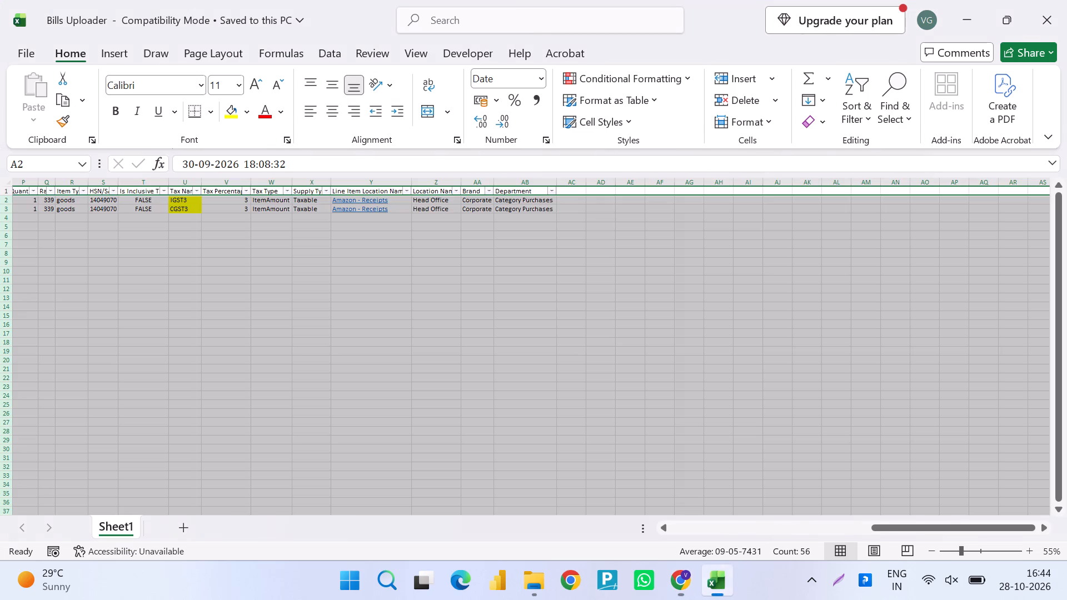
key("Left")
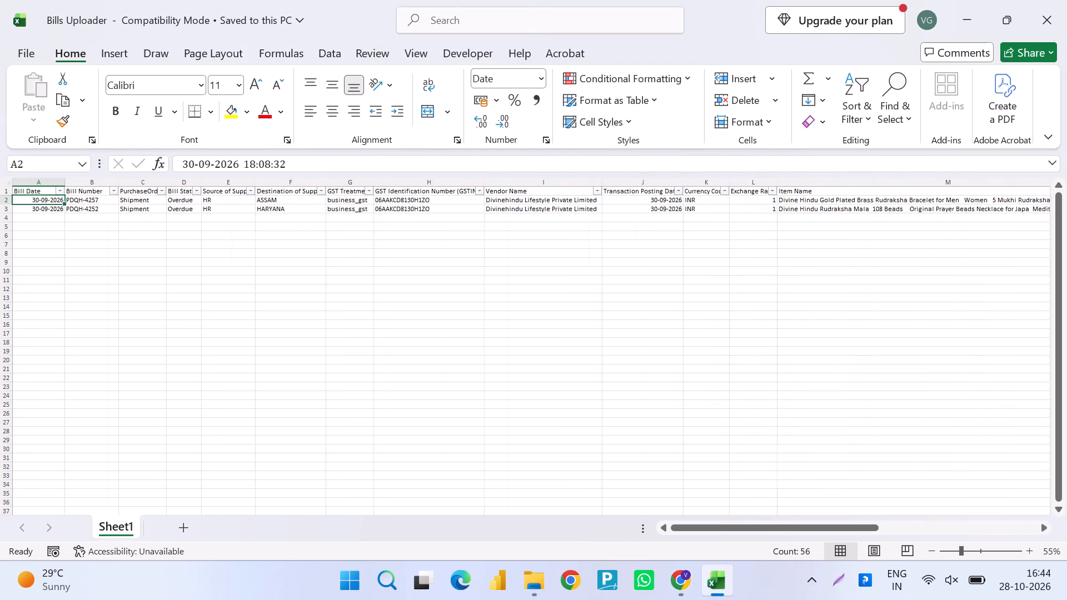
key("ctrl+Right")
key("Right")
key("Right")
key("Left")
key("Left")
key("Left")
key("Left")
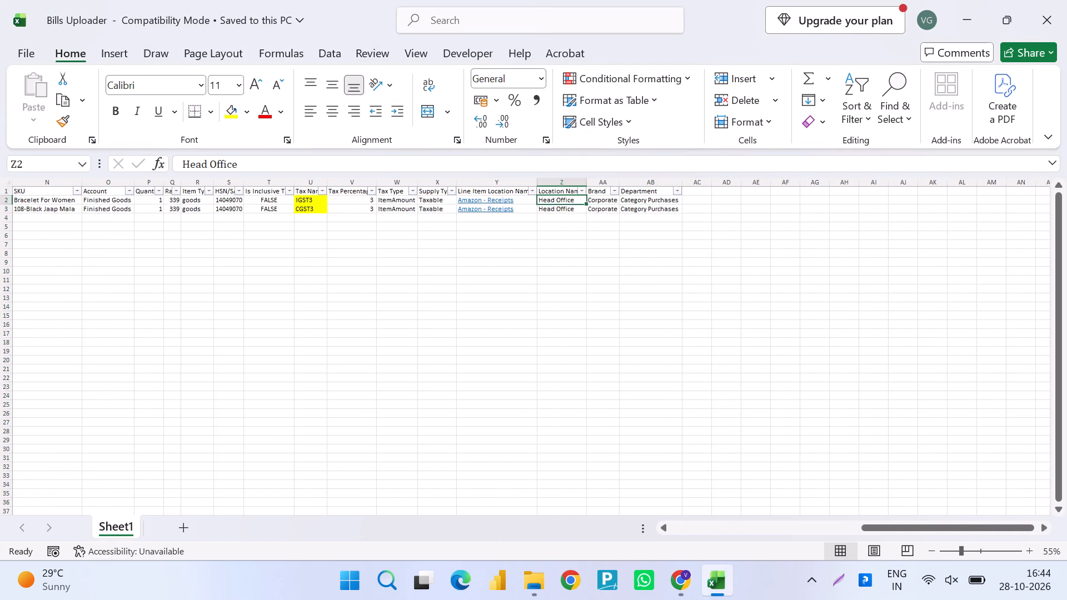
key("alt+Tab")
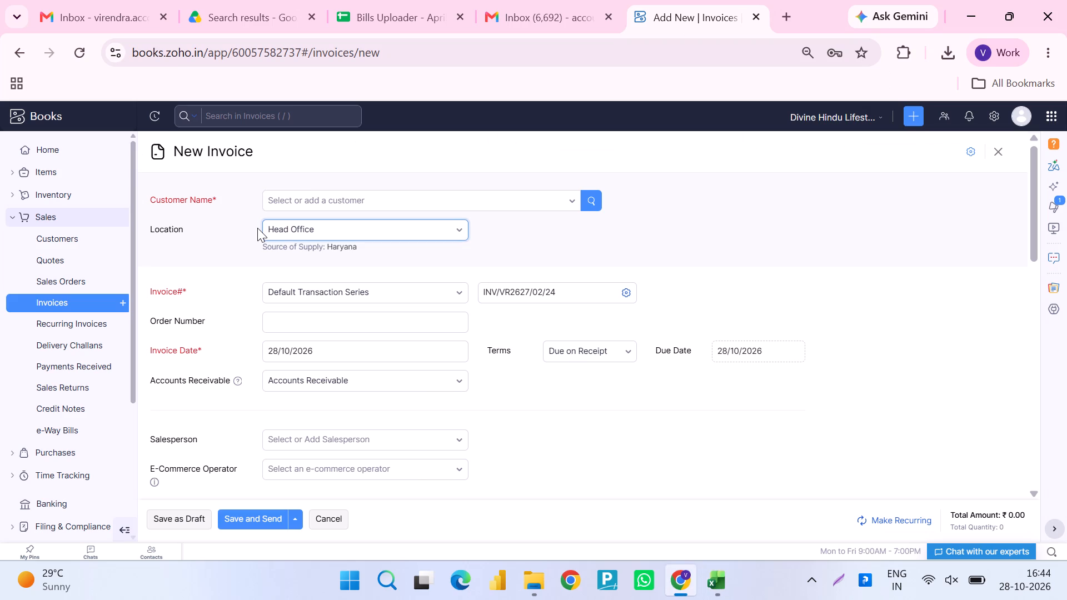
key("alt+Tab")
type("Head Of")
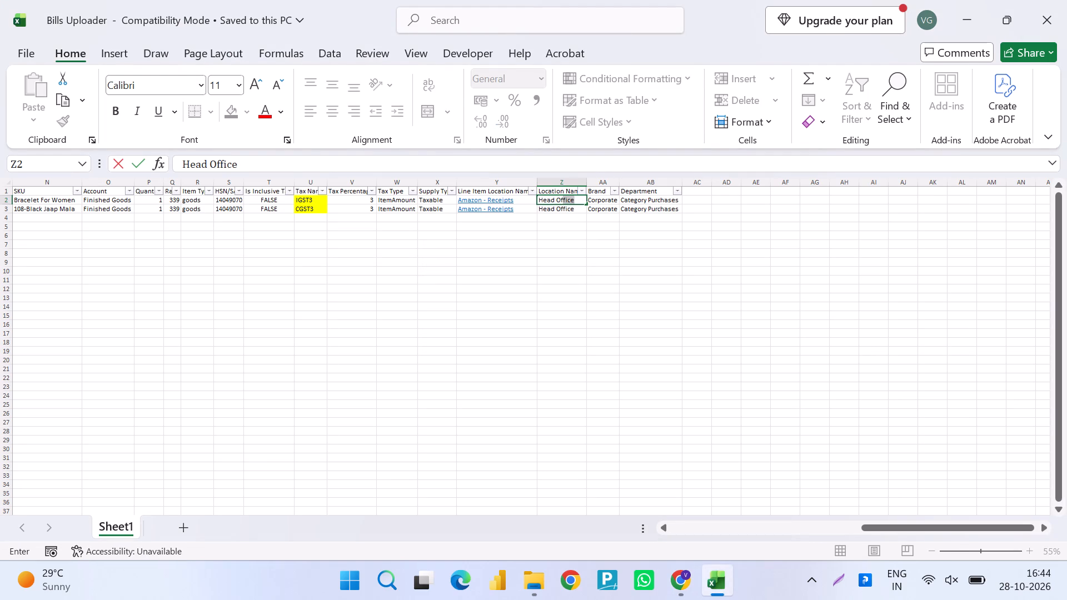
type("fice")
key("Return")
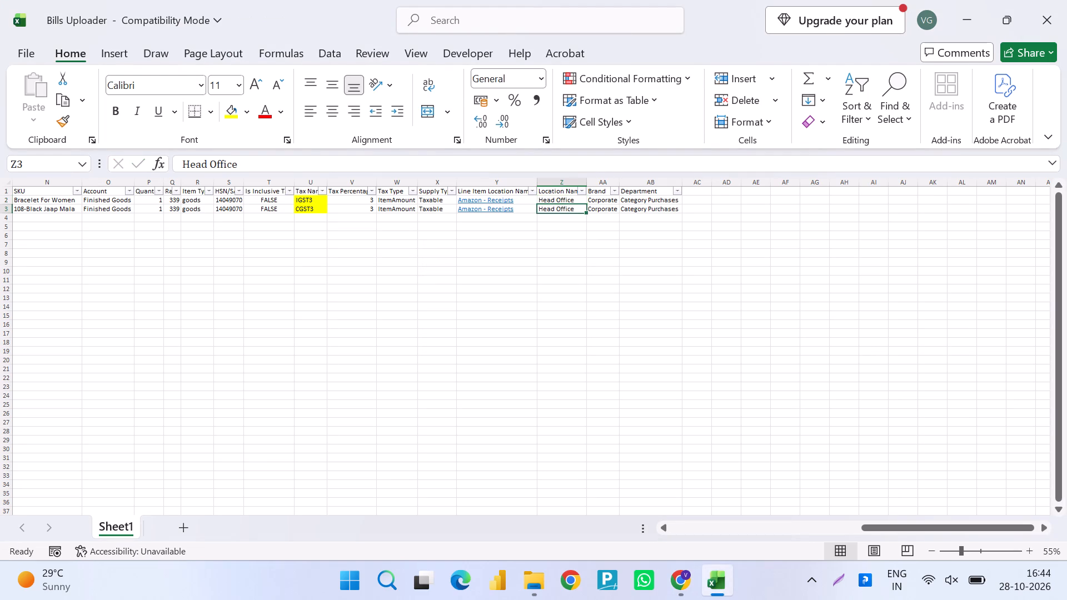
Copy the retyped Location Name into the PDQH-4252 row and save the workbook in its current Excel 97-2003 format.
key("Up")
key("ctrl+c")
key("Down")
key("Return")
key("ctrl+s")
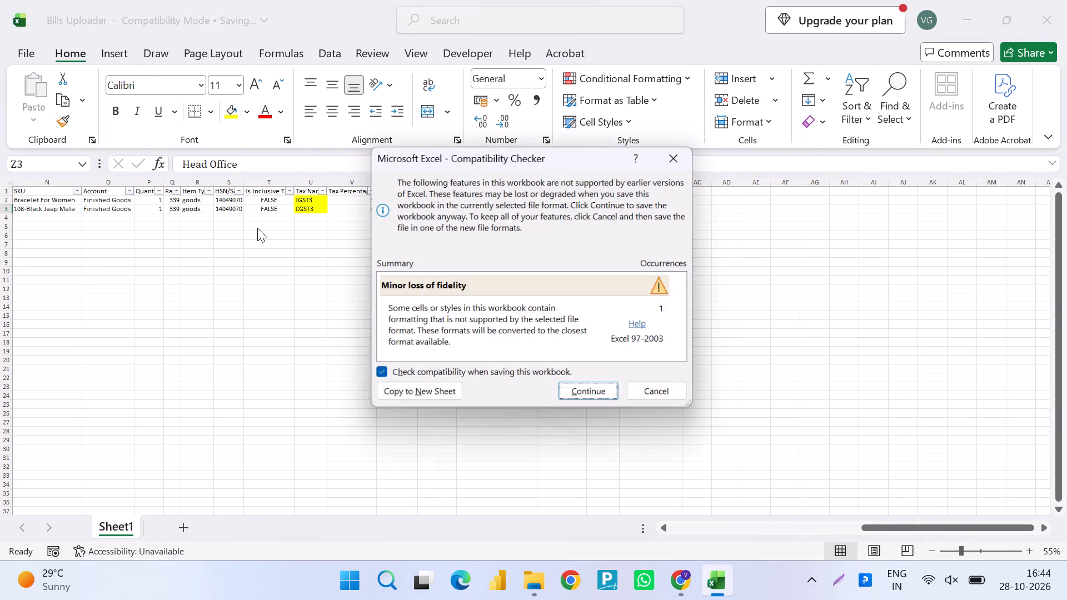
key("Return")
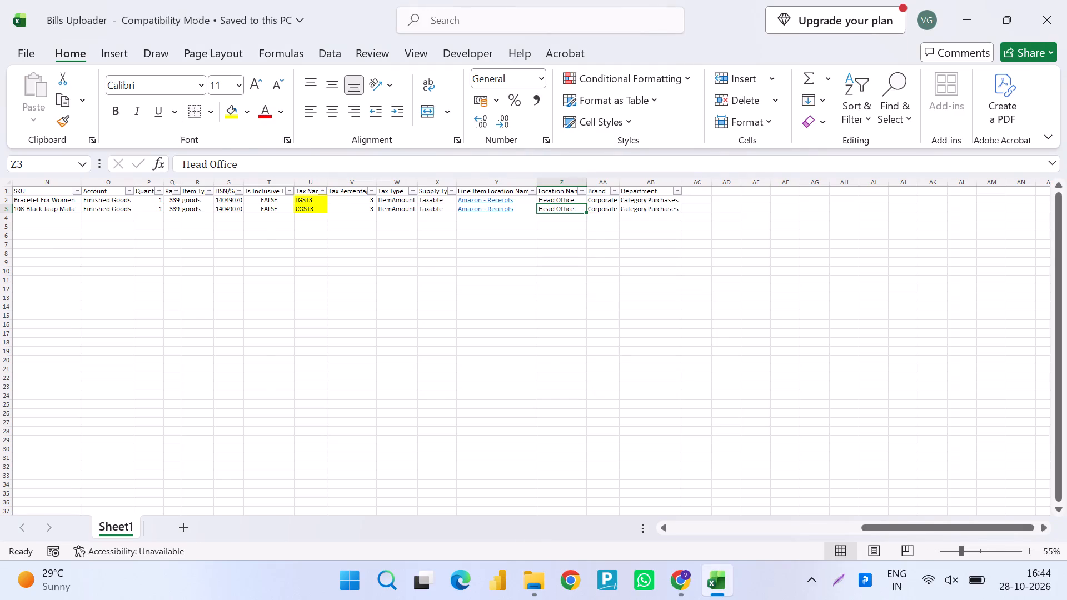
Back in the new Zoho Books invoice, search the Customer Name options for "amaz".
key("alt+Tab")
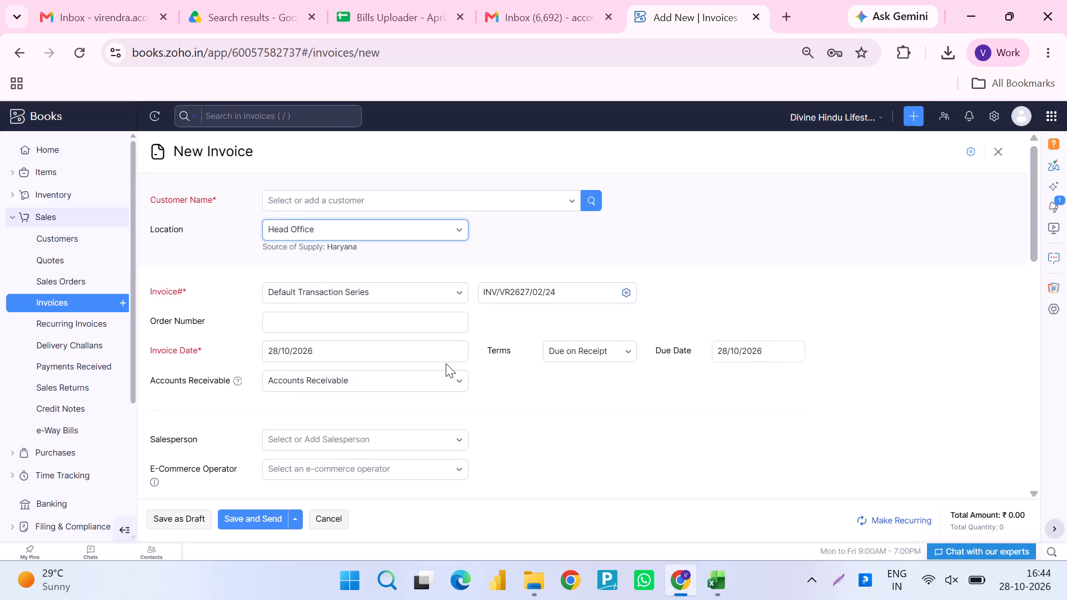
left_click(502, 201)
type("amaz")
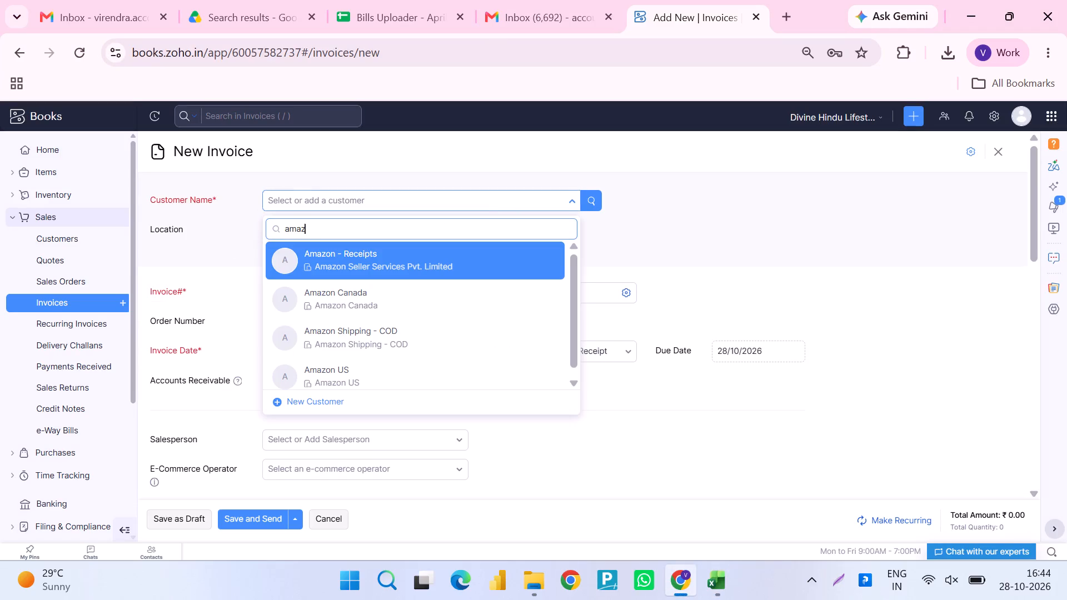
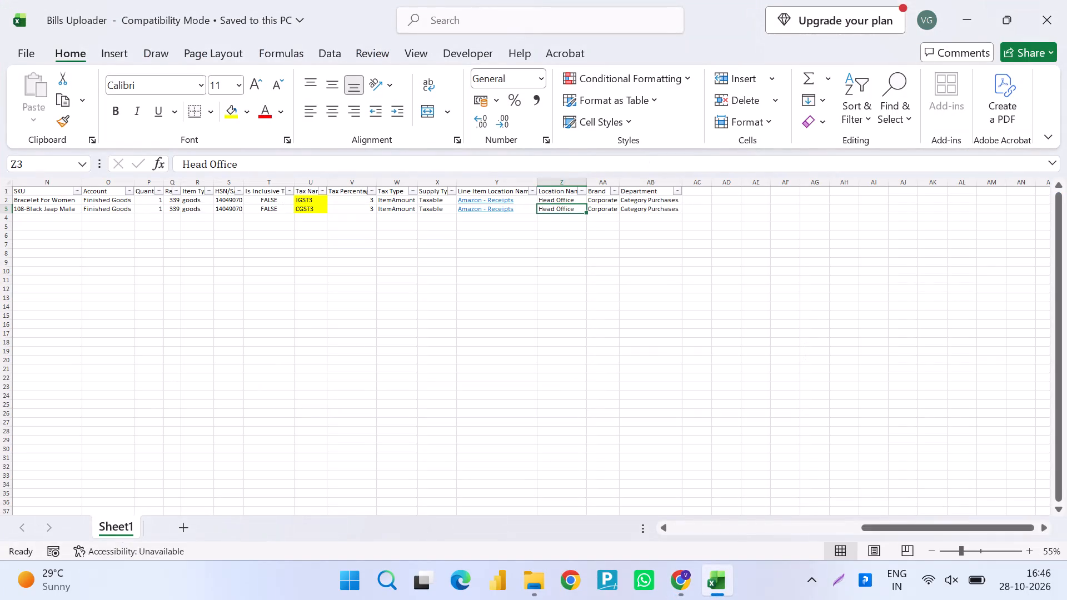
Save the Bills Uploader workbook again, keeping its current Excel 97-2003 format.
key("ctrl+s")
key("Return")
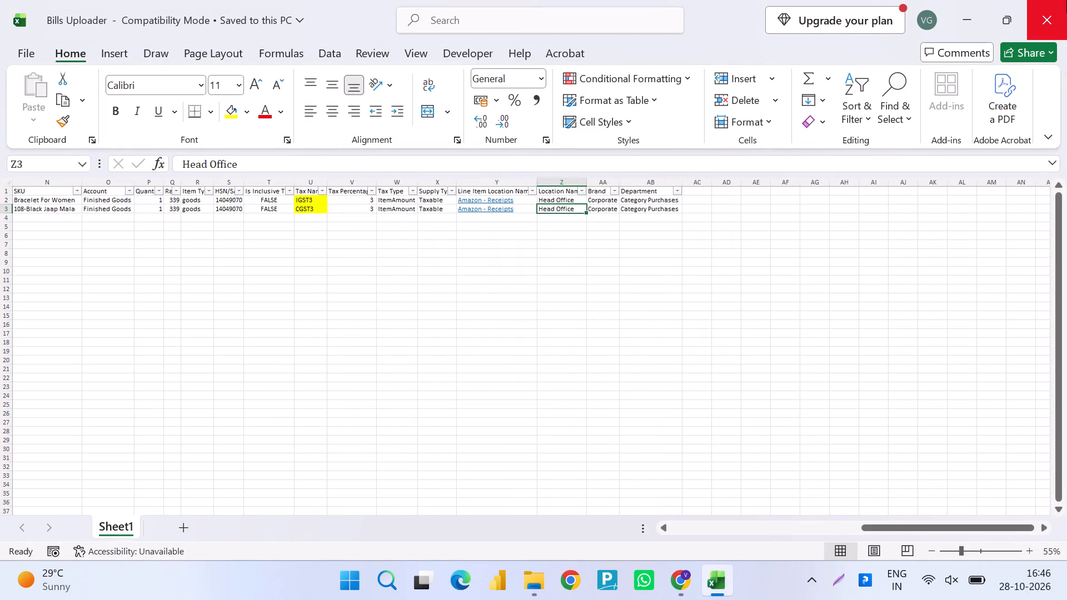
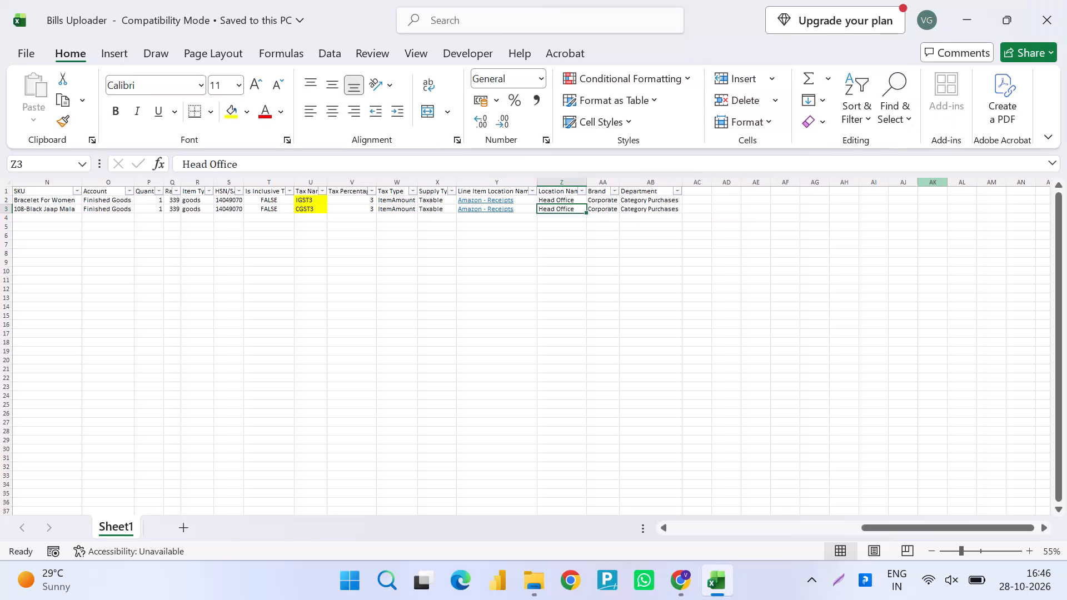
Save the Bills Uploader workbook in its current Excel 97-2003 format and close it.
key("ctrl+s")
key("Return")
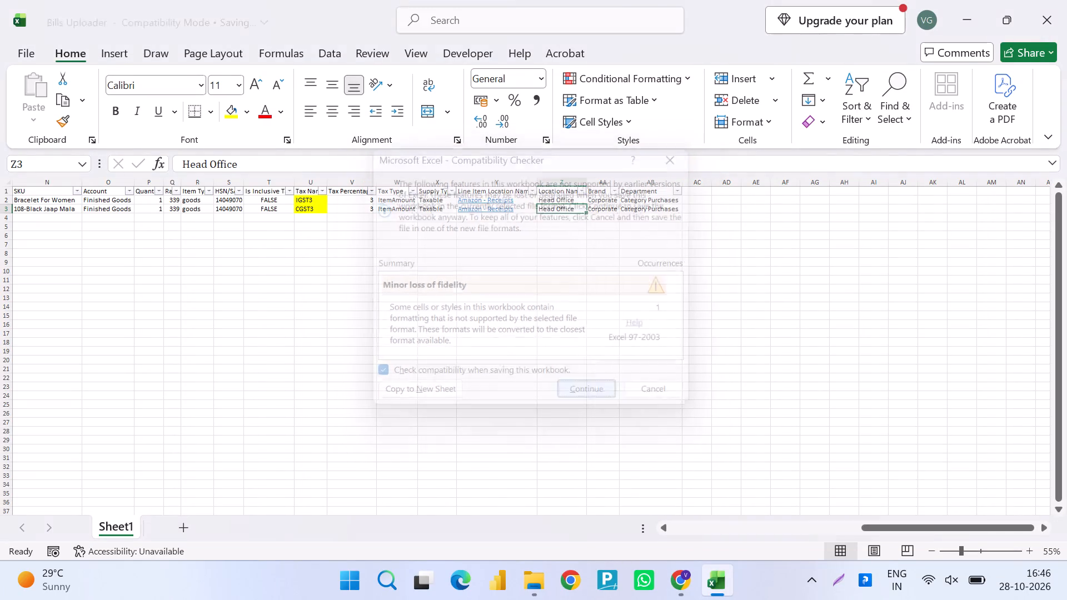
scroll(921, 201, "right", 17)
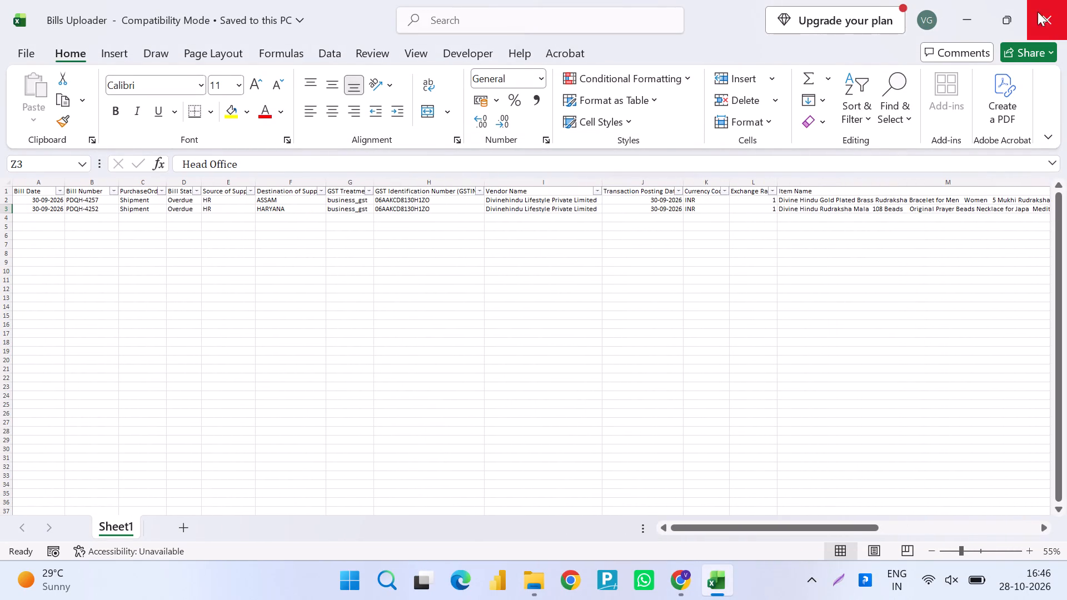
left_click(283, 198)
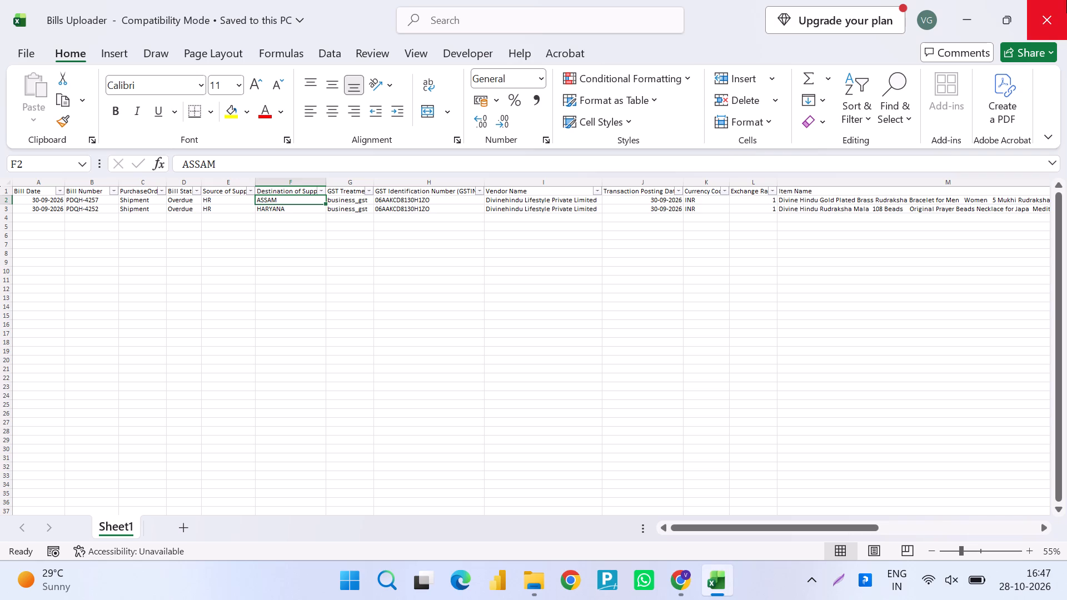
left_click(1066, 0)
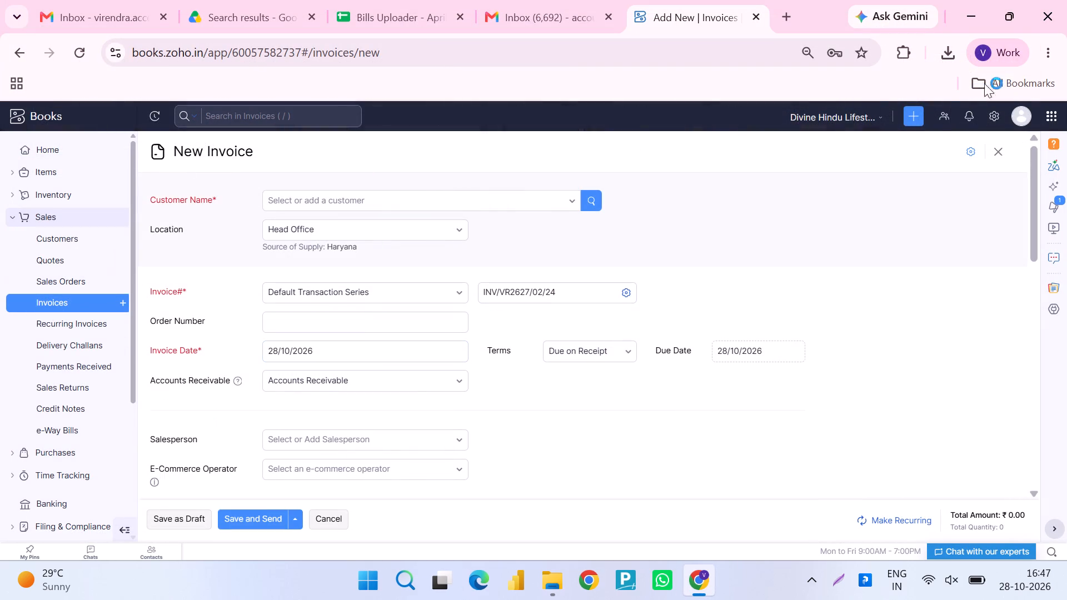
Start an invoice import in Zoho Books with the desktop file Bills Uploader.xls and continue to field mapping.
scroll(177, 332, "right", 10)
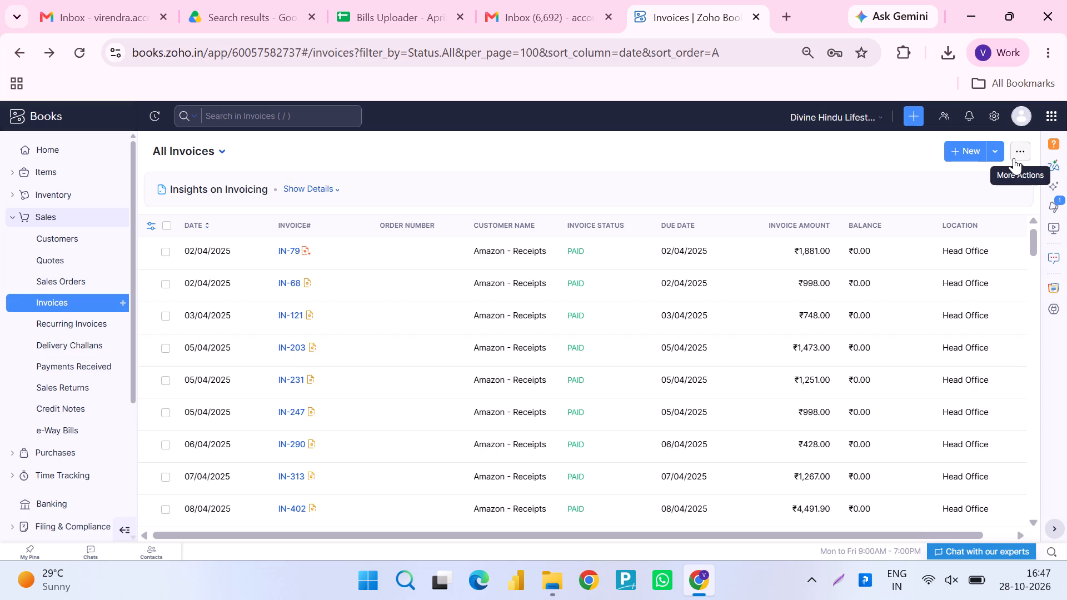
left_click(1014, 158)
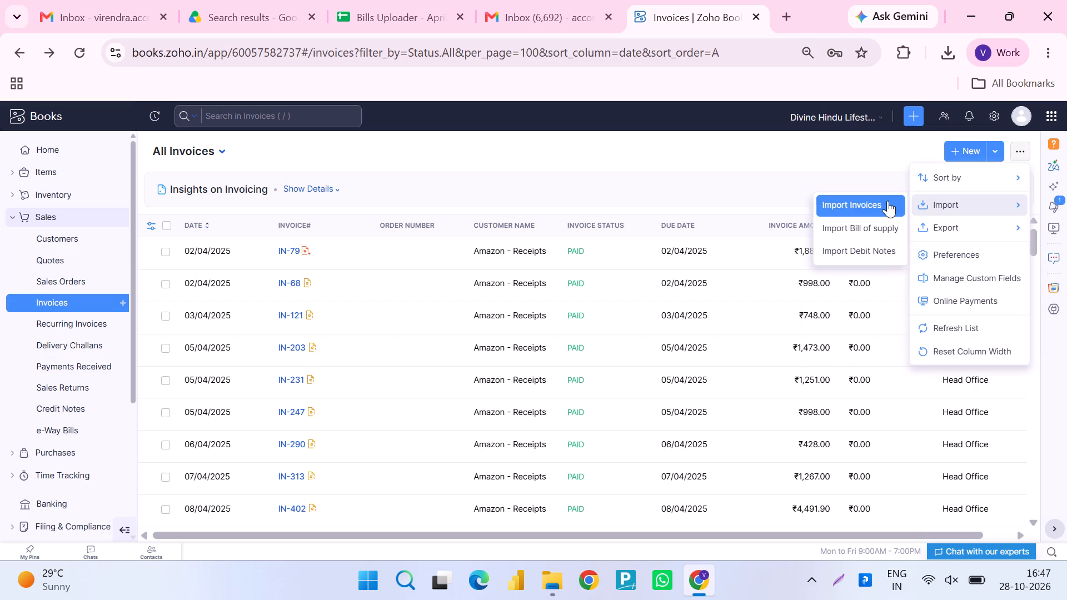
left_click(871, 199)
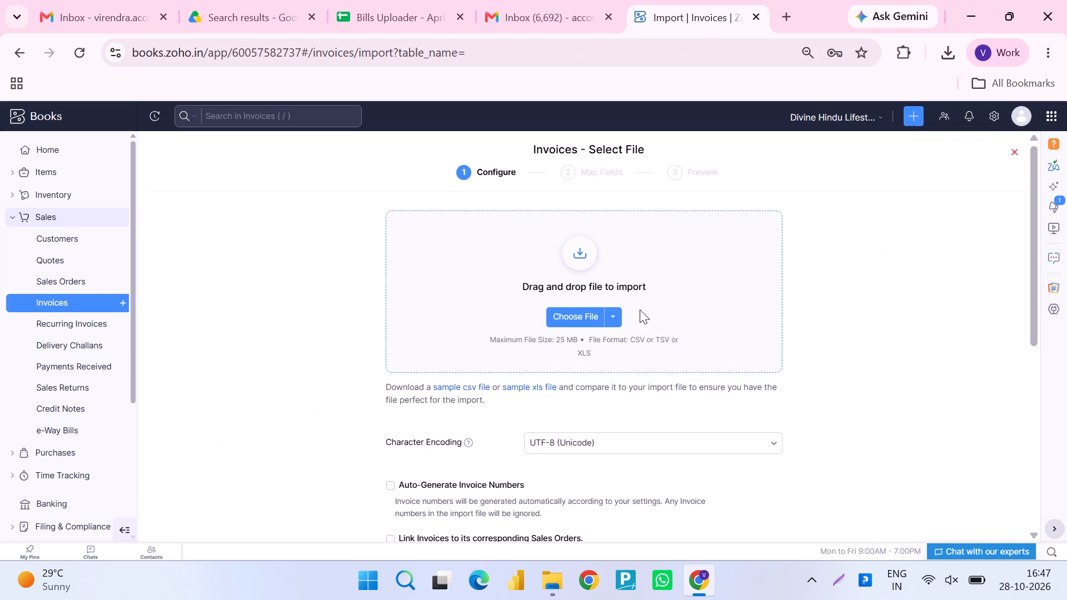
left_click(586, 313)
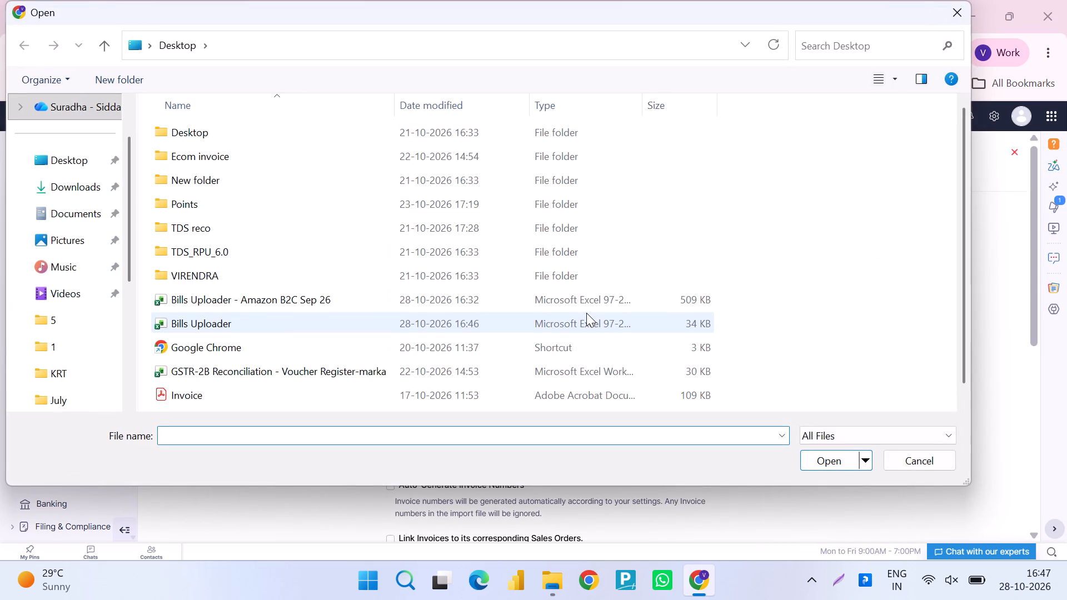
double_click(504, 317)
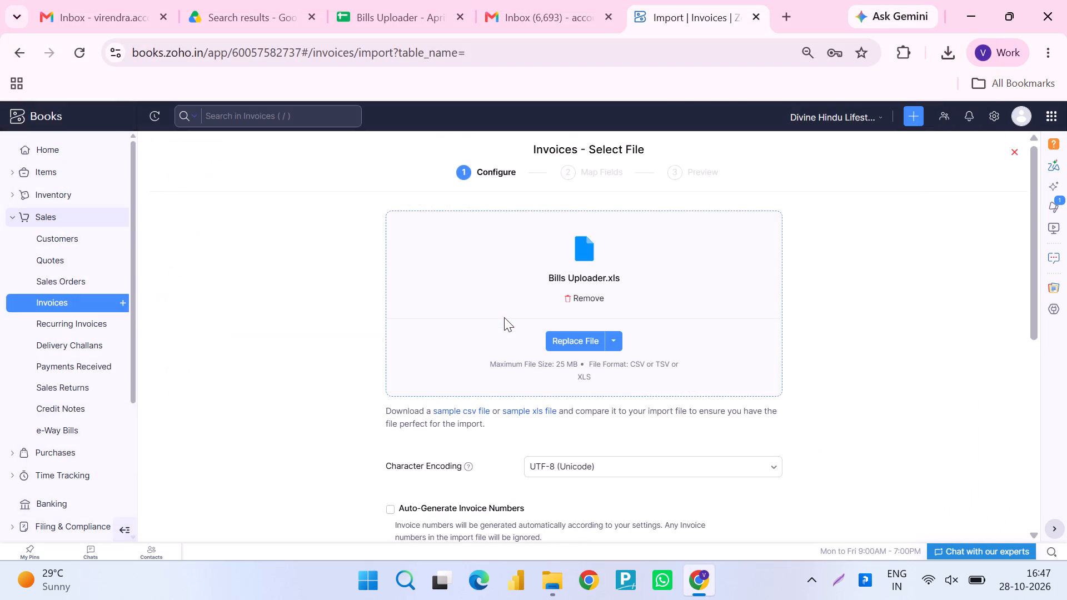
scroll(595, 412, "down", 3)
scroll(466, 524, "down", 4)
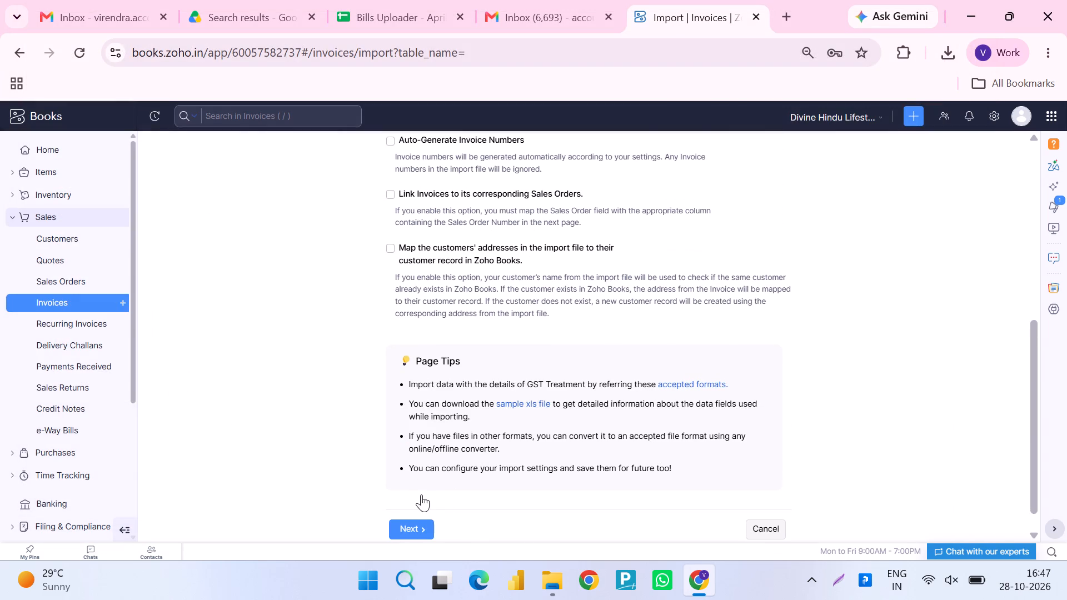
left_click(413, 499)
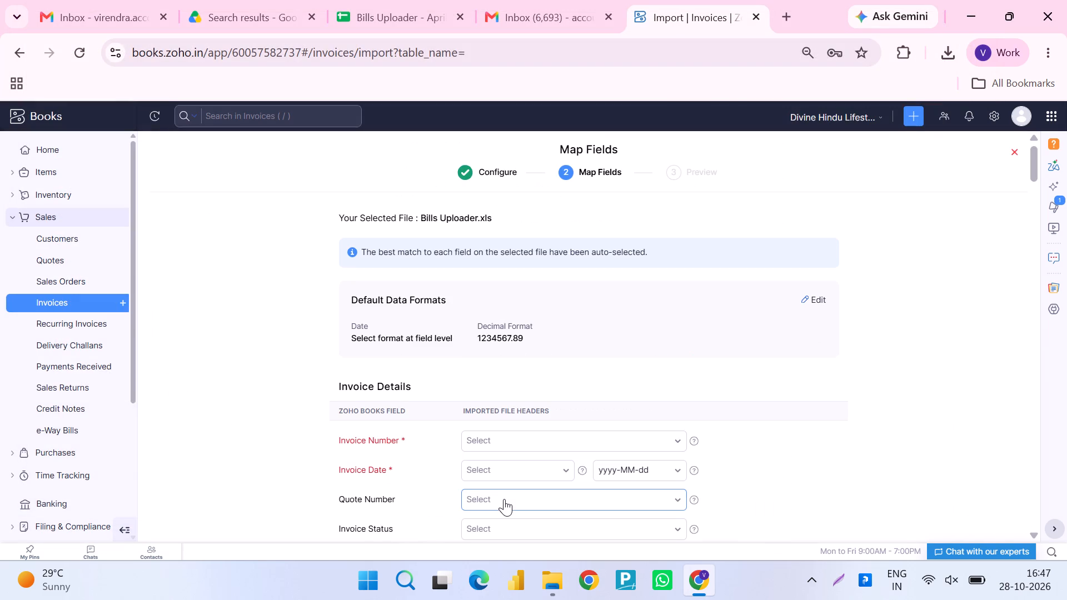
Map Invoice Number to the Bill Number column and Invoice Date to the Bill Date column.
scroll(504, 499, "down", 1)
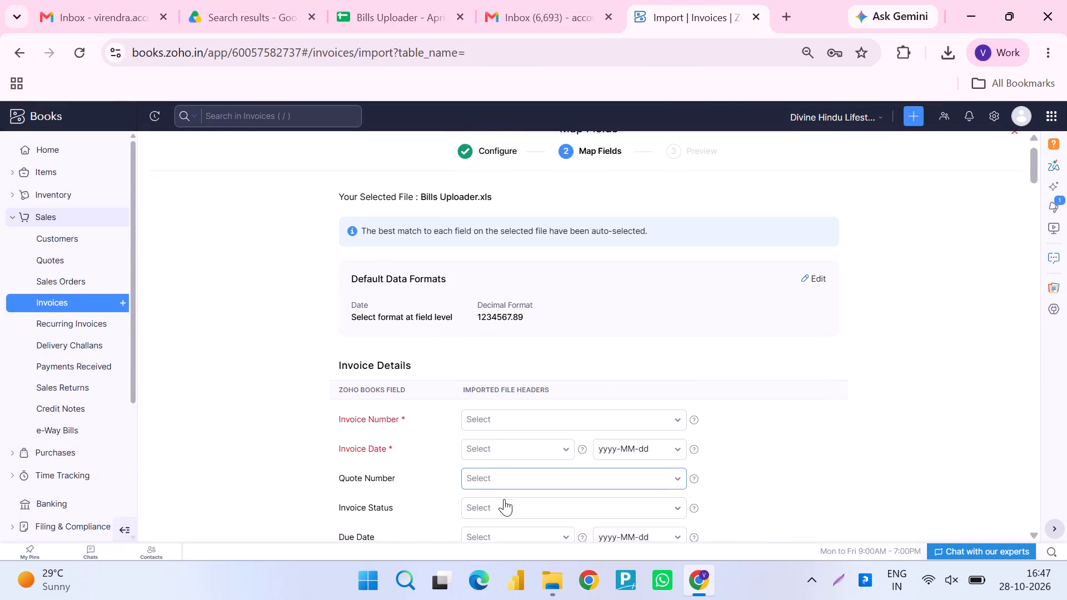
scroll(504, 499, "down", 2)
scroll(504, 499, "up", 1)
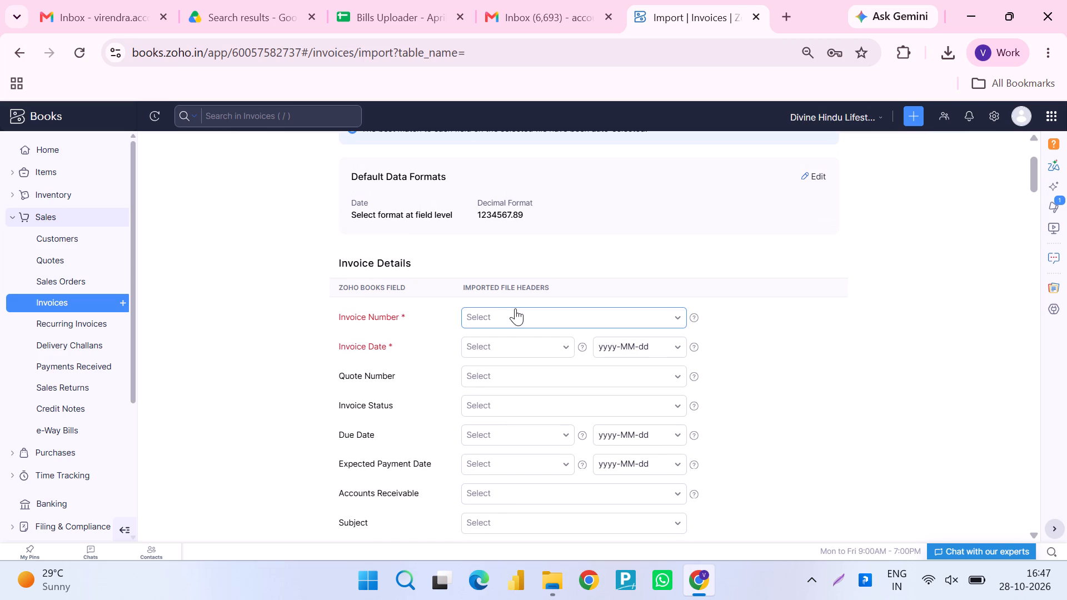
left_click(515, 308)
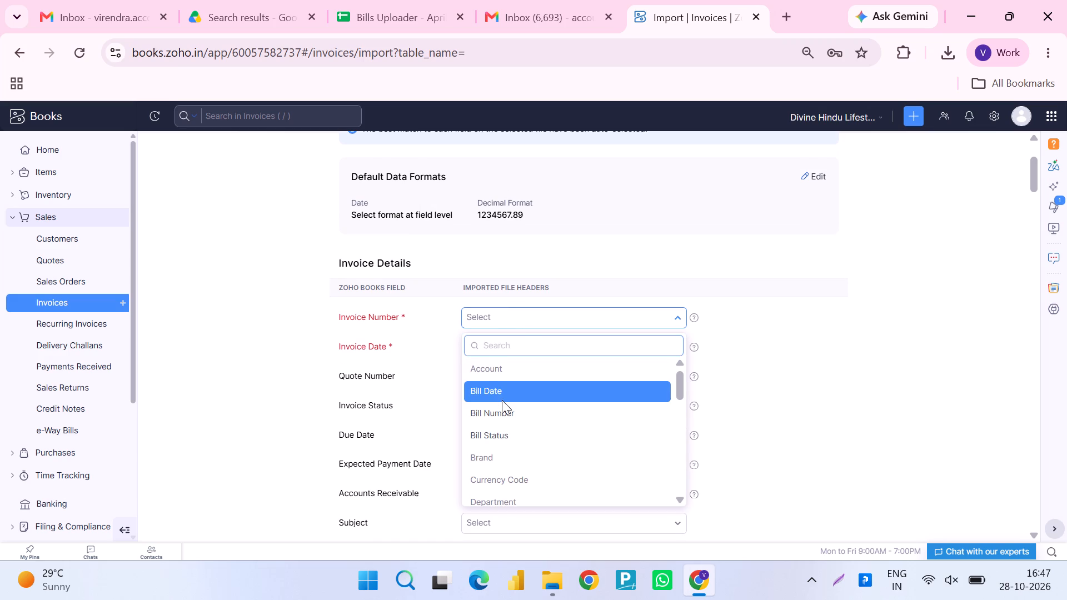
left_click(501, 404)
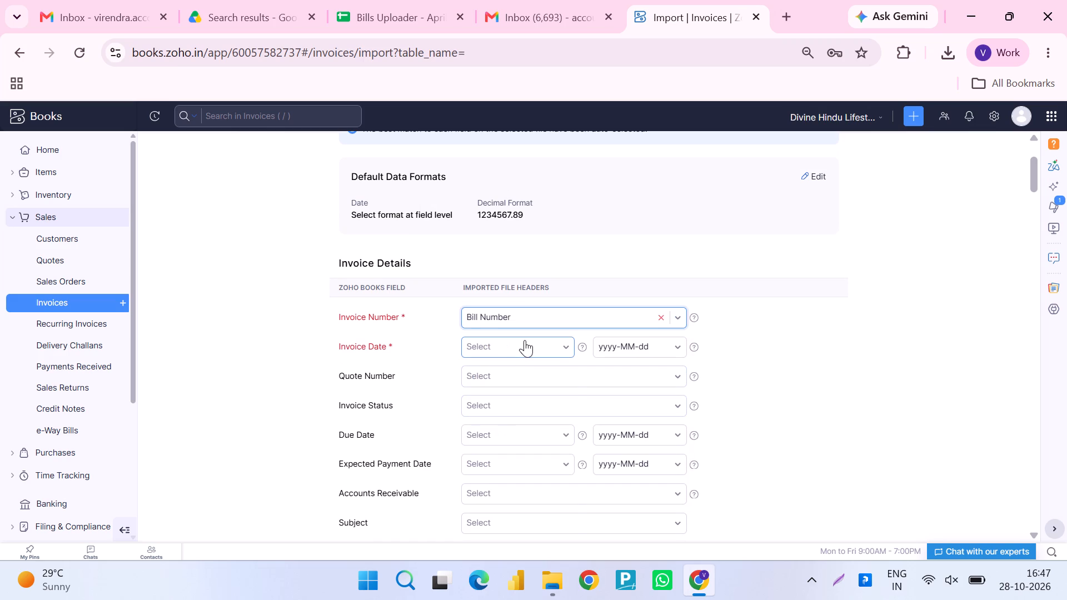
left_click(525, 340)
left_click(500, 417)
Map Customer Name under Contact Details to the Vendor Name column and continue to the import preview.
scroll(500, 417, "down", 1)
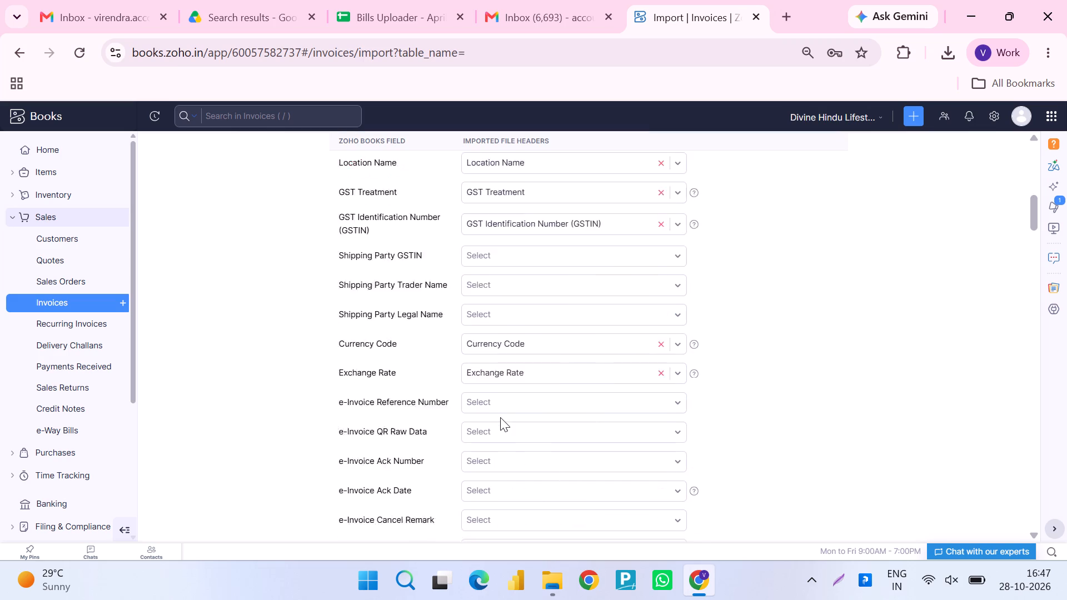
scroll(500, 417, "down", 3)
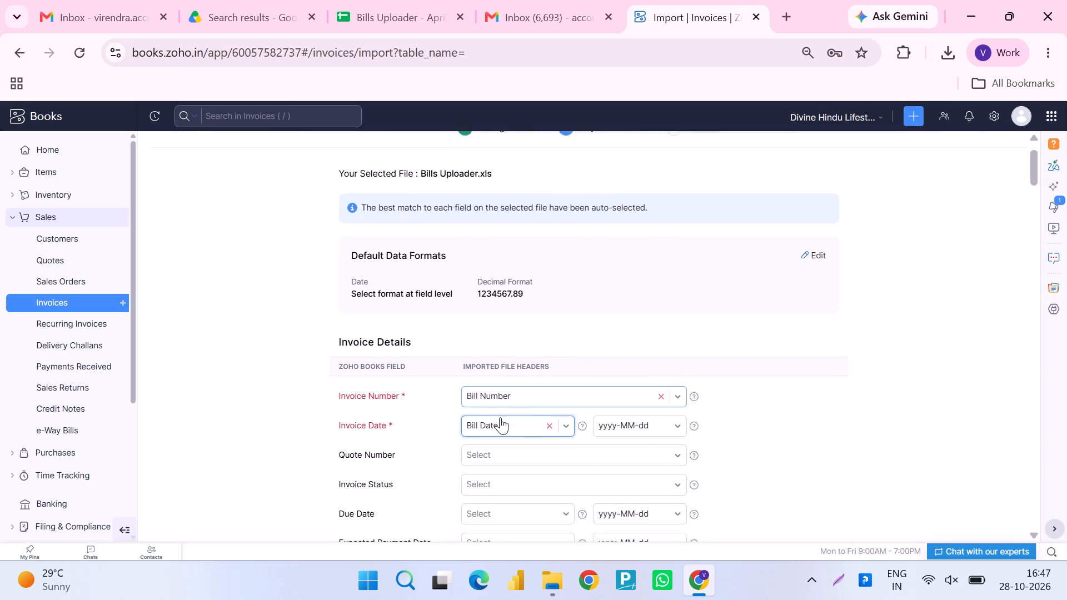
scroll(500, 417, "down", 6)
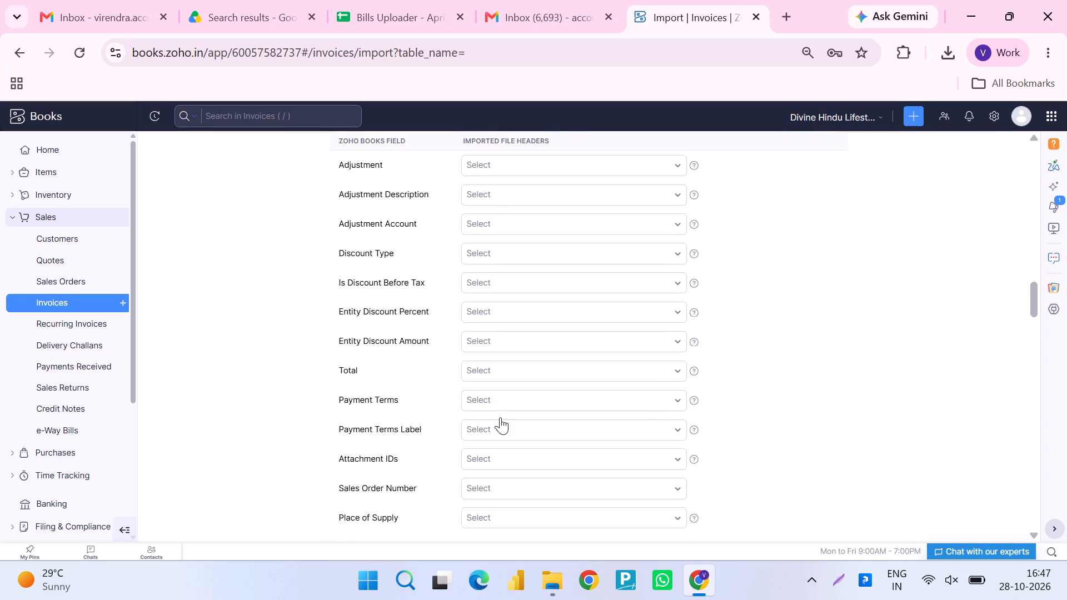
scroll(500, 417, "down", 2)
left_click(498, 456)
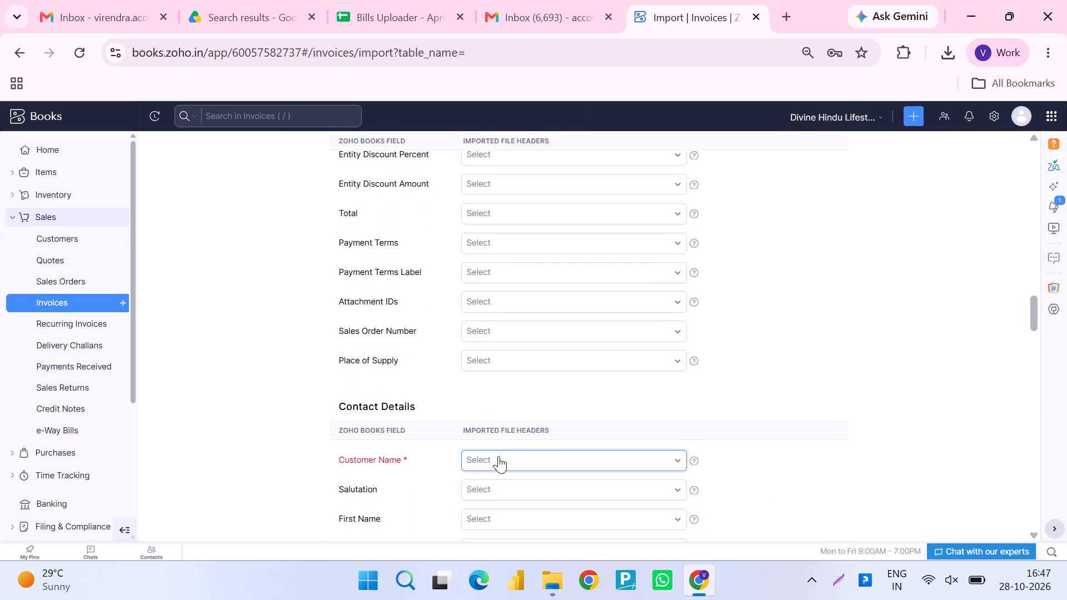
scroll(520, 417, "down", 8)
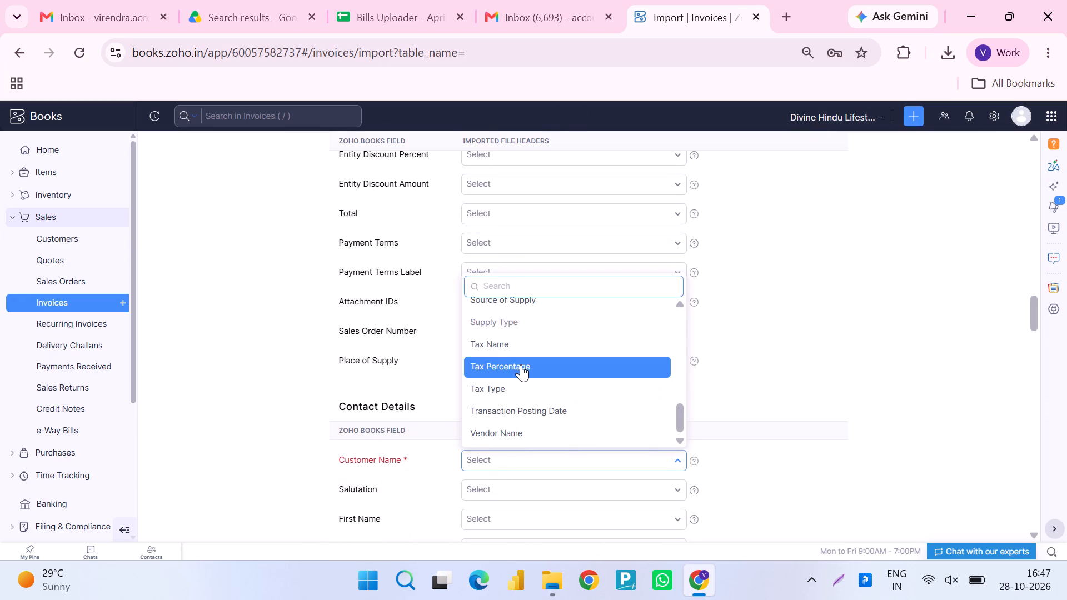
left_click(503, 431)
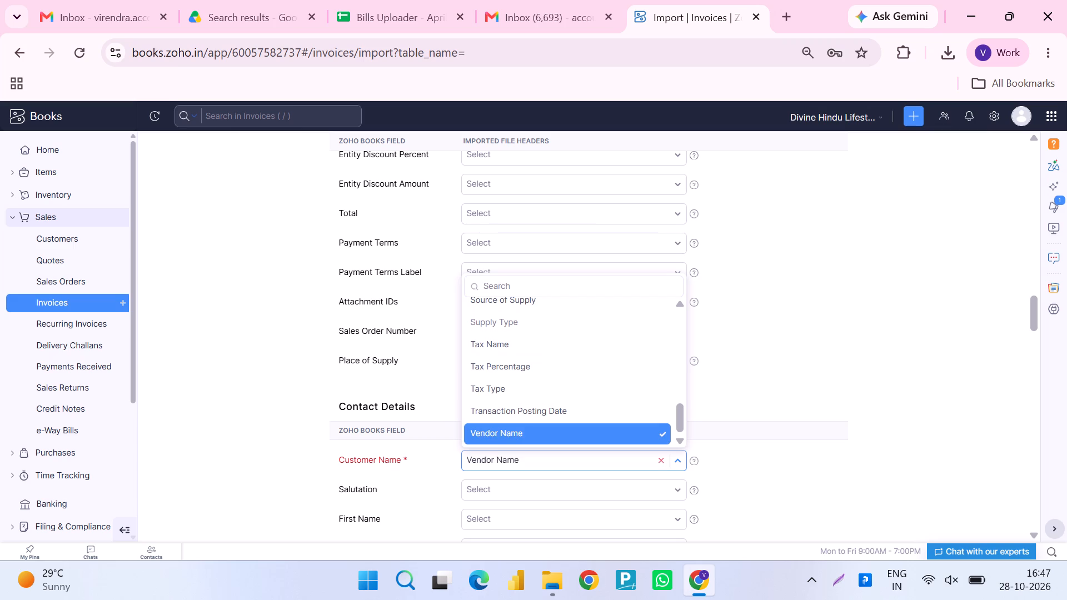
scroll(488, 447, "down", 14)
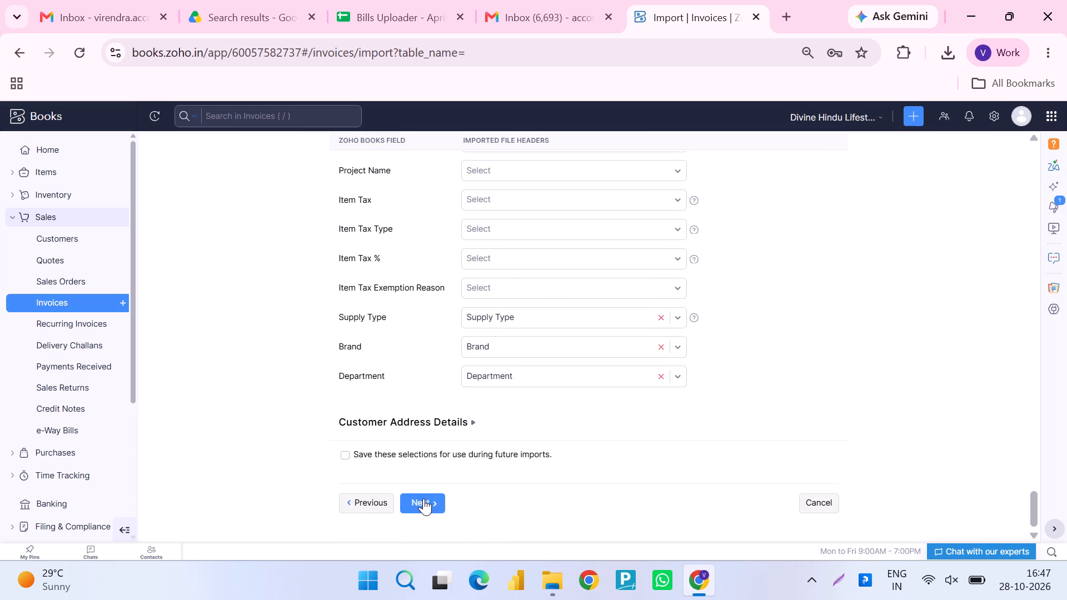
left_click(423, 498)
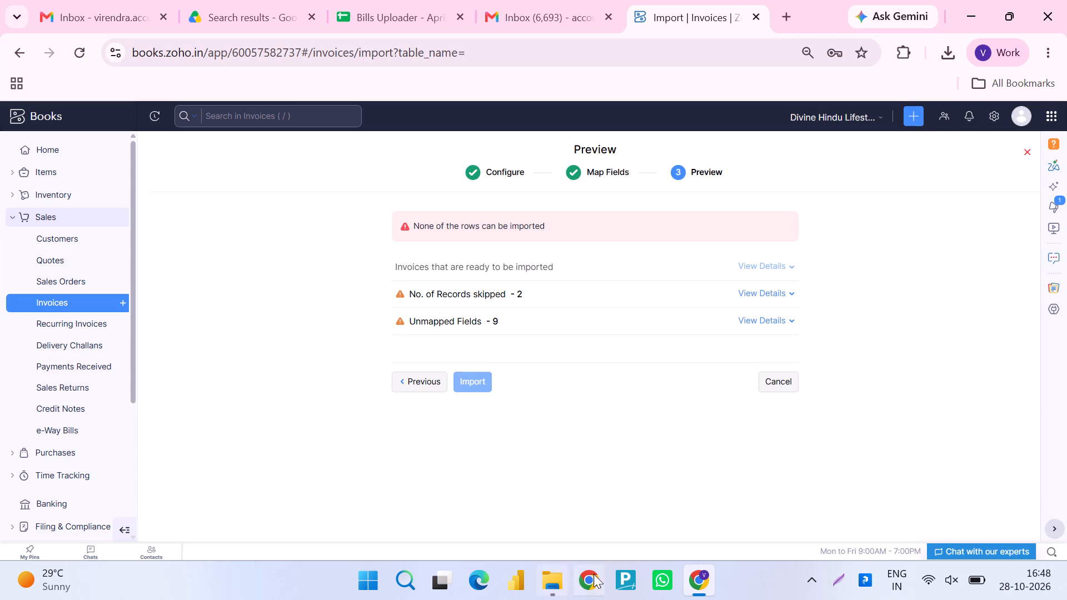
Examine the details of the unmapped fields and the skipped records in the import preview.
left_click(755, 321)
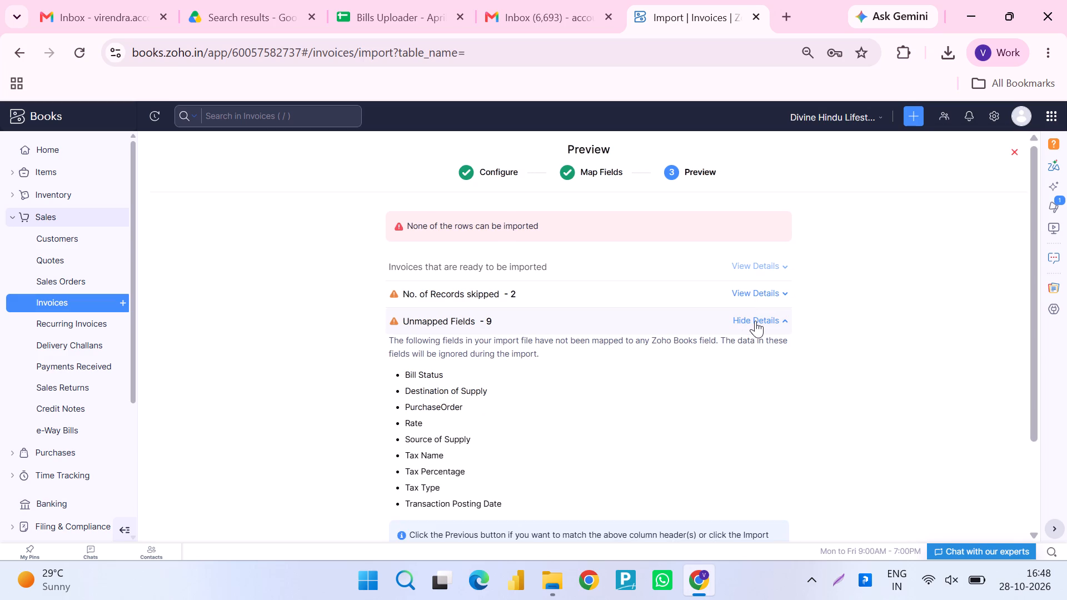
left_click(749, 289)
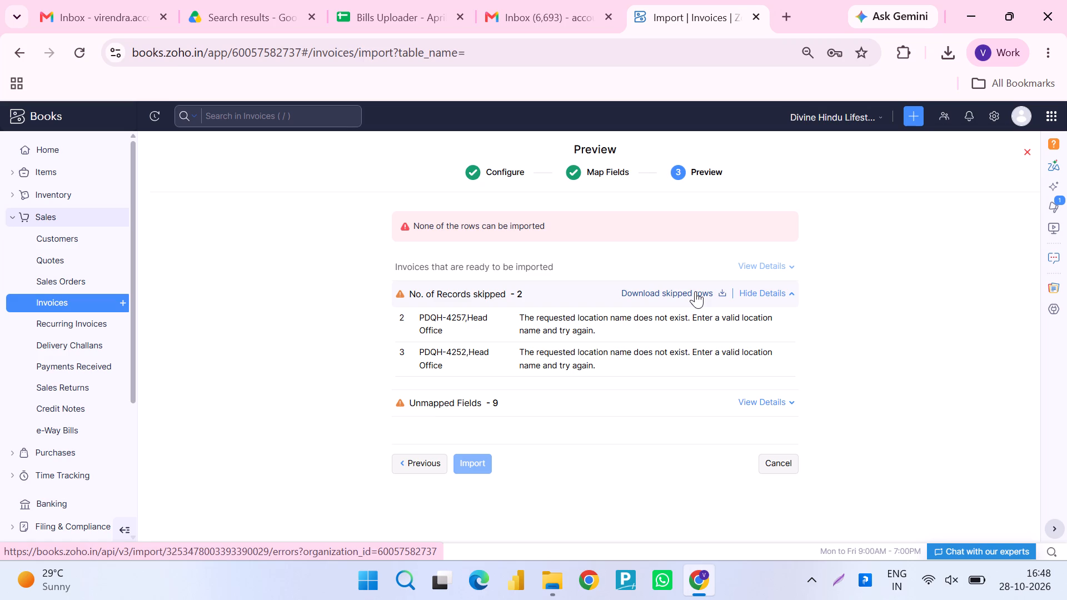
Reopen the Bills Uploader workbook from the desktop in Excel and remove the filters from its header row.
key("alt+Tab")
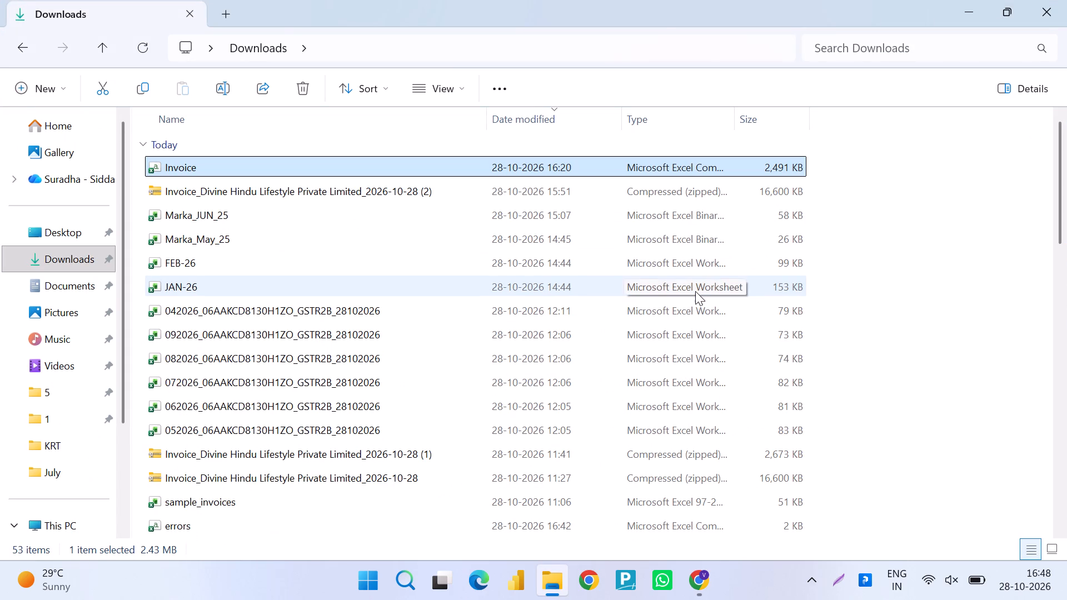
key("alt+F4")
key("super+e")
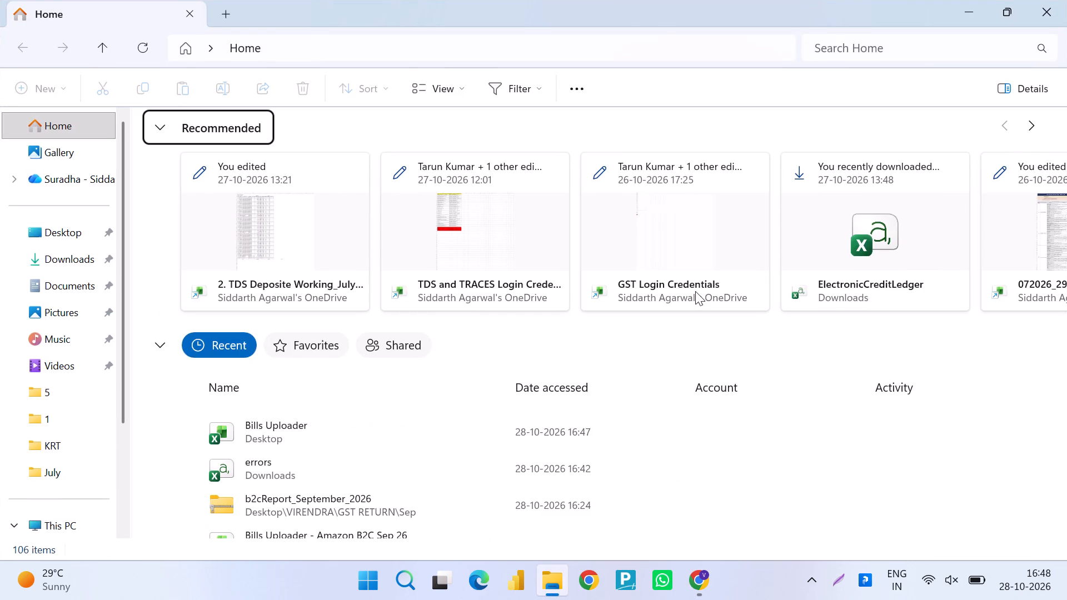
key("alt+F4")
key("super+d")
key("Return")
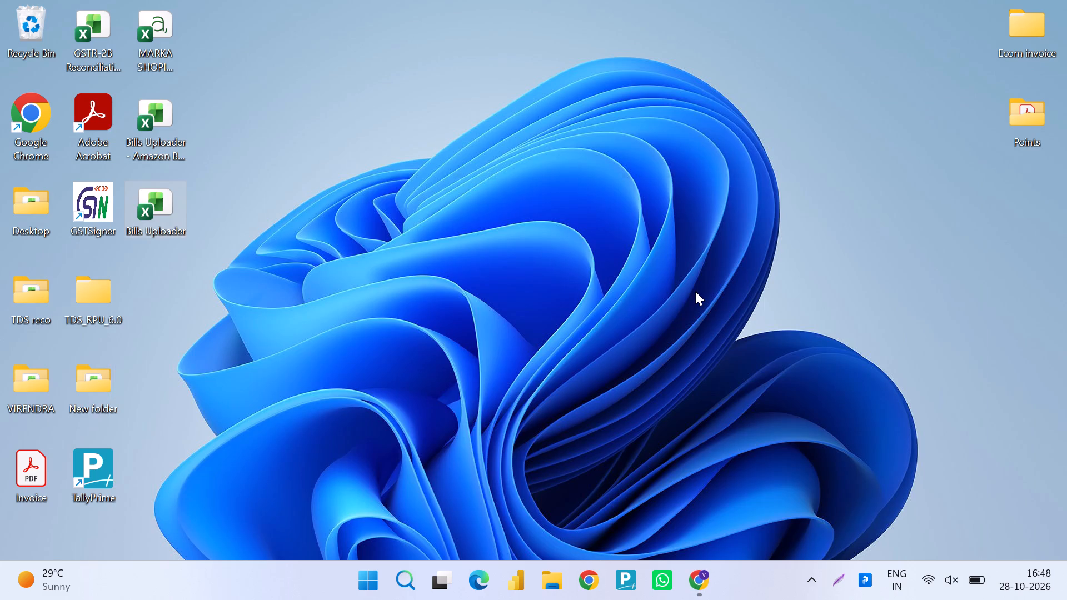
key("ctrl+Left")
key("ctrl+Left")
key("ctrl+Left")
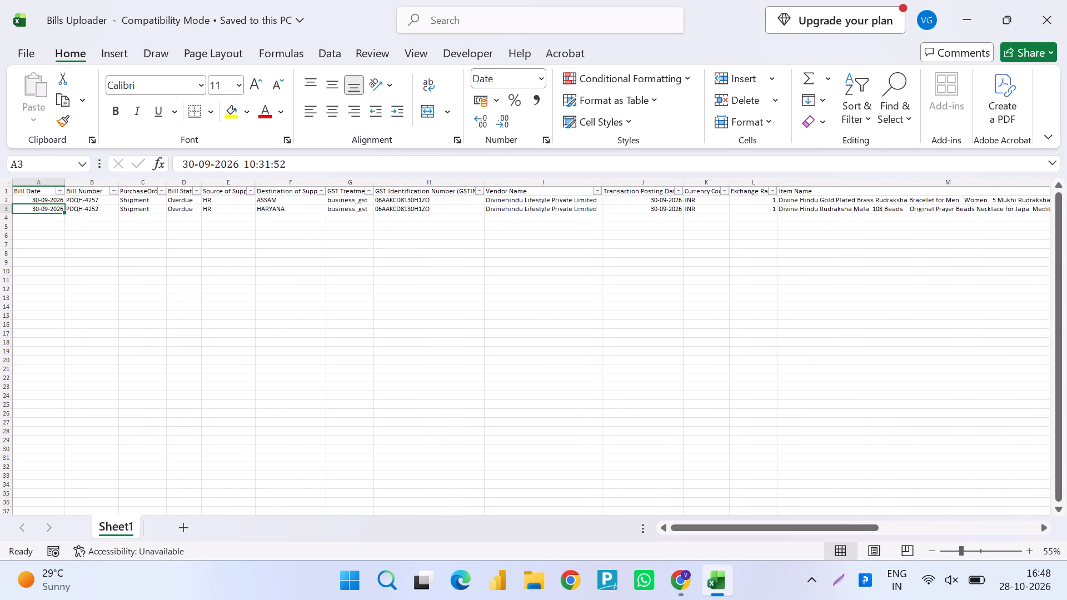
key("ctrl+shift+l")
Search the sheet for "loca" and step through the matching location columns.
key("ctrl+f")
type("loca")
key("Return")
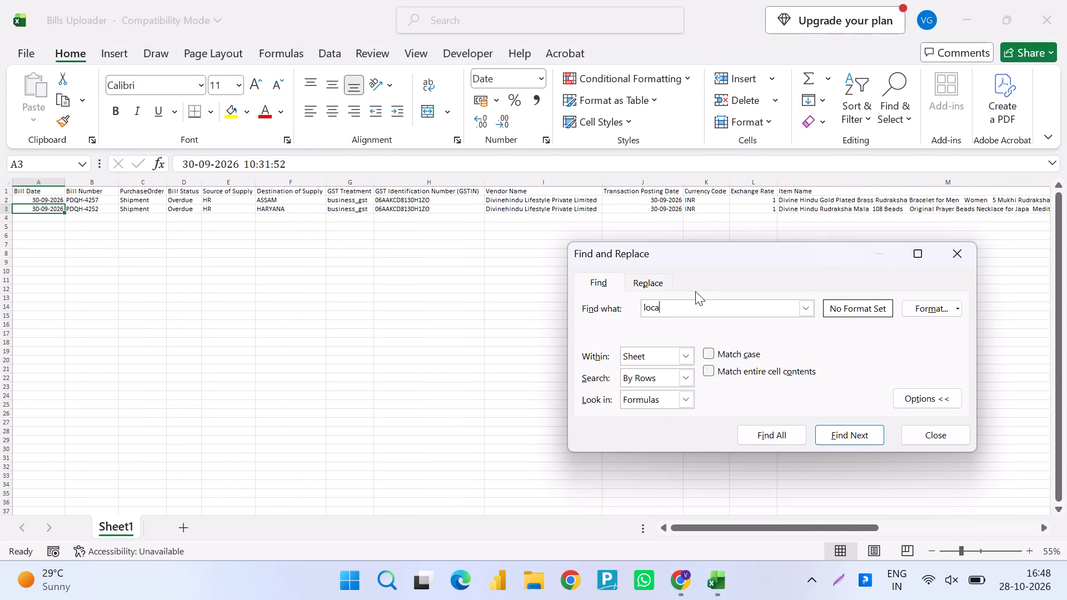
key("Return")
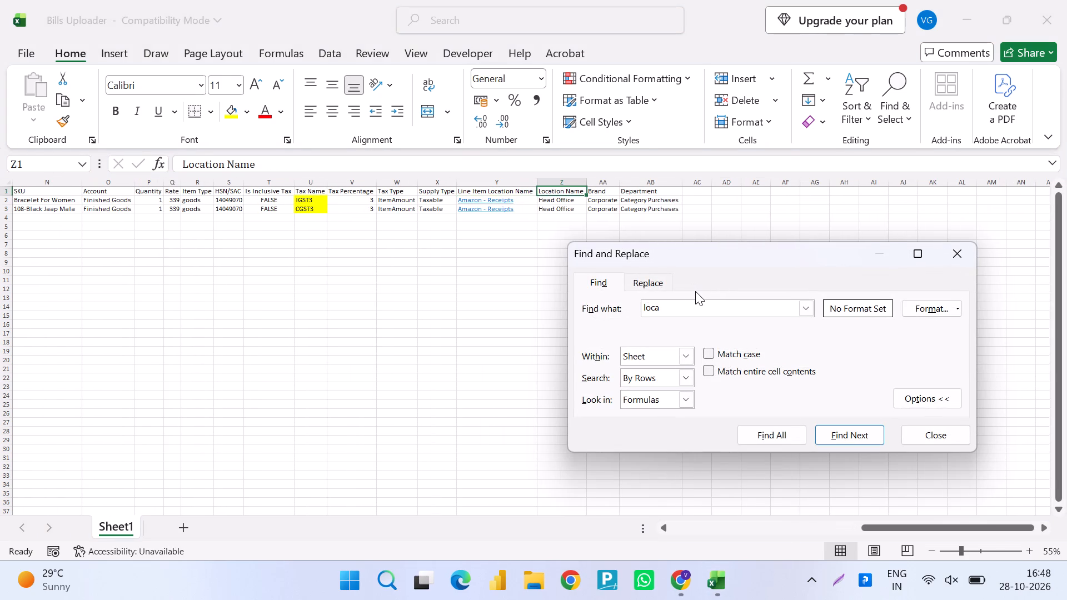
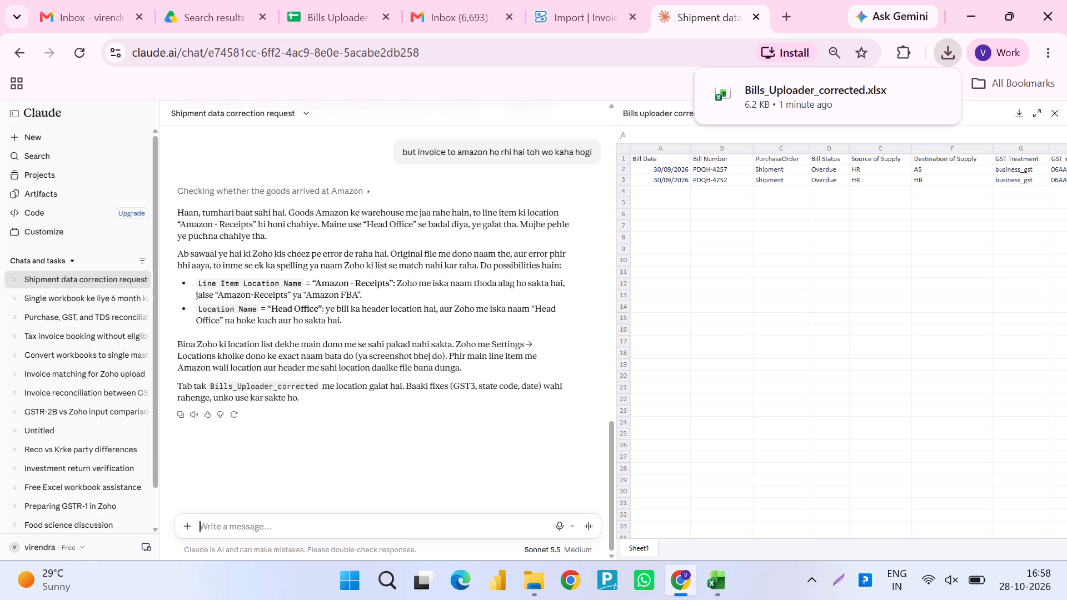
Open the downloaded Bills_Uploader_corrected workbook from the Downloads folder in Excel and enable editing.
left_click(898, 84)
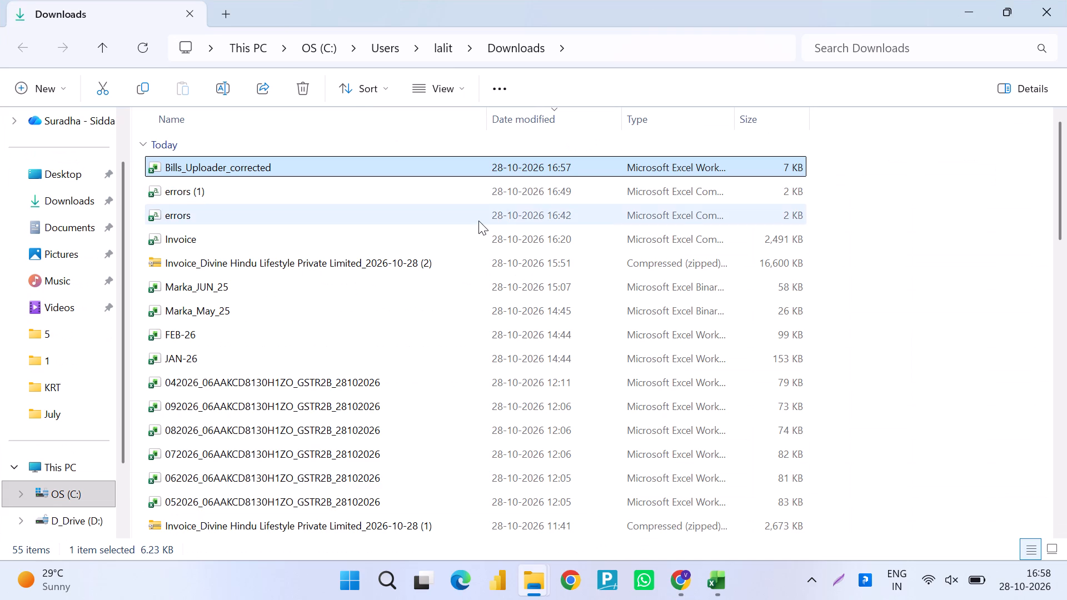
key("Return")
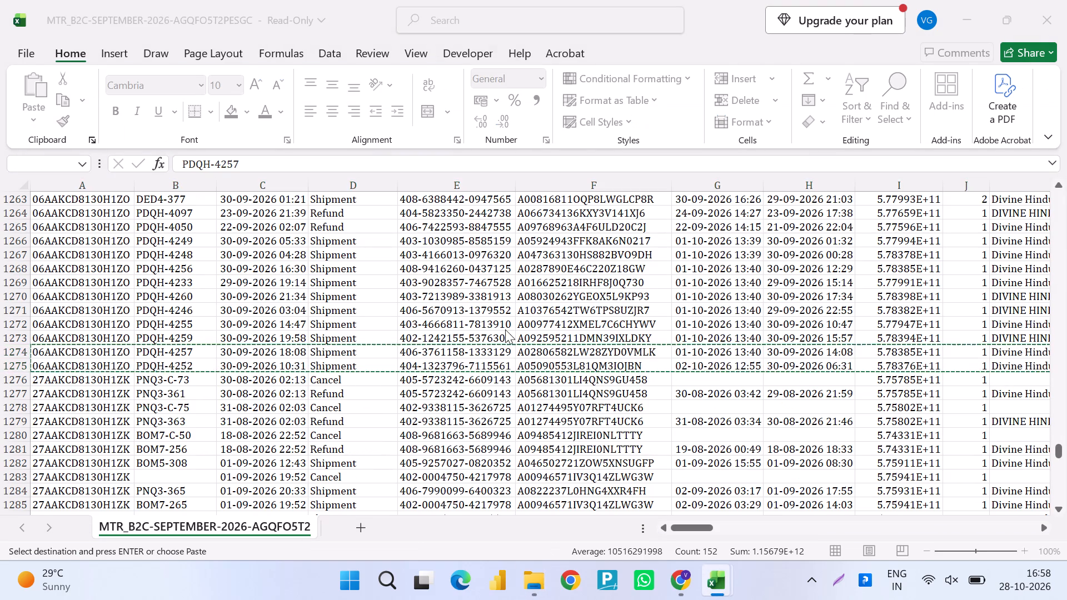
key("F2")
key("Left")
key("Return")
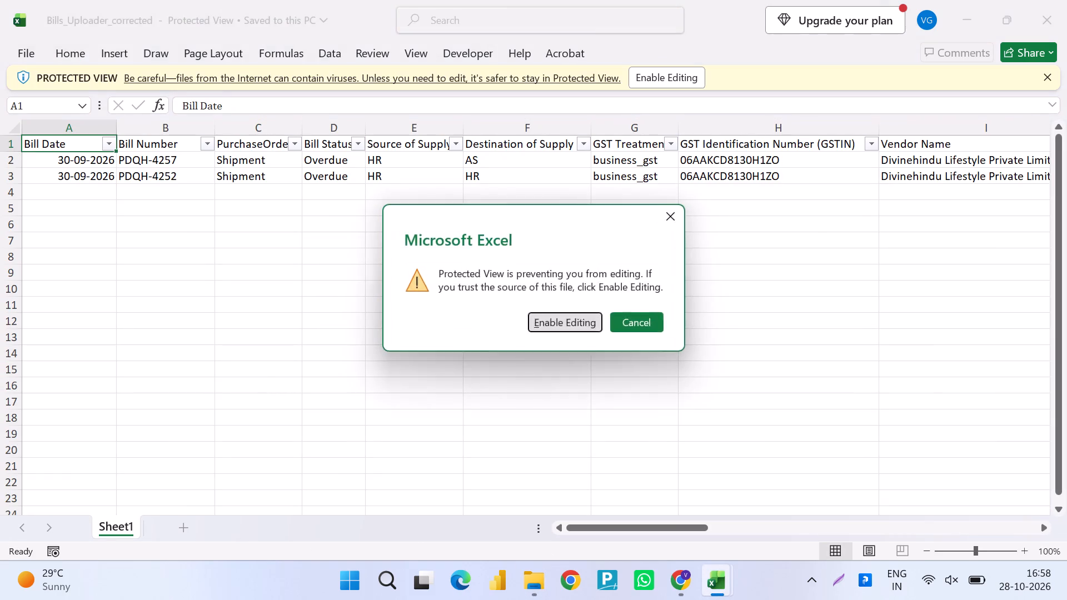
Switch back to Chrome and return to the All Invoices list in Zoho Books.
key("alt+Tab")
key("alt+Tab")
key("alt+Tab")
key("alt+Tab")
key("alt+Tab")
key("alt+Tab")
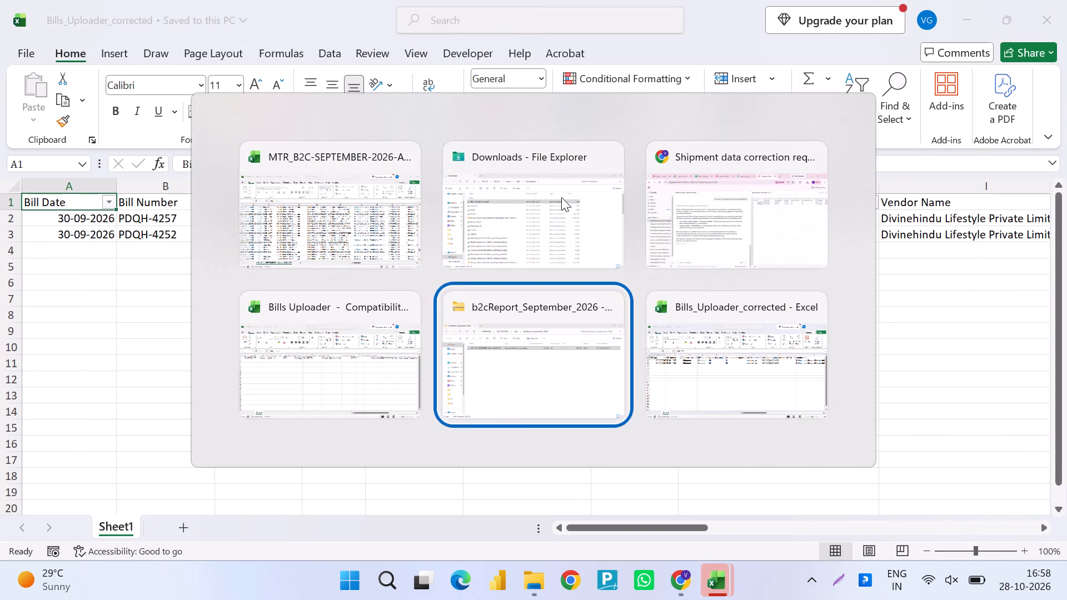
key("alt+Tab")
key("alt+Tab")
key("alt+Tab")
key("alt+Tab")
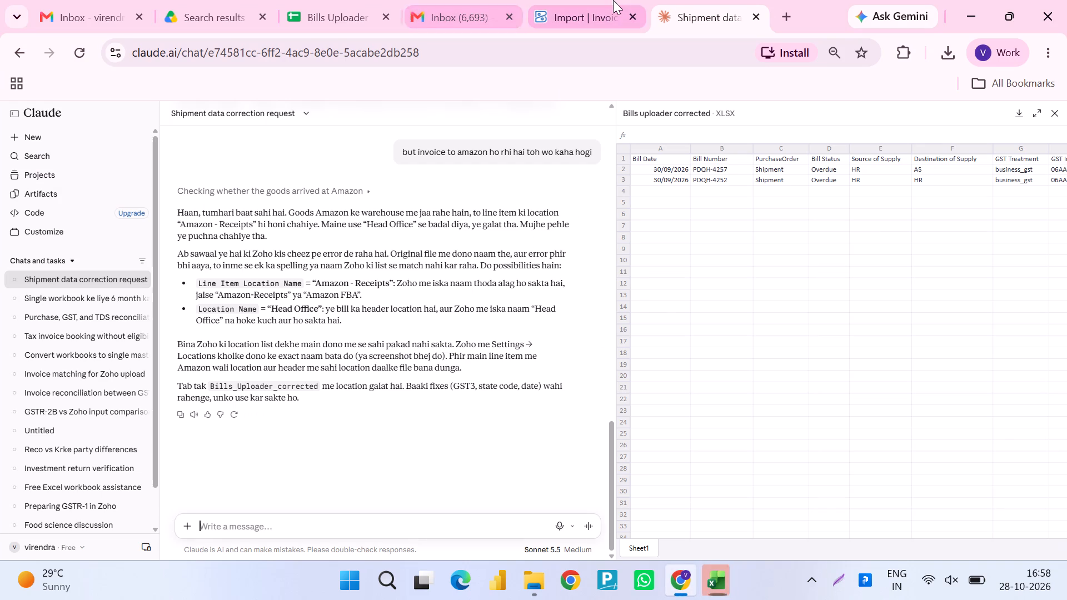
left_click(613, 0)
scroll(241, 355, "right", 11)
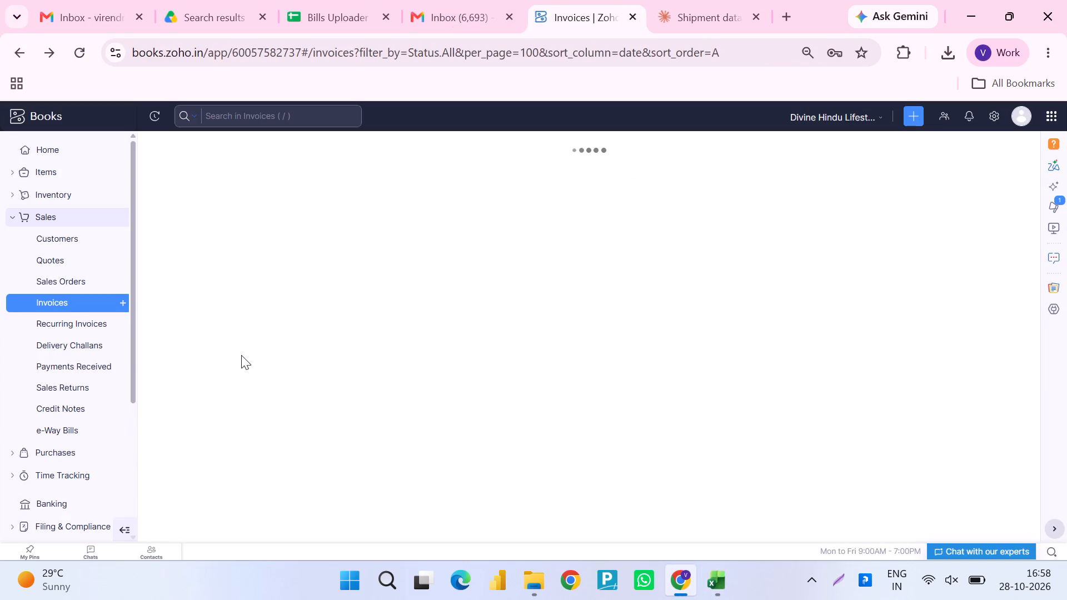
Search the Zoho Books invoices for "amazon".
left_click(306, 118)
type("am")
type("ao")
key("BackSpace")
type("zon")
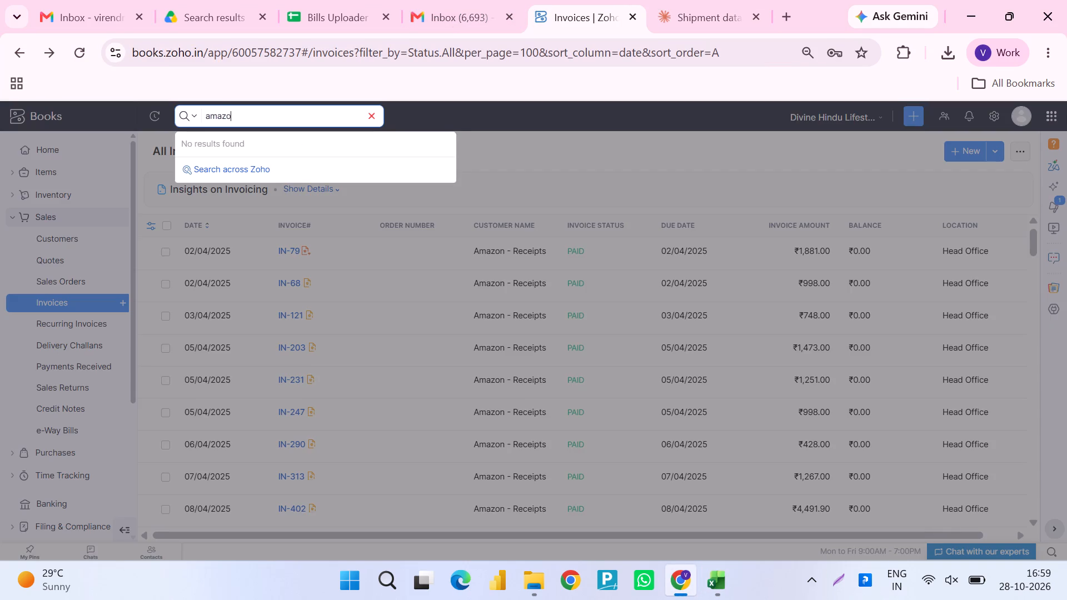
key("Down")
key("Return")
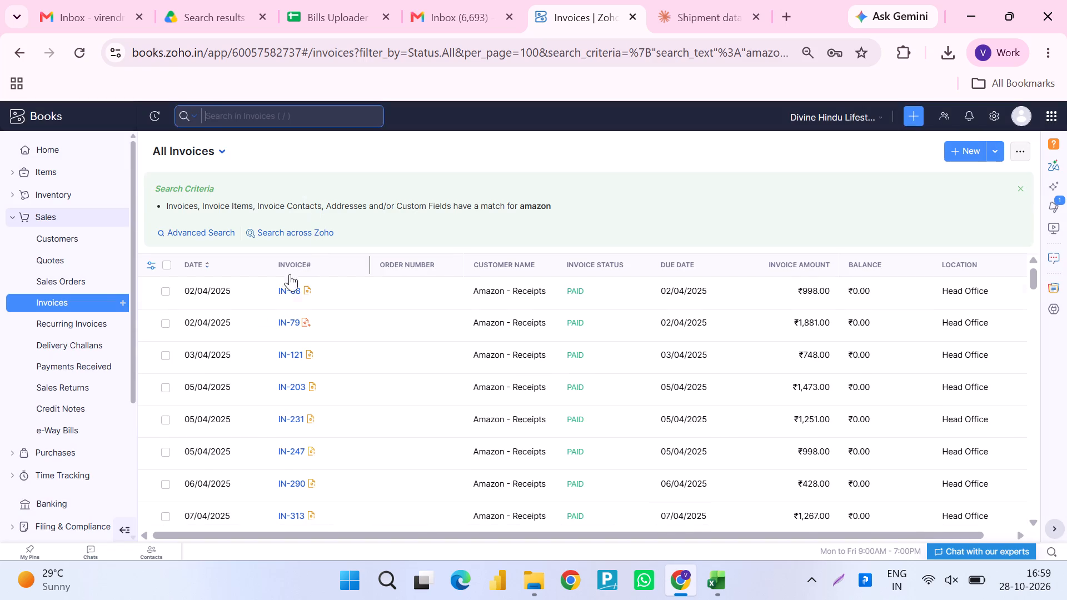
Open Amazon invoice IN-68 and copy the Bill To customer name Amazon - Receipts together with its headings.
left_click(293, 289)
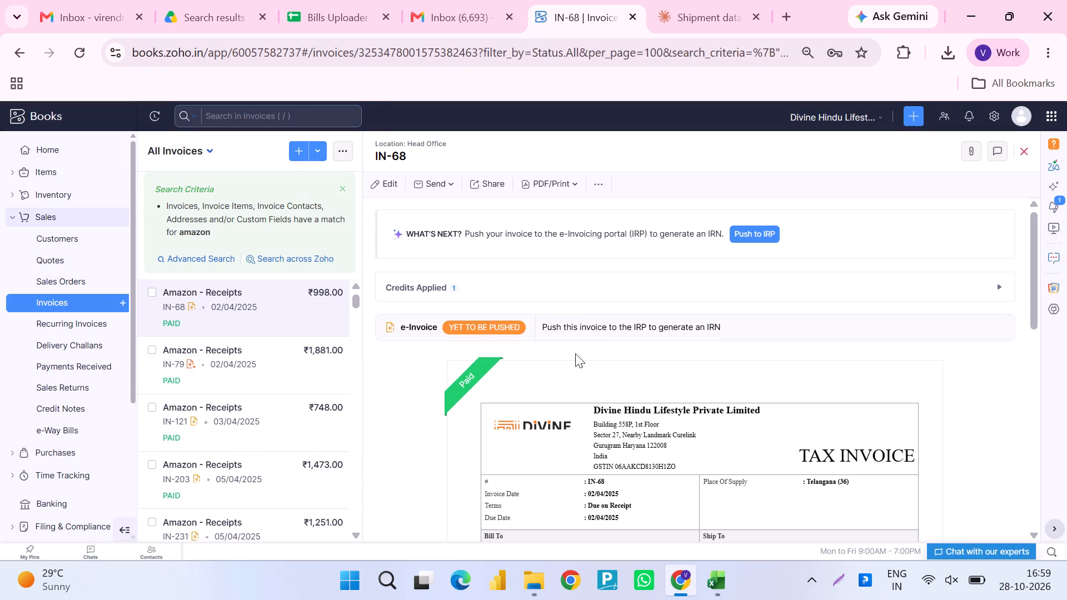
scroll(572, 456, "right", 10)
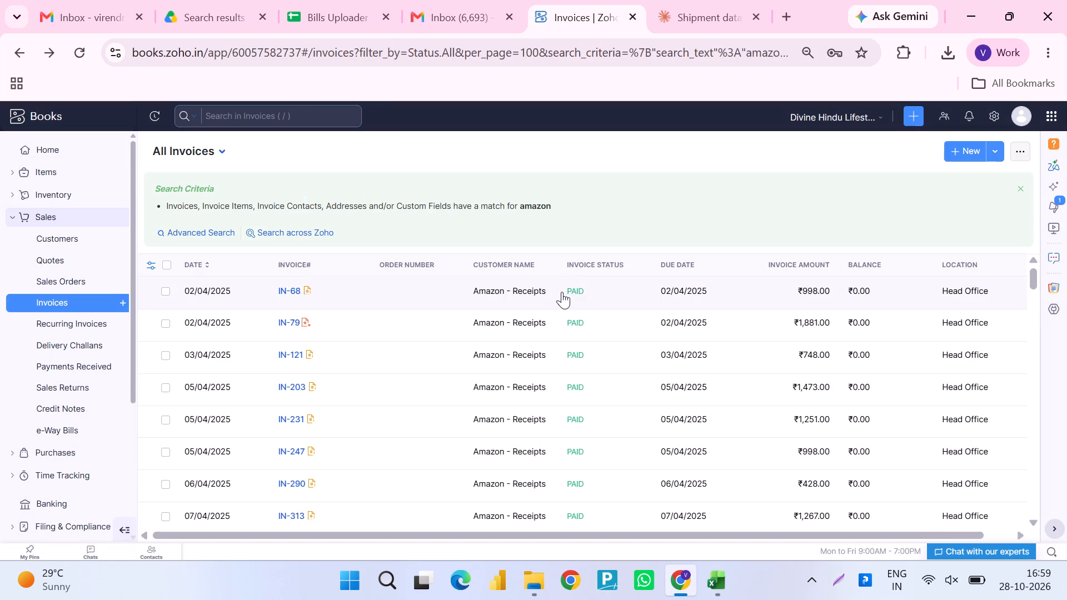
left_click_drag(554, 291, 472, 297)
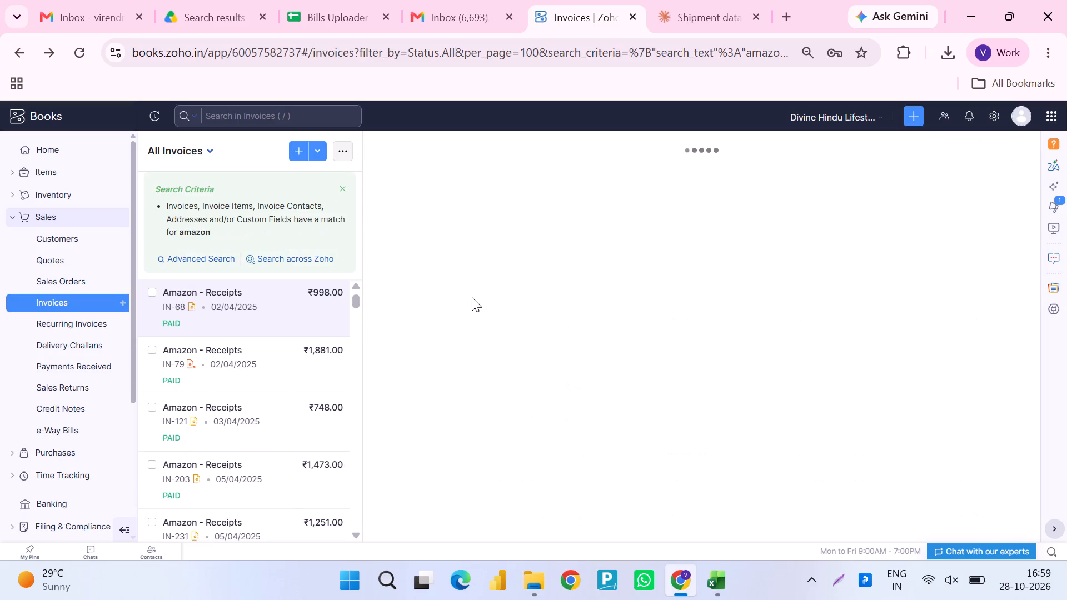
scroll(588, 348, "down", 2)
left_click_drag(565, 376, 480, 382)
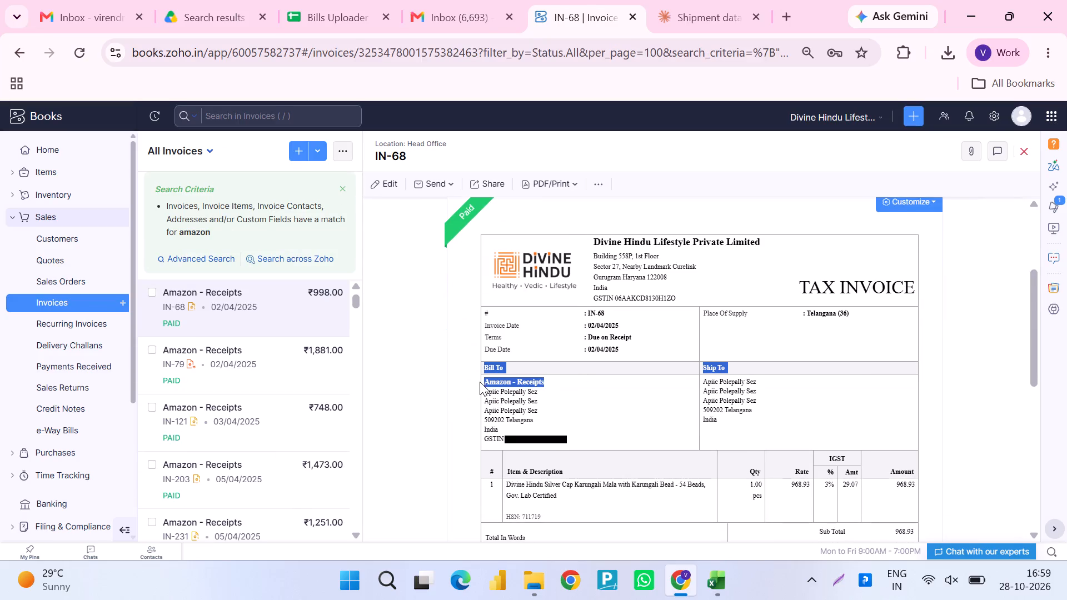
left_click_drag(480, 382, 479, 382)
left_click_drag(479, 382, 479, 383)
key("ctrl+c")
key("ctrl+c")
Switch to the Bills Uploader workbook in Excel and paste the copied text over the Line Item Location Name in Y2.
key("alt+Tab")
key("alt+Tab")
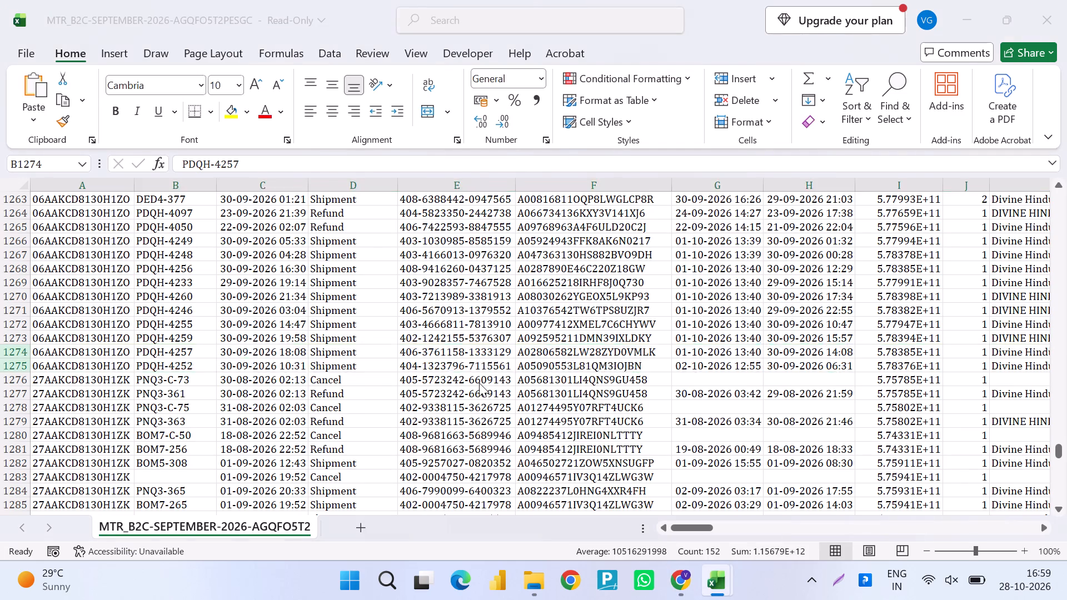
key("alt+Tab")
key("alt+Down")
key("alt+Left")
key("alt+Left")
key("ctrl+Right")
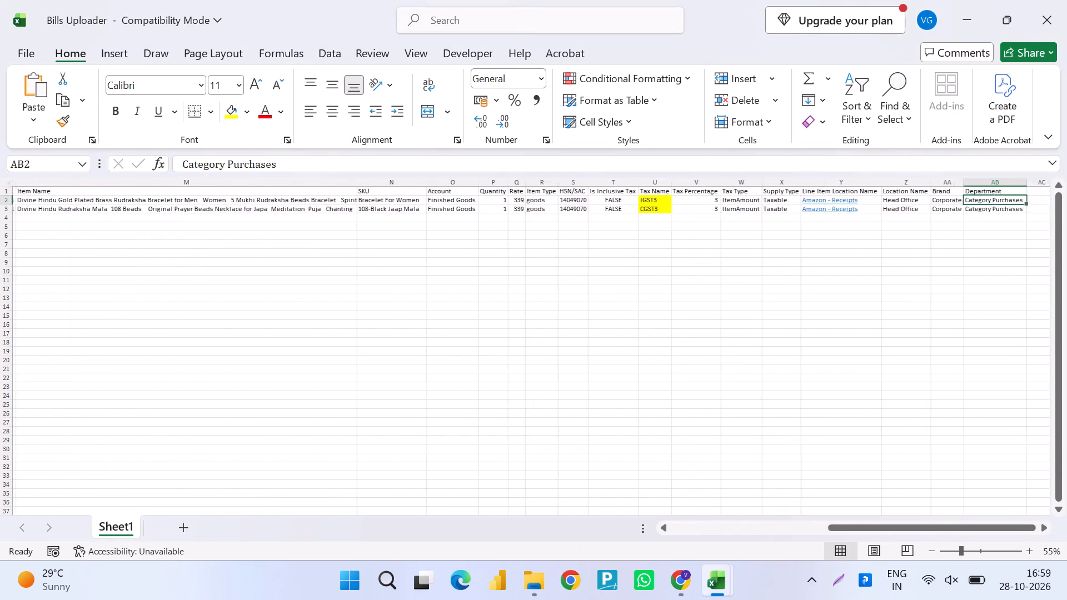
key("Right")
key("Left")
key("Left")
key("Left")
key("Left")
key("Left")
key("Right")
key("F2")
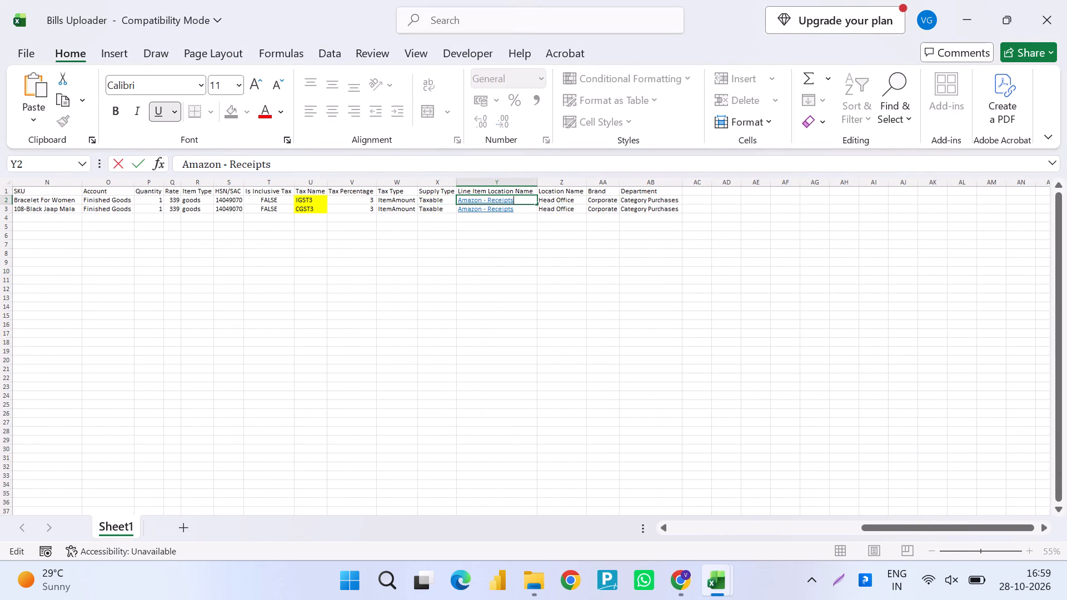
key("ctrl+shift+Left")
key("ctrl+shift+Left")
key("ctrl+shift+Left")
key("ctrl+shift+Left")
key("ctrl+shift+Left")
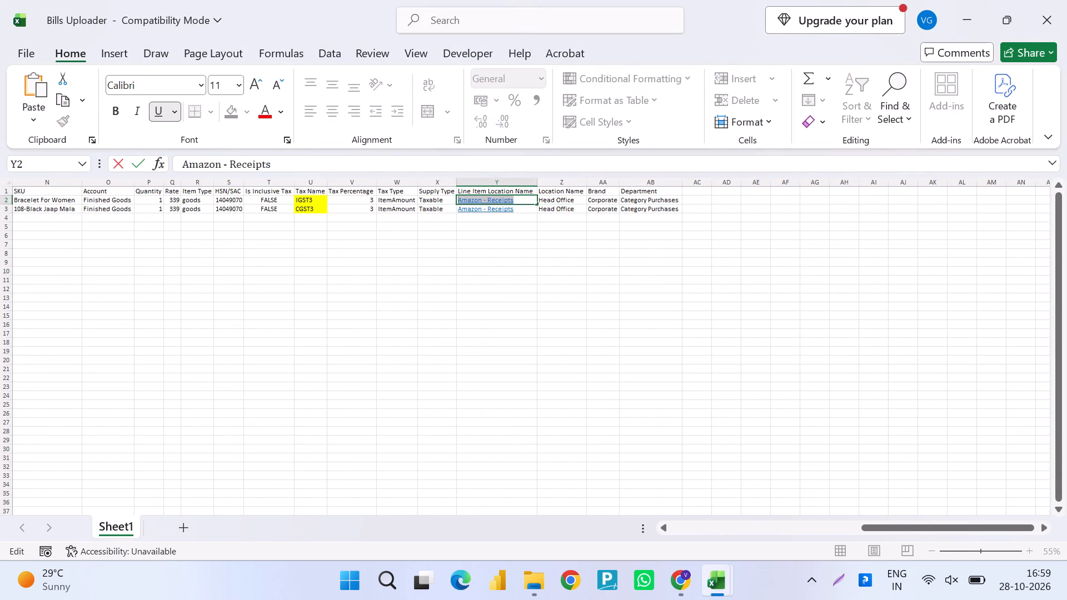
key("ctrl+v")
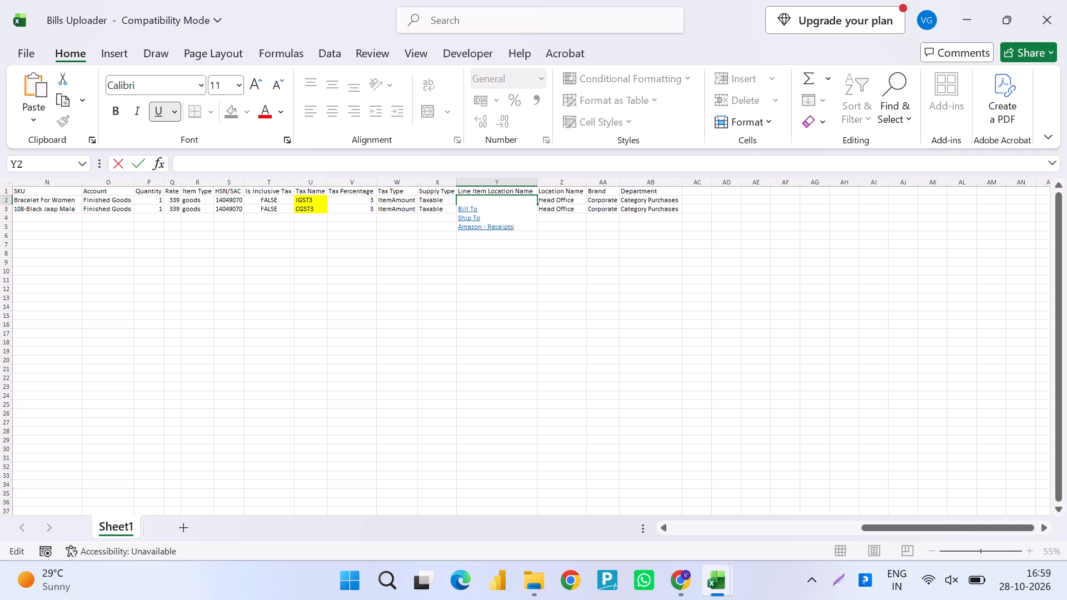
Trim the pasted text in Y2 to Amazon - Receipts and fill it down to Y3.
key("ctrl+Left")
key("ctrl+Left")
key("ctrl+Left")
key("ctrl+Left")
key("ctrl+shift+Left")
key("ctrl+shift+Left")
key("ctrl+shift+Left")
key("ctrl+shift+Left")
key("ctrl+shift+Left")
key("ctrl+shift+Left")
key("ctrl+shift+Left")
key("ctrl+shift+Left")
key("ctrl+shift+Left")
key("BackSpace")
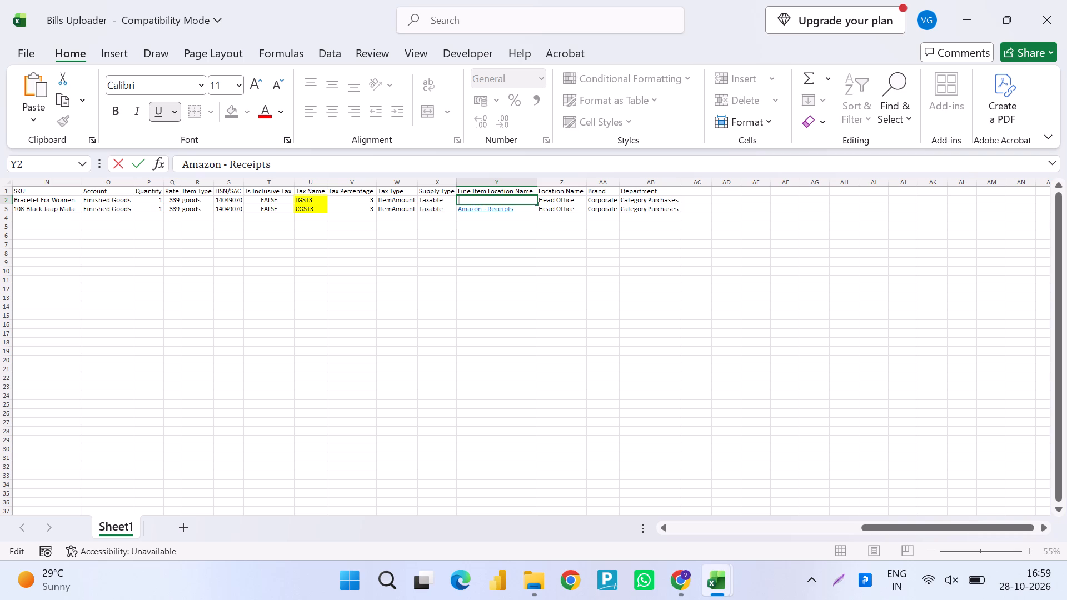
key("Return")
key("ctrl+d")
Save the Bills Uploader workbook in its existing Excel 97-2003 format and close it.
key("ctrl+s")
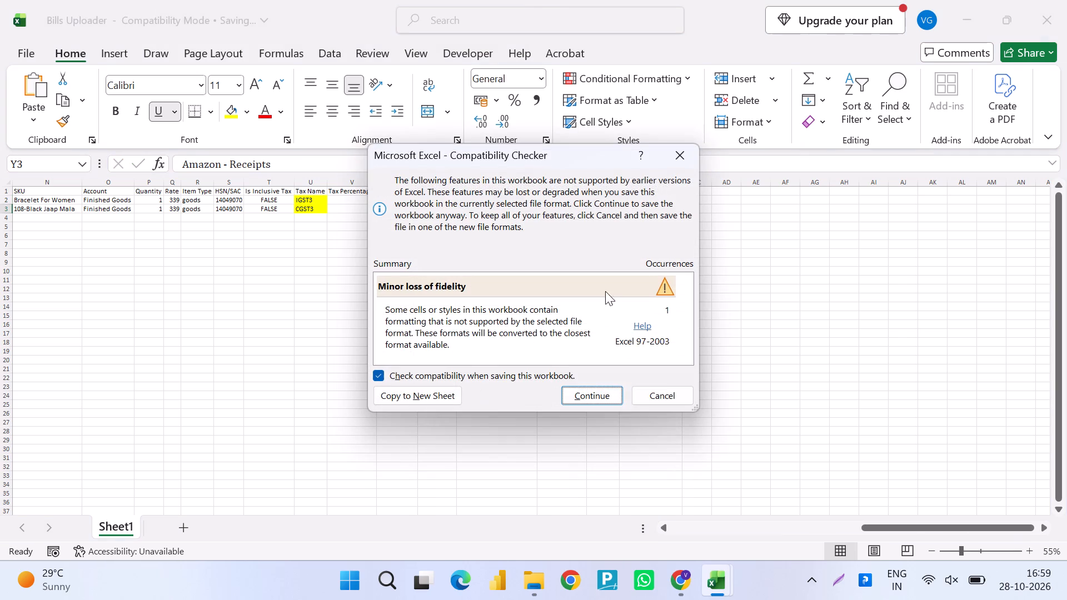
key("Return")
left_click(1039, 82)
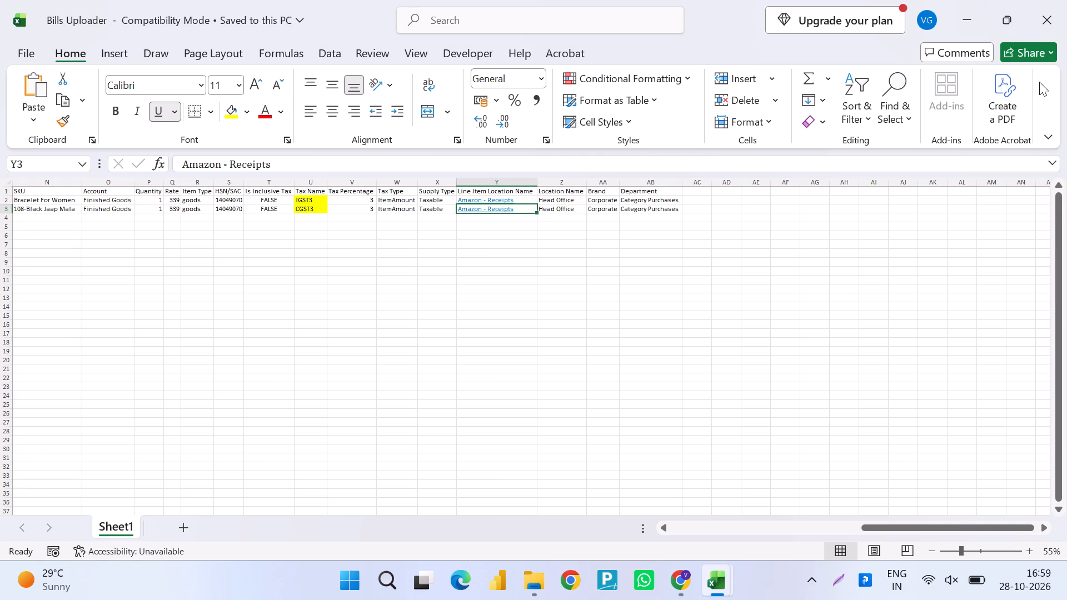
left_click(1066, 0)
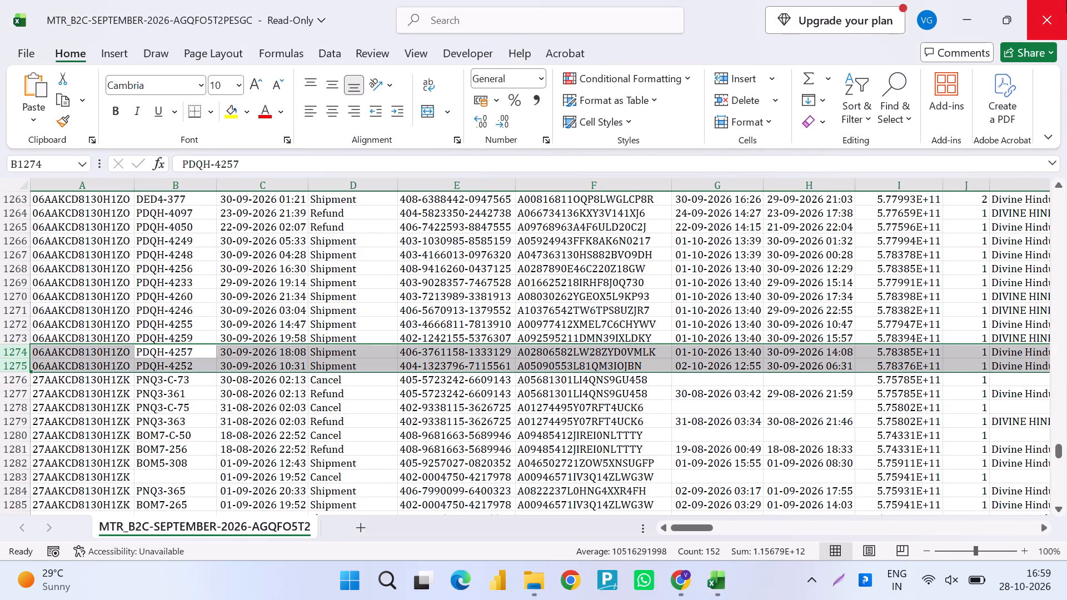
Switch to Chrome and begin a Zoho Books invoice import with Bills_Uploader_corrected from Downloads, proceeding to field mapping.
key("alt+Tab")
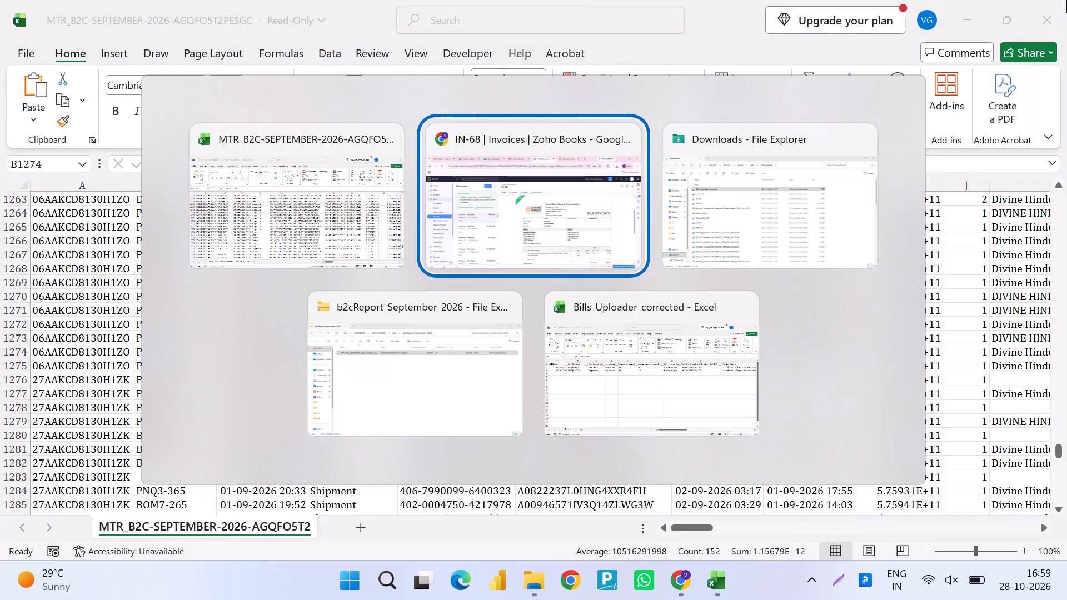
scroll(761, 248, "right", 9)
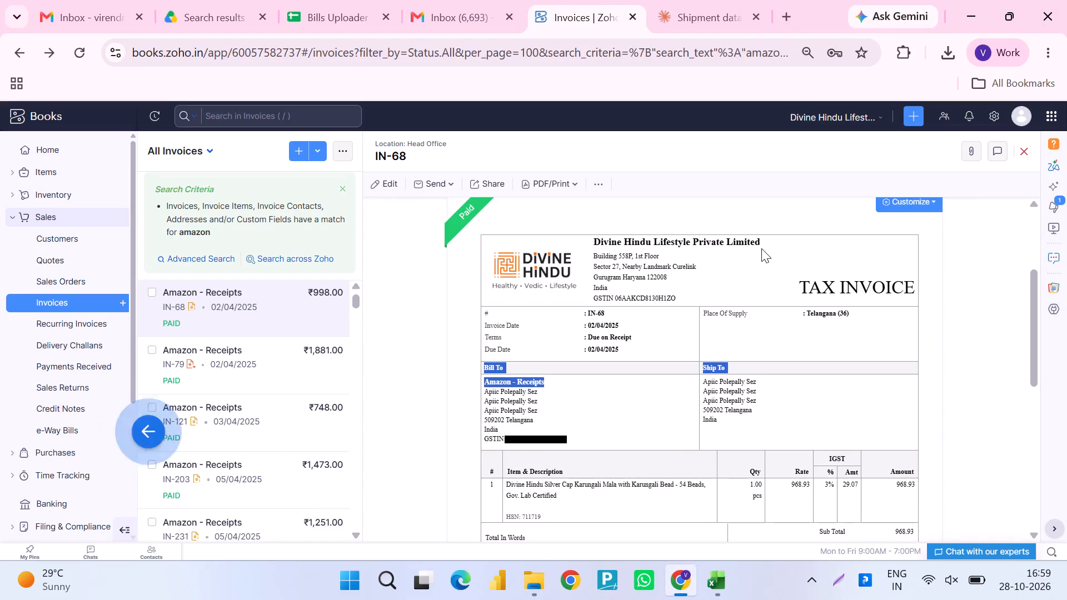
left_click(1023, 143)
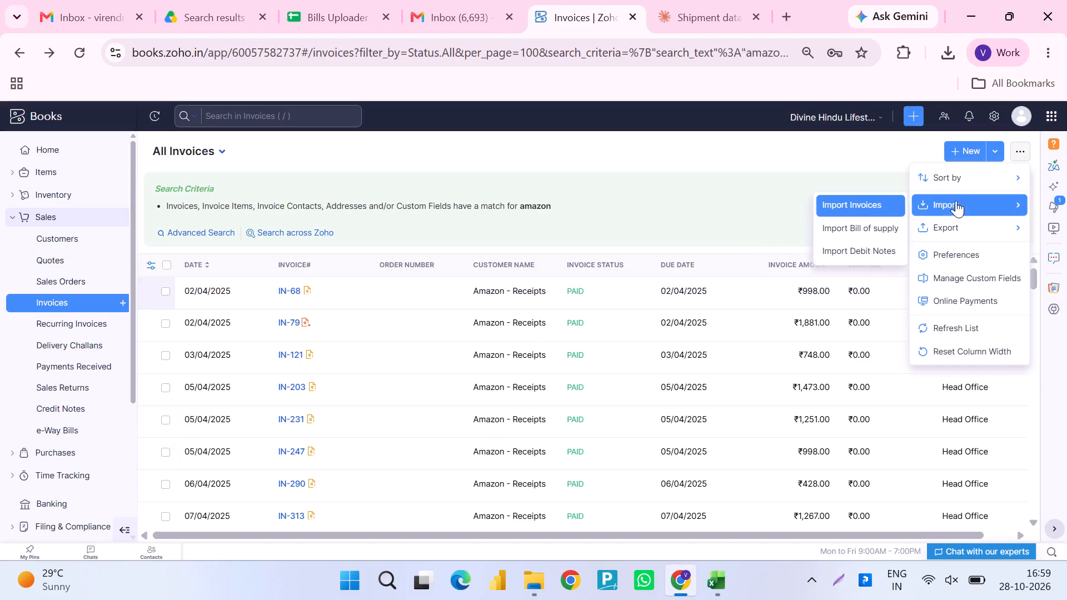
left_click(890, 204)
left_click(575, 311)
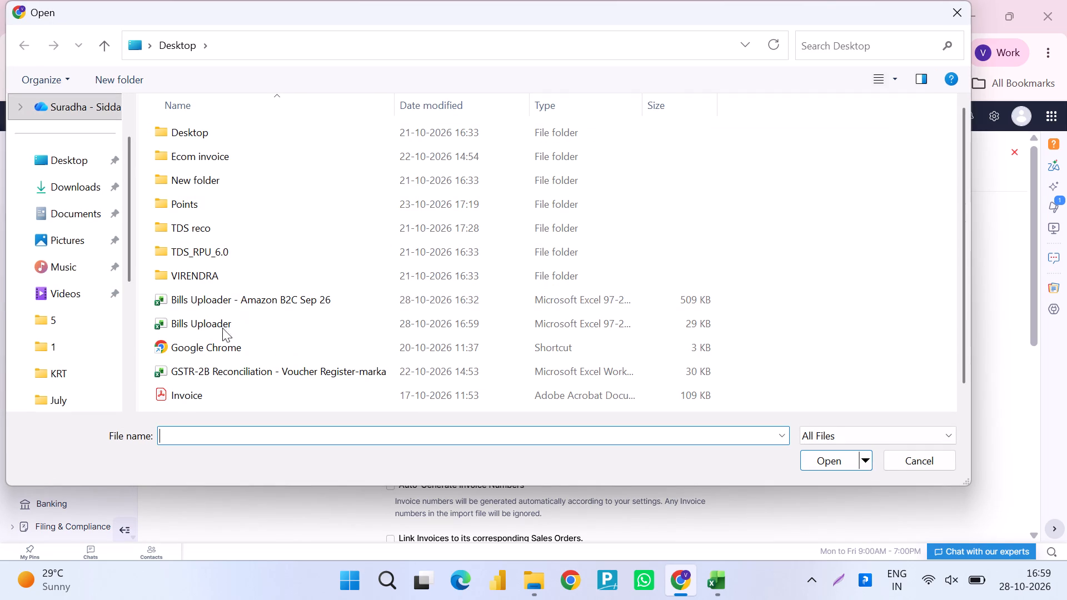
left_click(89, 193)
double_click(219, 152)
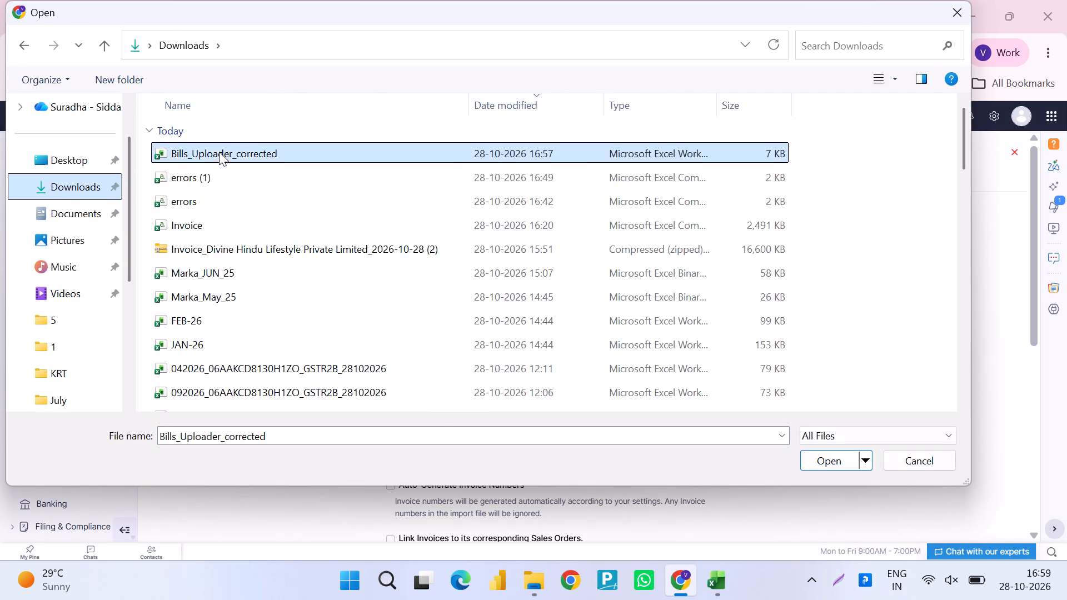
scroll(451, 241, "down", 5)
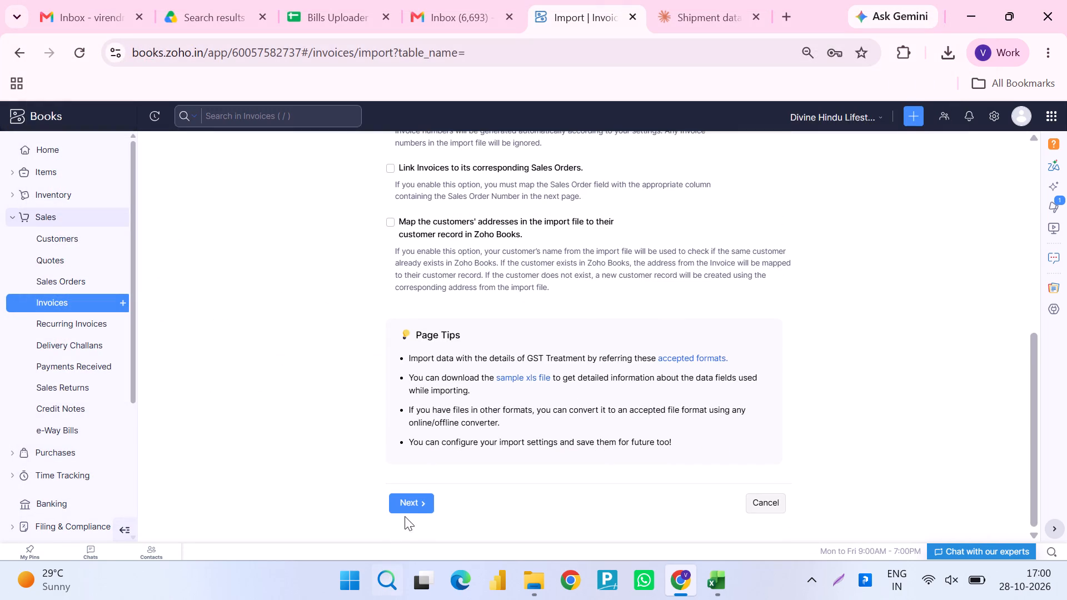
left_click(410, 506)
Map Invoice Number to the Bill Number header and Invoice Date to Bill Date.
scroll(534, 470, "down", 1)
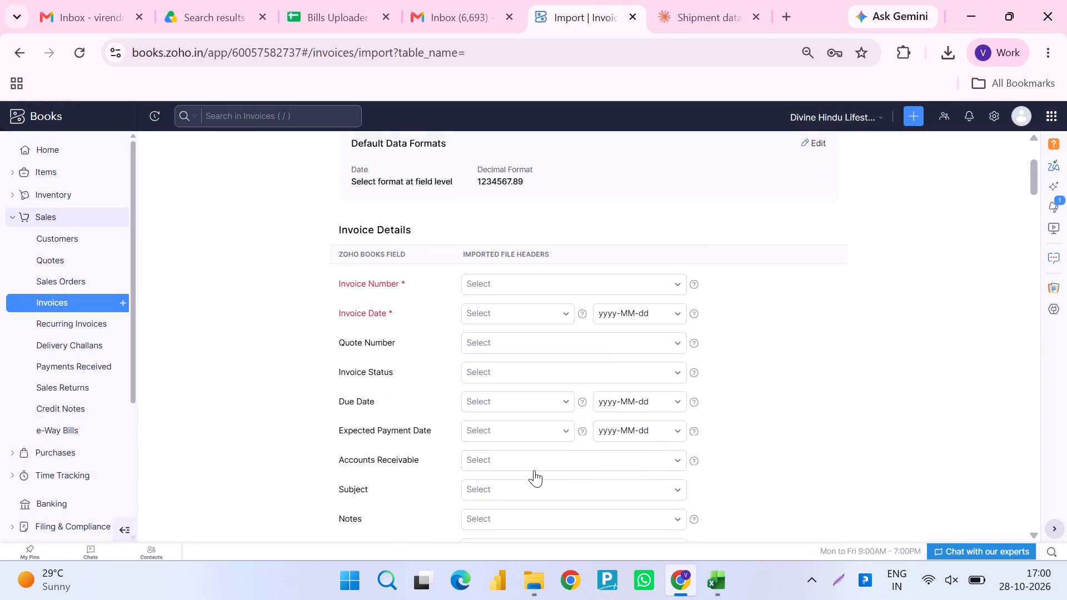
scroll(534, 470, "down", 1)
left_click_drag(556, 275, 564, 267)
left_click(564, 267)
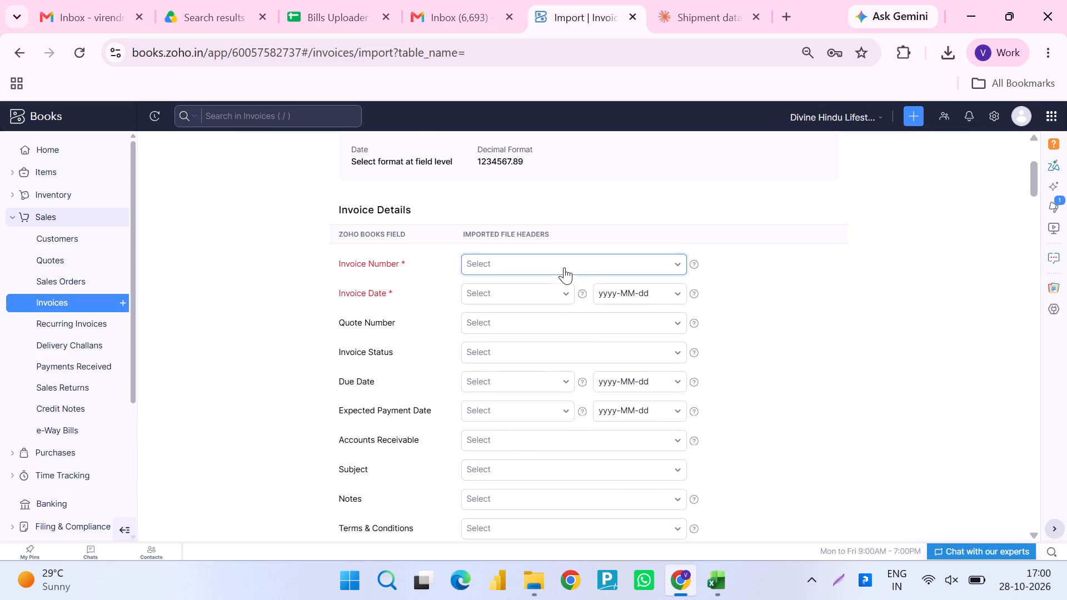
left_click(497, 338)
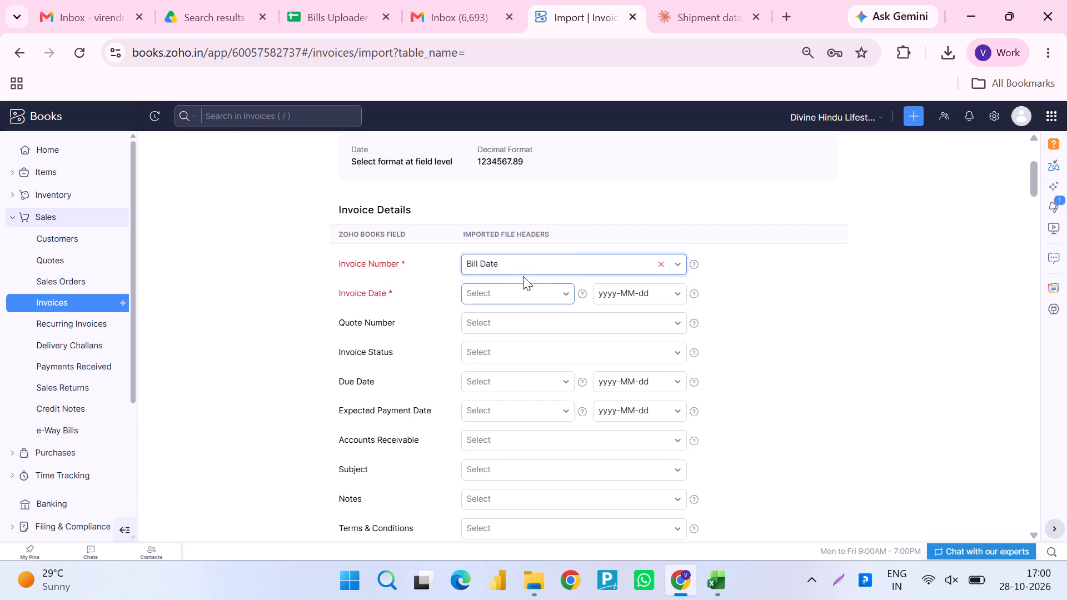
left_click(530, 264)
left_click(519, 361)
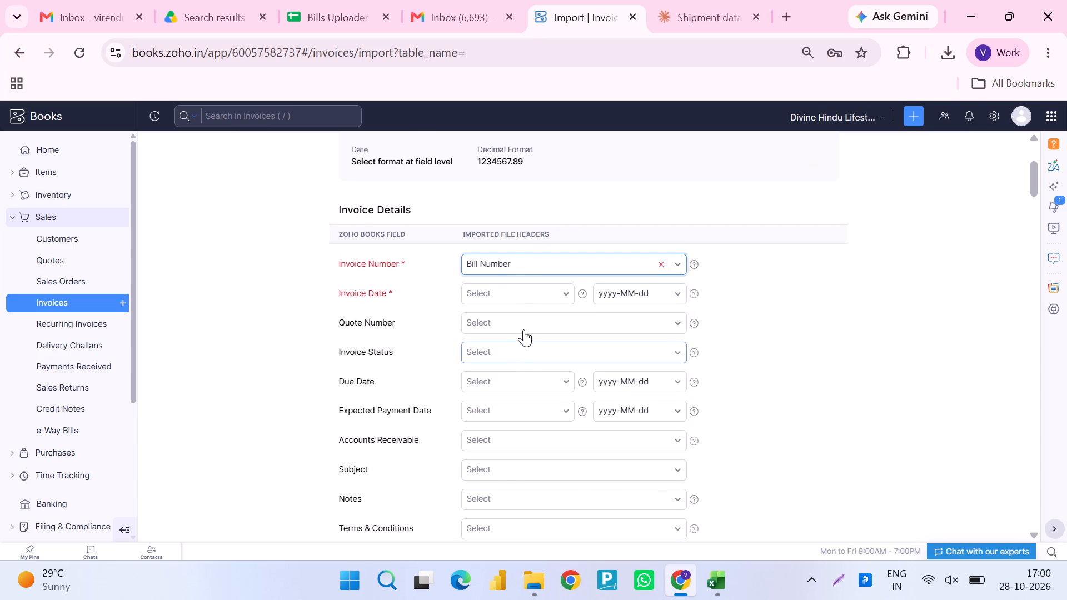
left_click(533, 298)
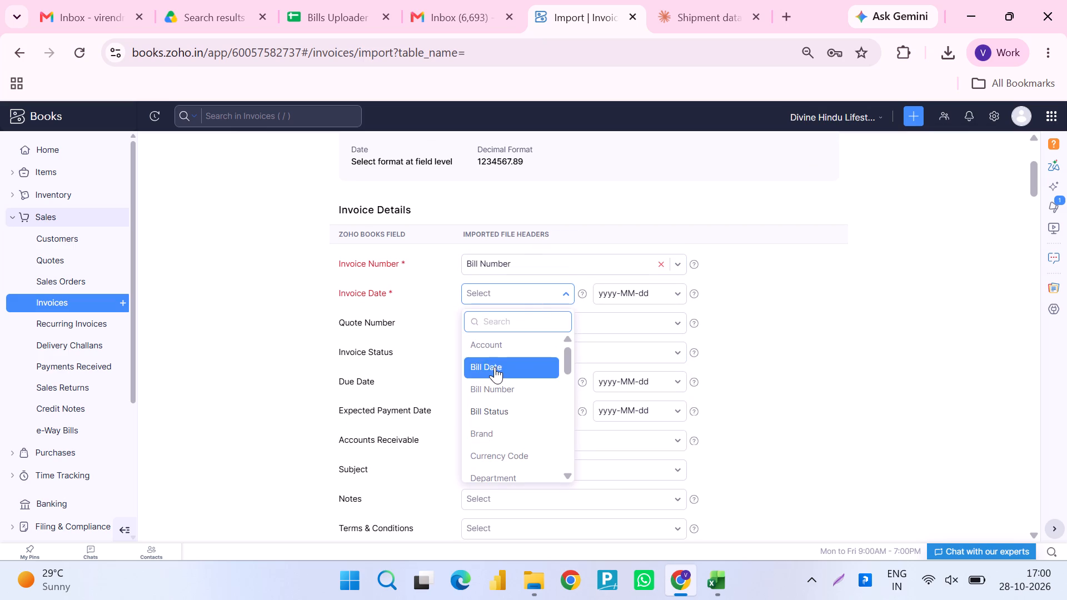
left_click(495, 367)
Examine the imported file headers offered for the required Customer Name field under Contact Details.
scroll(495, 367, "down", 7)
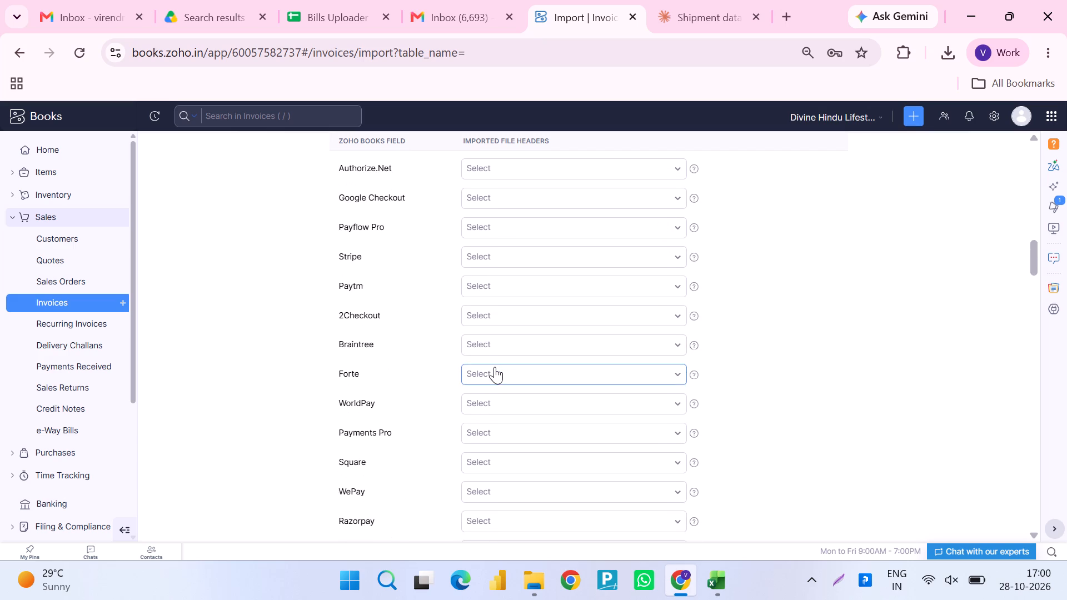
scroll(495, 367, "down", 7)
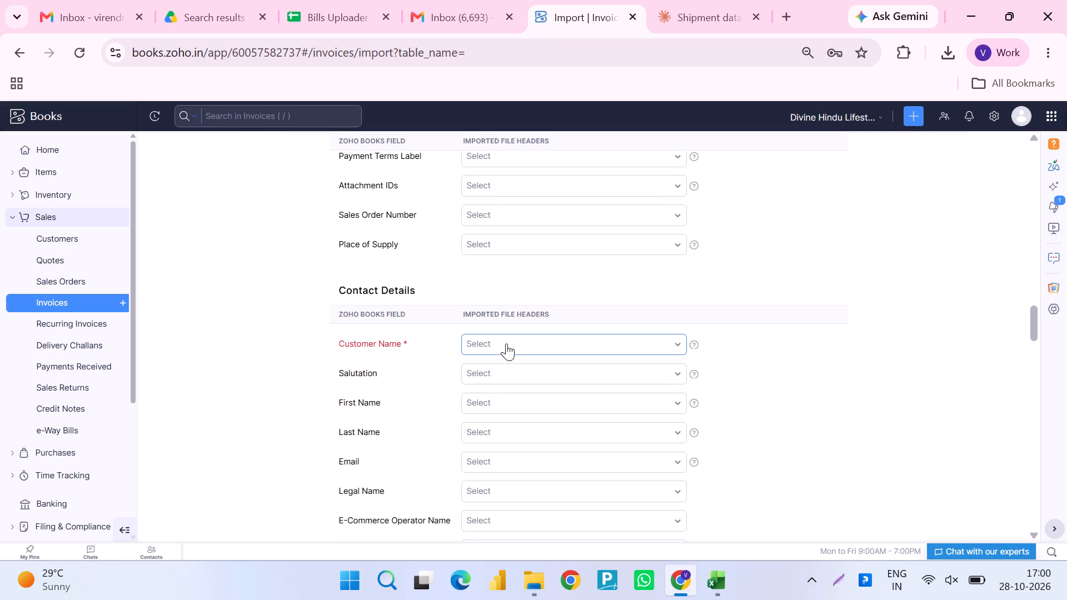
left_click(506, 343)
scroll(525, 511, "down", 7)
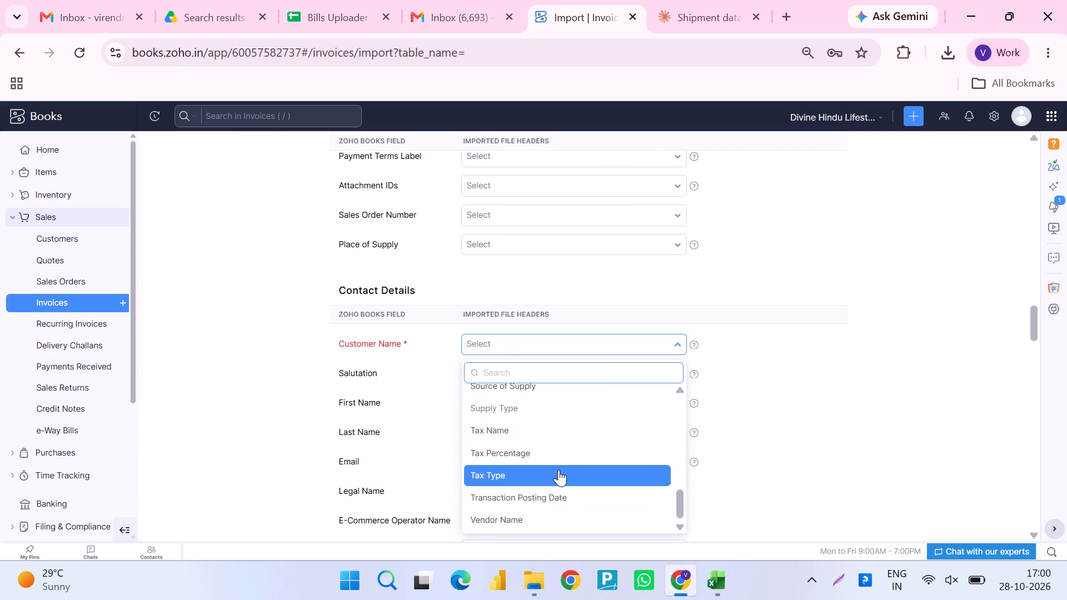
scroll(559, 469, "up", 4)
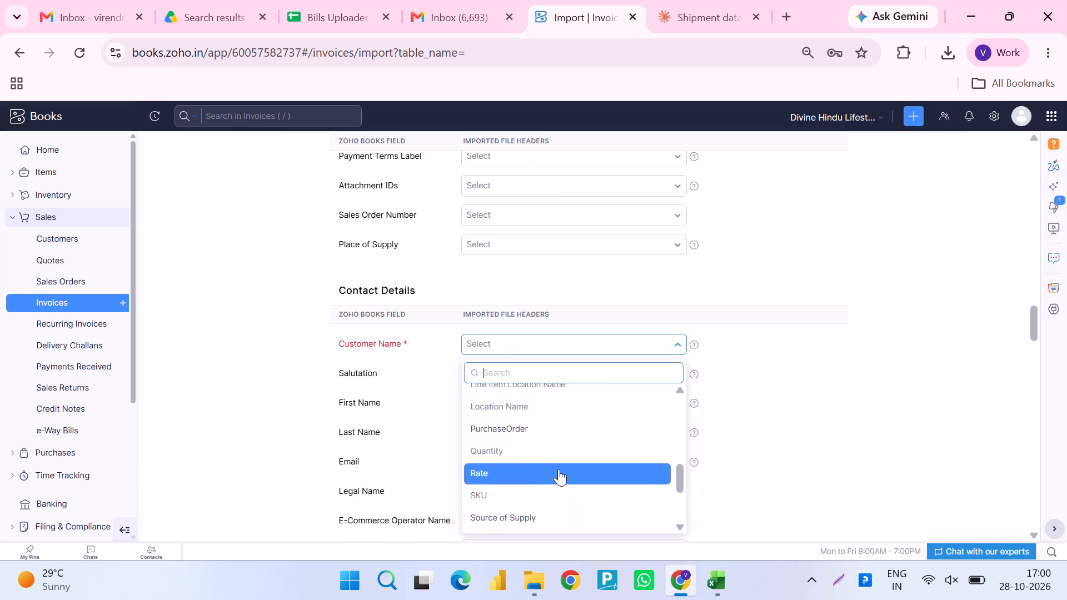
scroll(559, 469, "up", 1)
left_click(564, 413)
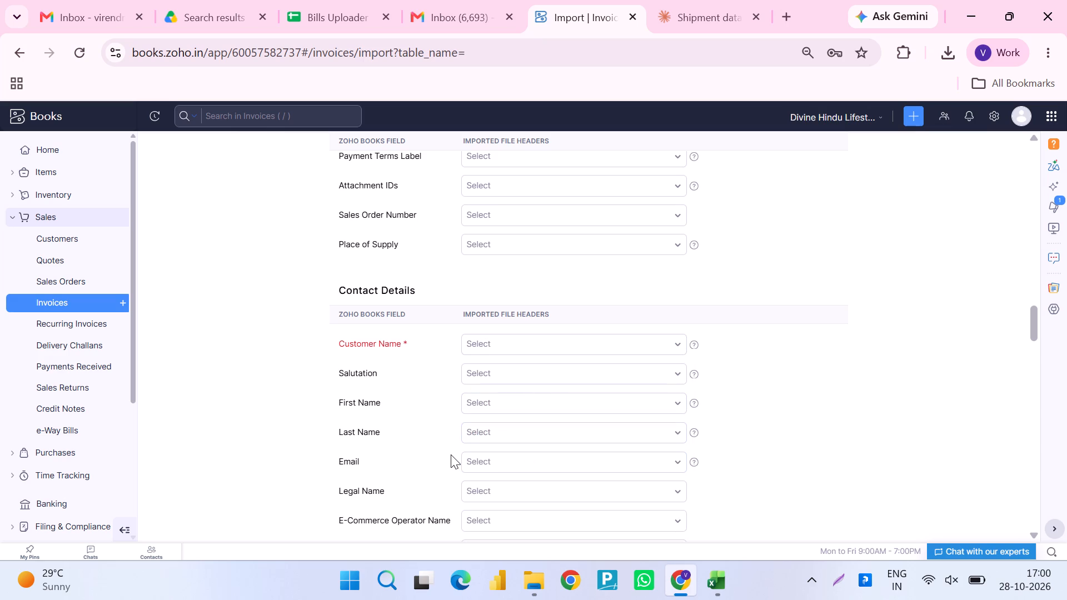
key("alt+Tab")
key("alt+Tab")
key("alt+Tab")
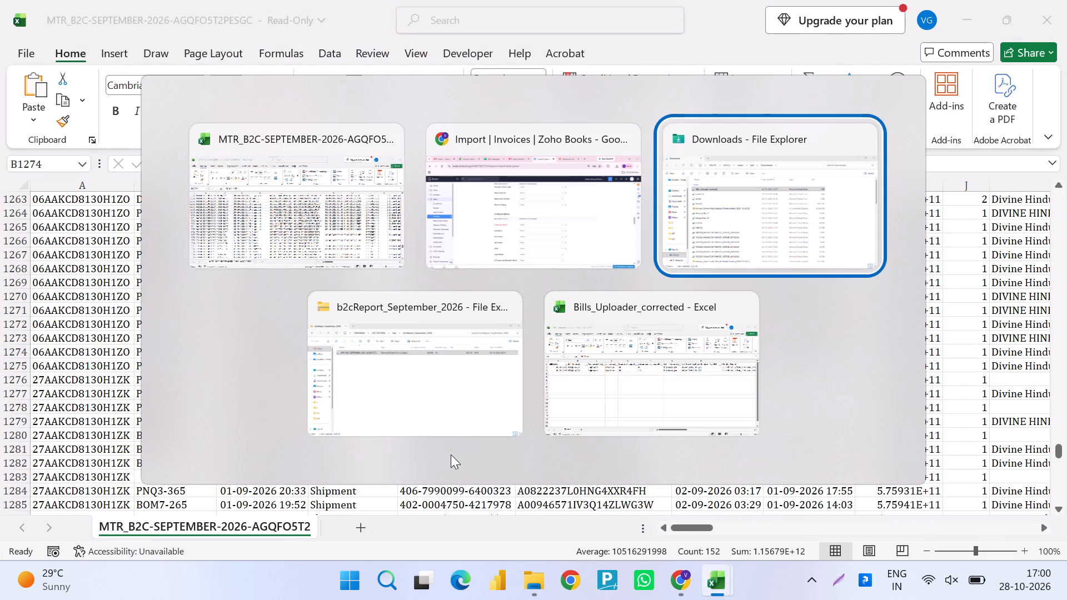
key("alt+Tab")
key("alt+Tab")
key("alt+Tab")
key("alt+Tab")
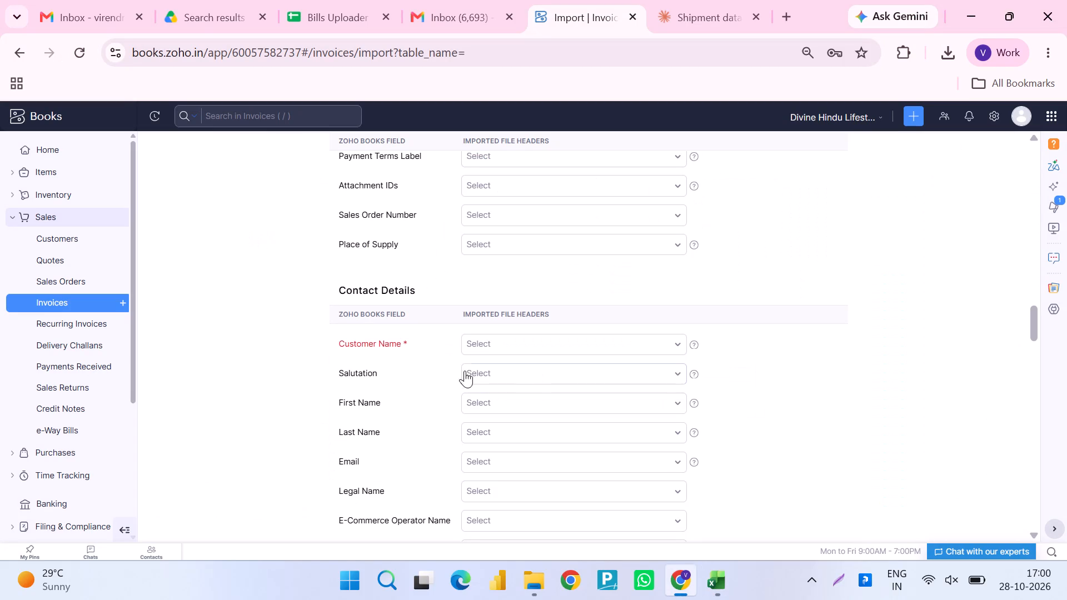
Capture a screenshot of the Contact Details mapping with the Customer Name header choices open.
left_click(485, 340)
key("shift+super+s")
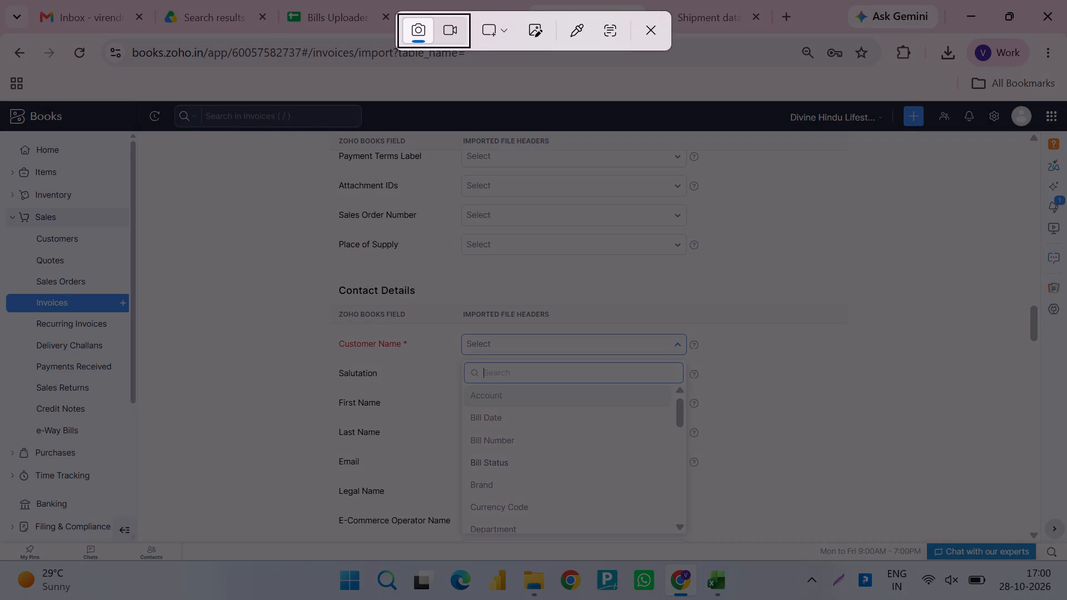
left_click_drag(244, 280, 1066, 546)
key("alt+Tab")
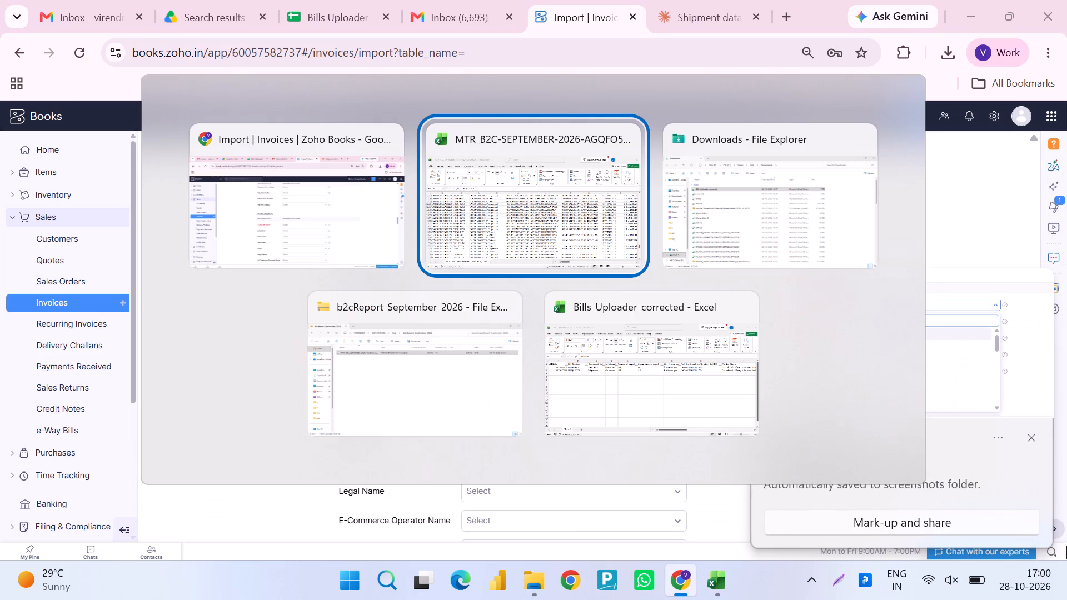
key("alt+Tab")
key("alt+Tab")
key("alt+Tab")
key("alt+Tab")
key("alt+Tab")
key("alt+Tab")
key("alt+Tab")
key("alt+Tab")
key("alt+Tab")
left_click(689, 0)
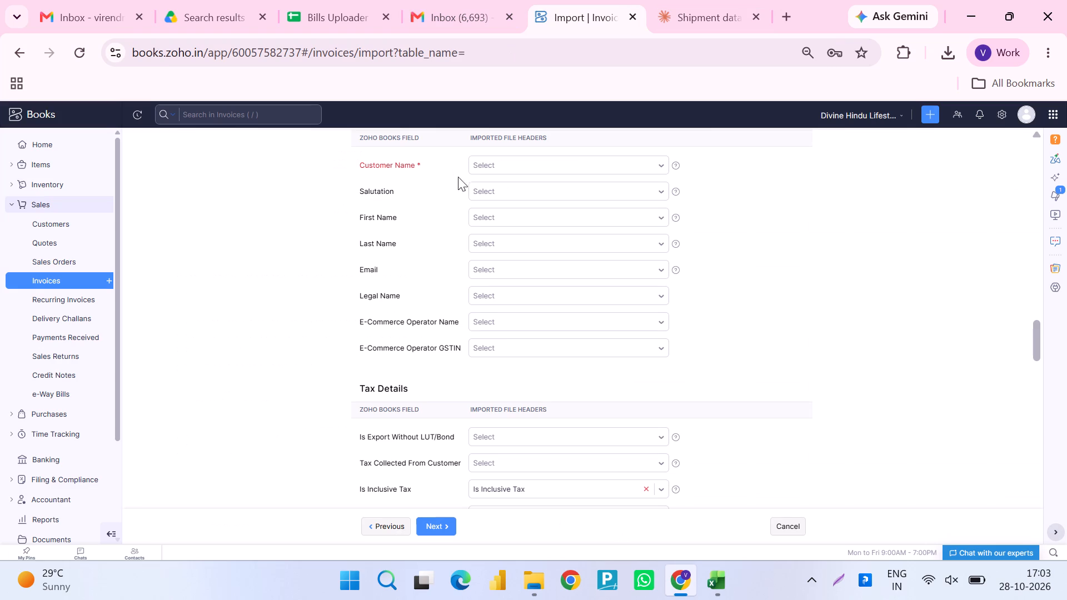
left_click(505, 155)
left_click(504, 159)
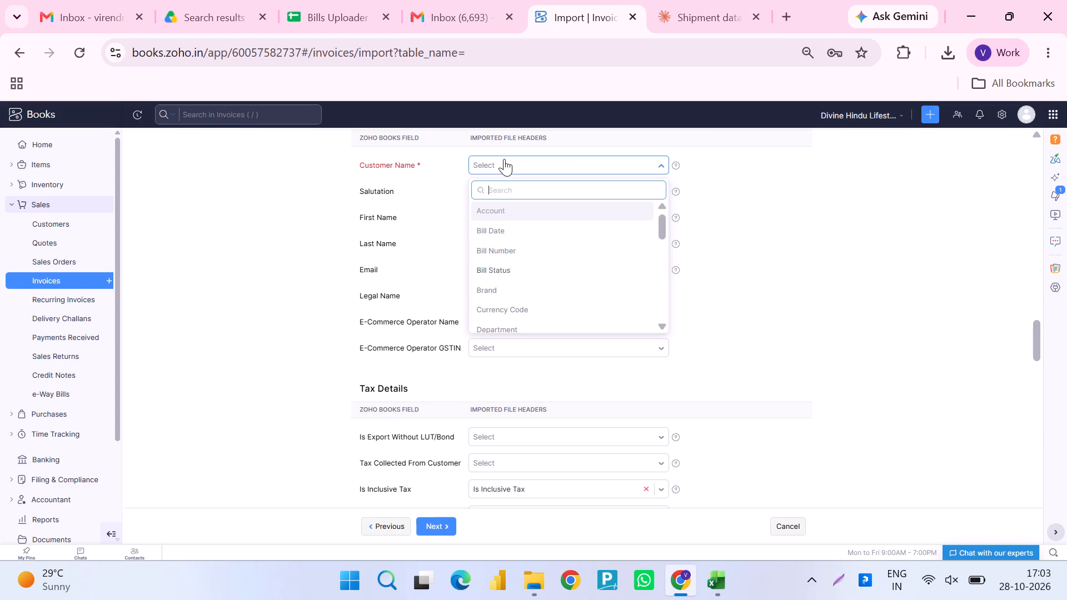
type("ve")
key("Left")
key("Down")
key("Return")
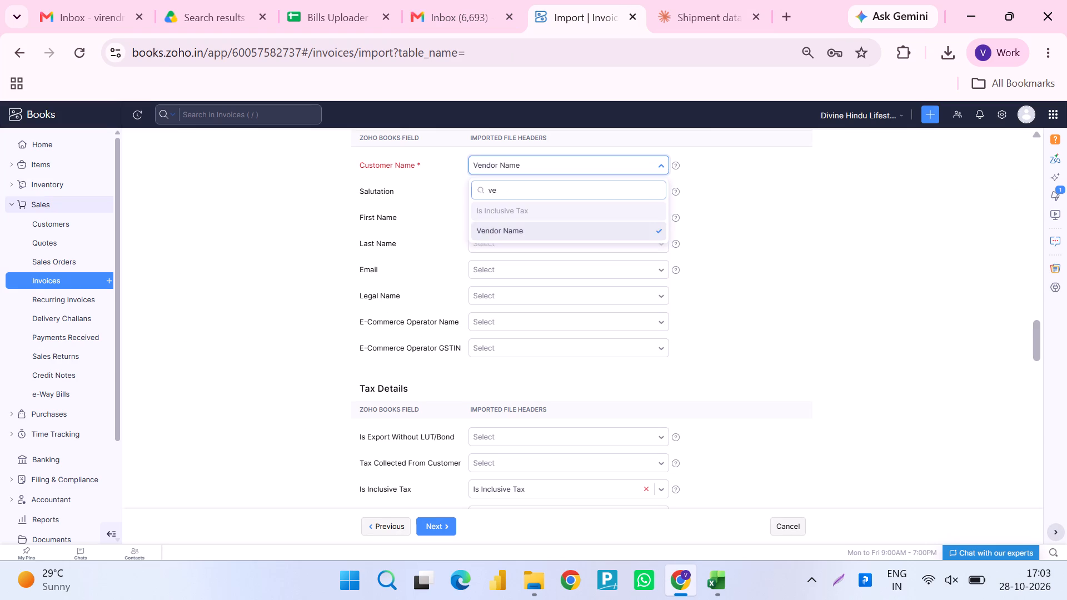
left_click(433, 521)
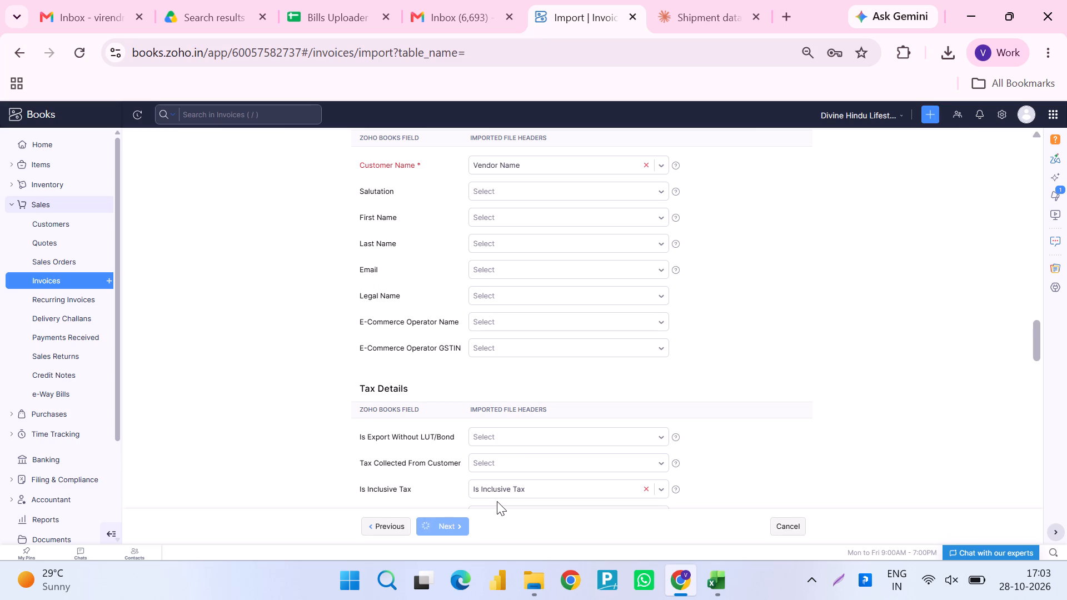
Review the mapped fields, expand the skipped records in the import preview and read the reason for each row.
scroll(508, 398, "up", 3)
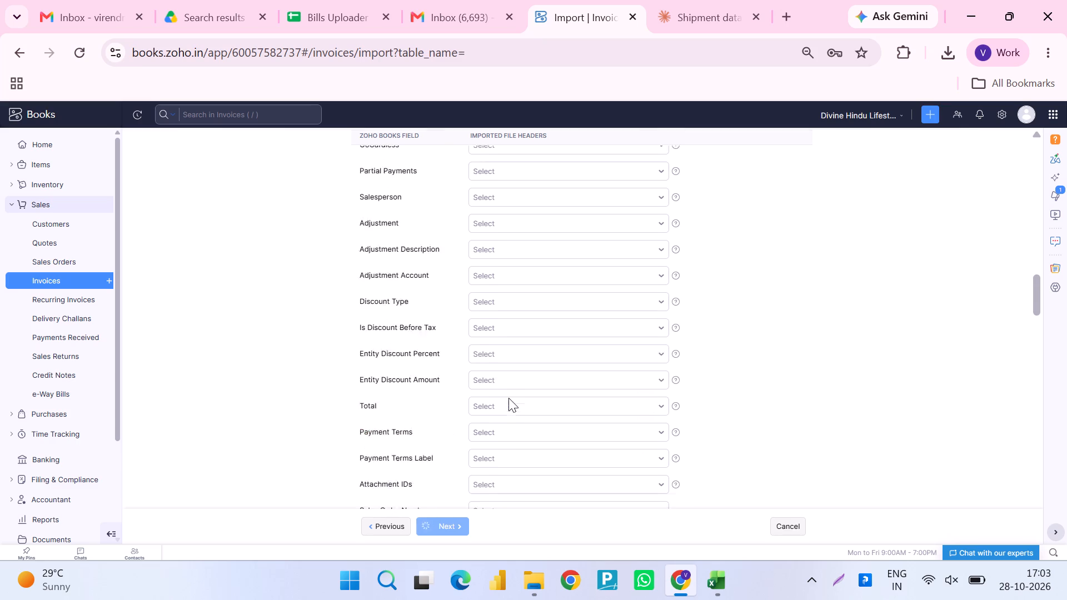
scroll(508, 398, "up", 6)
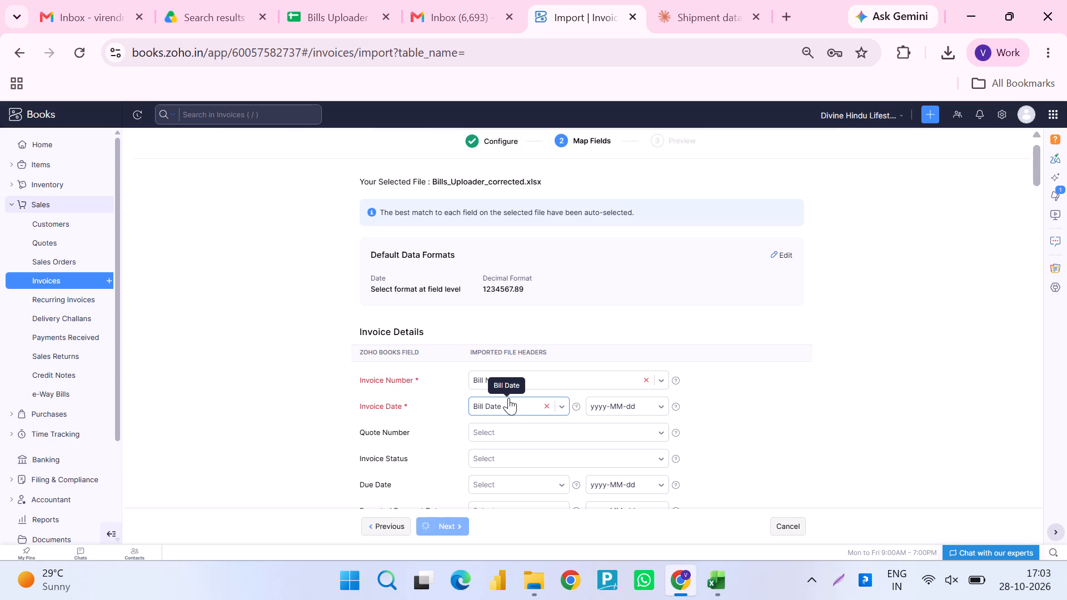
scroll(508, 398, "down", 13)
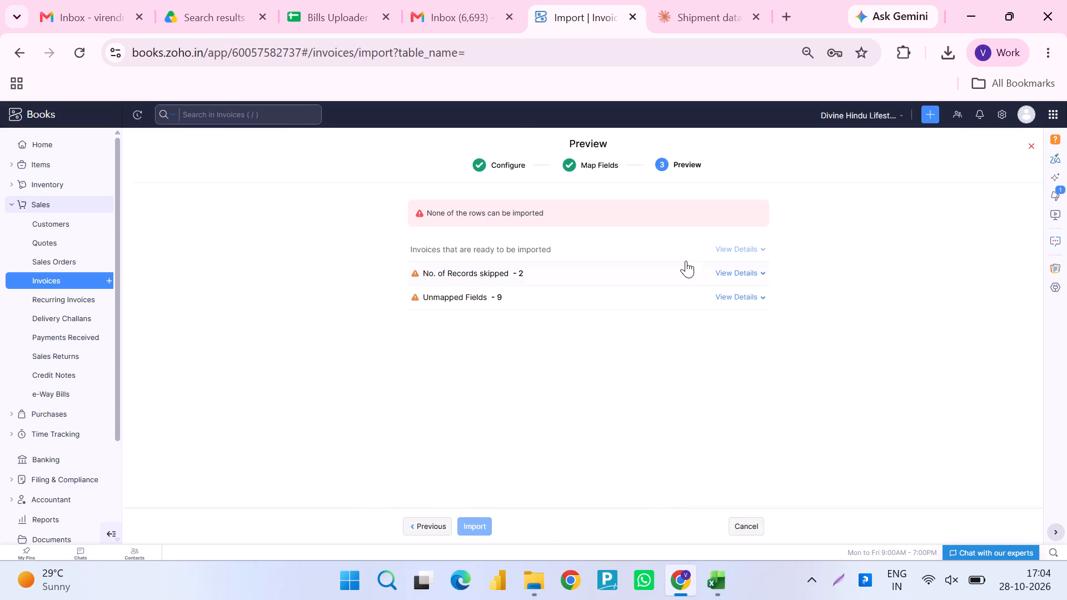
left_click(725, 266)
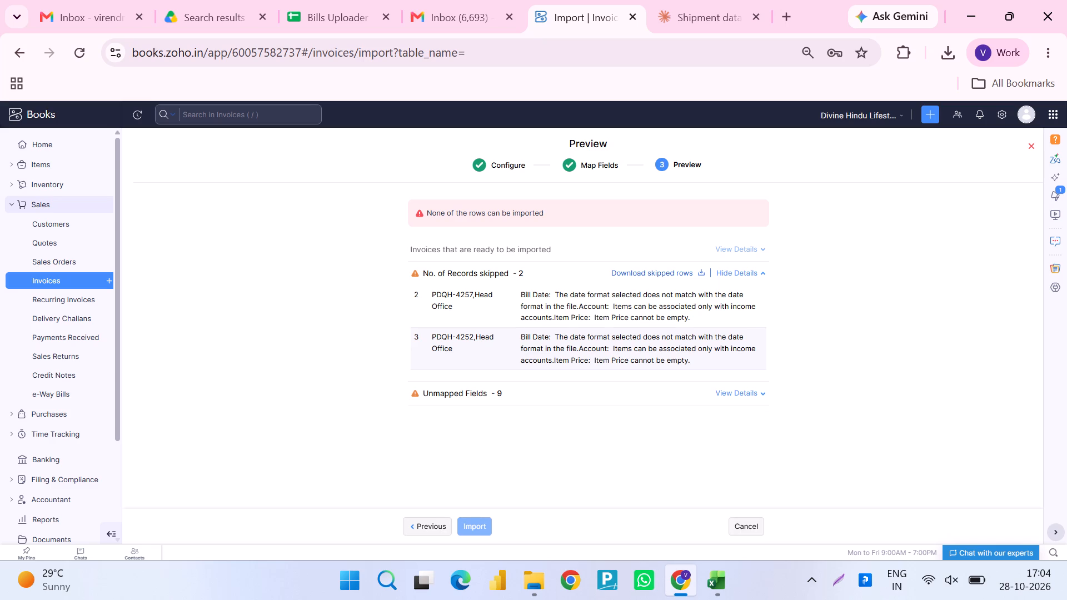
Switch to Excel and close the MTR_B2C-SEPTEMBER-2026 workbook without saving.
scroll(667, 338, "right", 12)
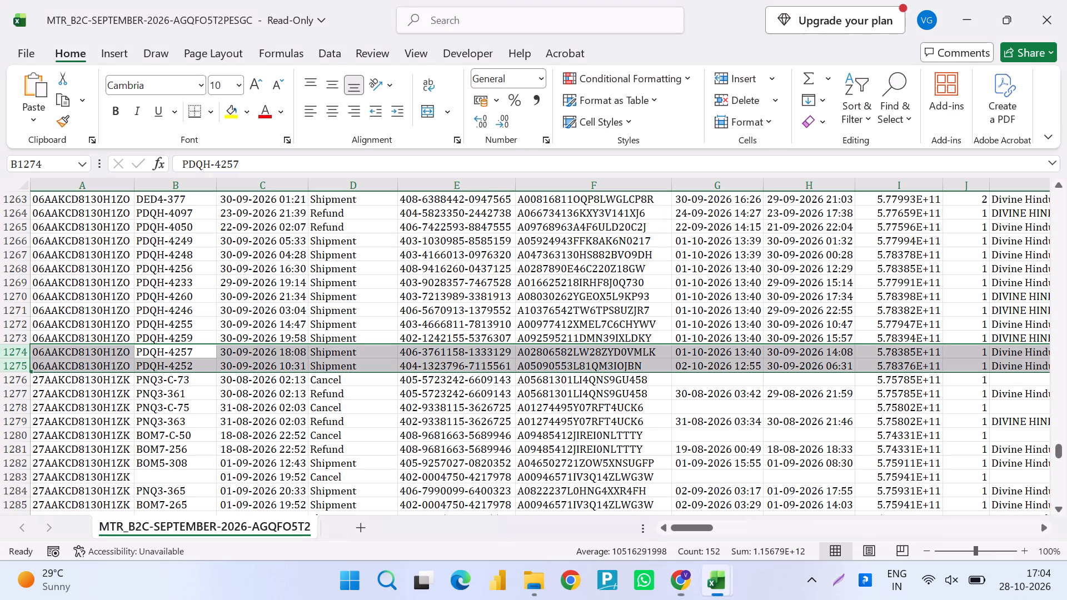
left_click(1066, 0)
key("Tab")
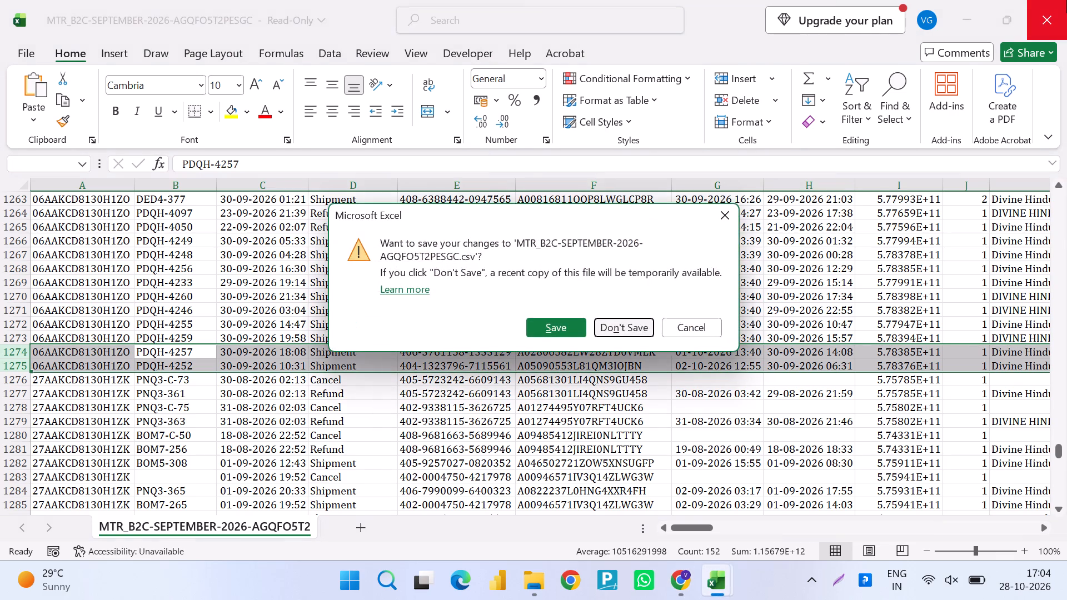
key("Return")
In the Bills_Uploader_corrected workbook, re-commit the Bill Date cells A2 and A3 of the two bill rows.
key("alt+Tab")
key("alt+Left")
key("ctrl+Left")
key("ctrl+Left")
key("ctrl+Left")
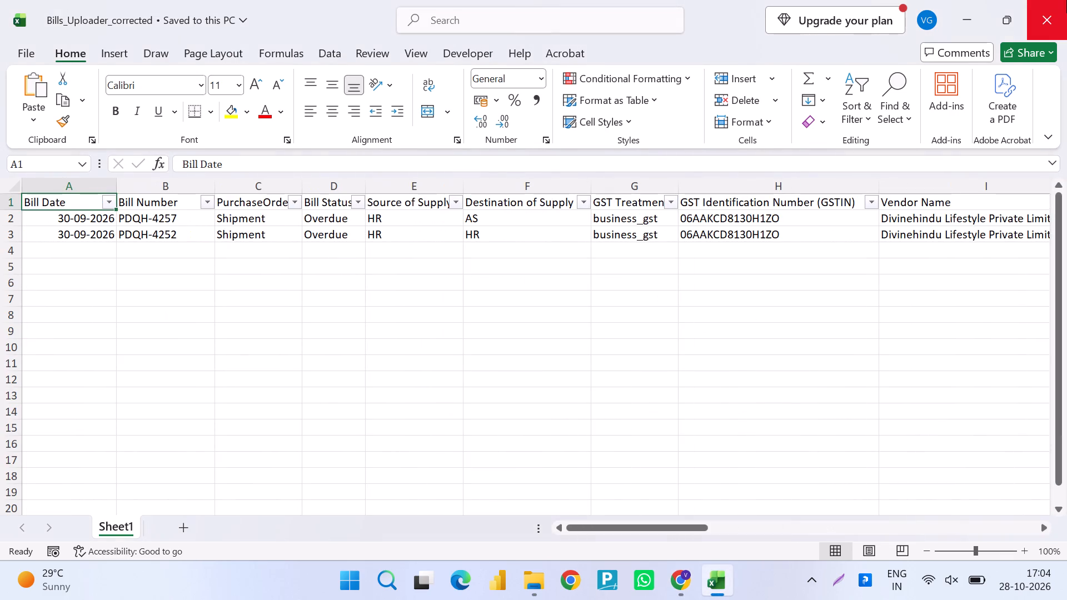
key("Down")
key("F2")
key("Return")
key("F2")
key("Return")
key("Up")
key("Up")
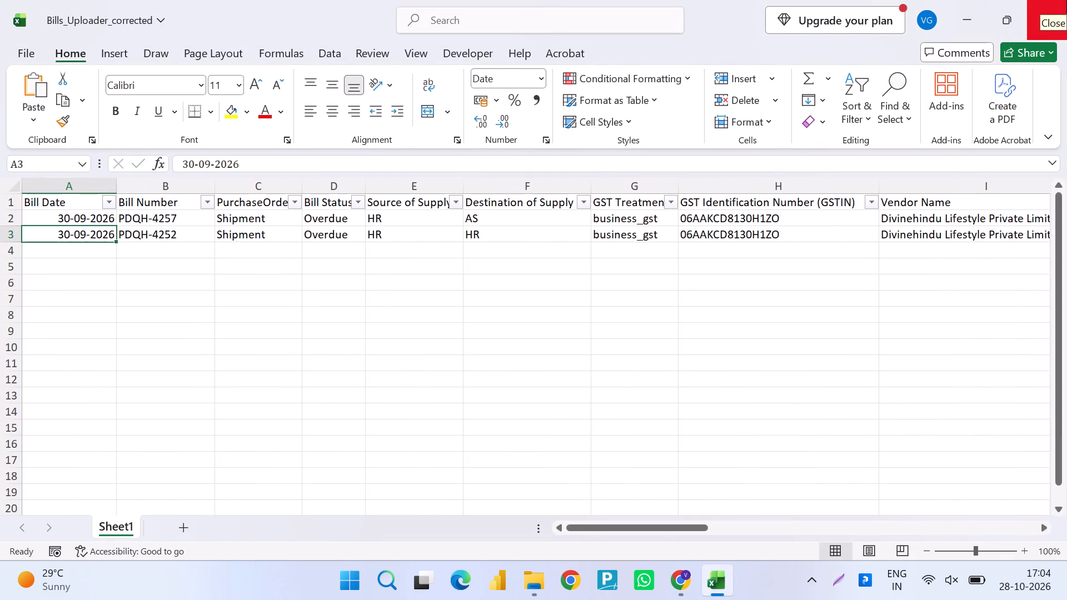
key("F2")
key("Return")
key("F2")
key("Return")
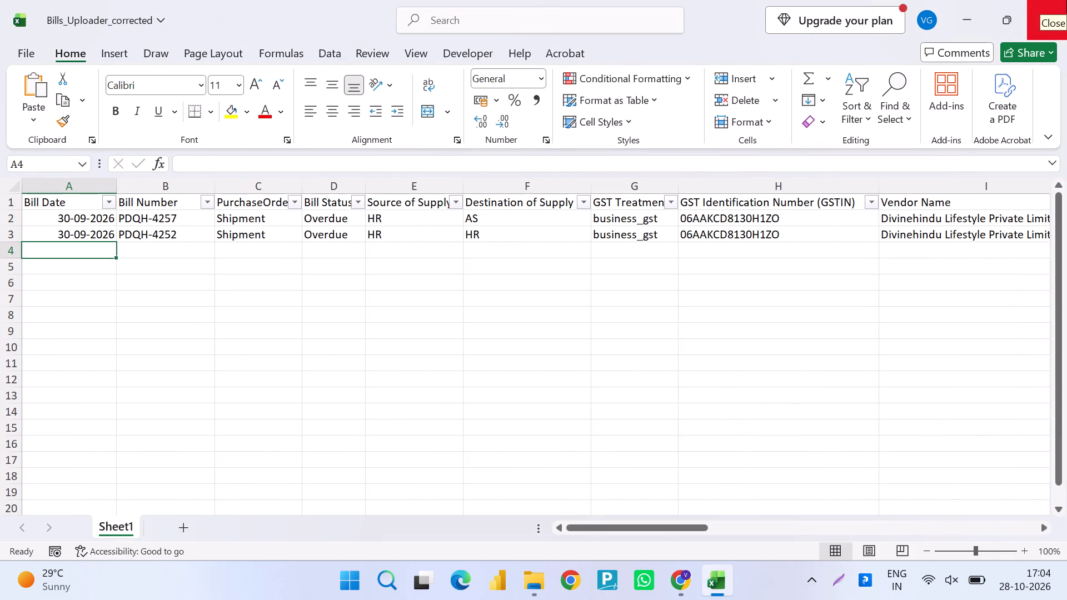
Examine the remaining columns of the two bill rows, from Bill Number through Account, Rate and Tax Name to Department.
key("Right")
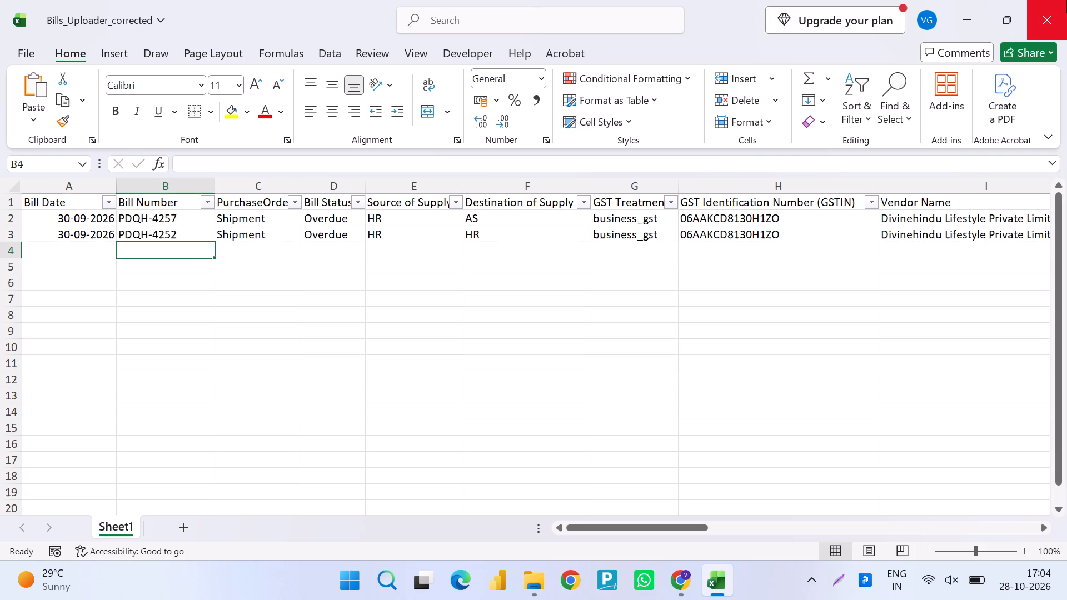
key("Right")
key("Right")
key("Right")
key("Right")
key("Right")
key("Right")
key("Right")
key("Right")
key("Right")
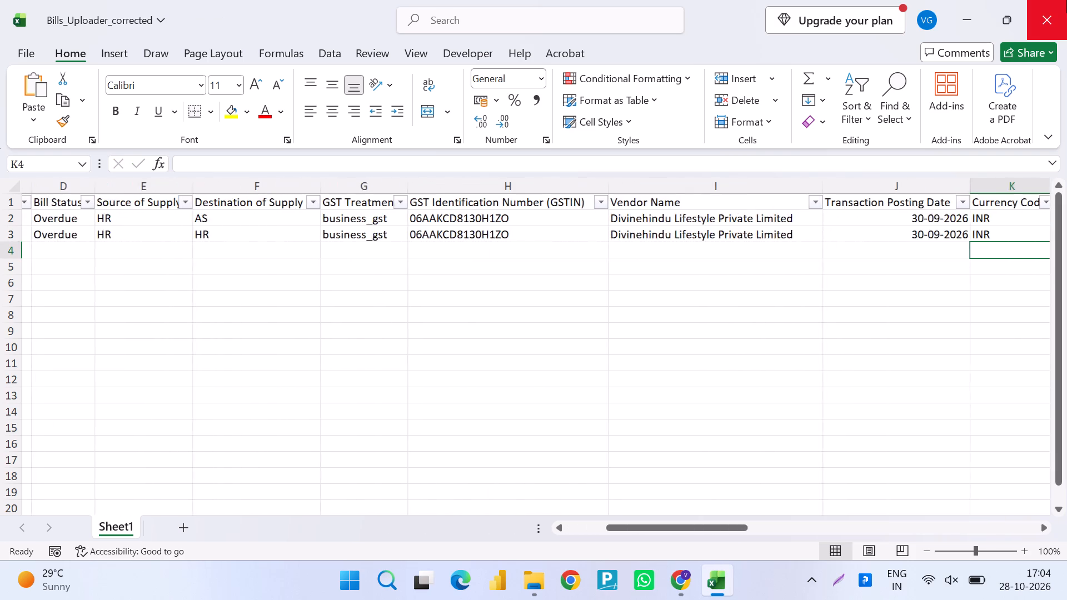
key("Right")
key("Up")
key("Left")
key("Right")
key("Up")
key("Right")
key("Right")
key("Right")
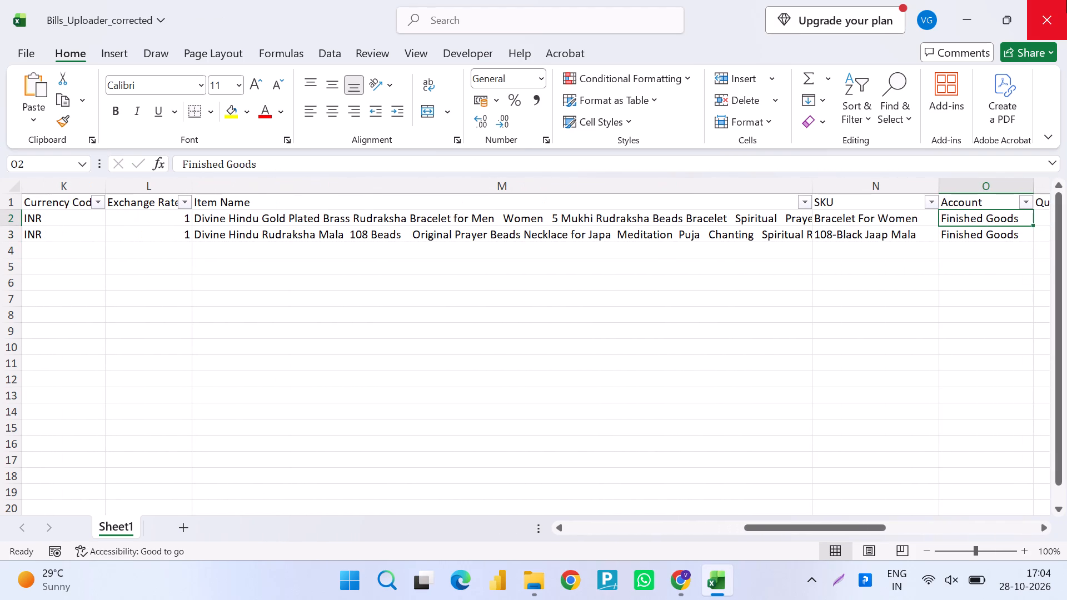
key("Right")
key("Right")
key("Right")
key("Right")
key("Right")
key("Right")
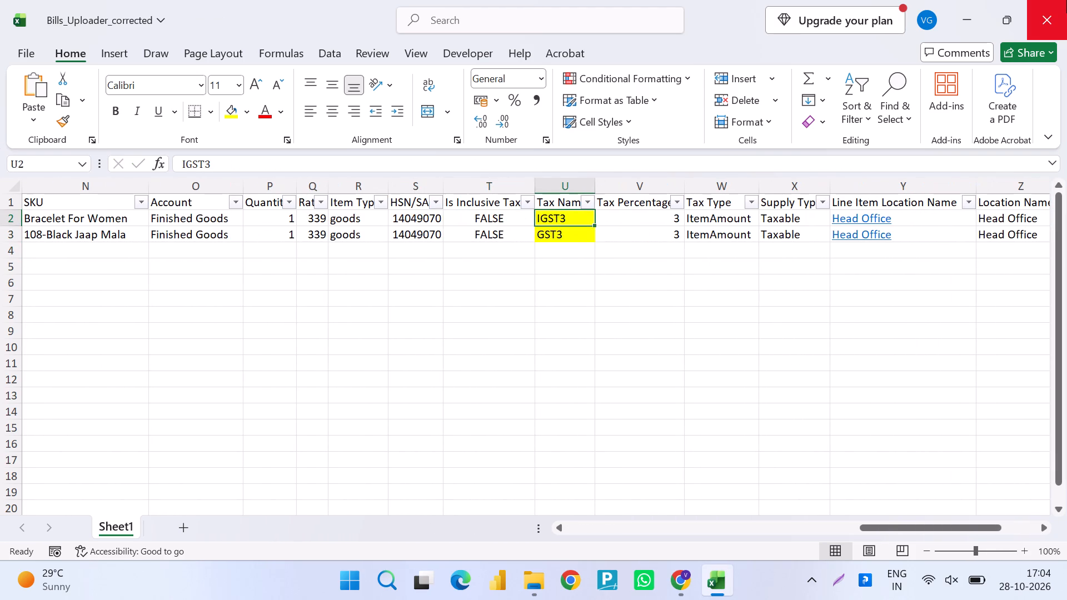
key("Right")
key("Right")
key("Right")
key("Right")
key("Right")
key("Right")
key("Right")
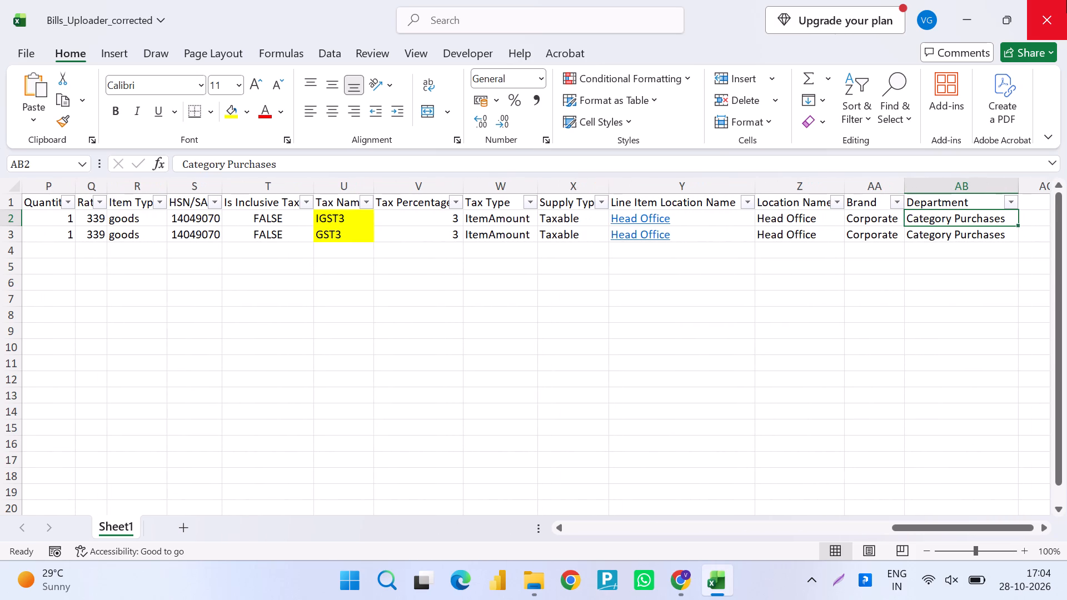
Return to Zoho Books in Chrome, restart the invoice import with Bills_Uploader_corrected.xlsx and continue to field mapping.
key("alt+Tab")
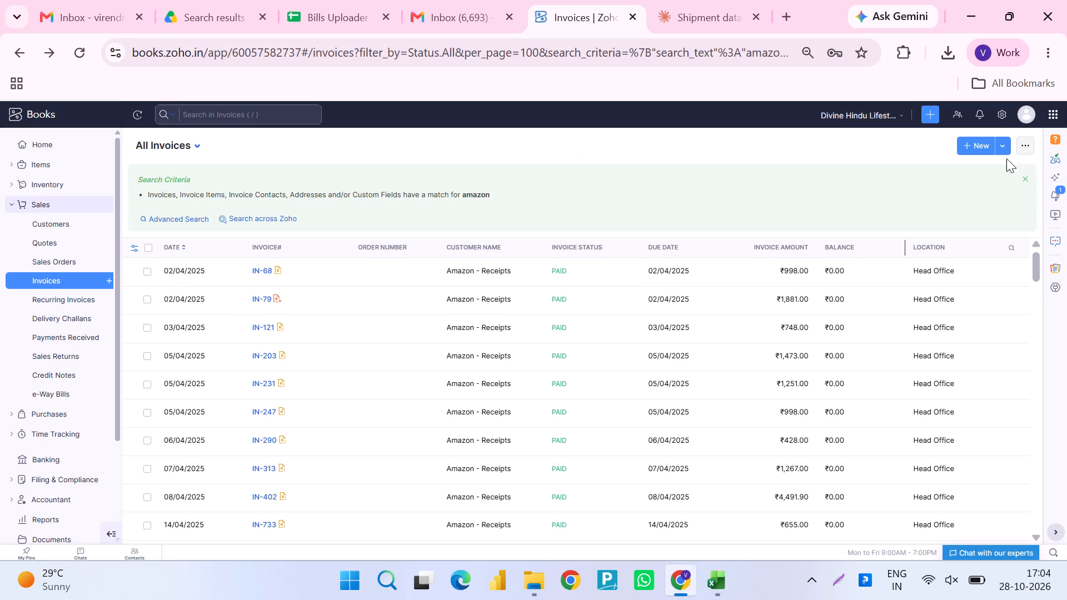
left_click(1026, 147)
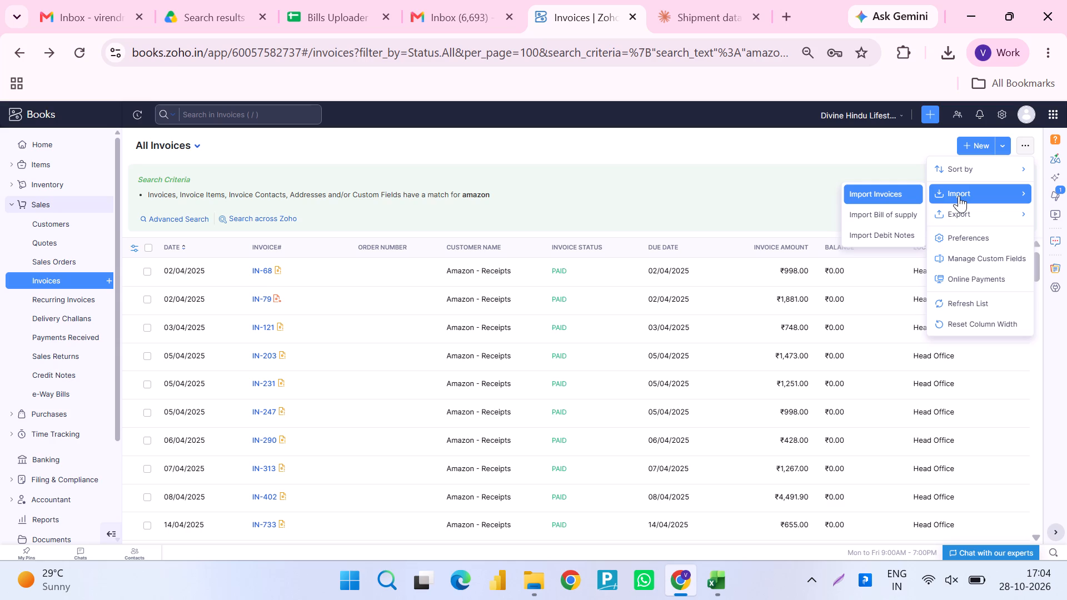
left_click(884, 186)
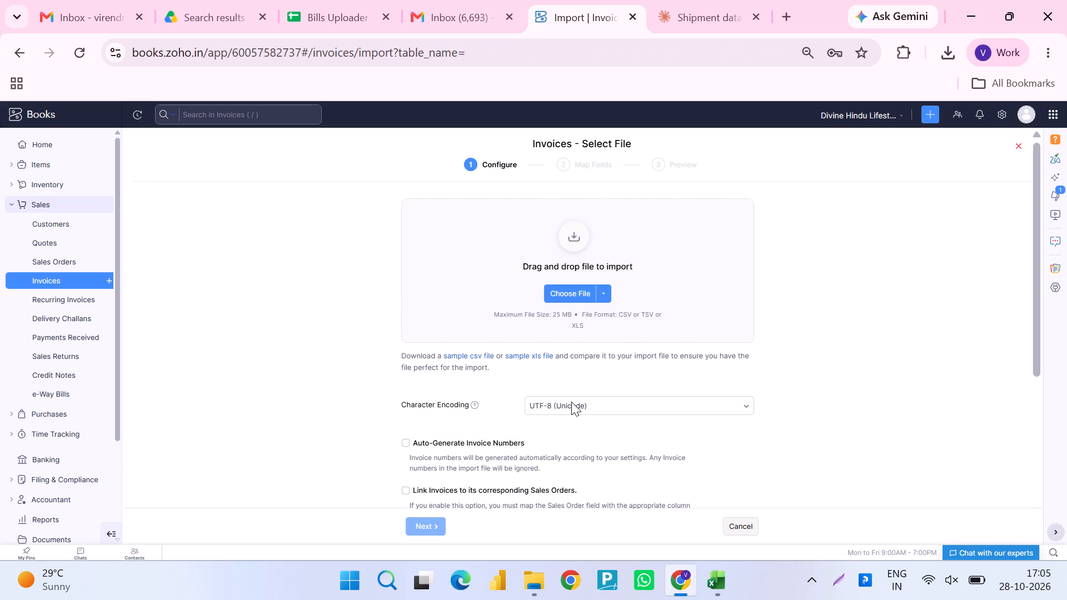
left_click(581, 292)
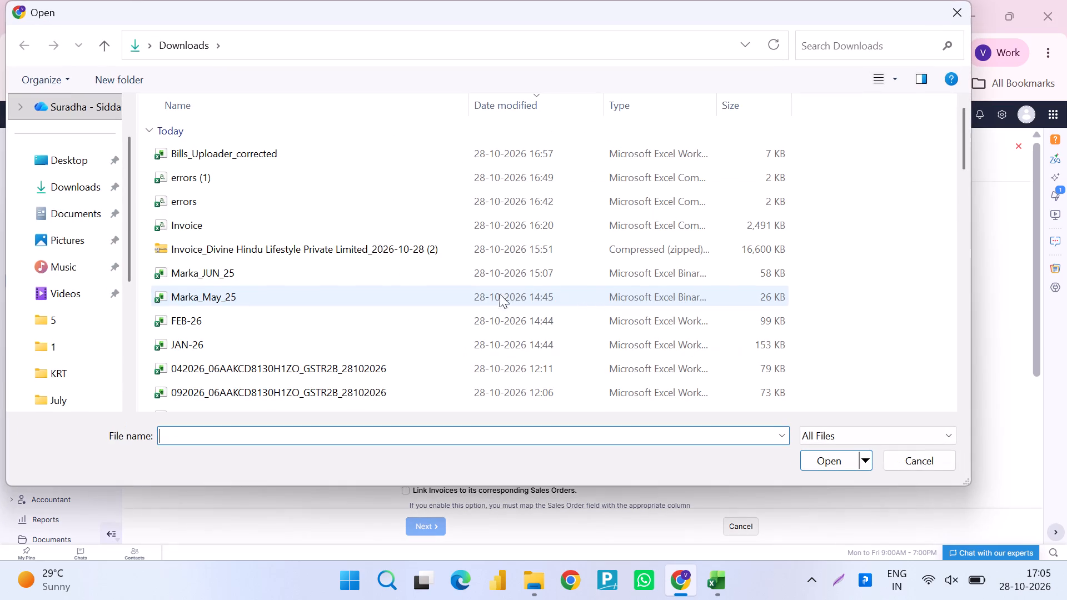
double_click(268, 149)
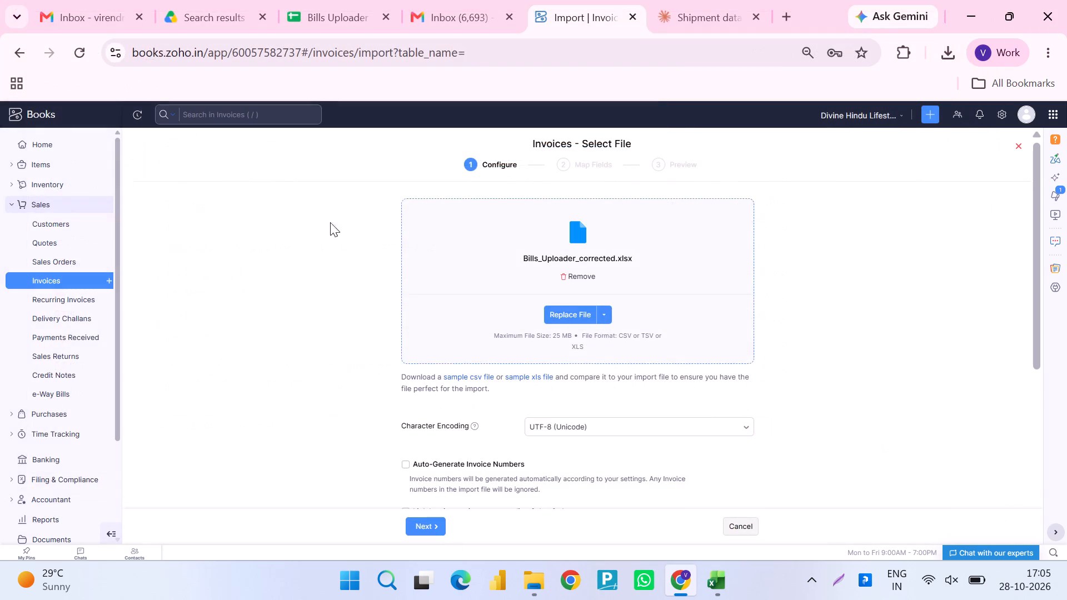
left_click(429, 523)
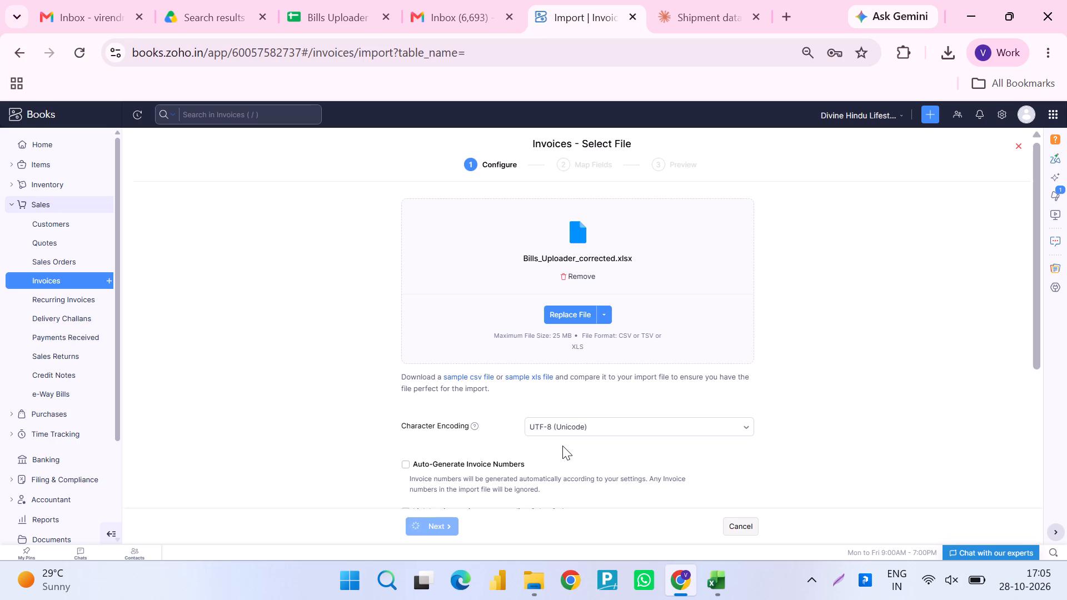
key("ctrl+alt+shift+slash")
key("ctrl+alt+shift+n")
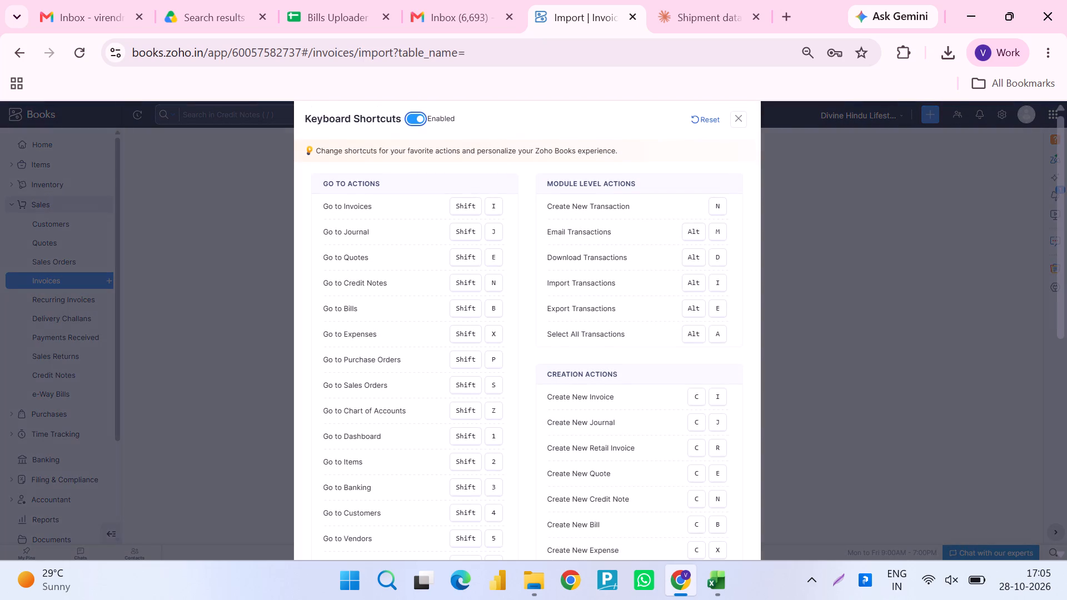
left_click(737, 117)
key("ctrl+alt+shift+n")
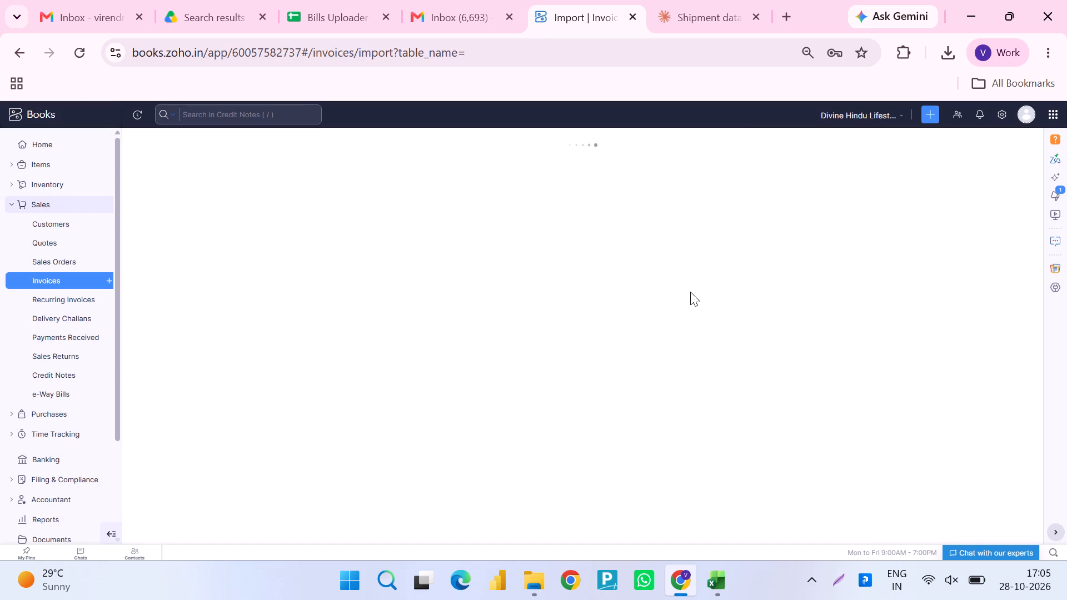
Search Google for "SCOOTY 160000" in a new incognito window and minimise that window.
key("ctrl+shift+n")
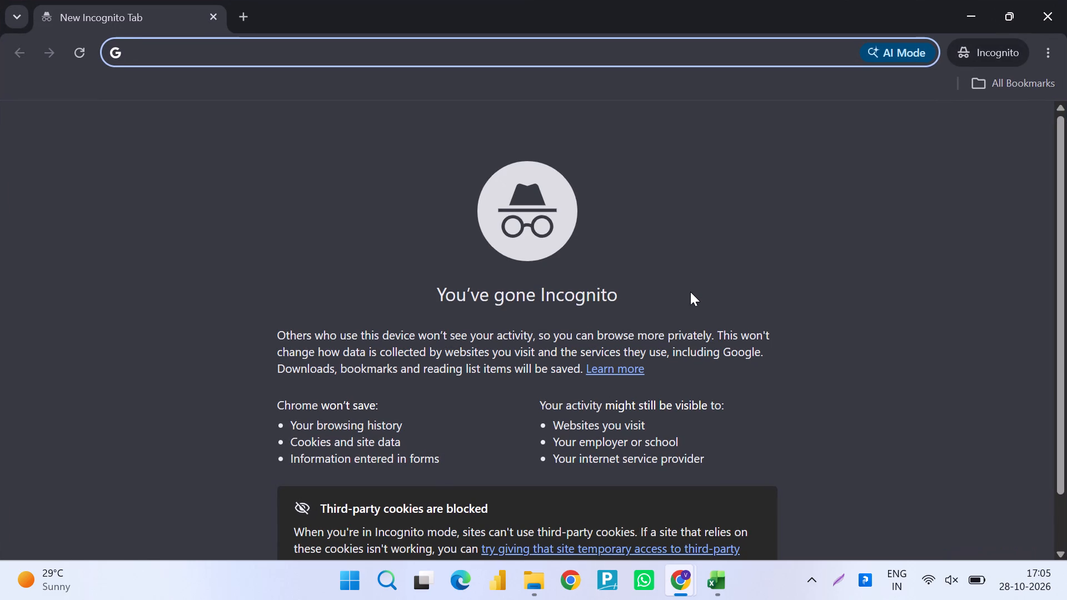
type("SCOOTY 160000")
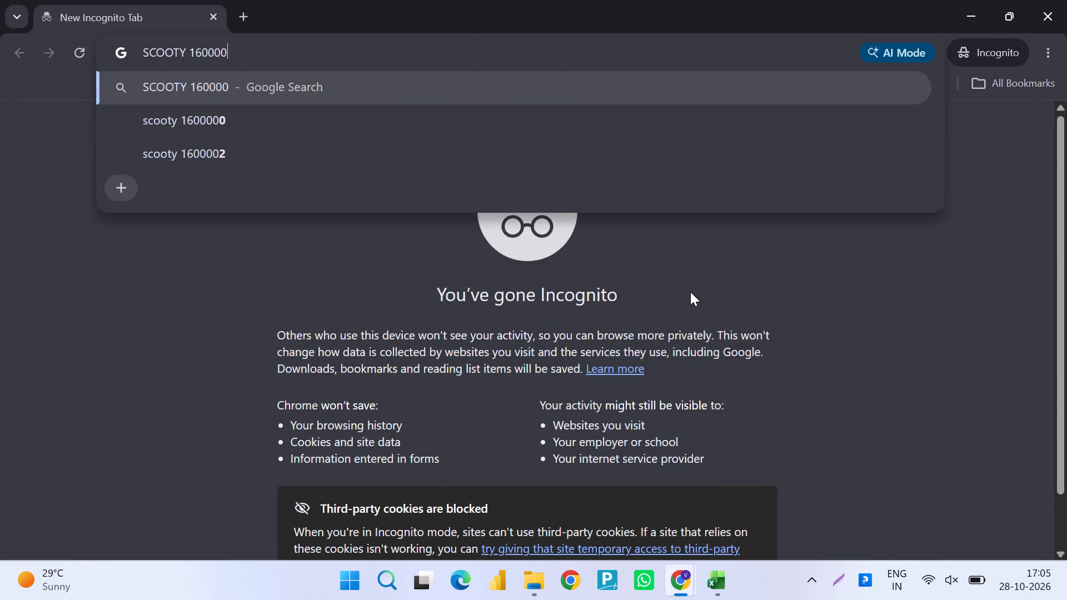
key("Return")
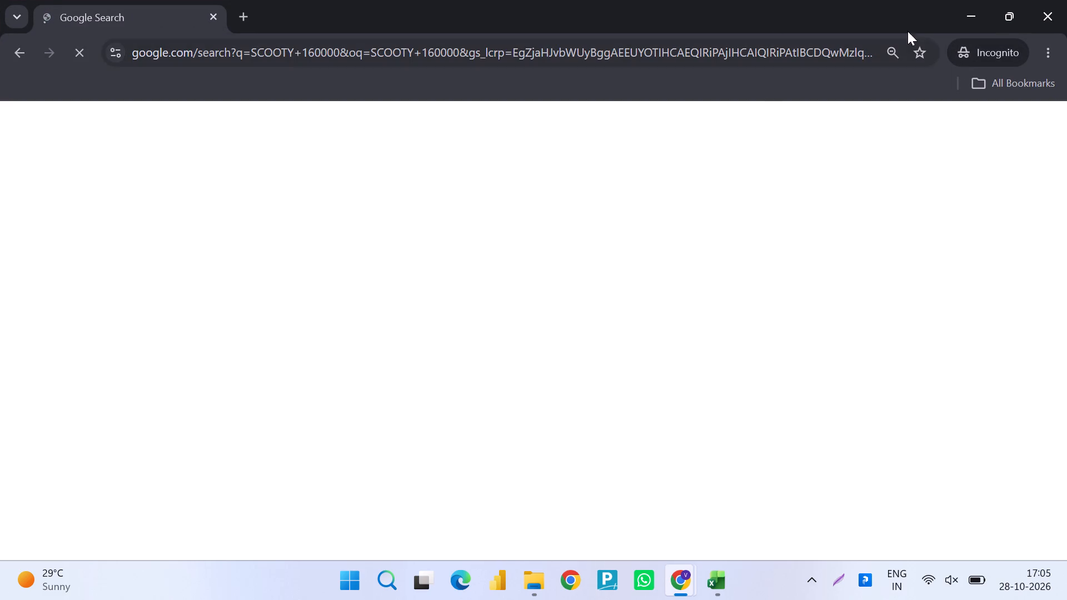
left_click(961, 14)
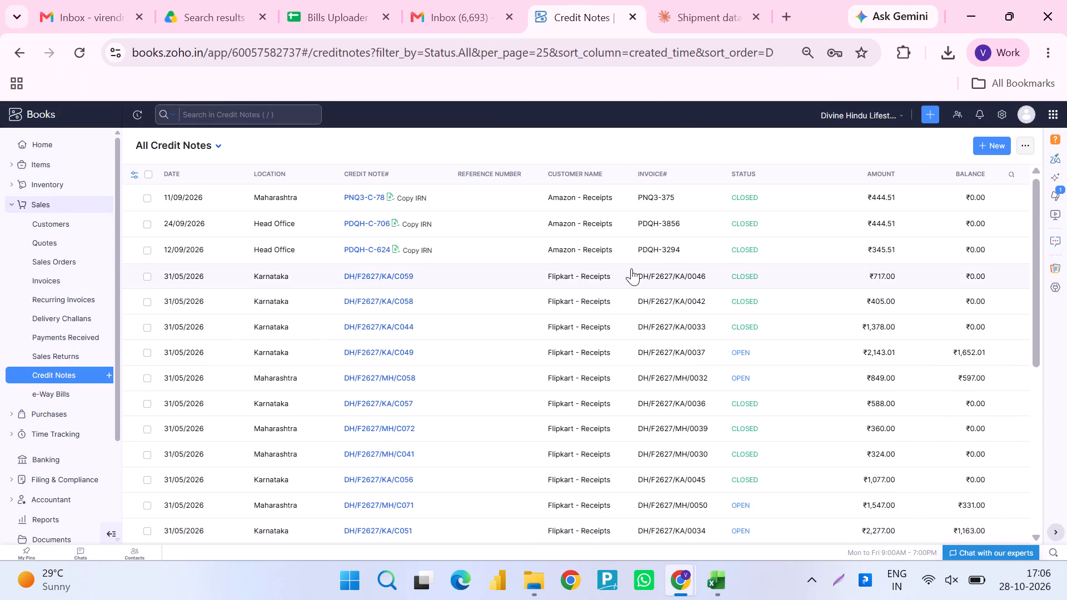
Open the Invoices list in Zoho Books and reload the page.
left_click(43, 278)
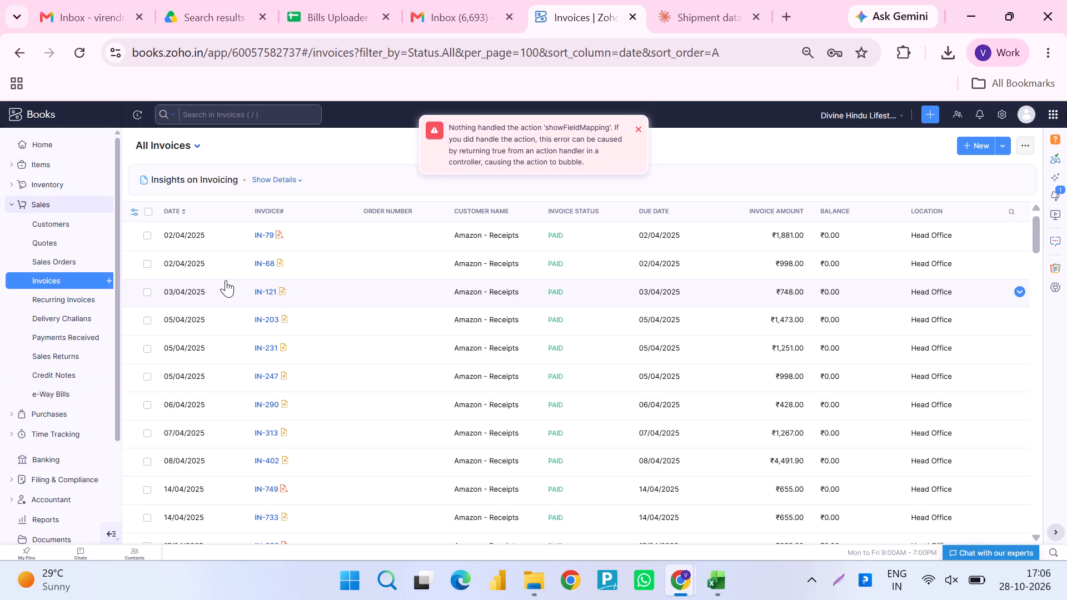
key("F5")
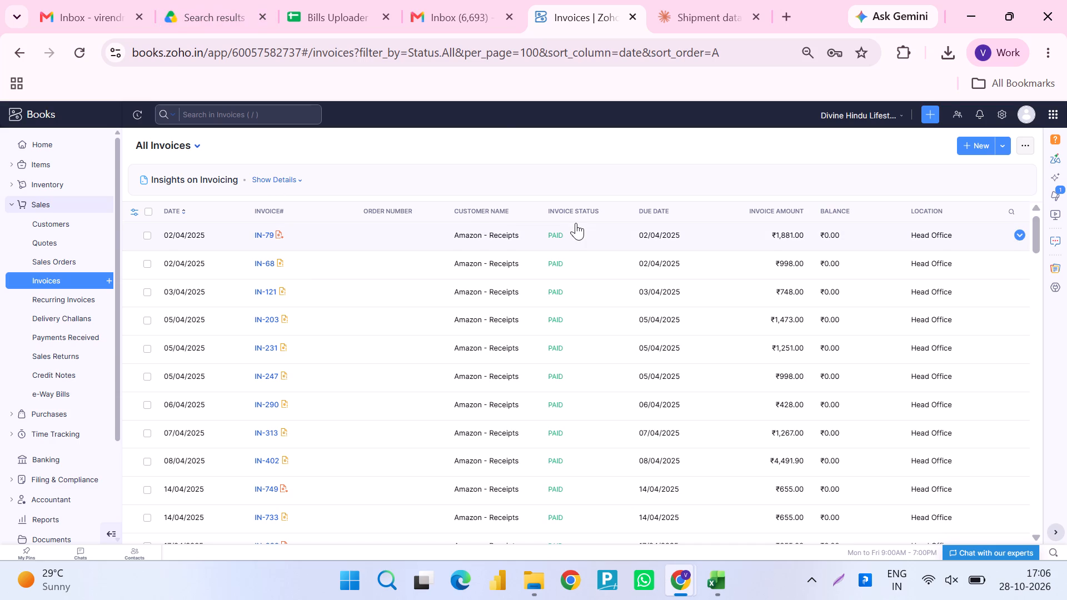
Switch to the incognito window and complete the traffic lights image verification for the "SCOOTY 160000" search.
key("alt+Tab")
left_click(37, 168)
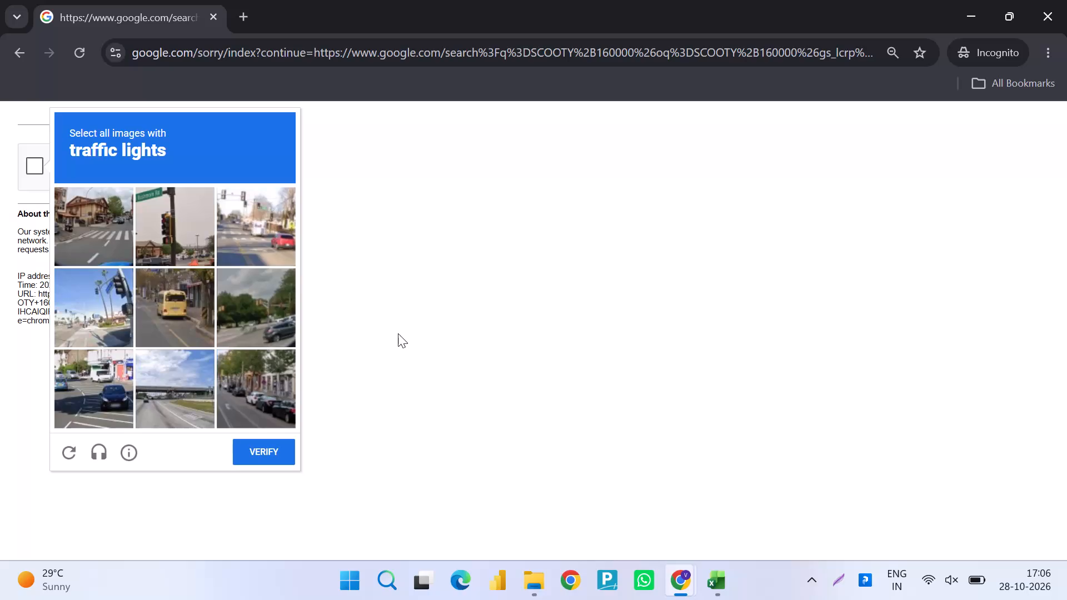
left_click(152, 233)
left_click(107, 291)
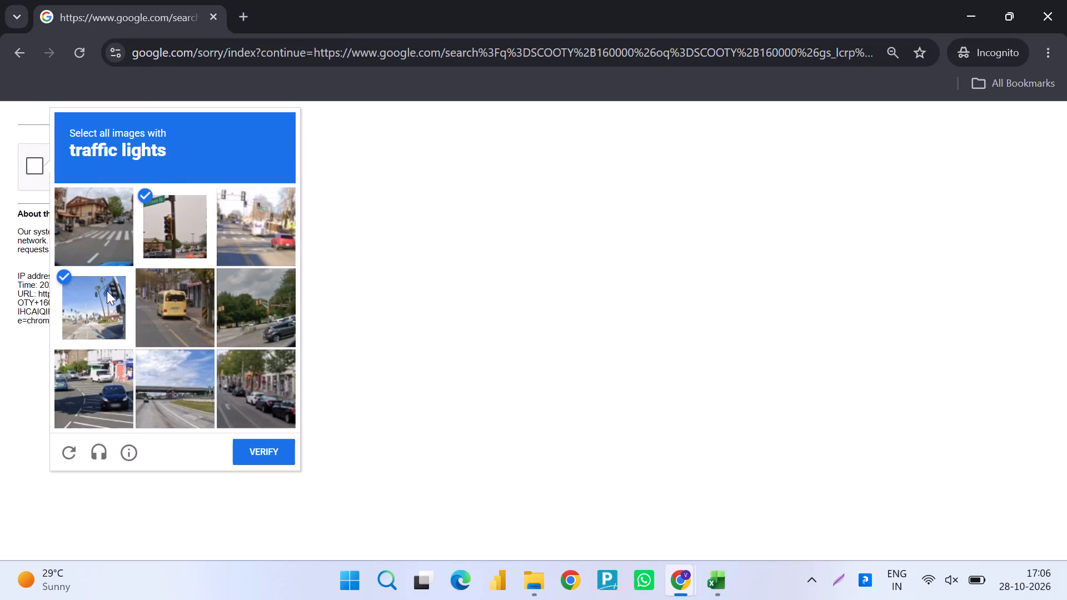
left_click(258, 246)
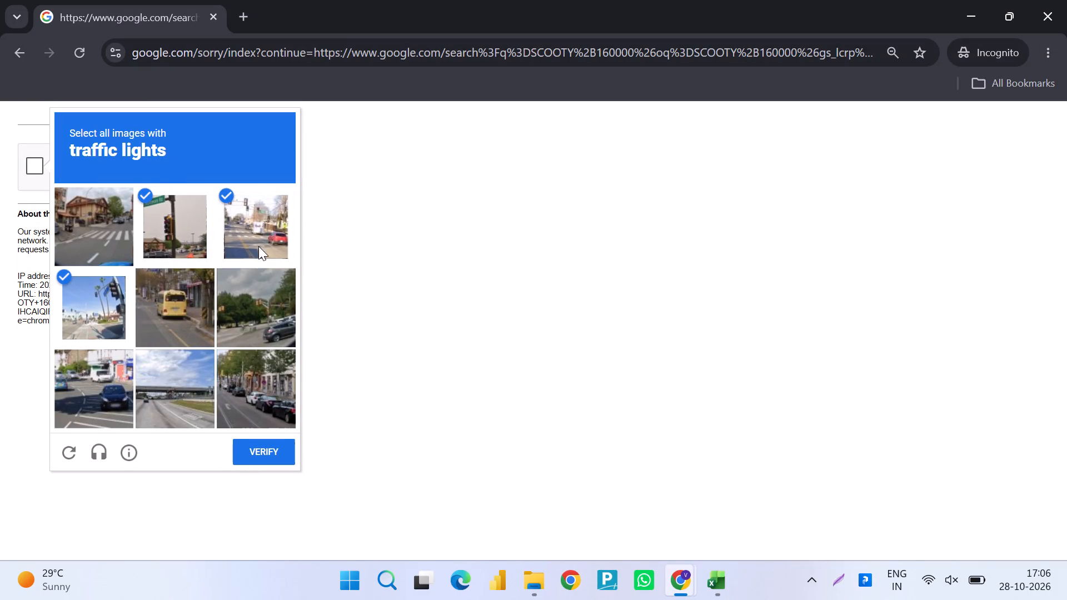
left_click(279, 444)
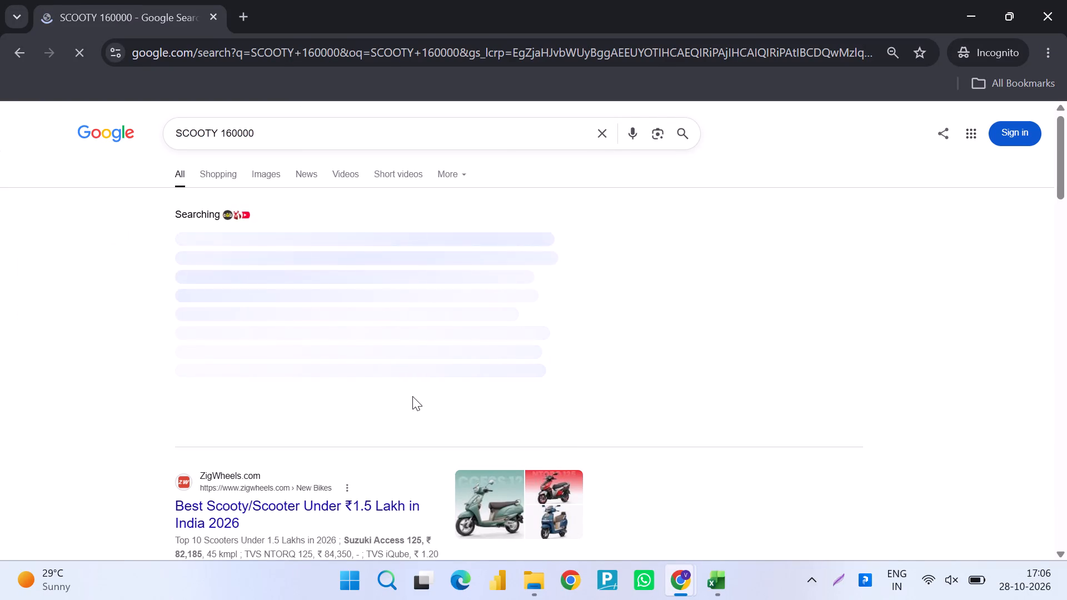
Look through the Google results for "SCOOTY 160000" and minimise the incognito window.
scroll(457, 430, "down", 2)
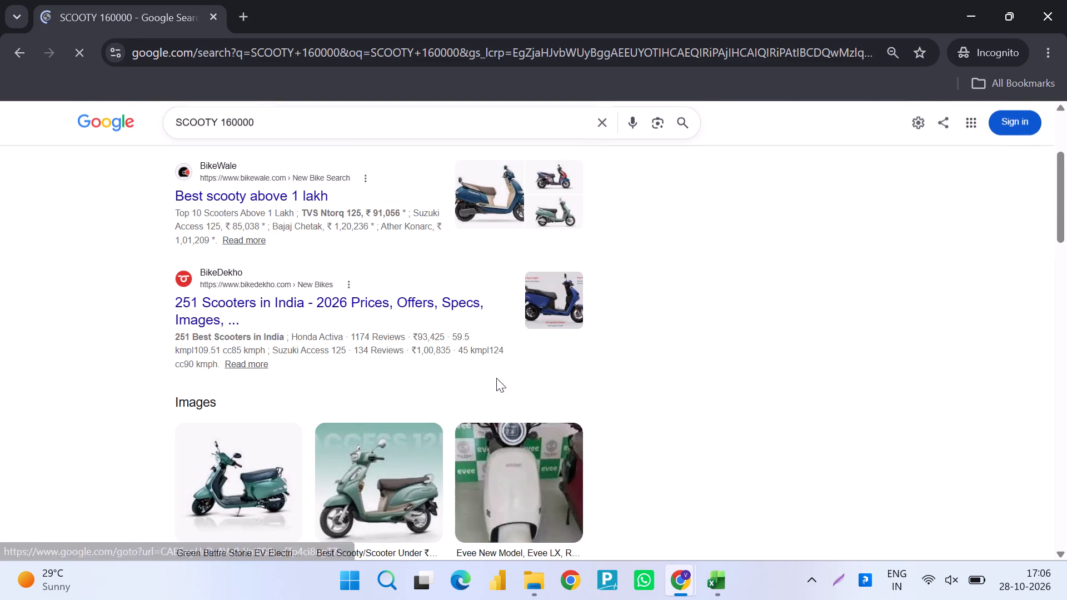
scroll(488, 466, "down", 4)
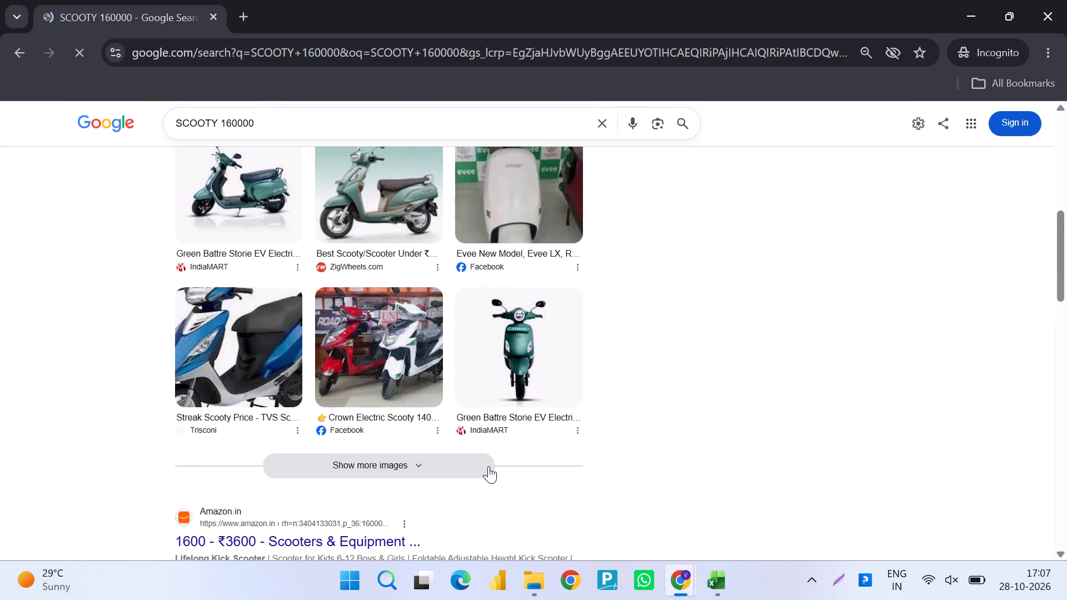
scroll(488, 466, "down", 1)
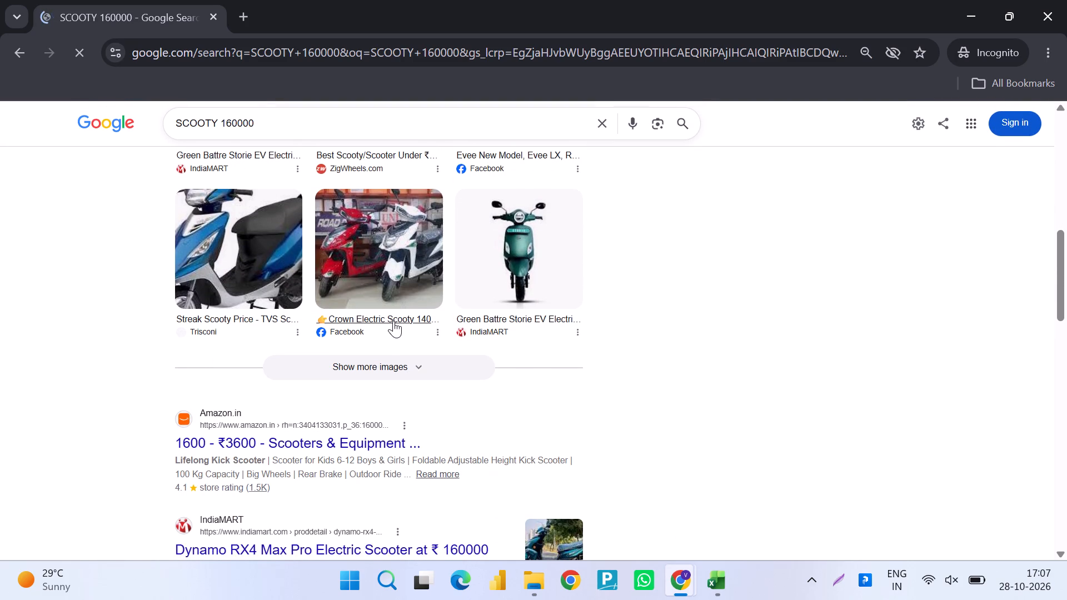
scroll(394, 321, "down", 3)
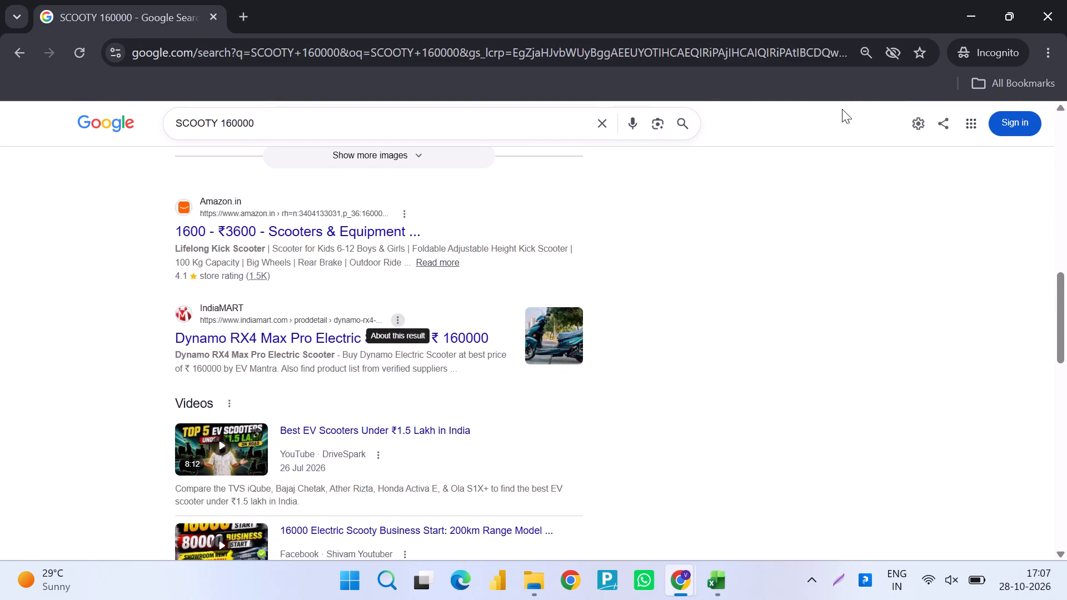
left_click(971, 14)
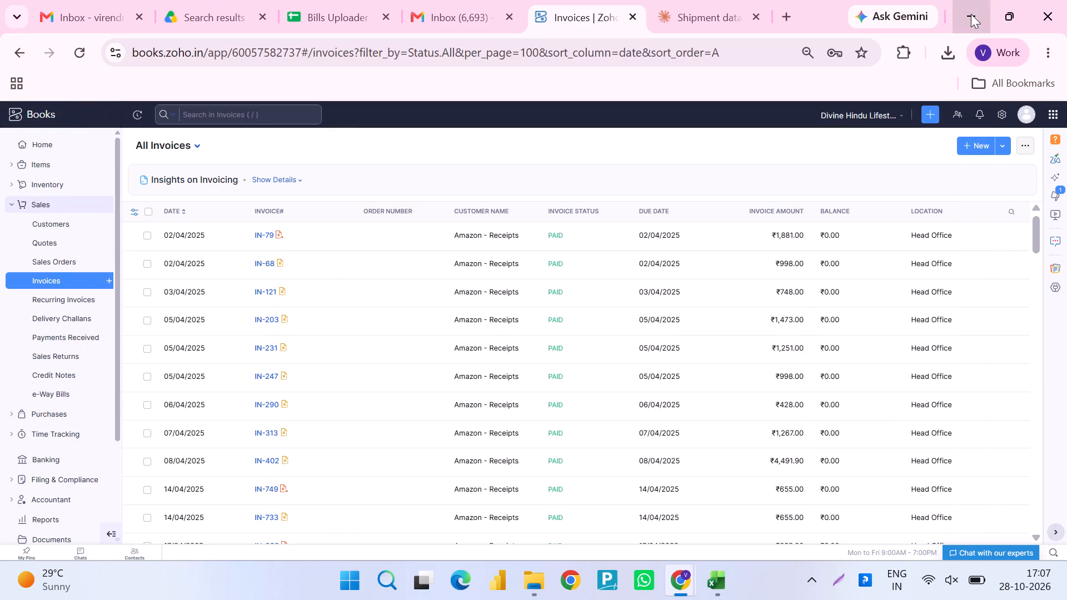
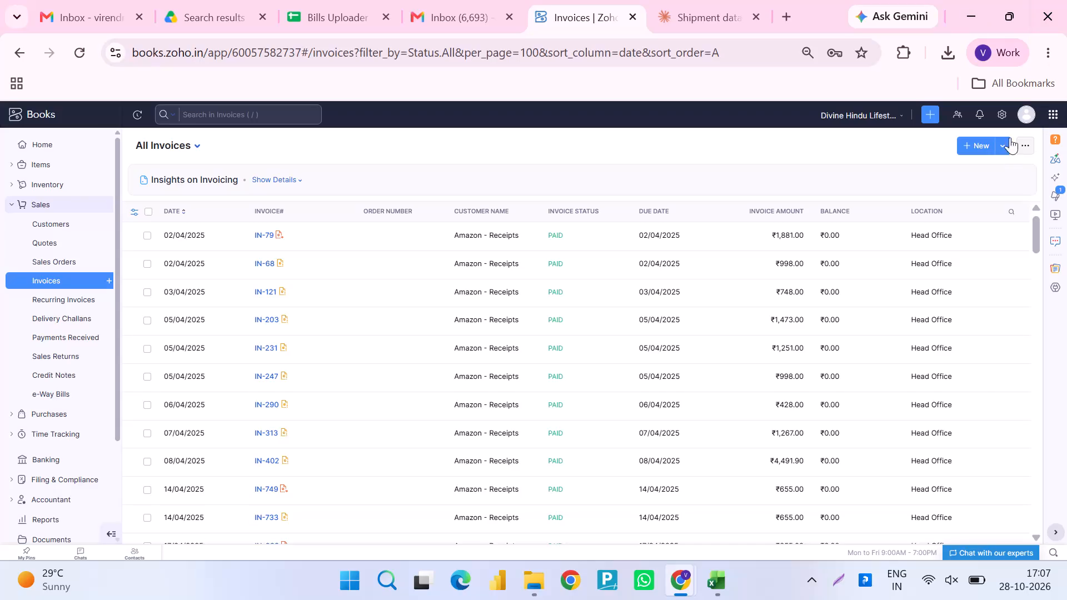
Start an invoice import with the file Bills_Uploader_corrected.xlsx and proceed to field mapping.
left_click(1019, 142)
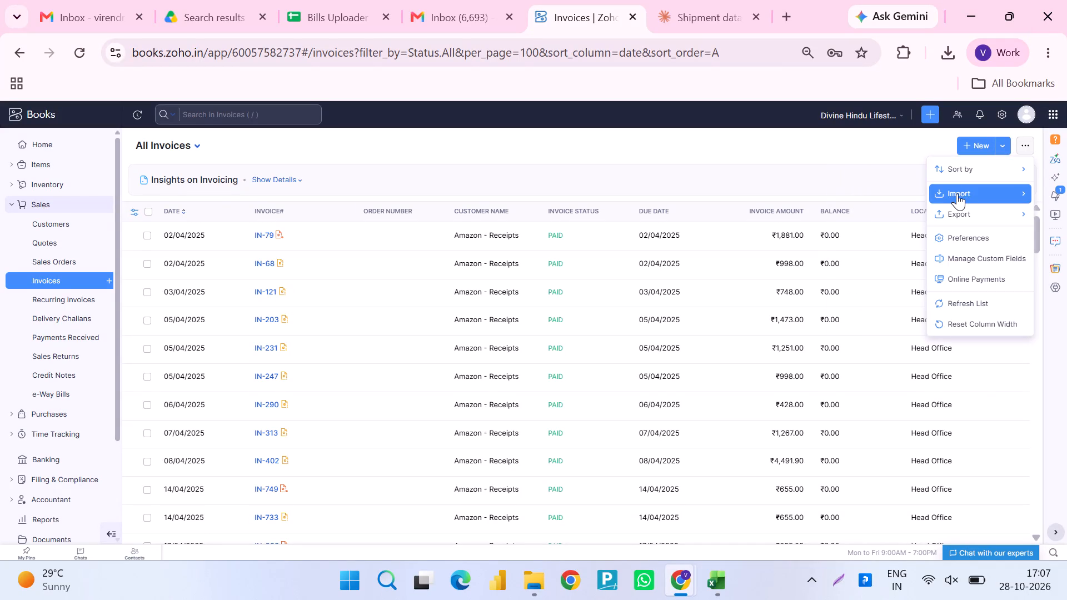
left_click(901, 194)
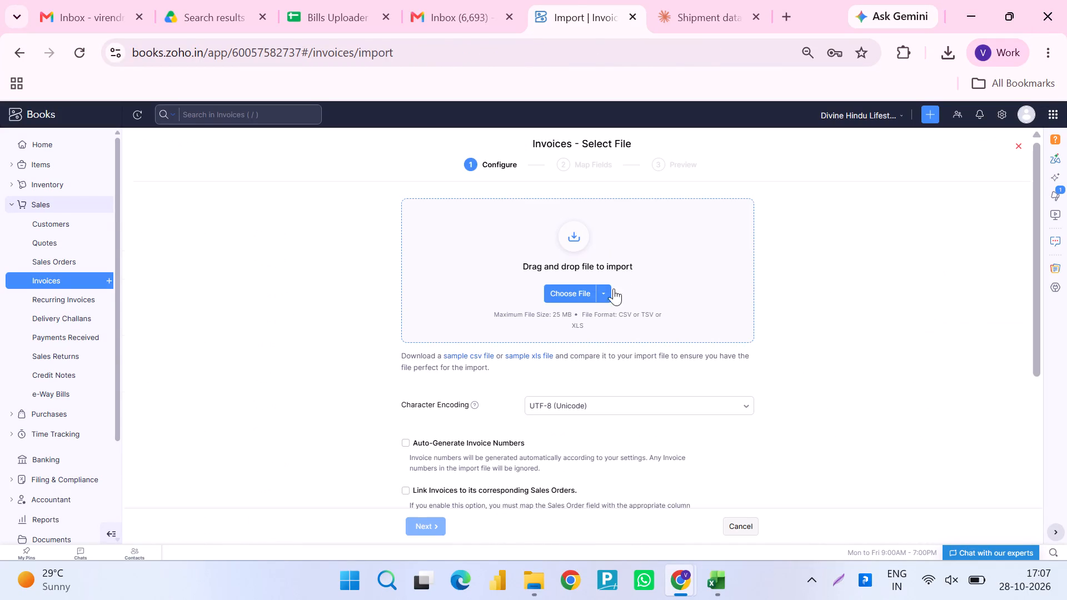
left_click(576, 296)
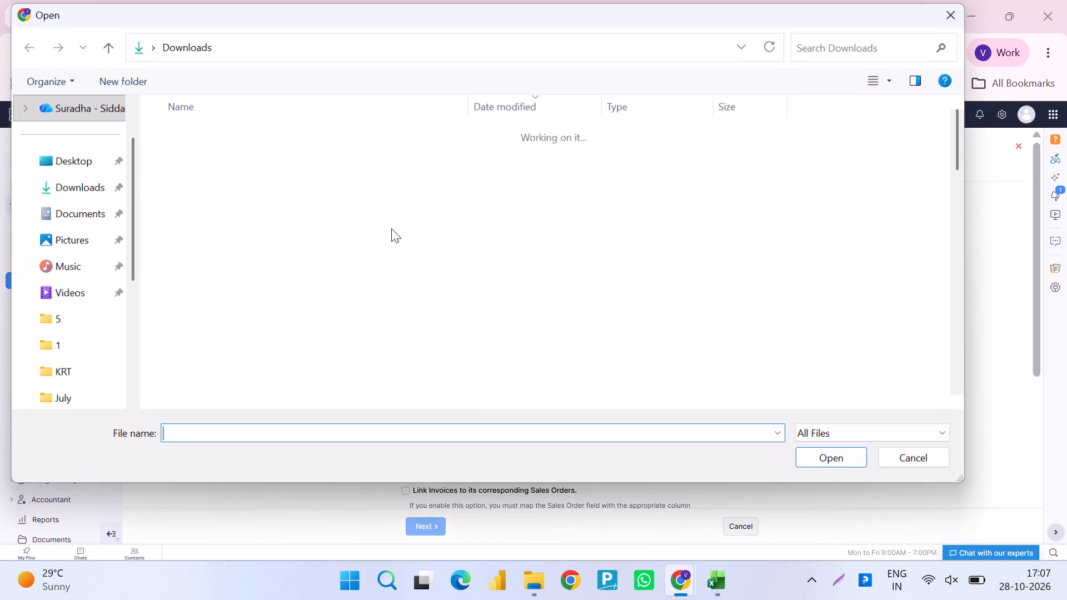
double_click(287, 159)
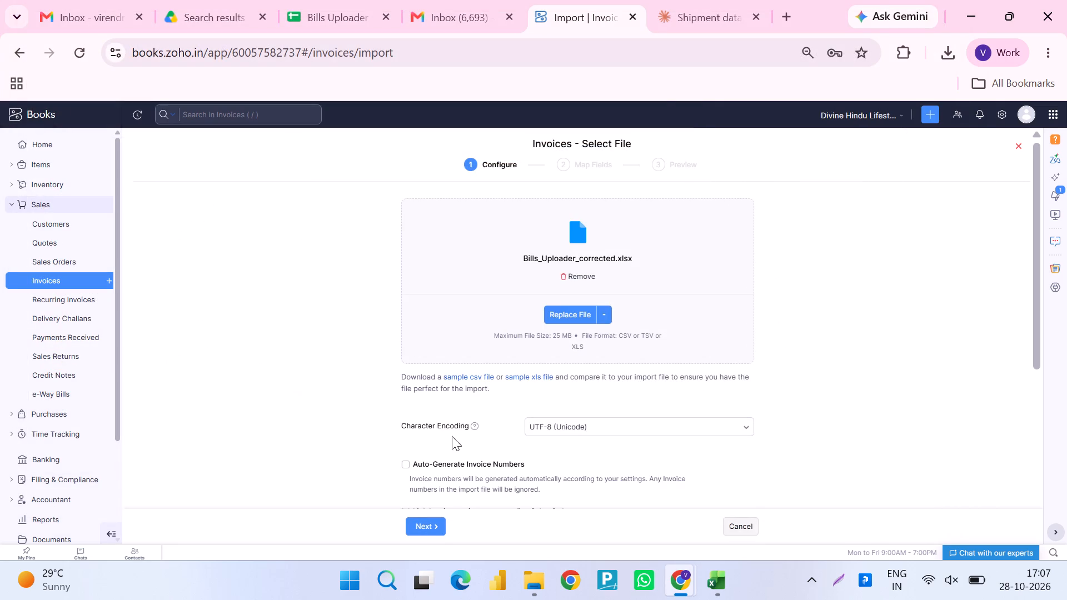
left_click(433, 528)
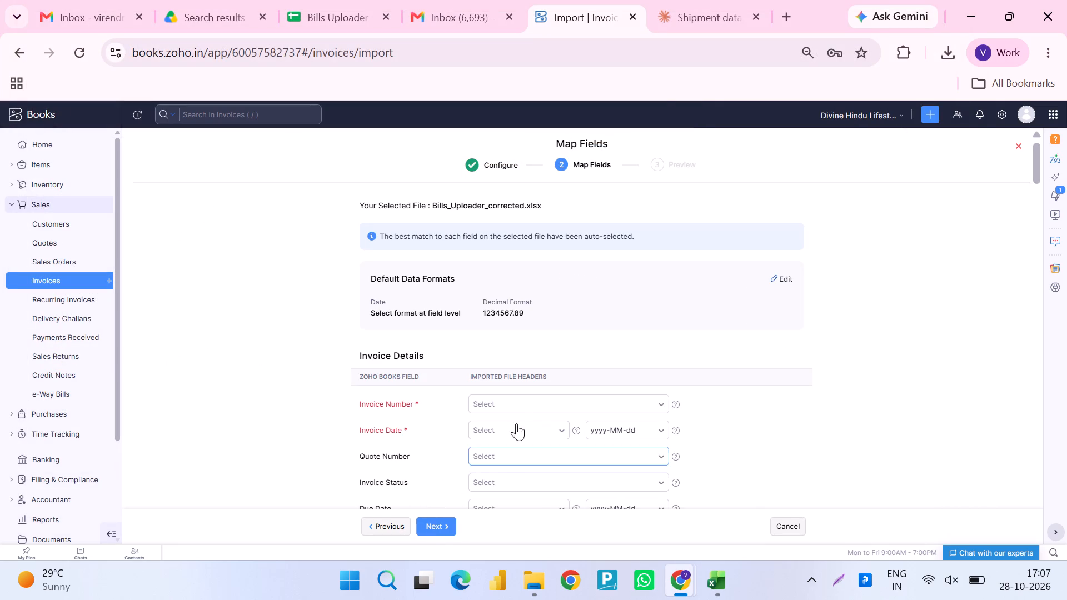
Map Invoice Number to the Bill Number header and Invoice Date to the Bill Date header.
left_click(517, 398)
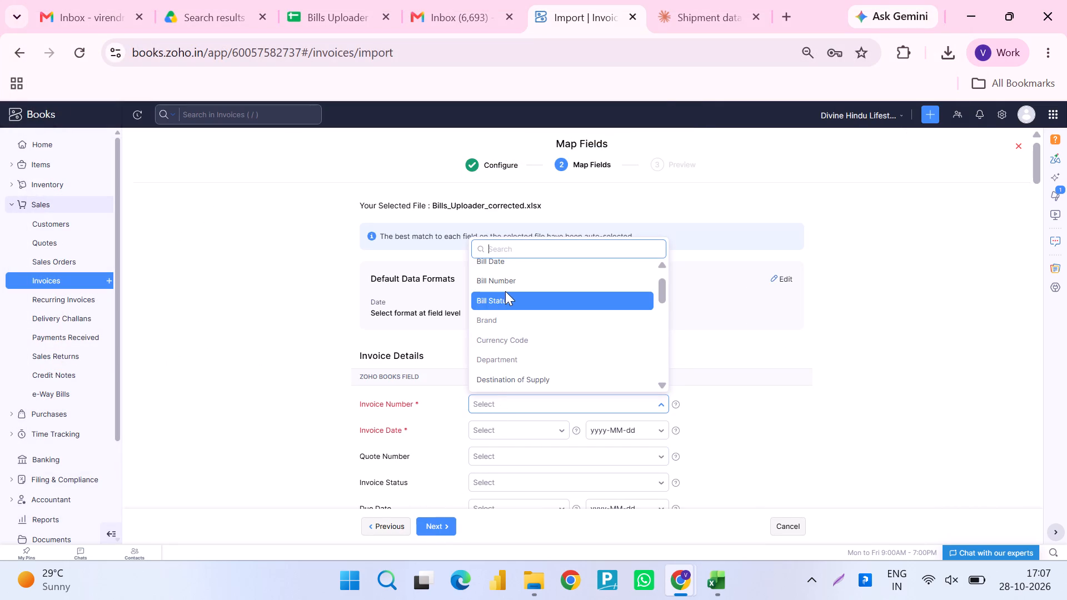
left_click(505, 286)
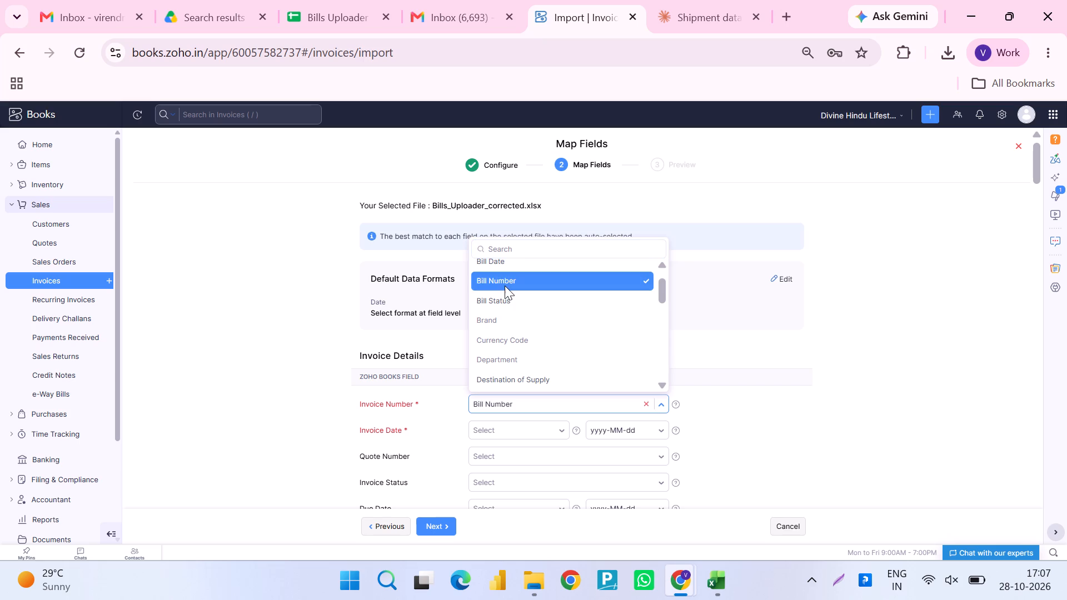
left_click(512, 420)
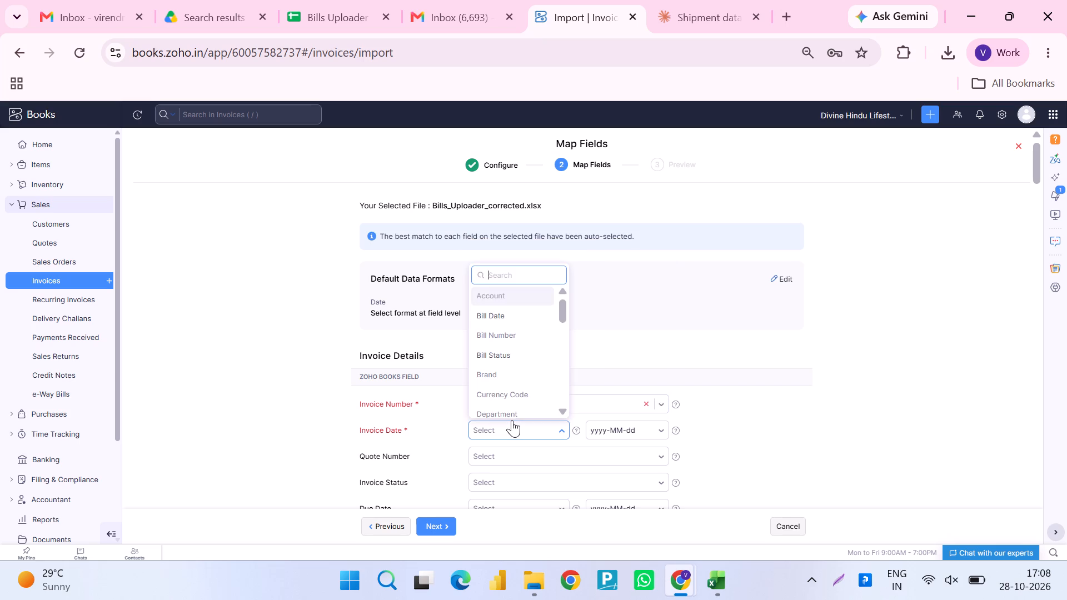
left_click(502, 308)
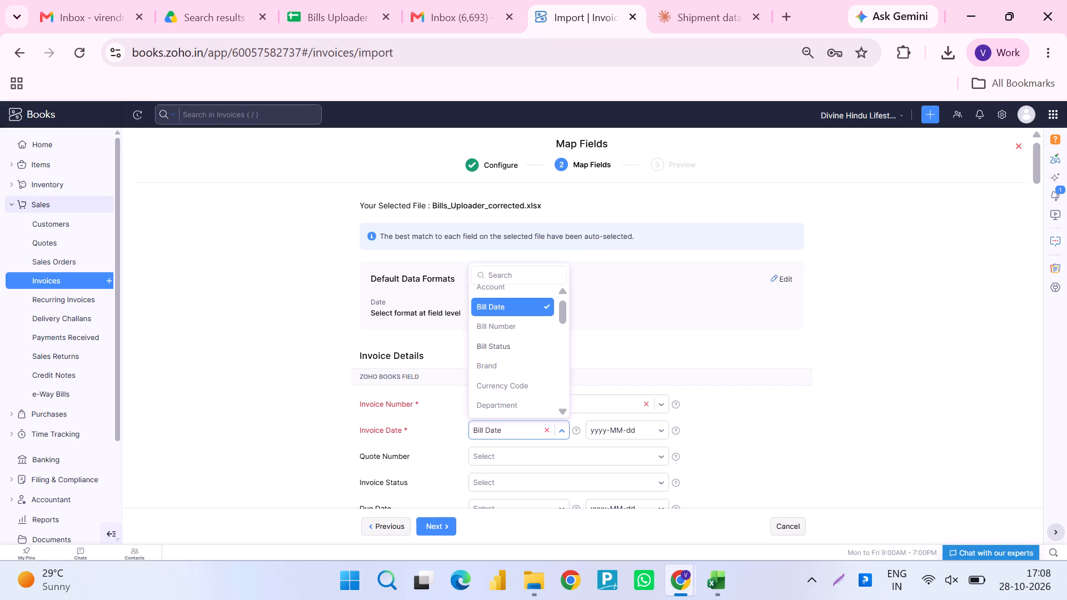
Map the required Customer Name field under Contact Details to Vendor Name and proceed to the import preview.
scroll(502, 308, "down", 4)
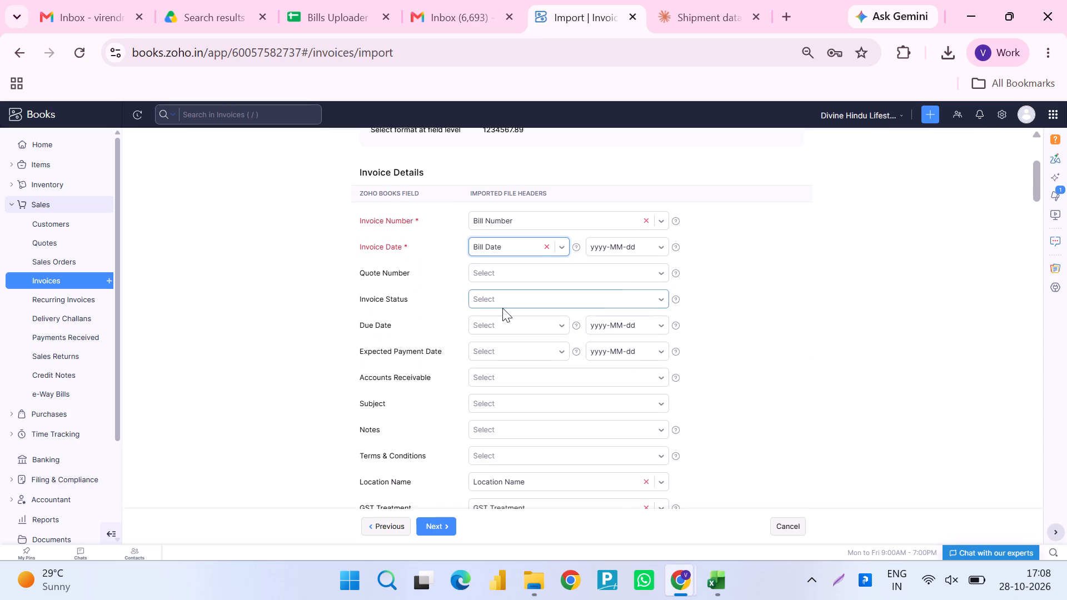
scroll(502, 308, "down", 7)
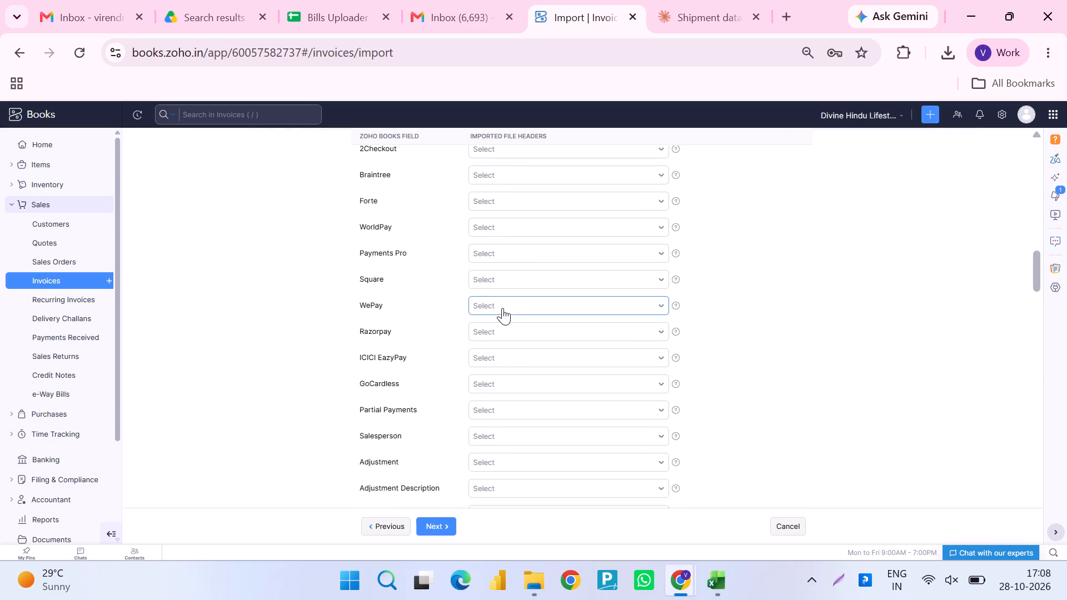
scroll(502, 308, "down", 7)
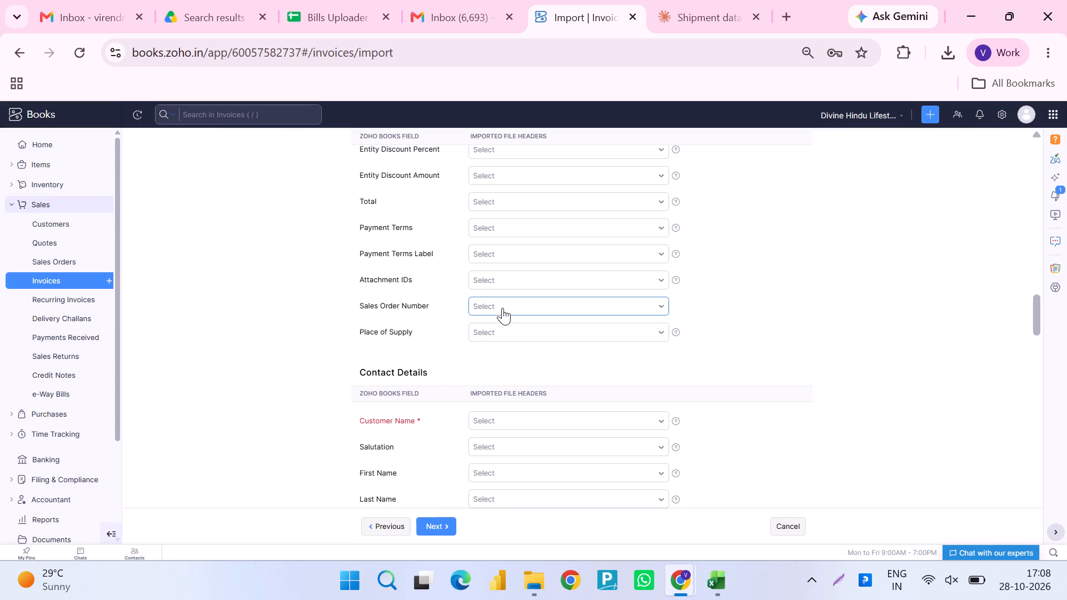
left_click(528, 426)
key("v")
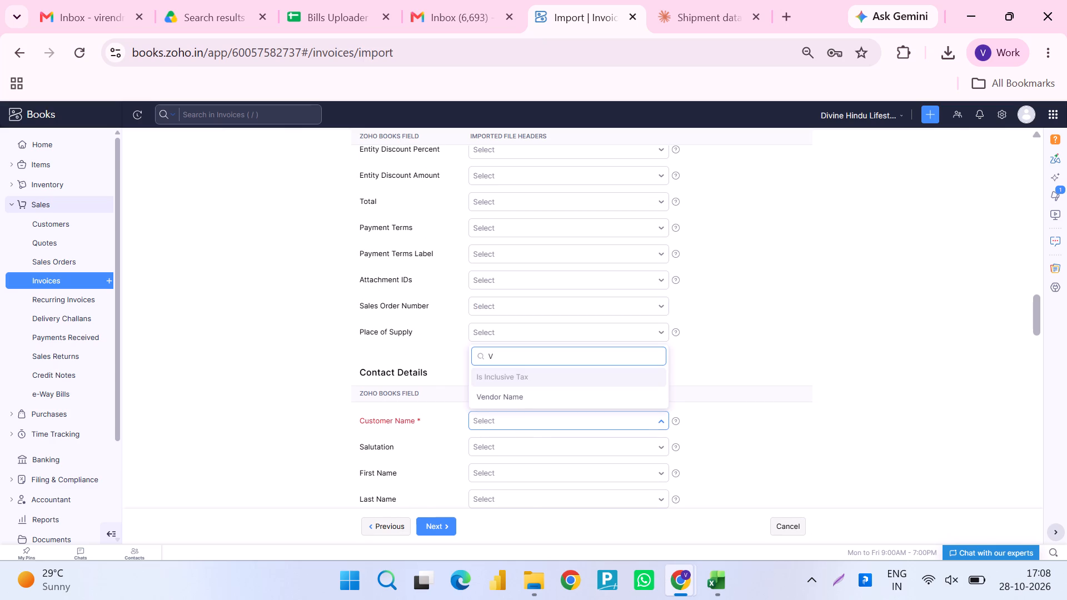
left_click(503, 398)
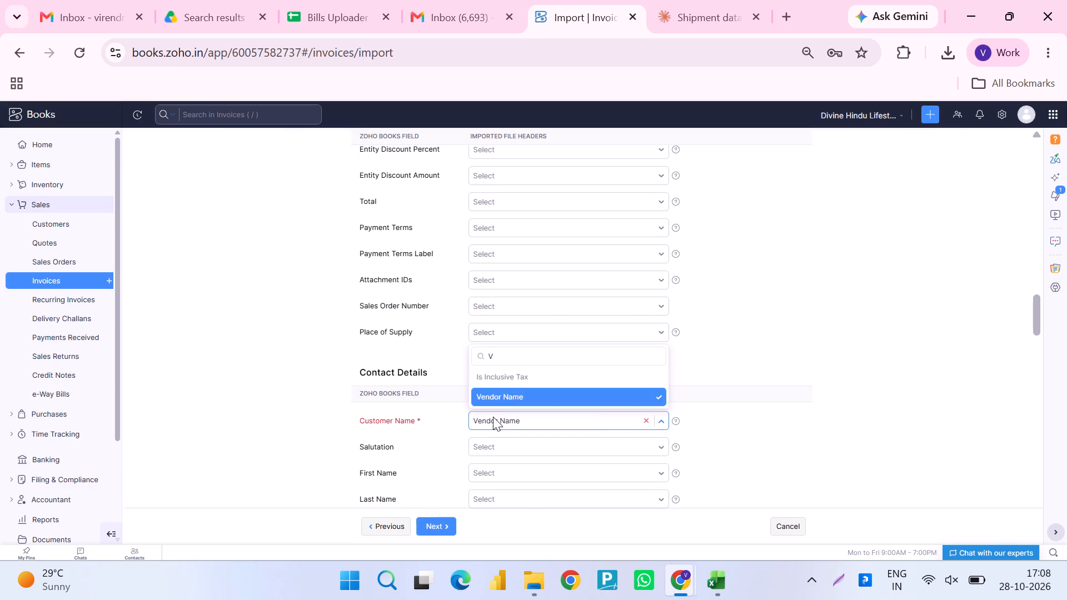
left_click(447, 520)
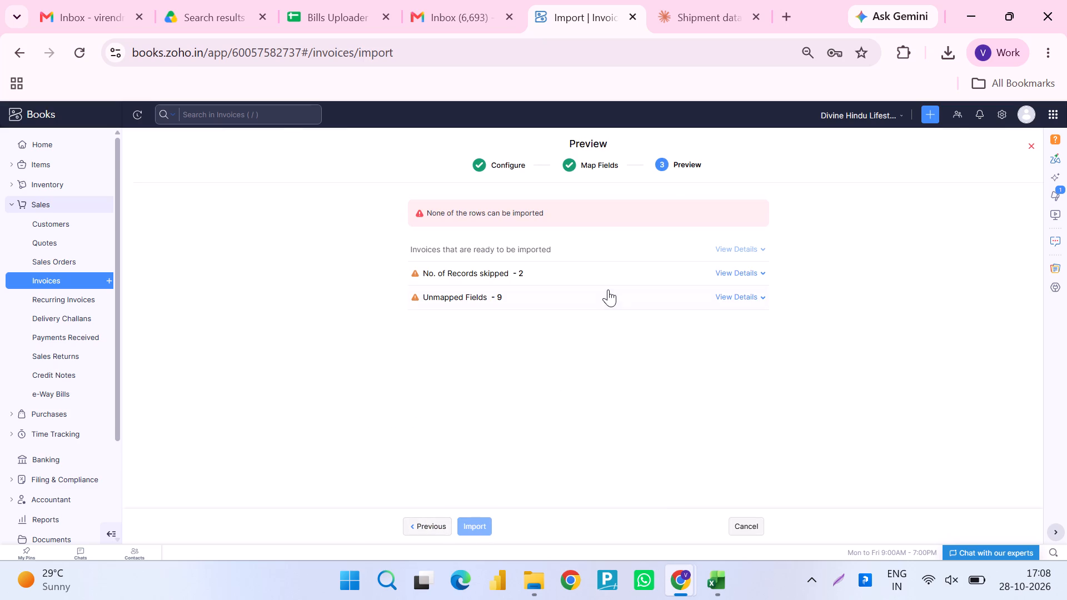
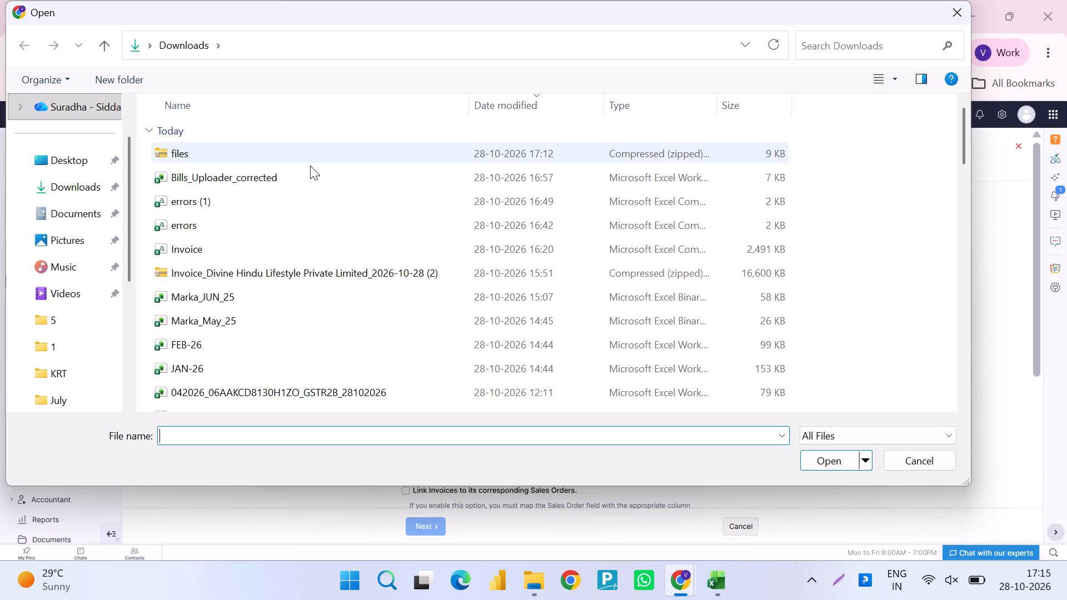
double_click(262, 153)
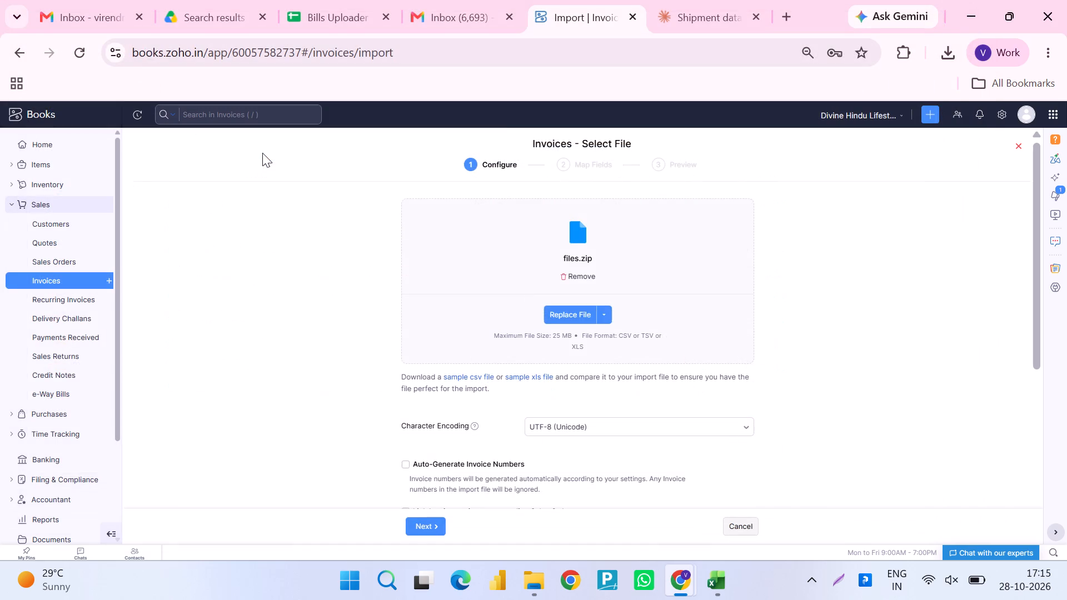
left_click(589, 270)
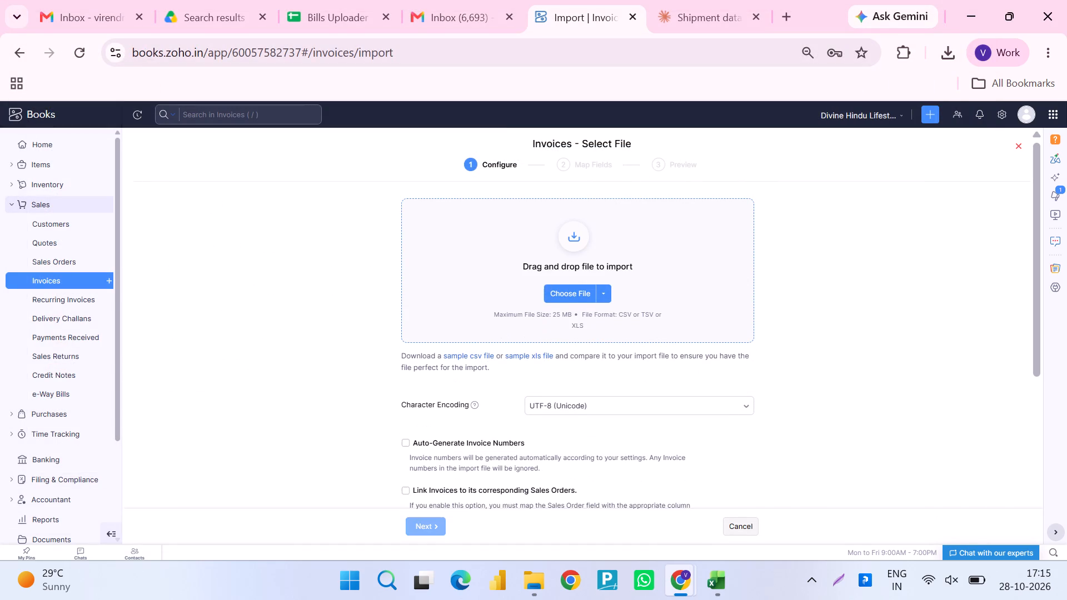
Load Bills_Uploader_final.xlsx from the files folder in Downloads as the import file and proceed to field mapping.
left_click(567, 301)
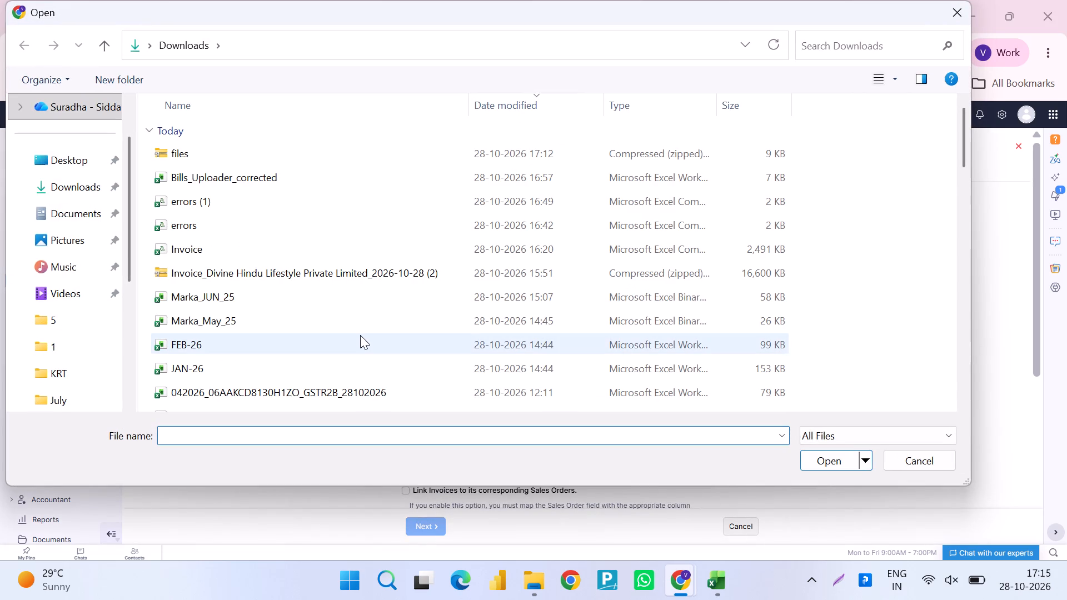
left_click(282, 289)
key("Down")
key("Down")
key("Down")
key("Down")
key("Down")
key("Down")
key("Down")
key("Down")
key("Down")
key("Down")
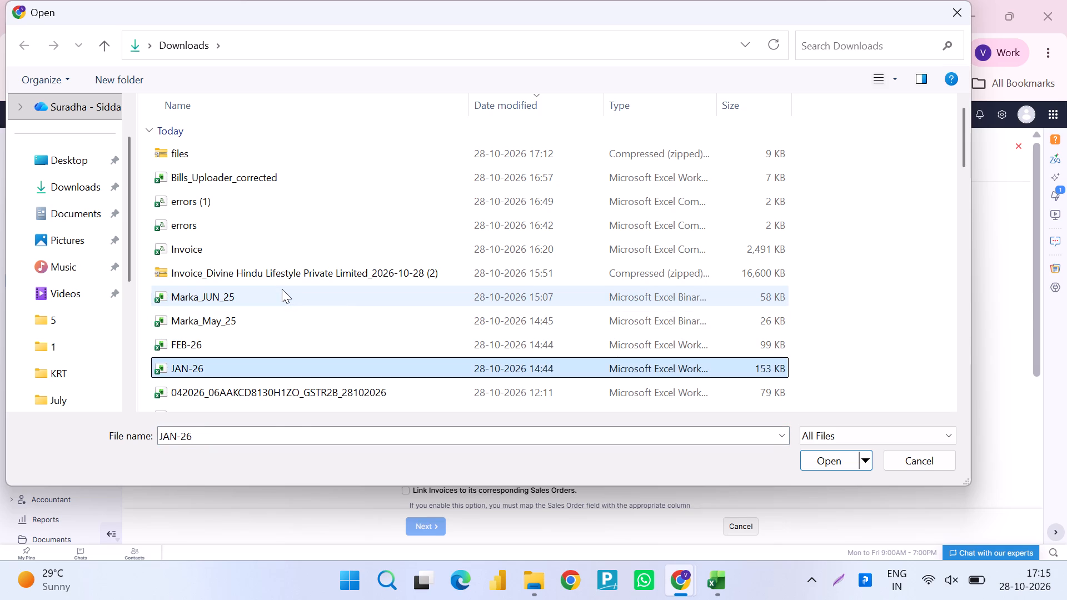
key("Down")
key("Down")
key("Up")
key("Up")
key("Up")
key("Up")
key("Up")
key("Up")
key("Up")
key("Up")
key("Up")
key("Up")
key("Up")
key("Up")
key("Up")
key("Up")
key("Up")
key("Up")
key("Up")
key("Up")
key("Up")
key("Up")
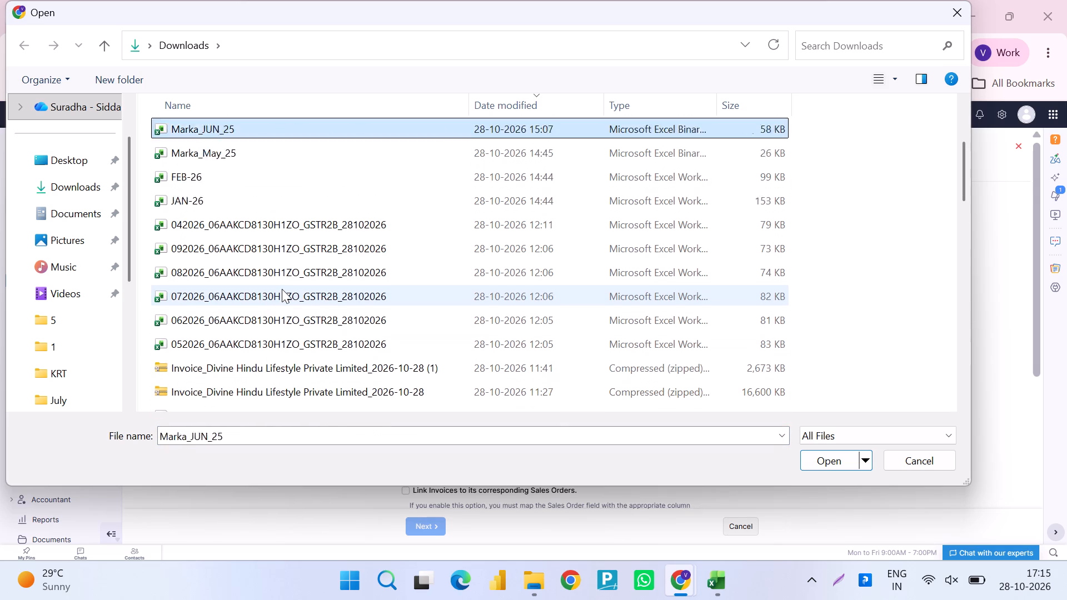
key("Down")
key("Down")
key("Down")
key("Down")
key("Down")
key("Down")
key("Down")
key("Down")
key("Down")
key("Down")
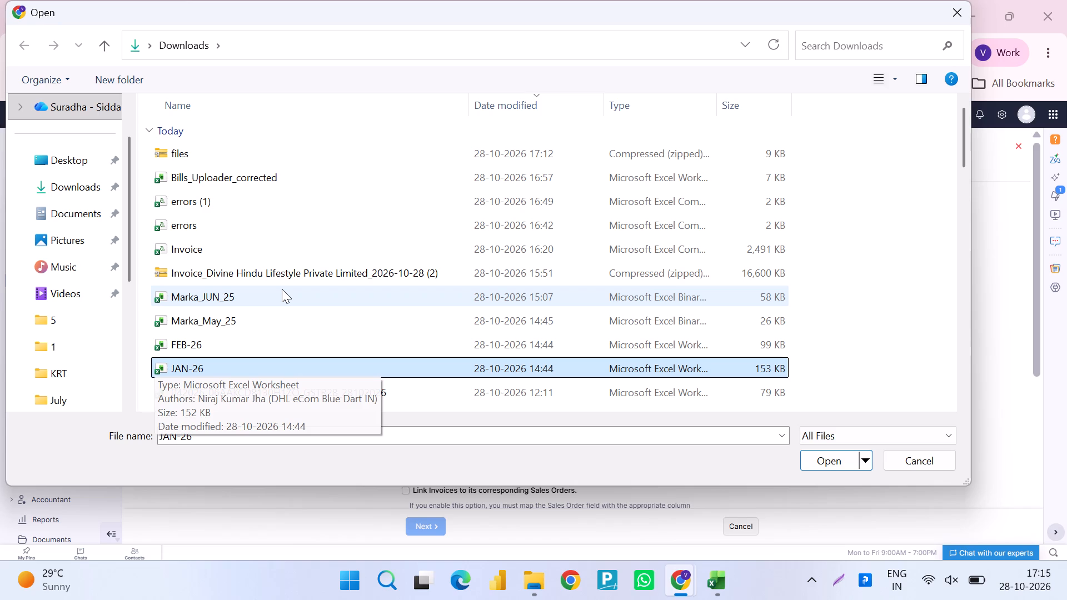
key("Down")
key("Down")
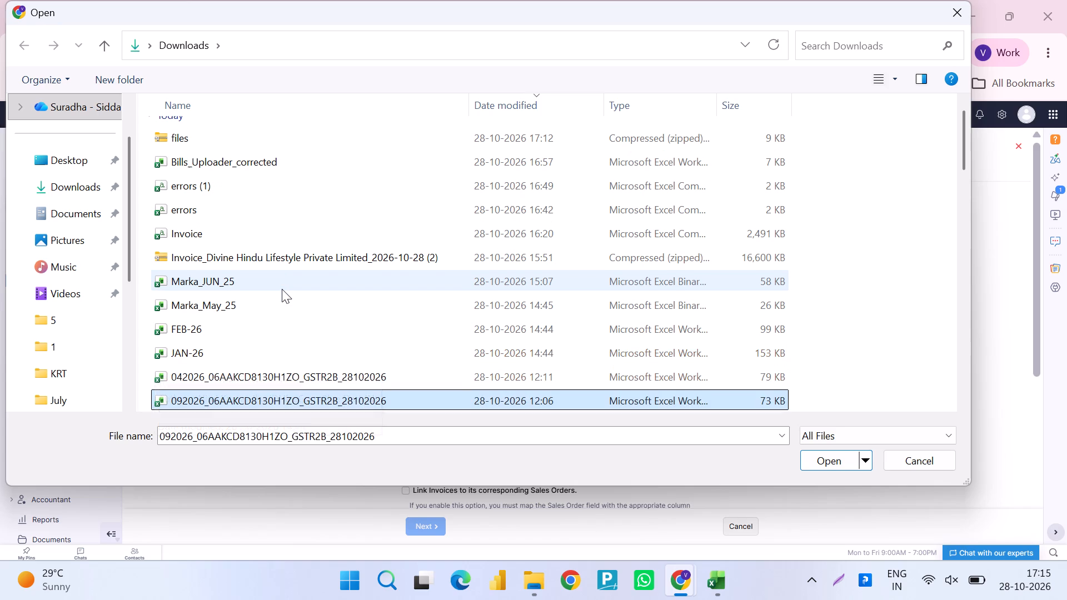
key("f")
key("Return")
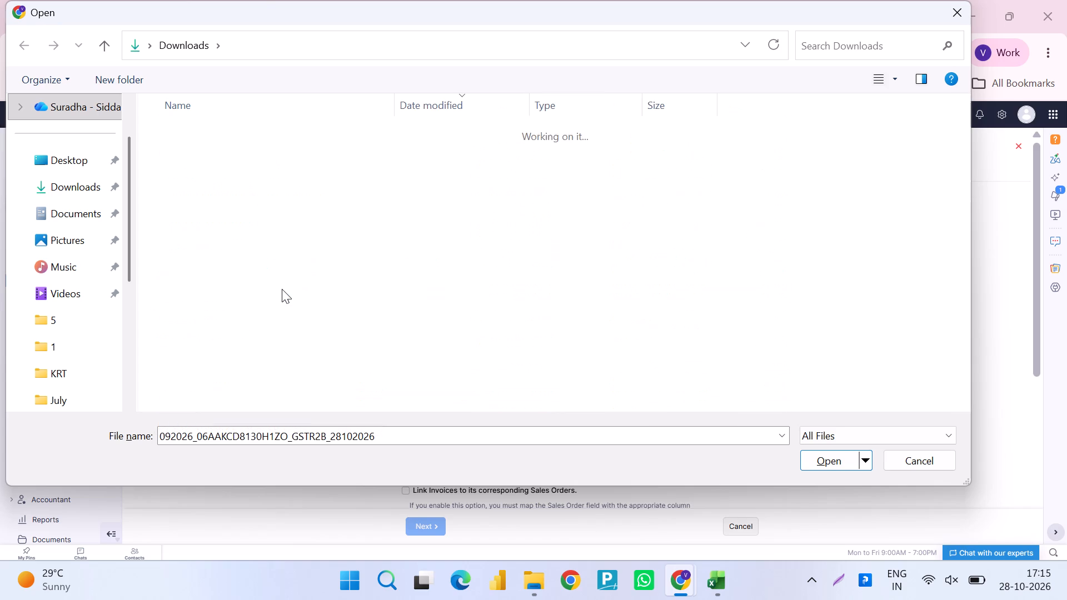
key("Down")
key("Up")
key("Return")
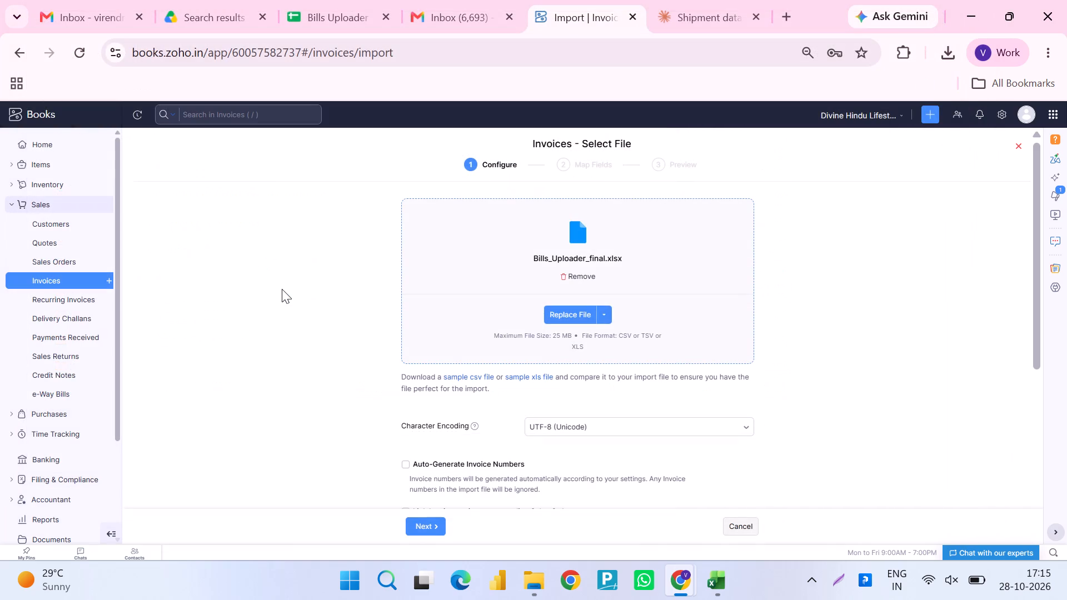
left_click(423, 519)
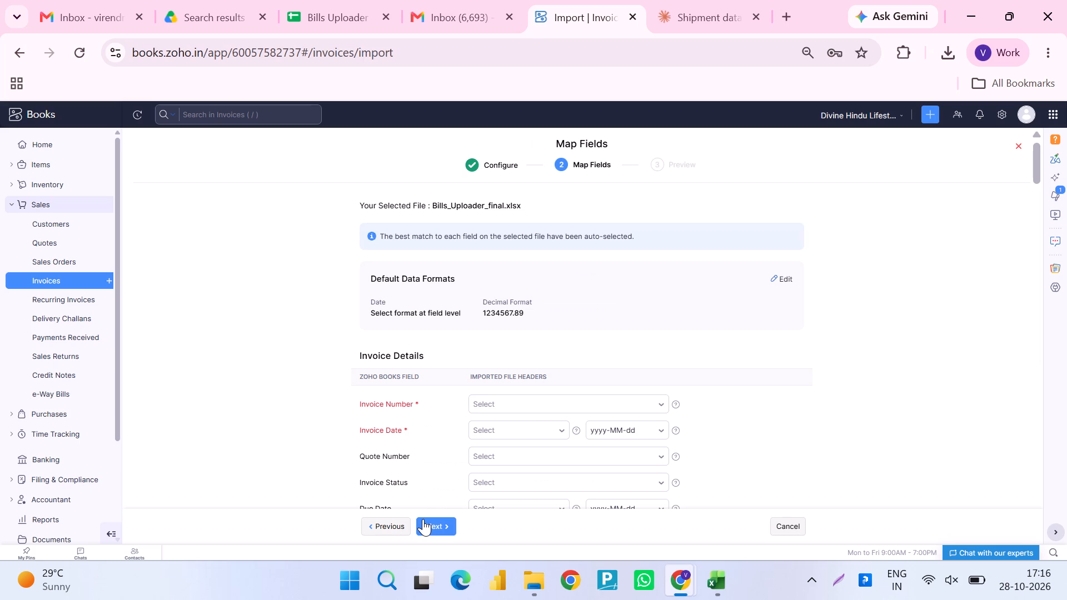
Set the Invoice Date format to dd/MM/yyyy in the Invoice Details mapping.
left_click_drag(423, 519, 602, 408)
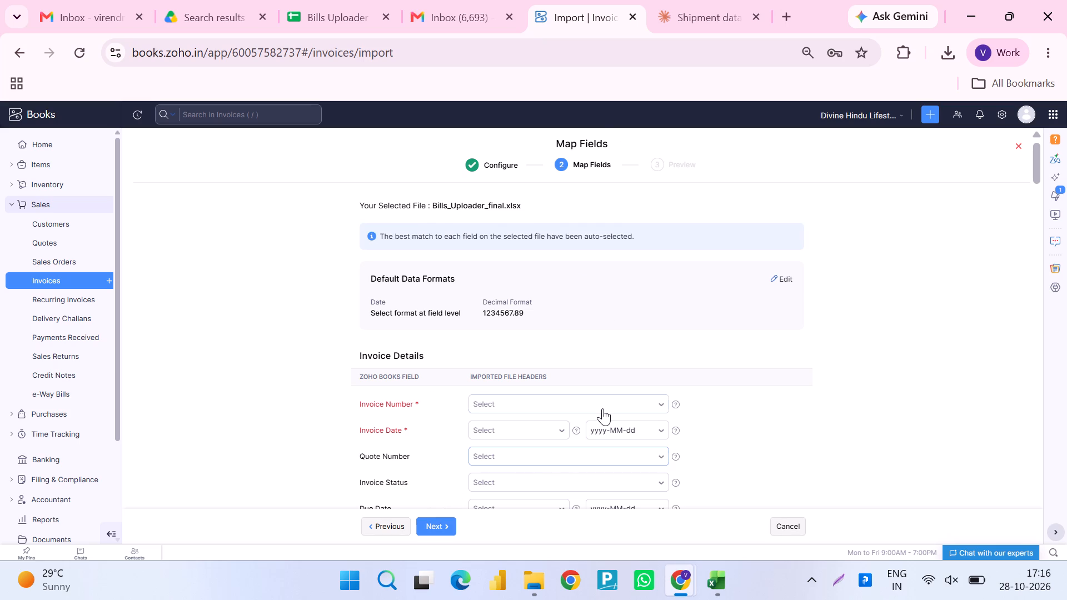
scroll(602, 408, "down", 2)
left_click(660, 307)
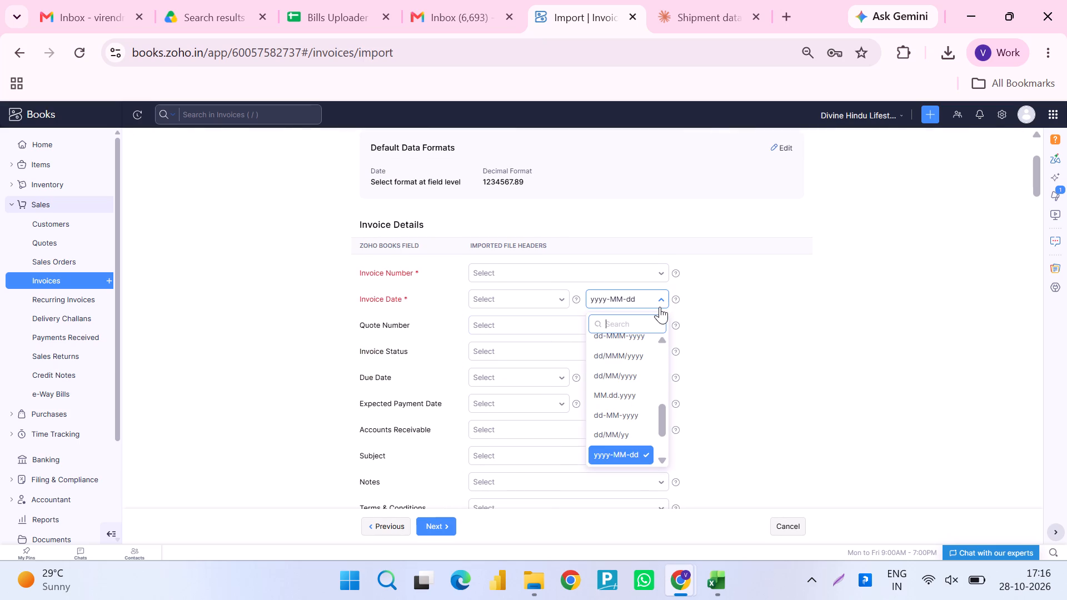
type("DD")
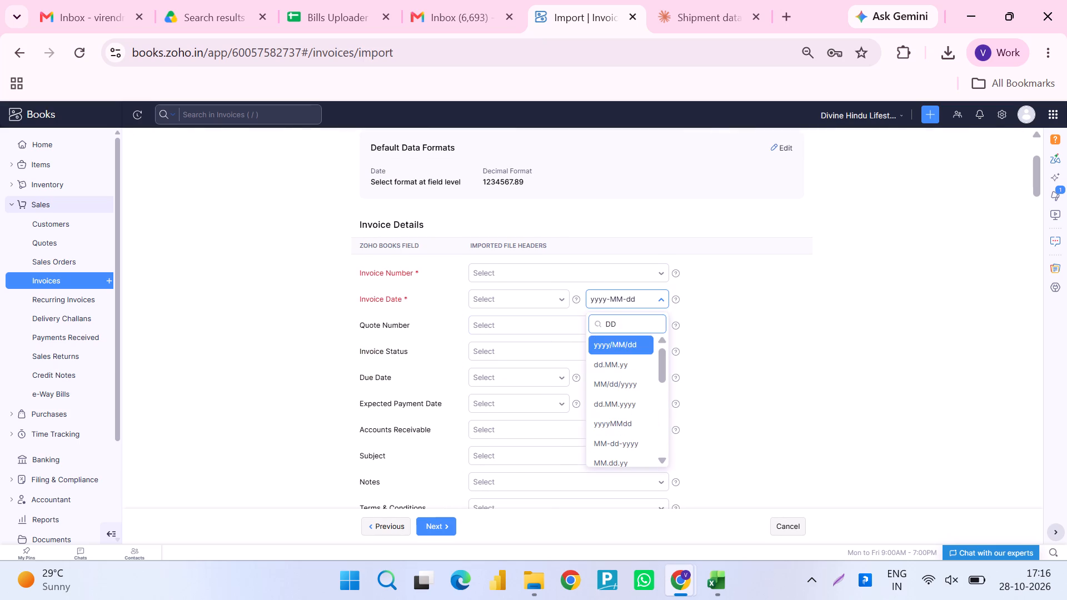
type("/MM/YYY")
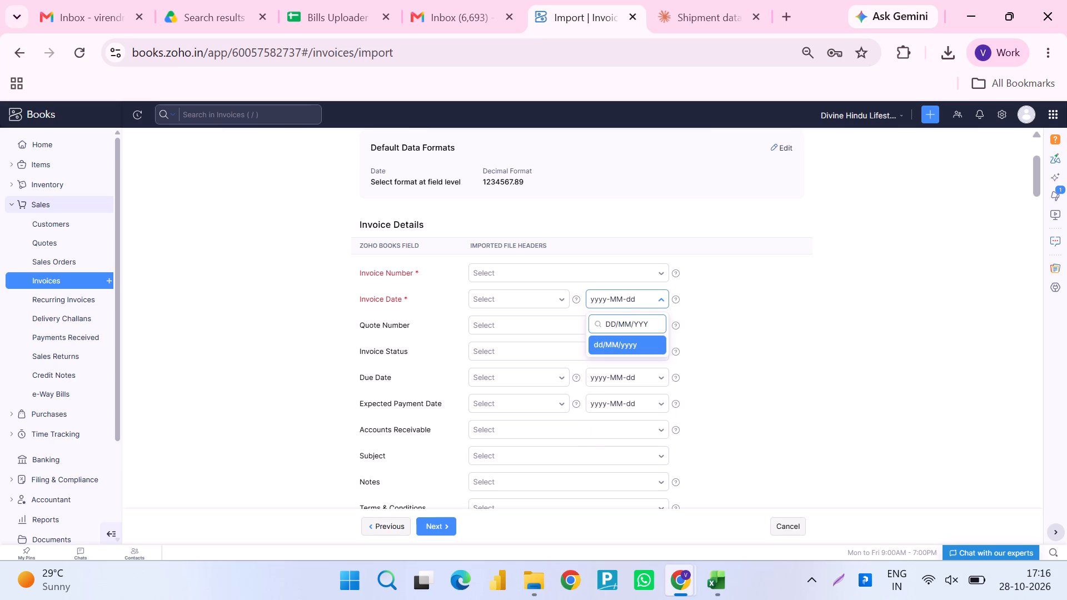
key("y")
key("Return")
Set the Due Date format to dd/MM/yyyy in the Invoice Details mapping.
key("Tab")
key("Tab")
key("Tab")
key("Tab")
key("Tab")
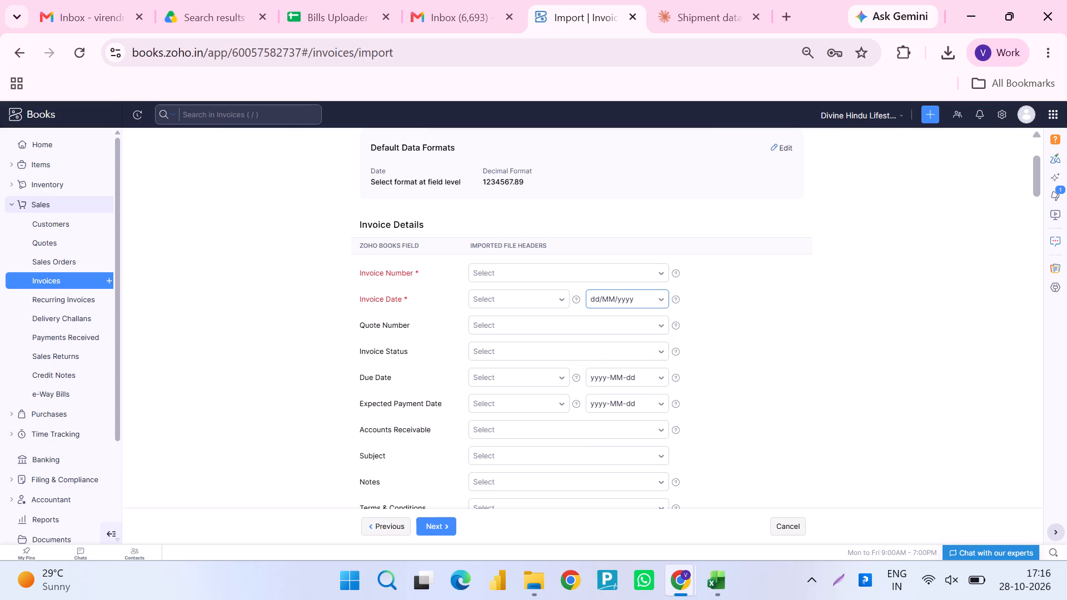
key("Tab")
key("Tab")
key("Tab")
key("Tab")
type("DD")
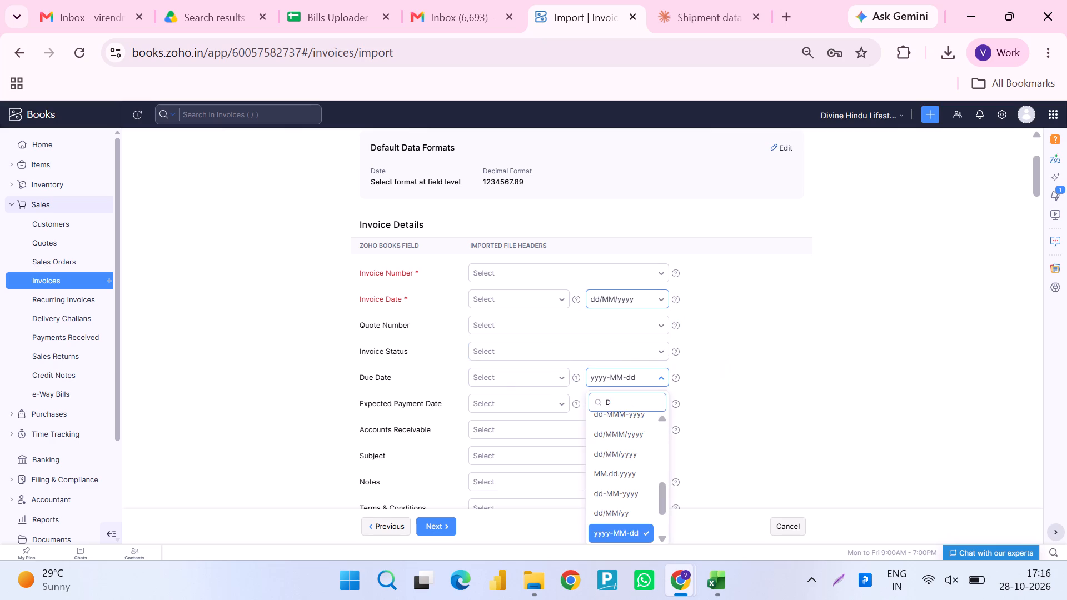
key("minus")
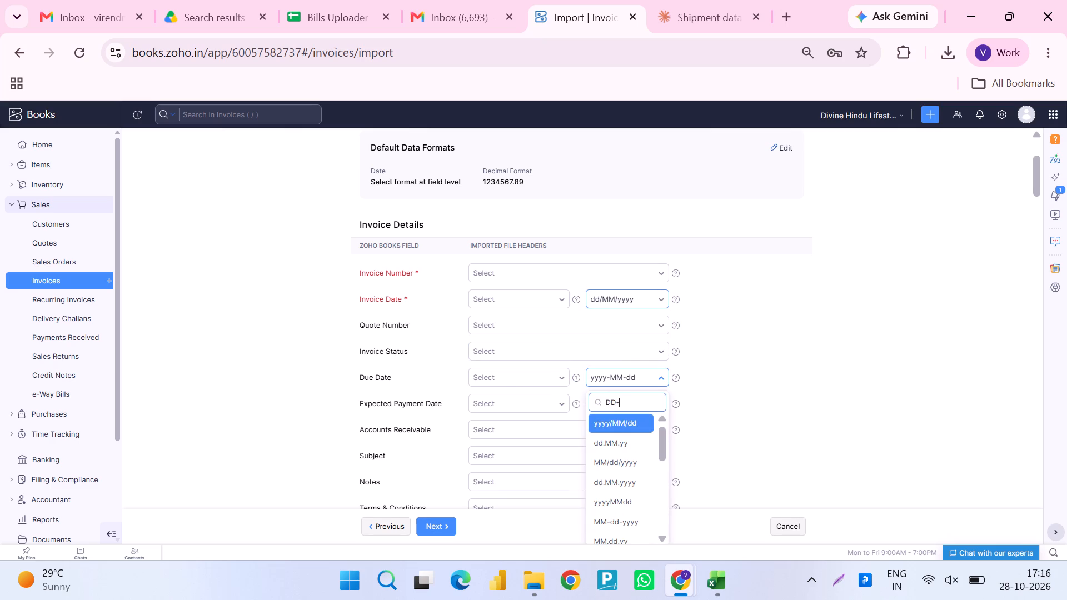
key("BackSpace")
type("/MM/YYYY")
key("Return")
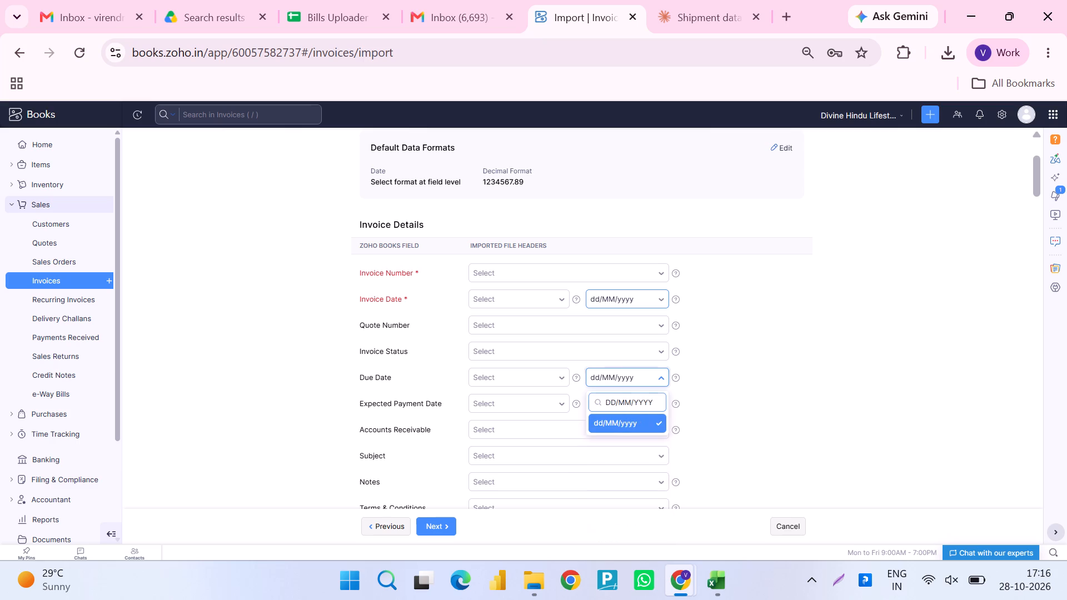
Set the Expected Payment Date format to dd/MM/yyyy in the Invoice Details mapping.
key("Tab")
key("Tab")
key("Tab")
key("Tab")
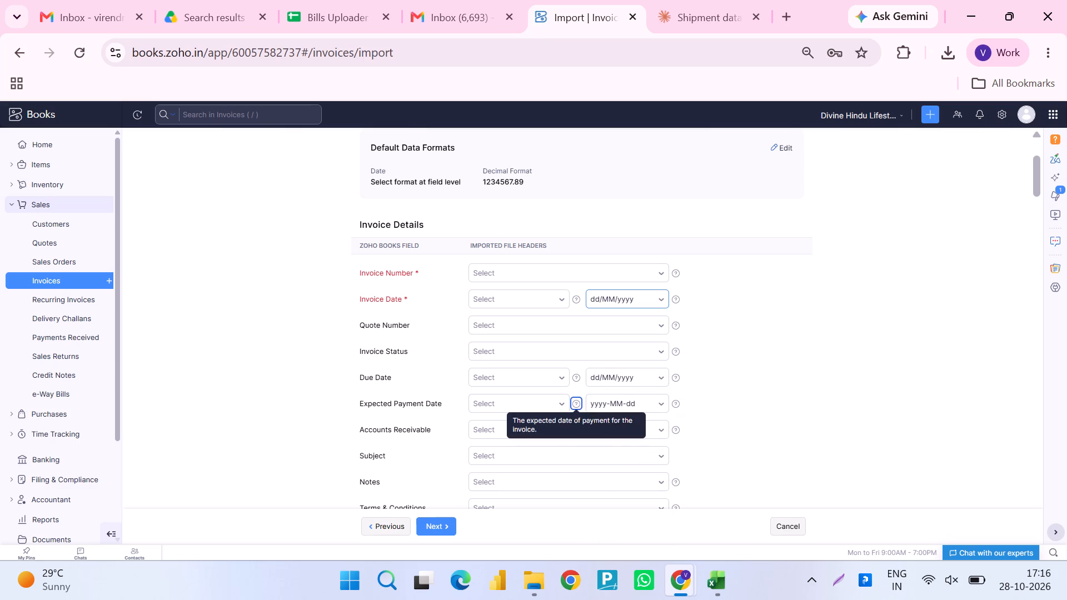
key("Tab")
type("DD")
type("/MM/YYY")
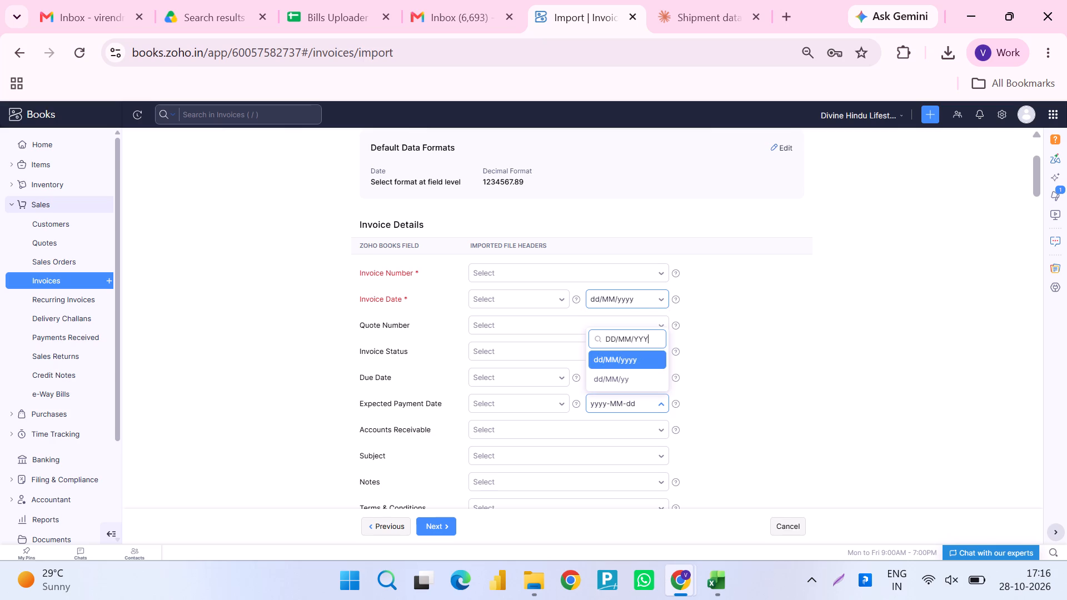
key("Return")
key("Tab")
Map the Invoice Number field to Bill Number and the Invoice Date field to Bill Date.
scroll(660, 307, "down", 6)
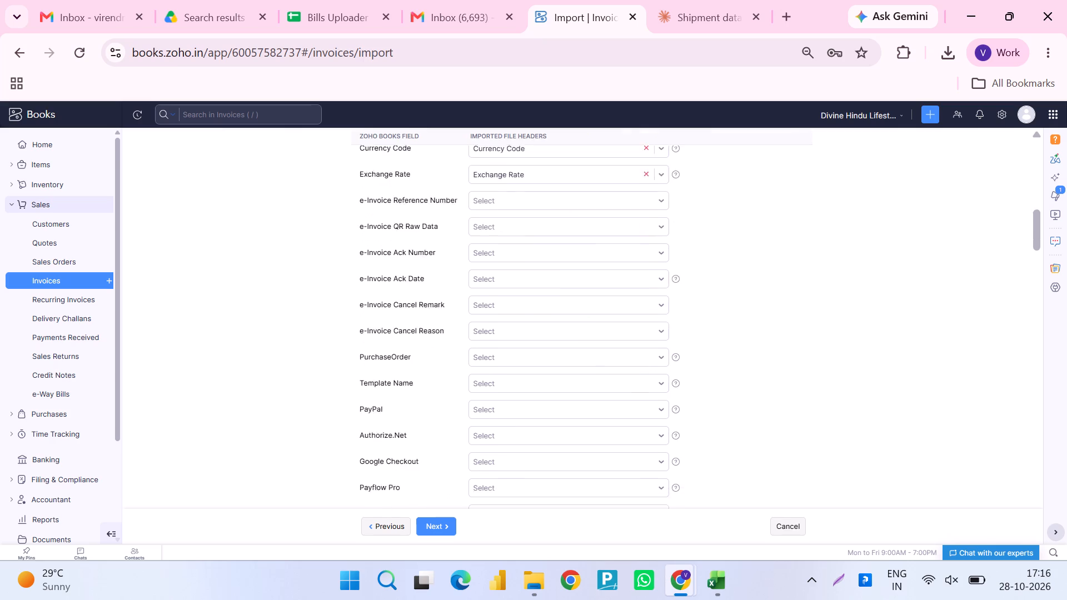
scroll(671, 341, "up", 7)
left_click(512, 410)
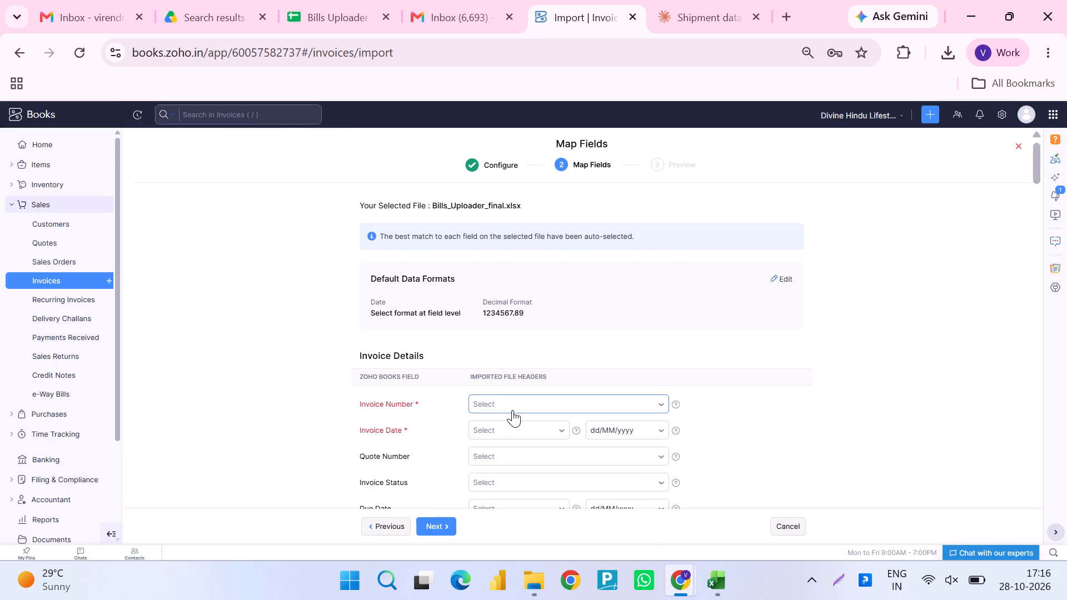
left_click(523, 279)
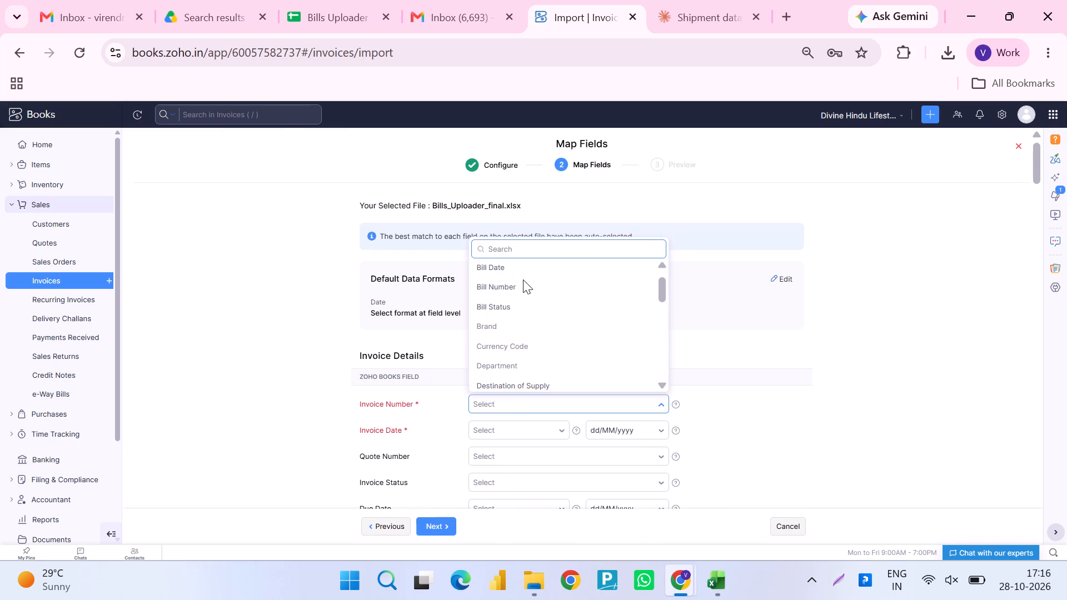
left_click(490, 432)
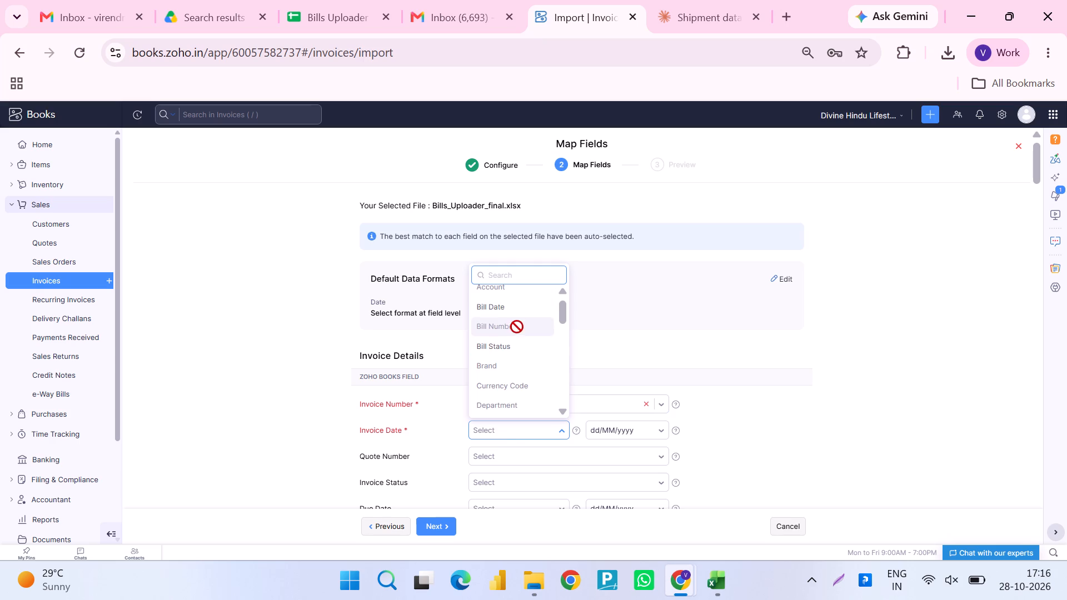
left_click(522, 312)
Review the Invoice Details field mappings, from the invoice status and date fields through the e-Invoice and payment gateway fields.
scroll(522, 312, "down", 5)
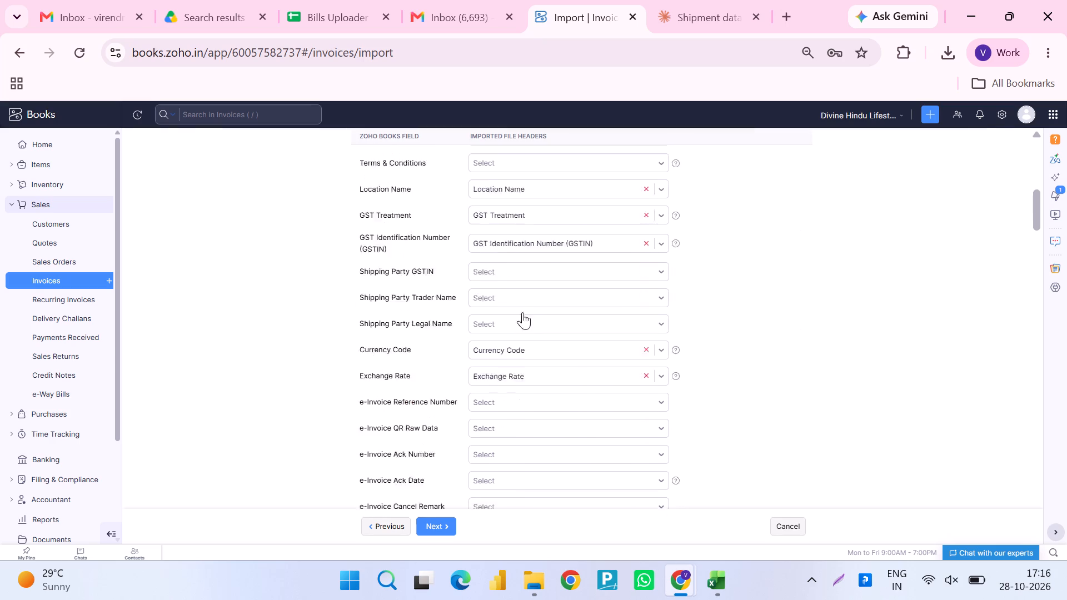
scroll(522, 312, "down", 2)
left_click(557, 163)
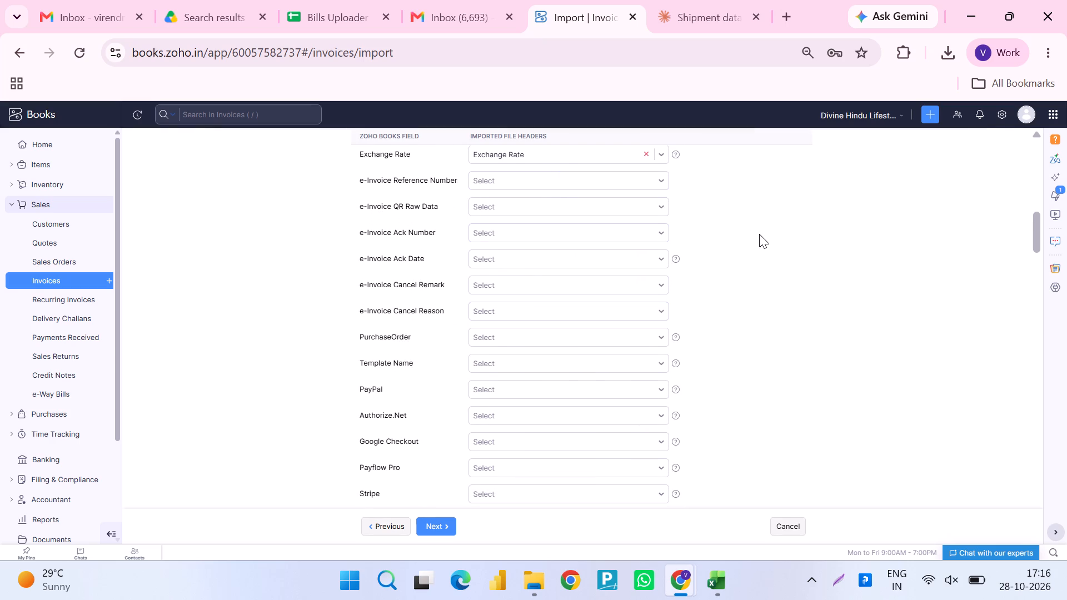
left_click(759, 234)
scroll(759, 234, "up", 5)
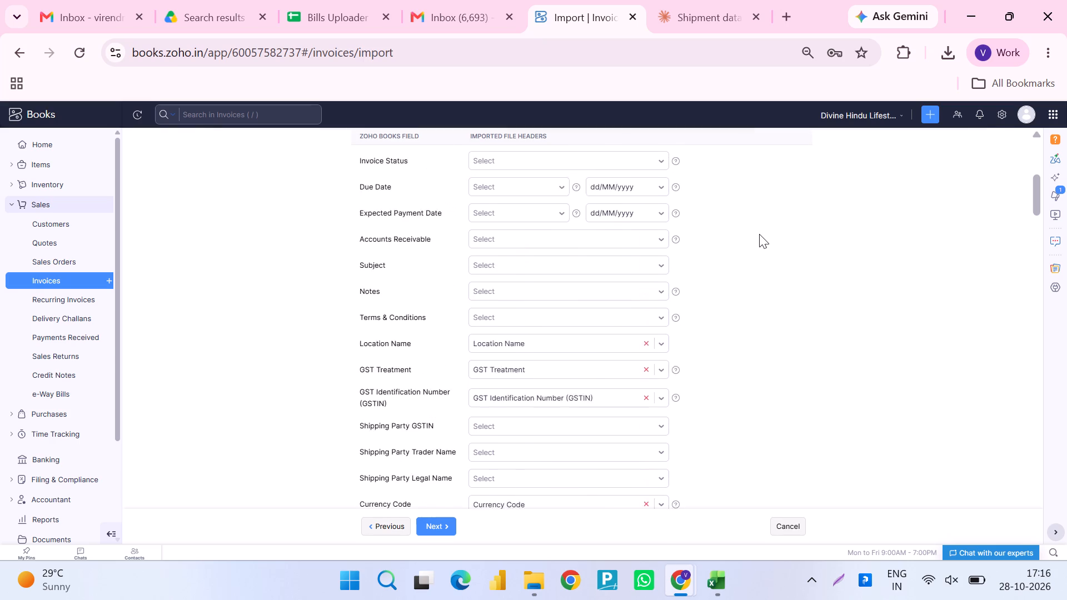
scroll(759, 234, "up", 1)
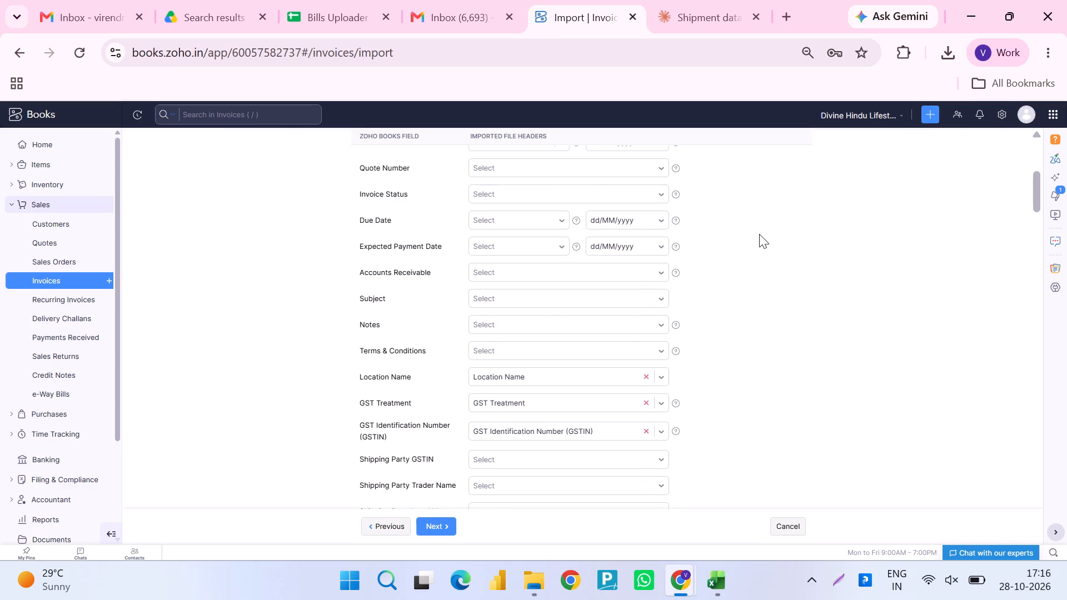
Map the required Customer Name field to the Vendor Name file header and proceed to the import preview.
scroll(759, 234, "down", 11)
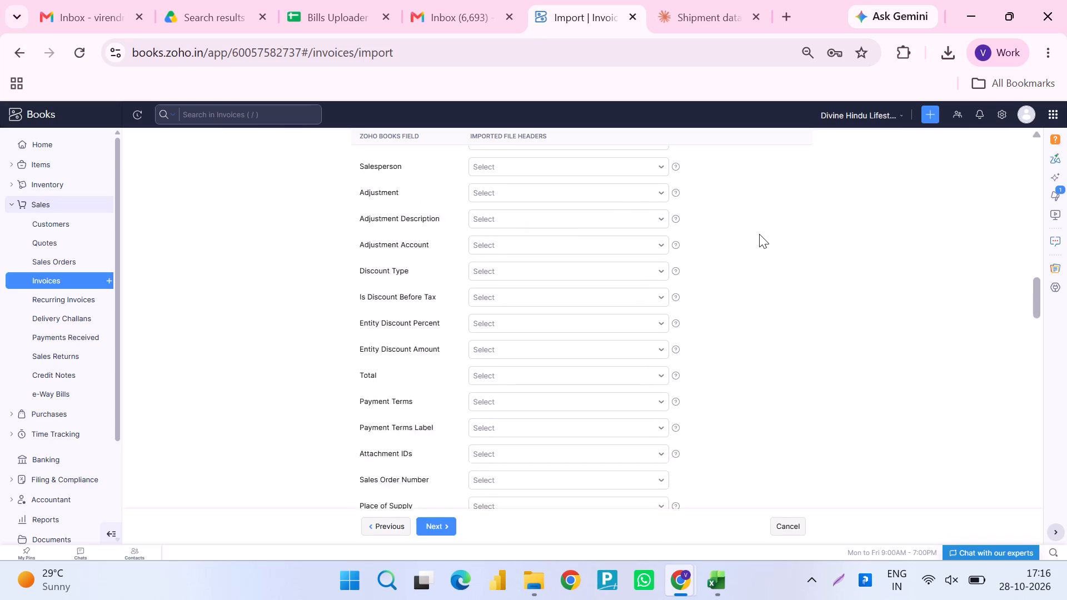
scroll(759, 234, "down", 2)
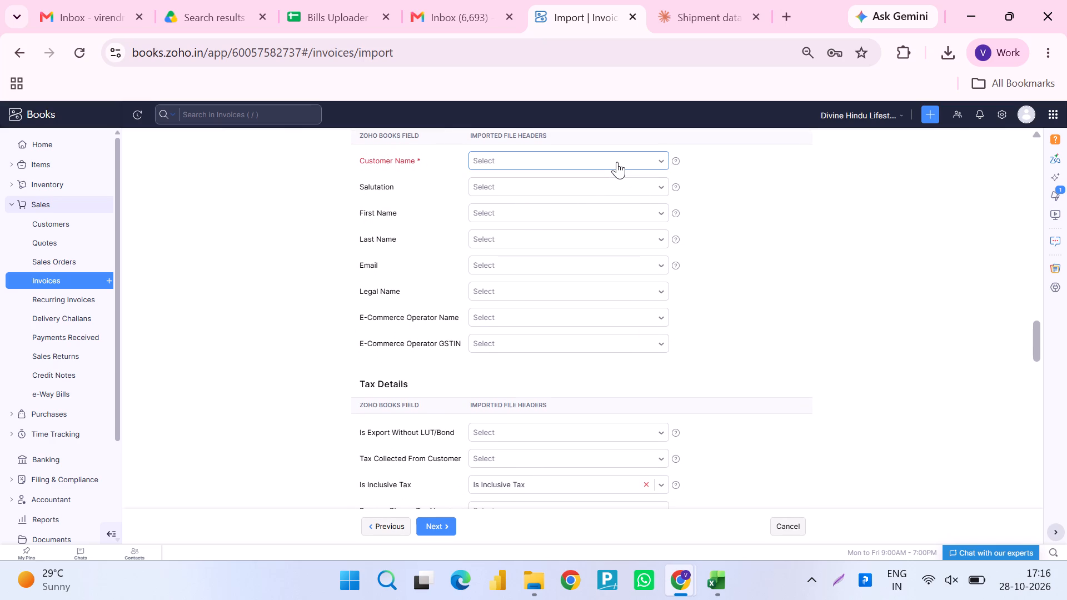
left_click(617, 162)
type("VDE")
key("BackSpace")
key("BackSpace")
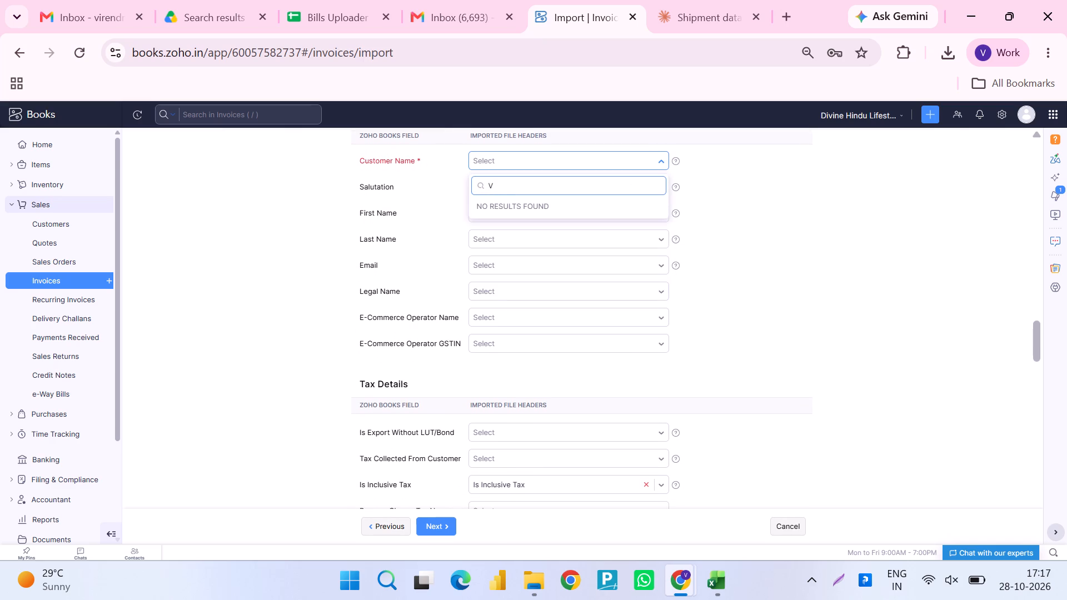
key("e")
key("Down")
key("Up")
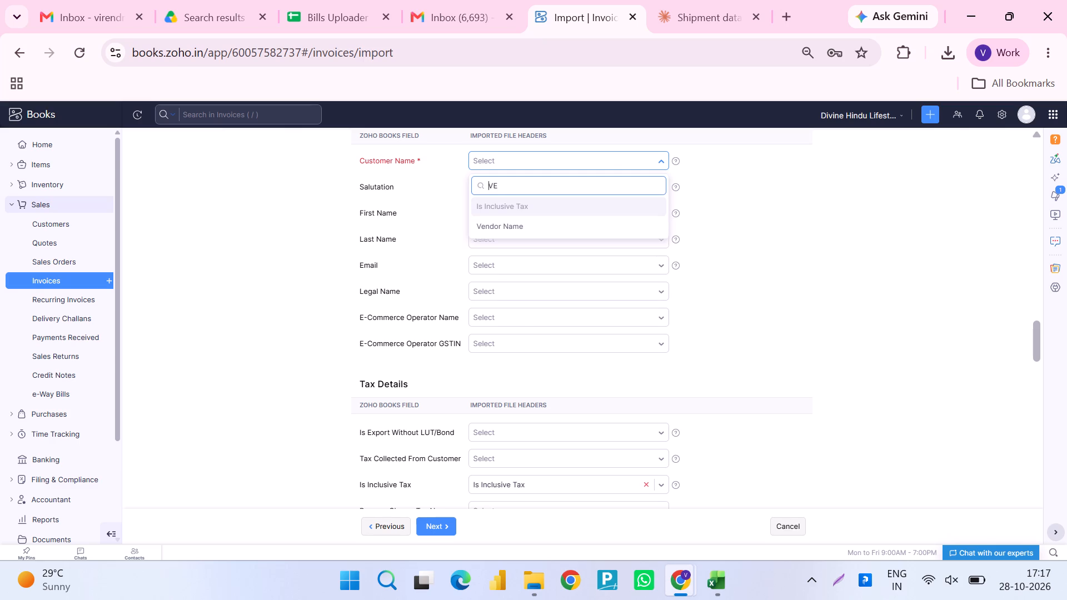
key("Down")
key("Return")
left_click(435, 528)
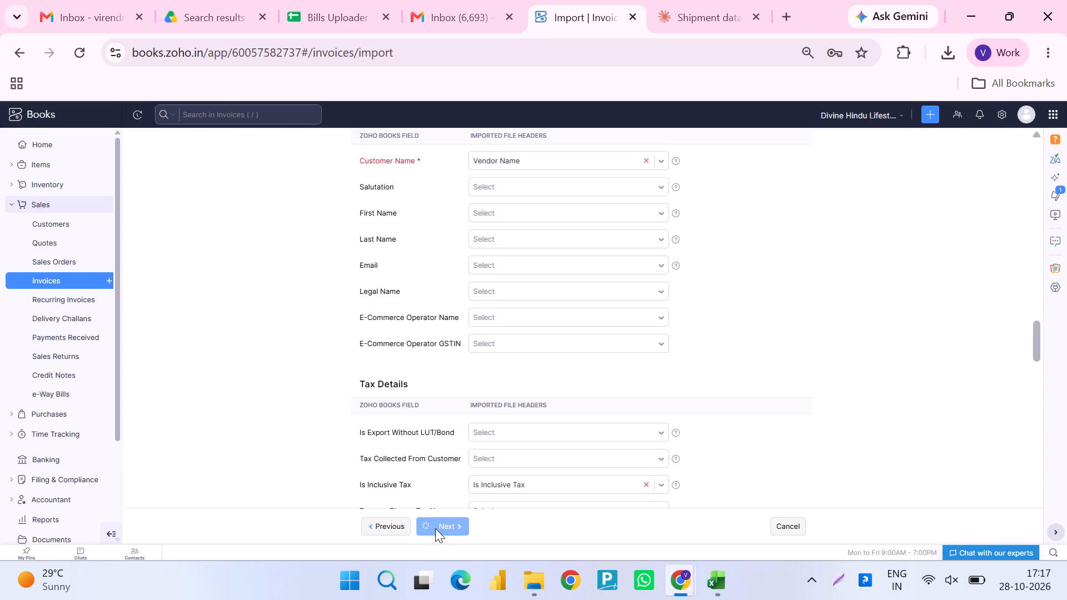
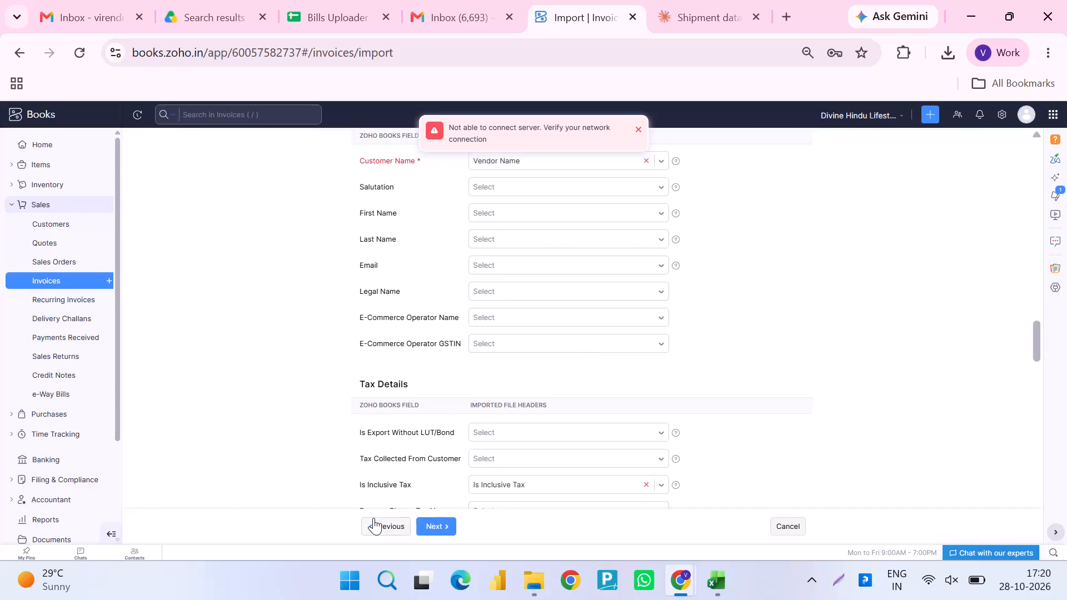
Retry proceeding from the invoice field mapping to the import preview.
left_click(439, 520)
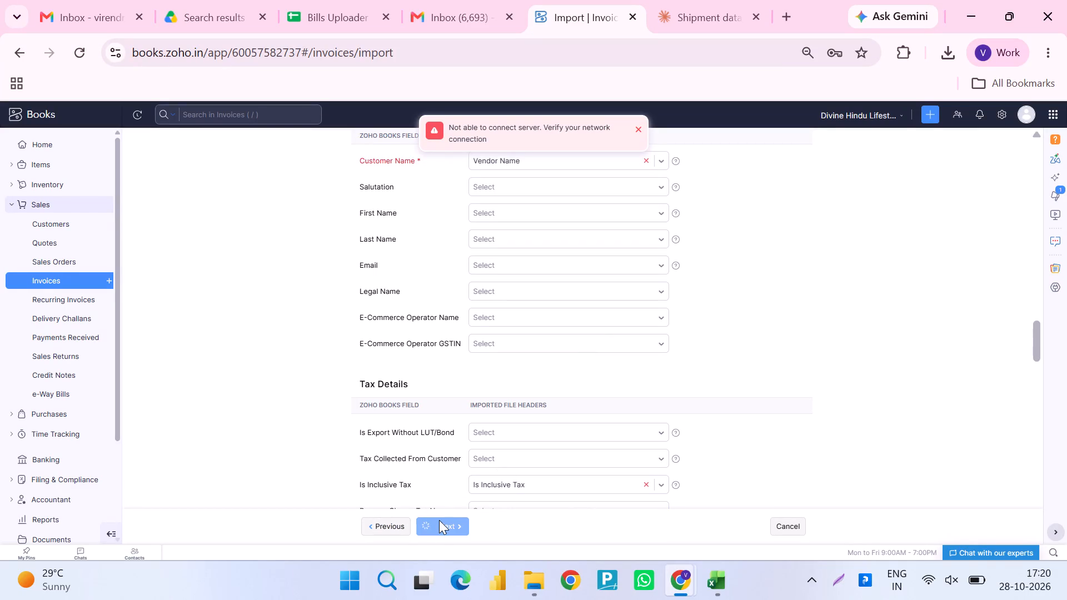
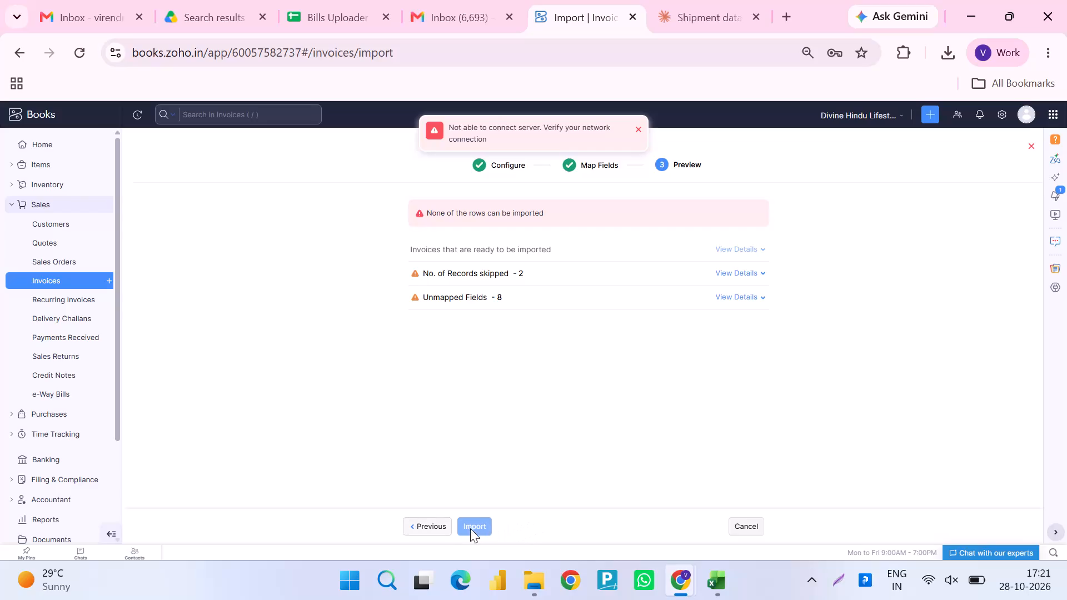
Return to the field mapping for Bills_Uploader_final.xlsx and resubmit it unchanged to regenerate the import preview.
left_click(437, 526)
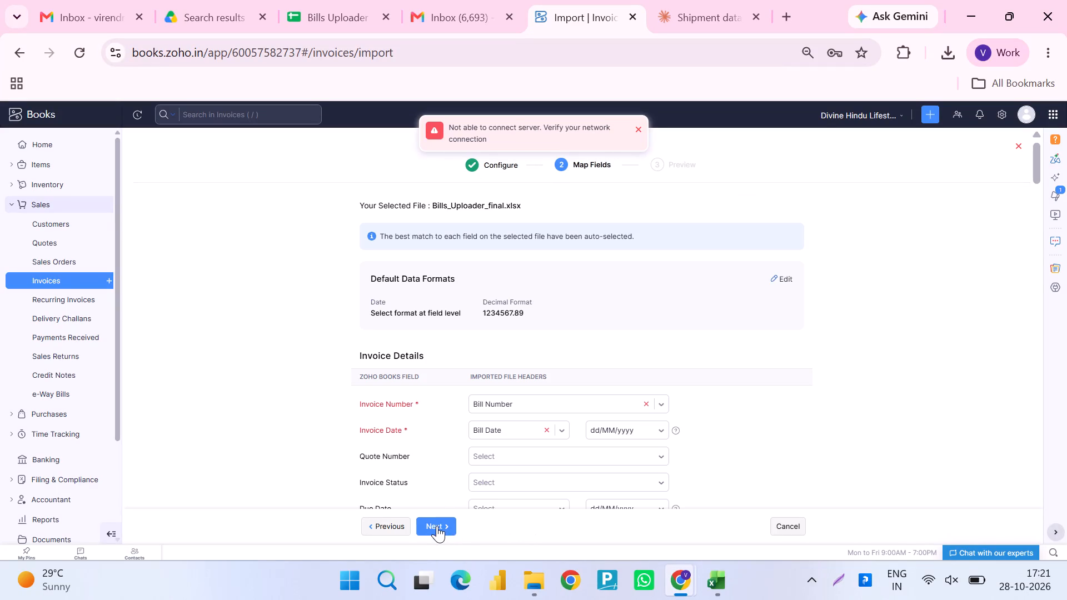
left_click(449, 529)
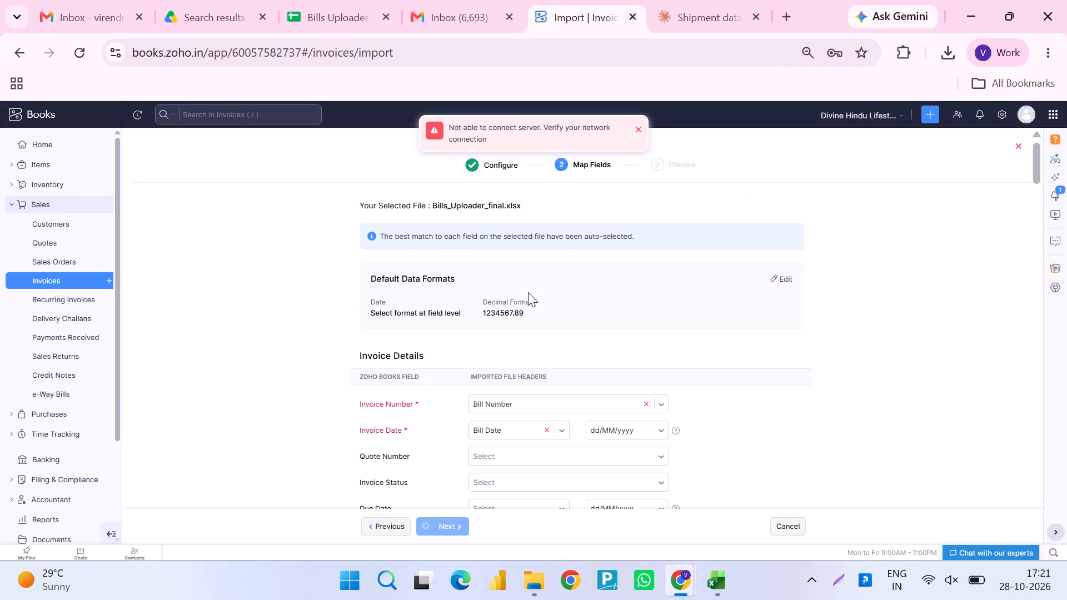
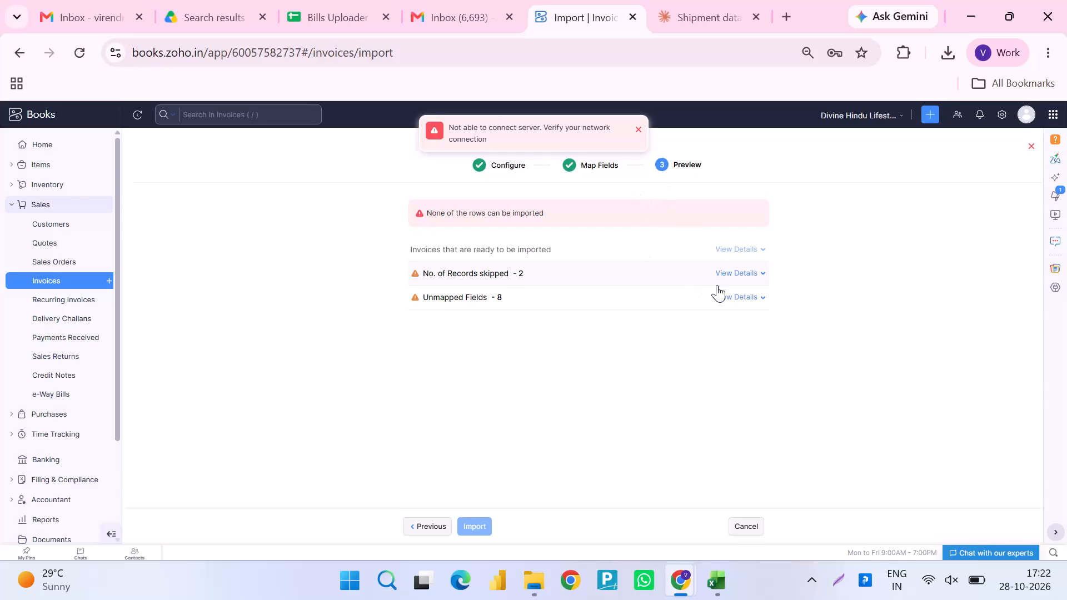
Show the details of the skipped records in the invoice import preview to check the reason for each.
left_click(744, 274)
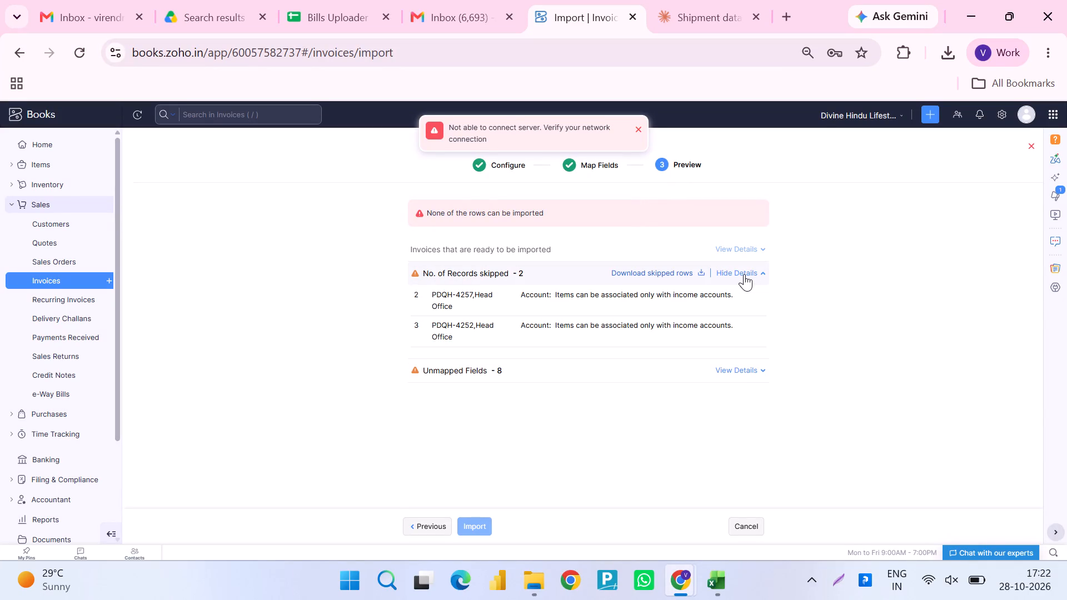